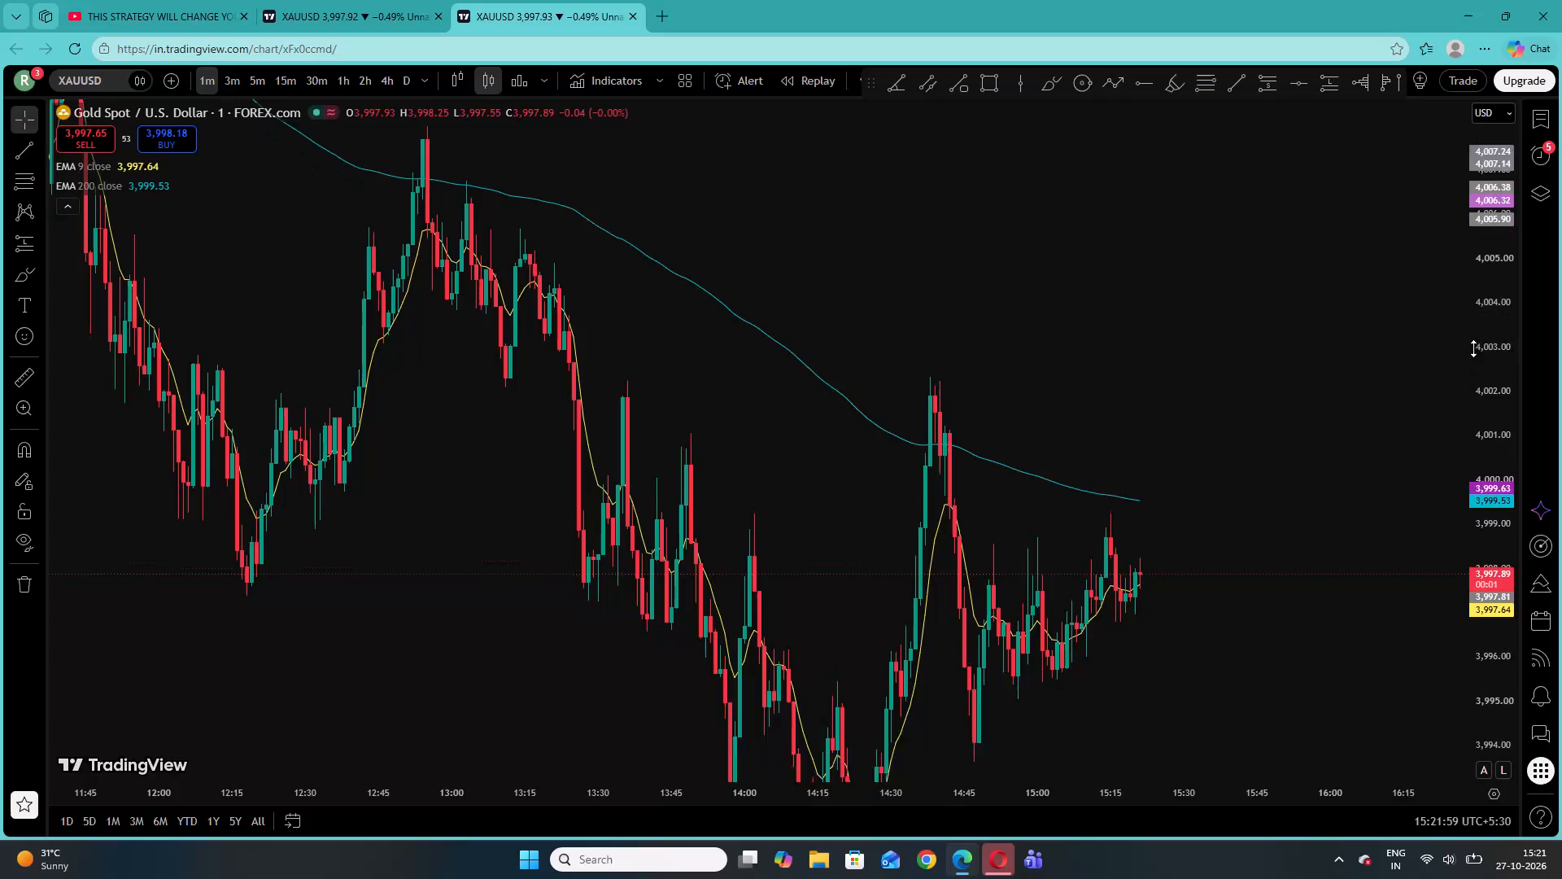
# Draw a rectangle zone starting at 14:39, spanning about 4,001.24 to 3,999.63, and extend it past the latest candle to about 16:12.
pyautogui.click(39, 265)
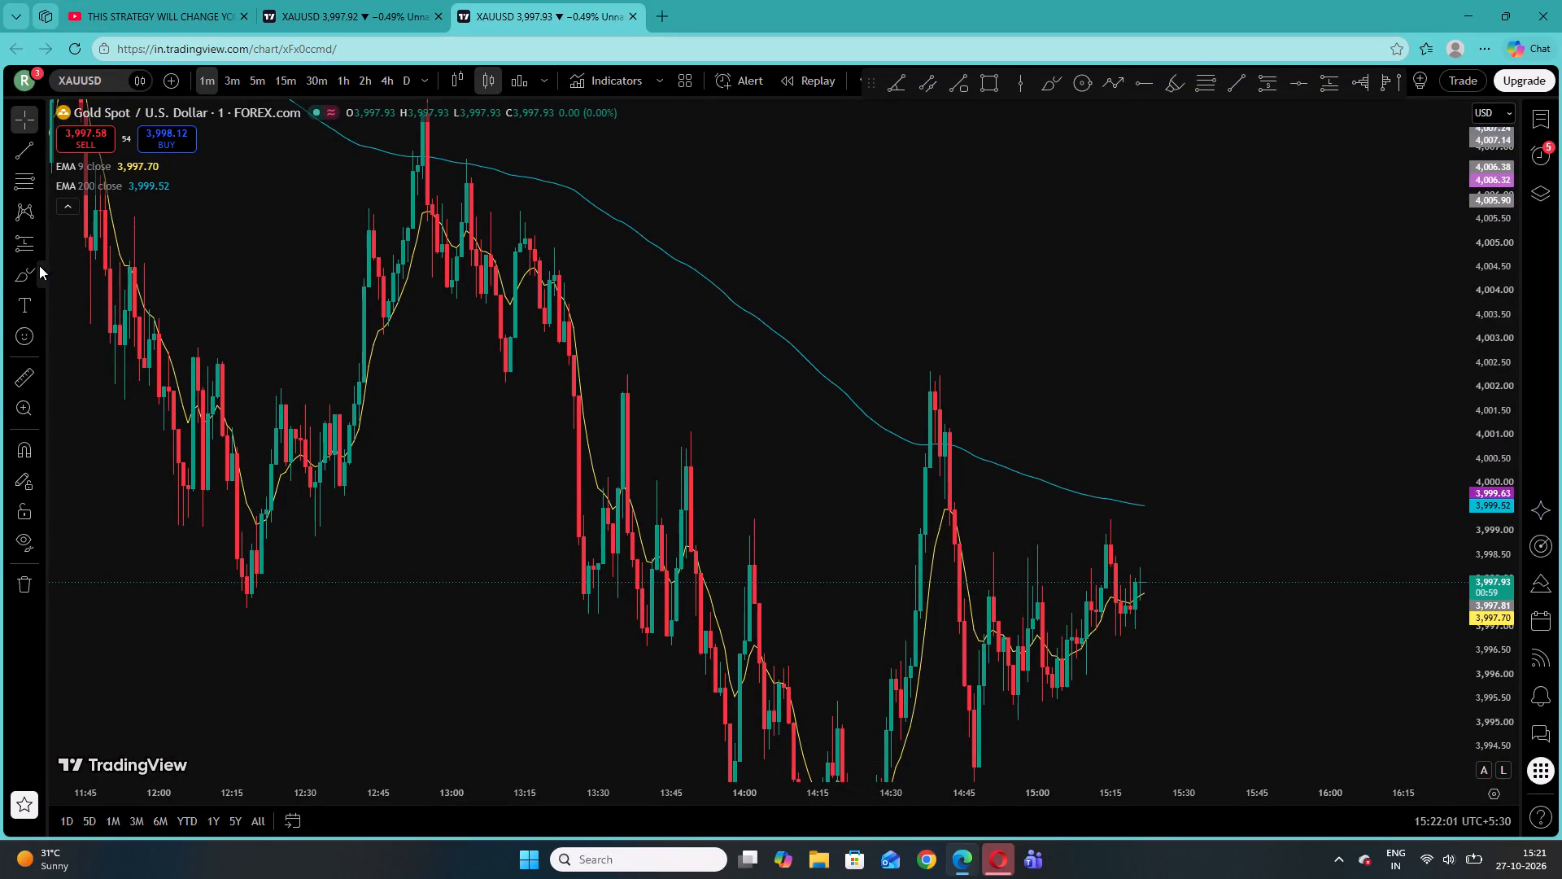
pyautogui.click(89, 528)
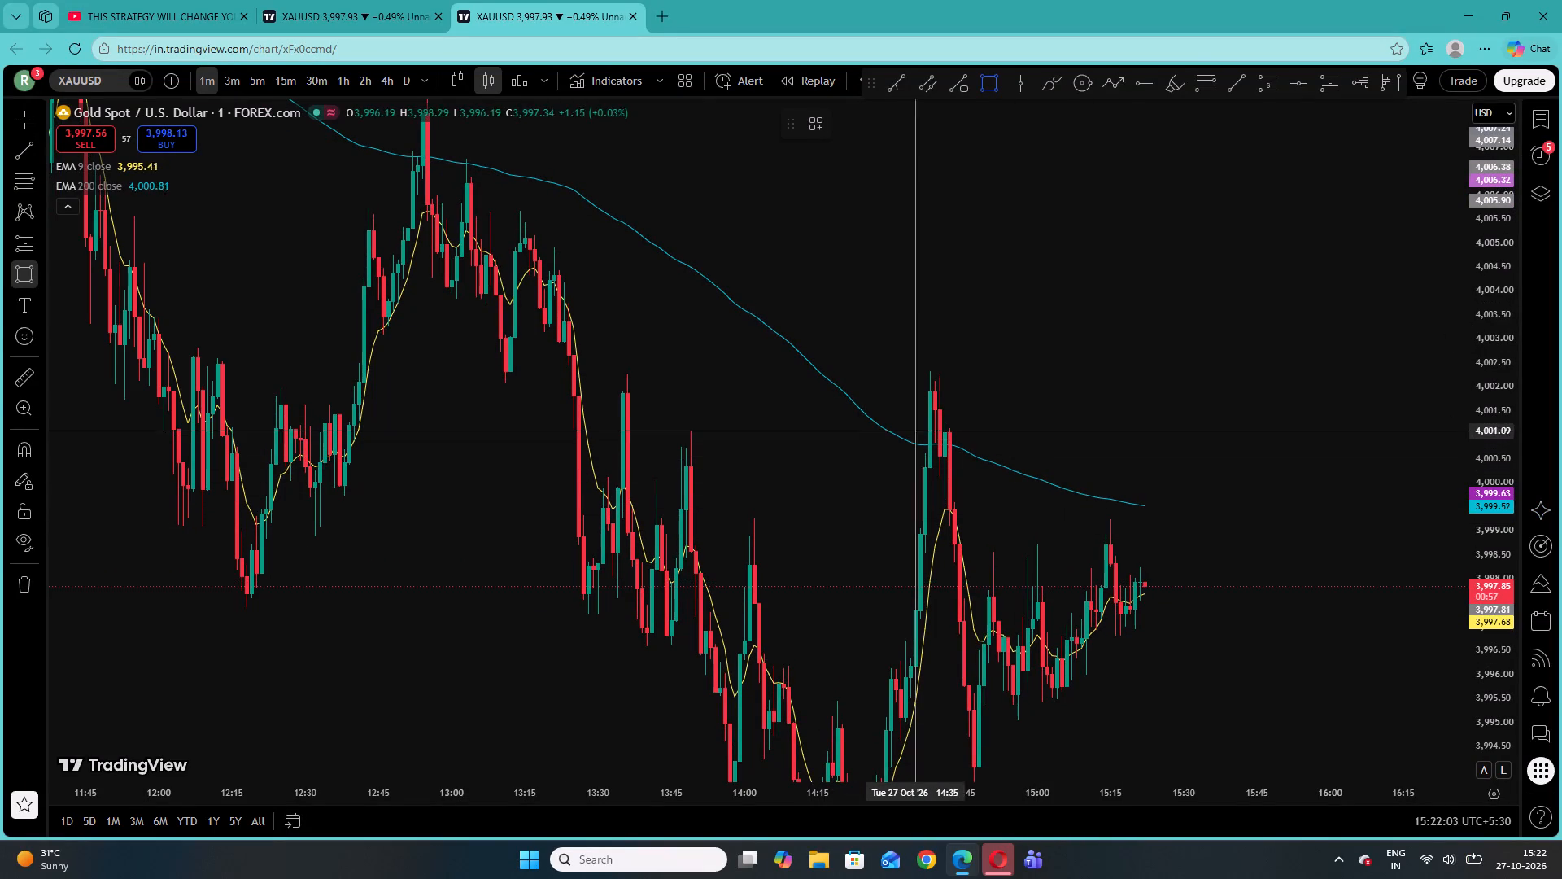
pyautogui.click(936, 423)
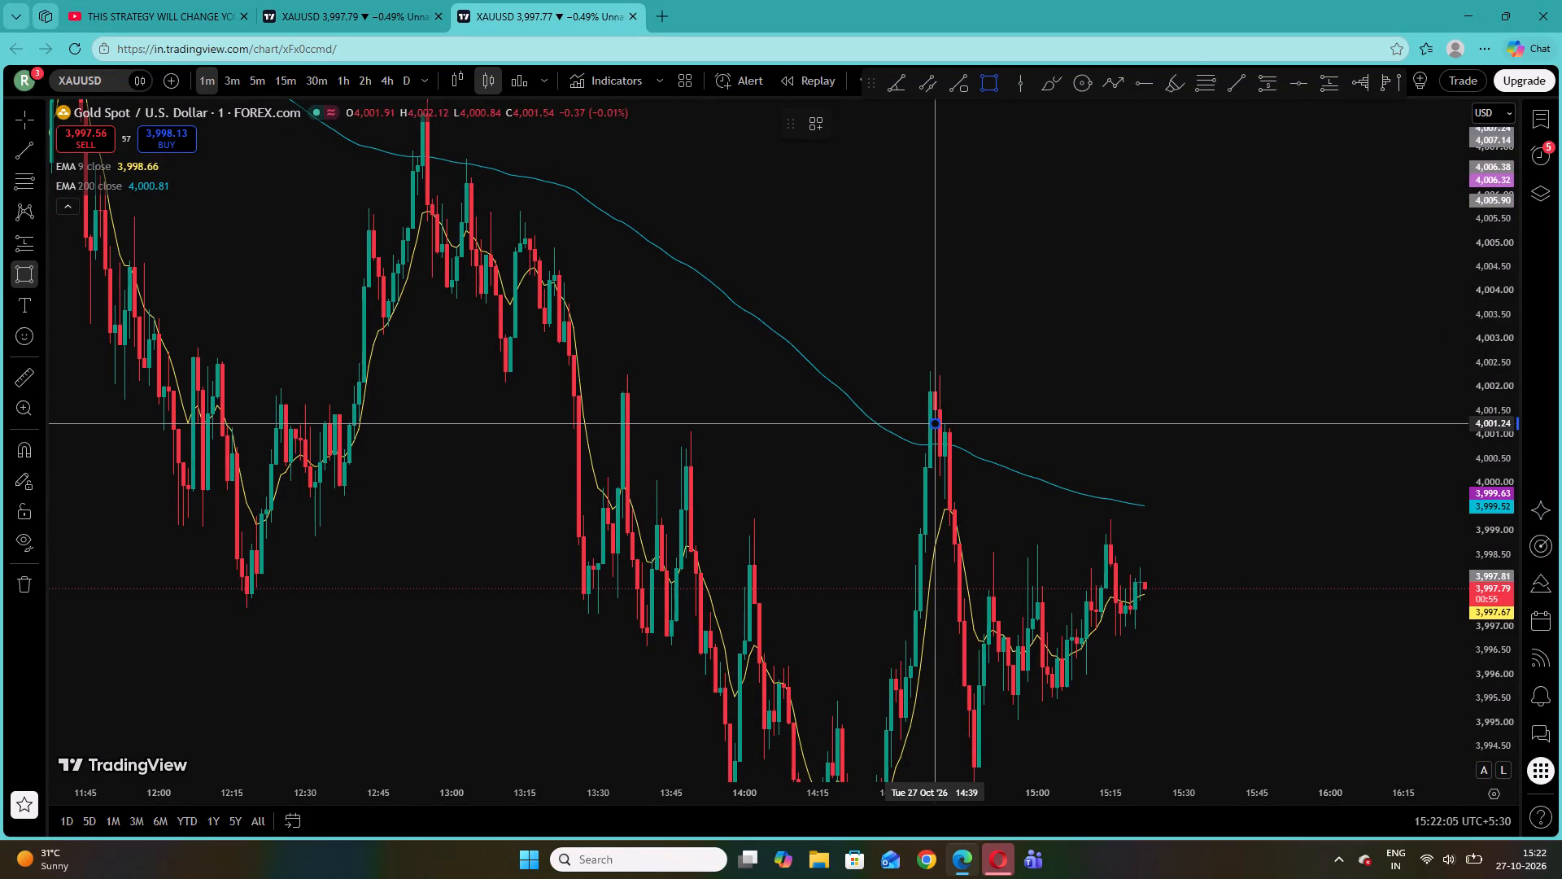
pyautogui.click(1049, 501)
pyautogui.moveTo(1046, 462); pyautogui.dragTo(1158, 480)
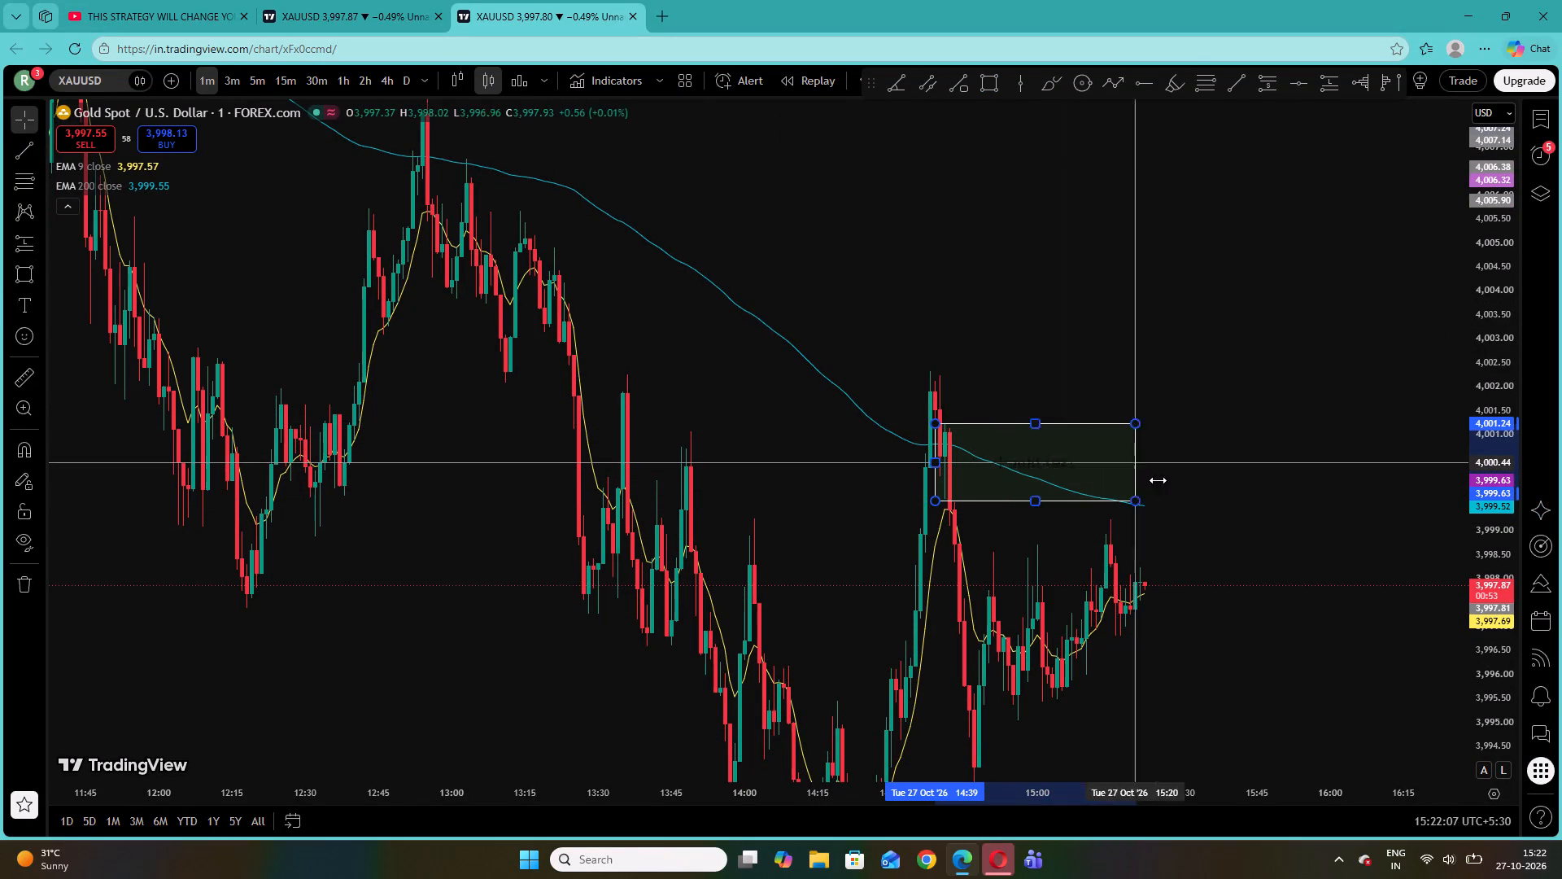
pyautogui.moveTo(1158, 480); pyautogui.dragTo(1389, 490)
# Create a price alert on XAUUSD crossing 3,999.46, just below the rectangle zone.
pyautogui.moveTo(1263, 579); pyautogui.dragTo(1257, 590)
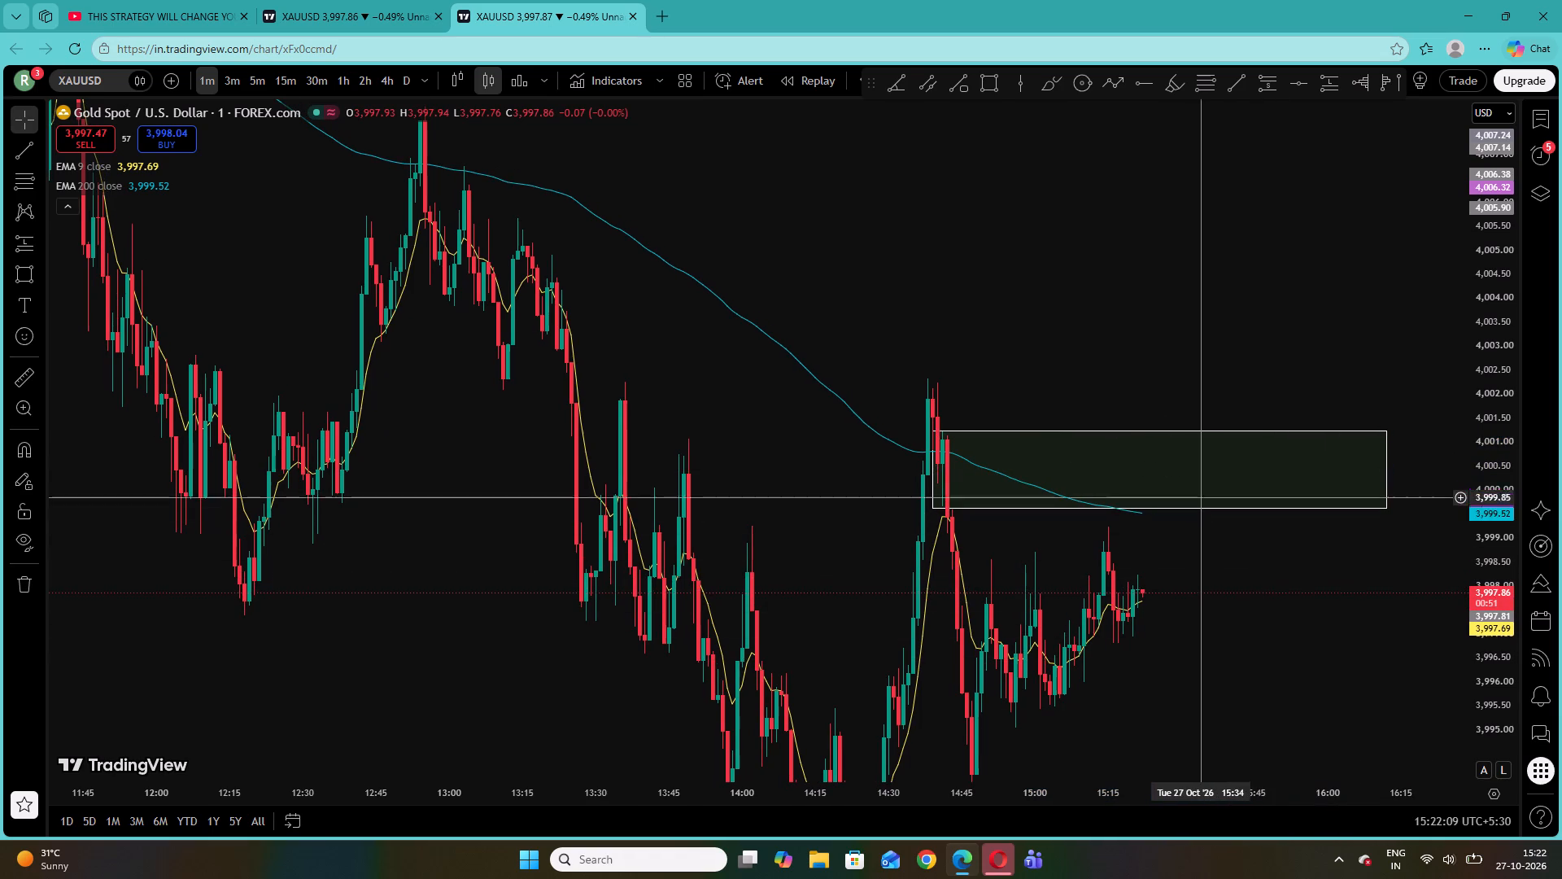
pyautogui.moveTo(1291, 582); pyautogui.dragTo(962, 586)
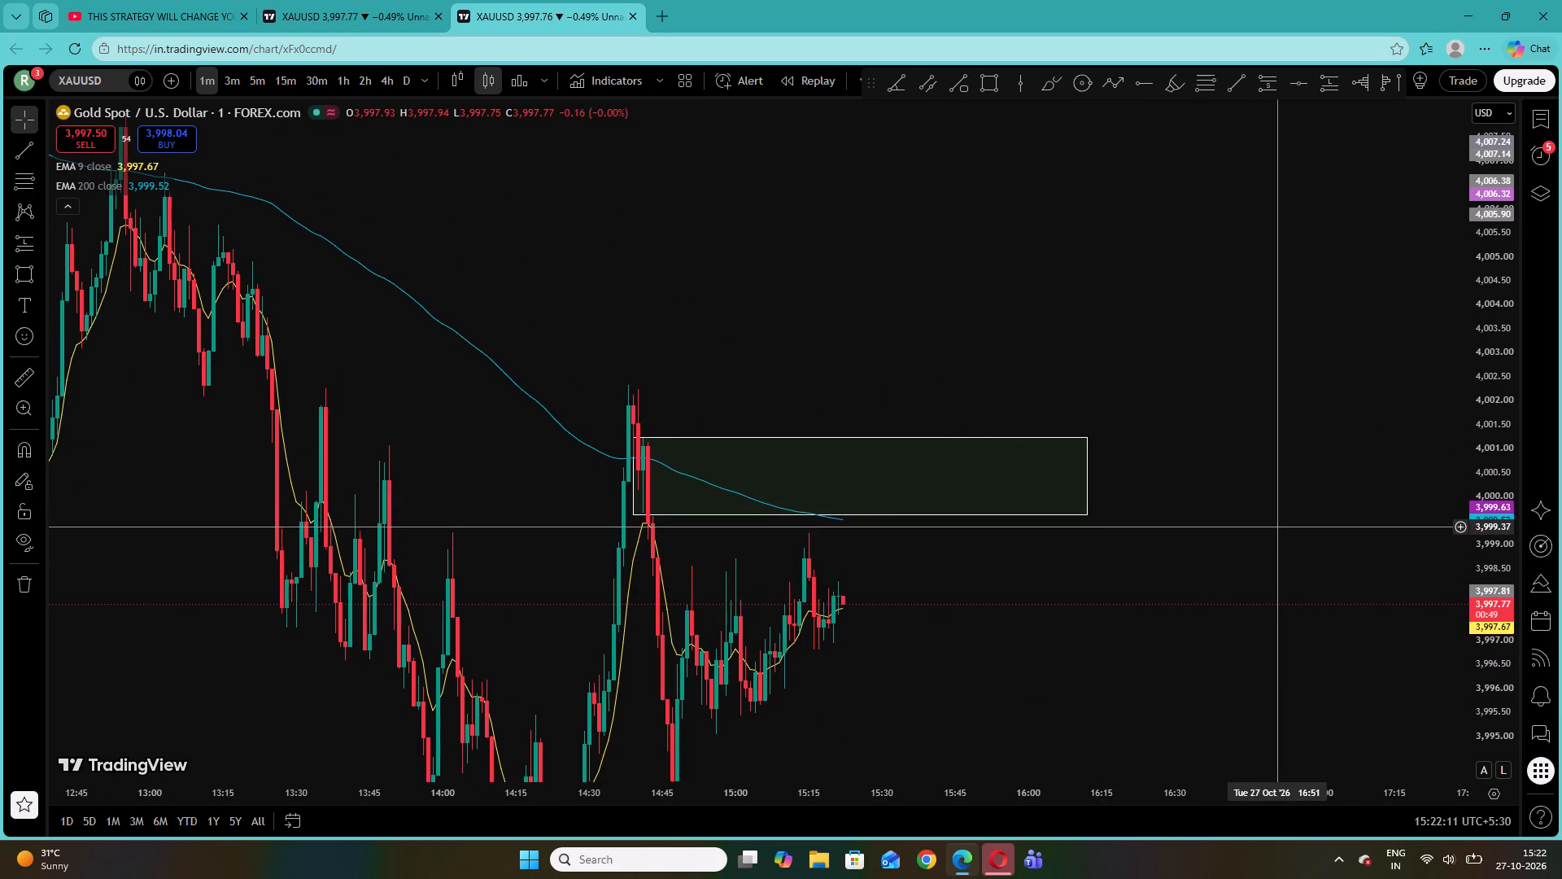
pyautogui.rightClick(1284, 523)
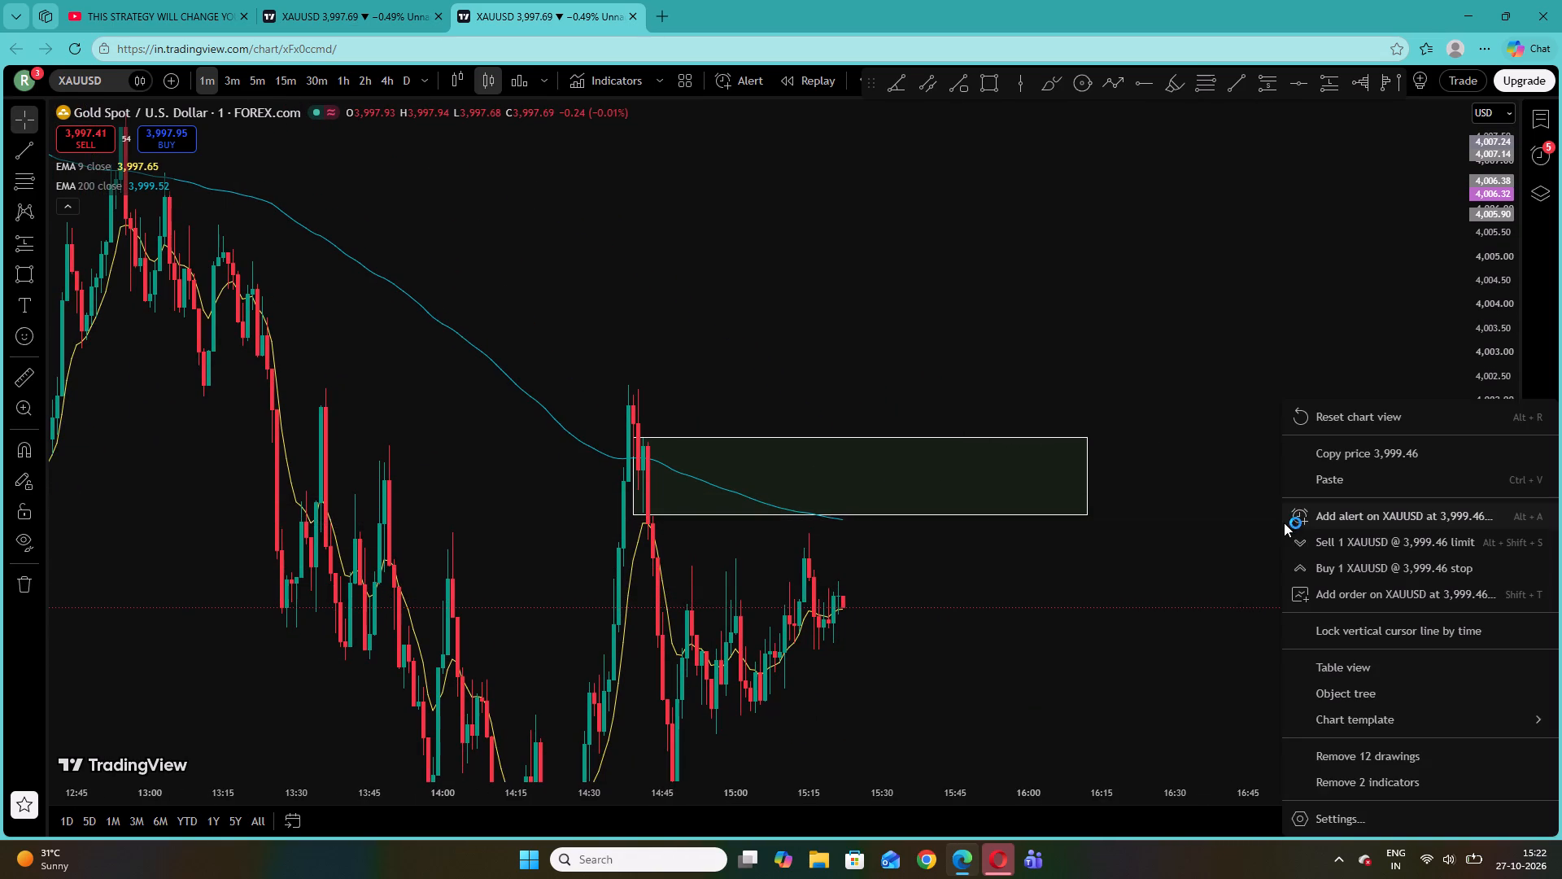
pyautogui.click(1347, 523)
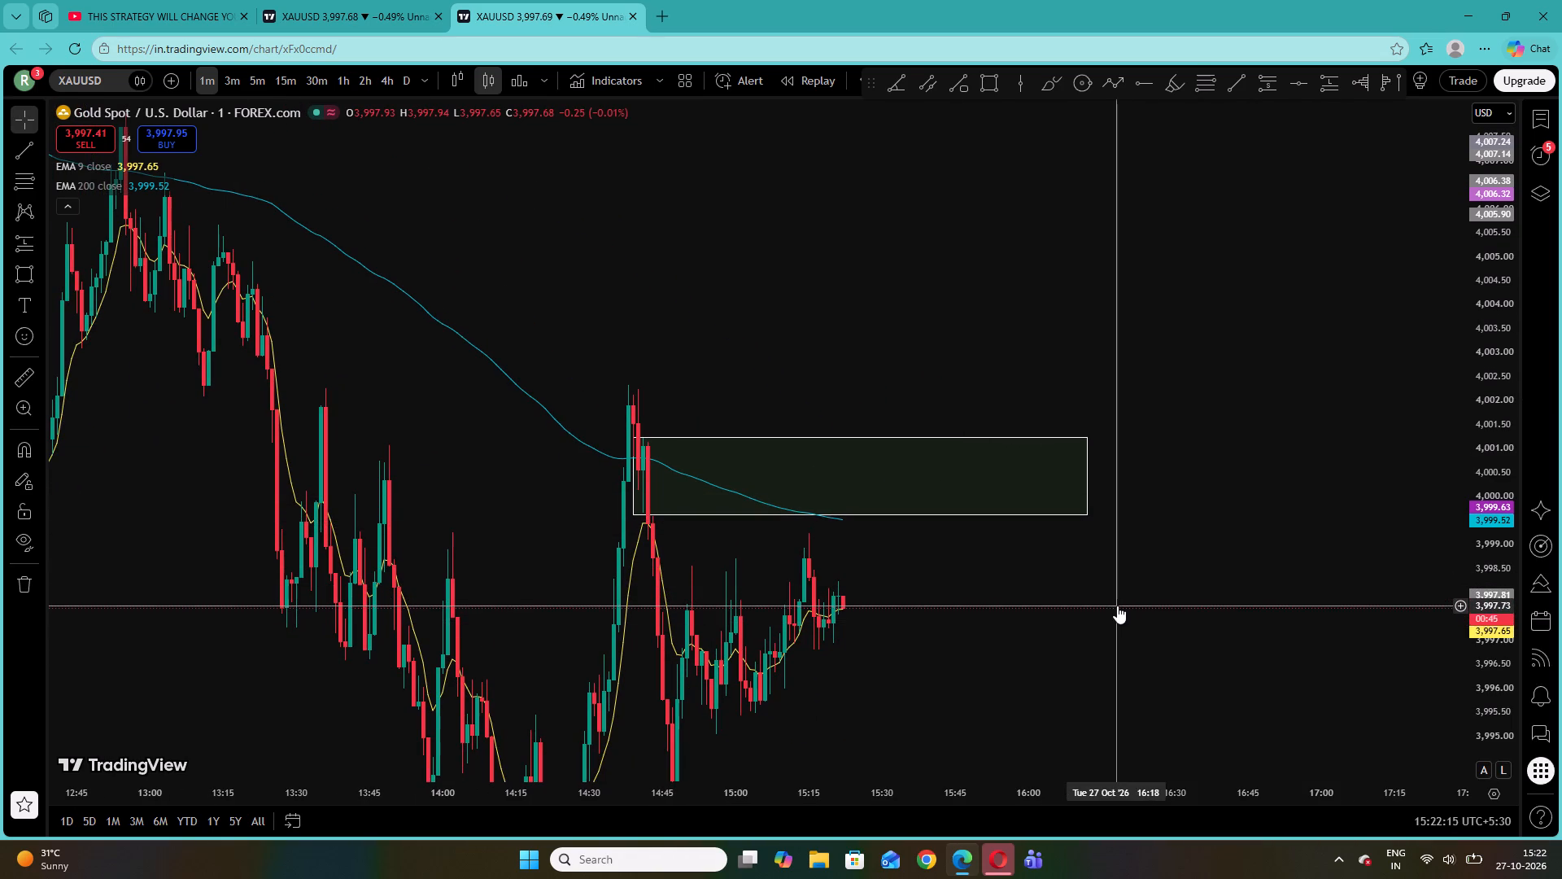
pyautogui.moveTo(997, 629); pyautogui.dragTo(1129, 611)
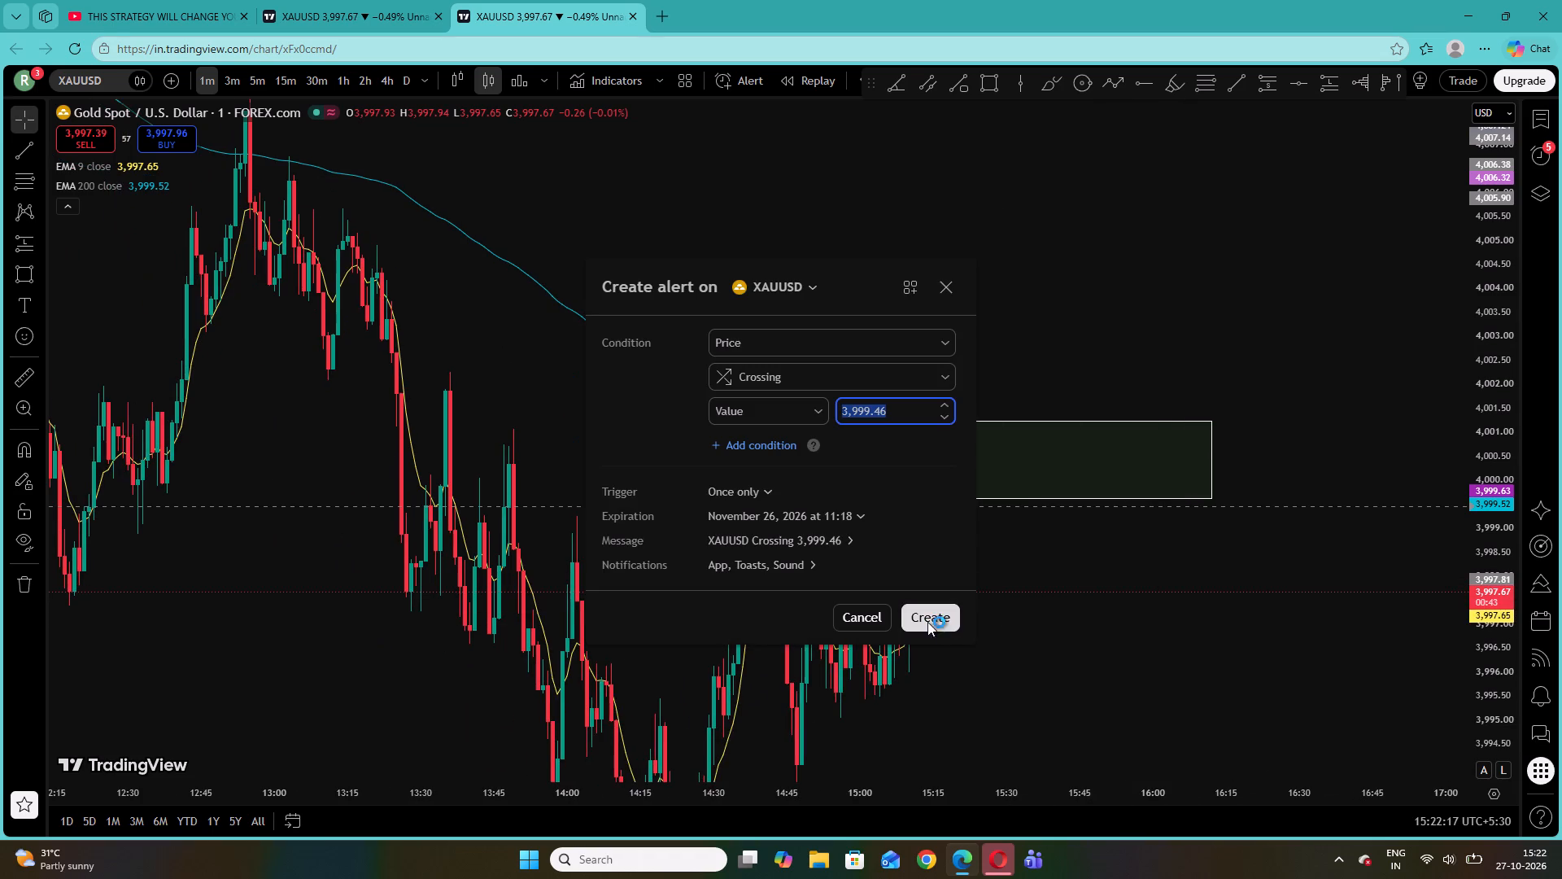
pyautogui.click(941, 616)
# Check the rectangle zone on the 5-minute chart and return to the 1-minute timeframe.
pyautogui.click(258, 72)
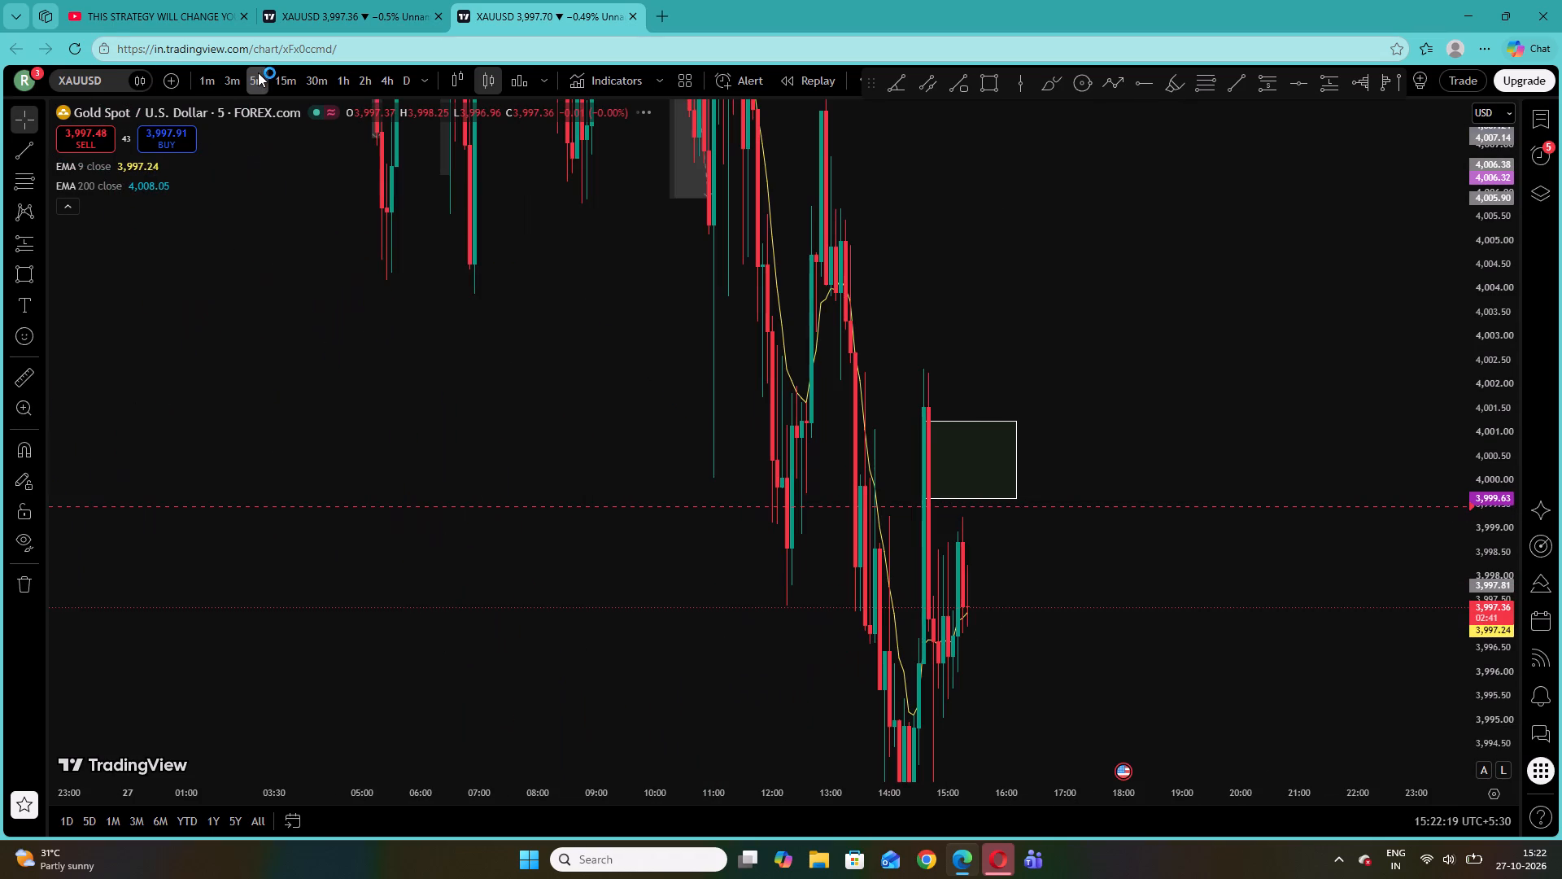
pyautogui.click(206, 79)
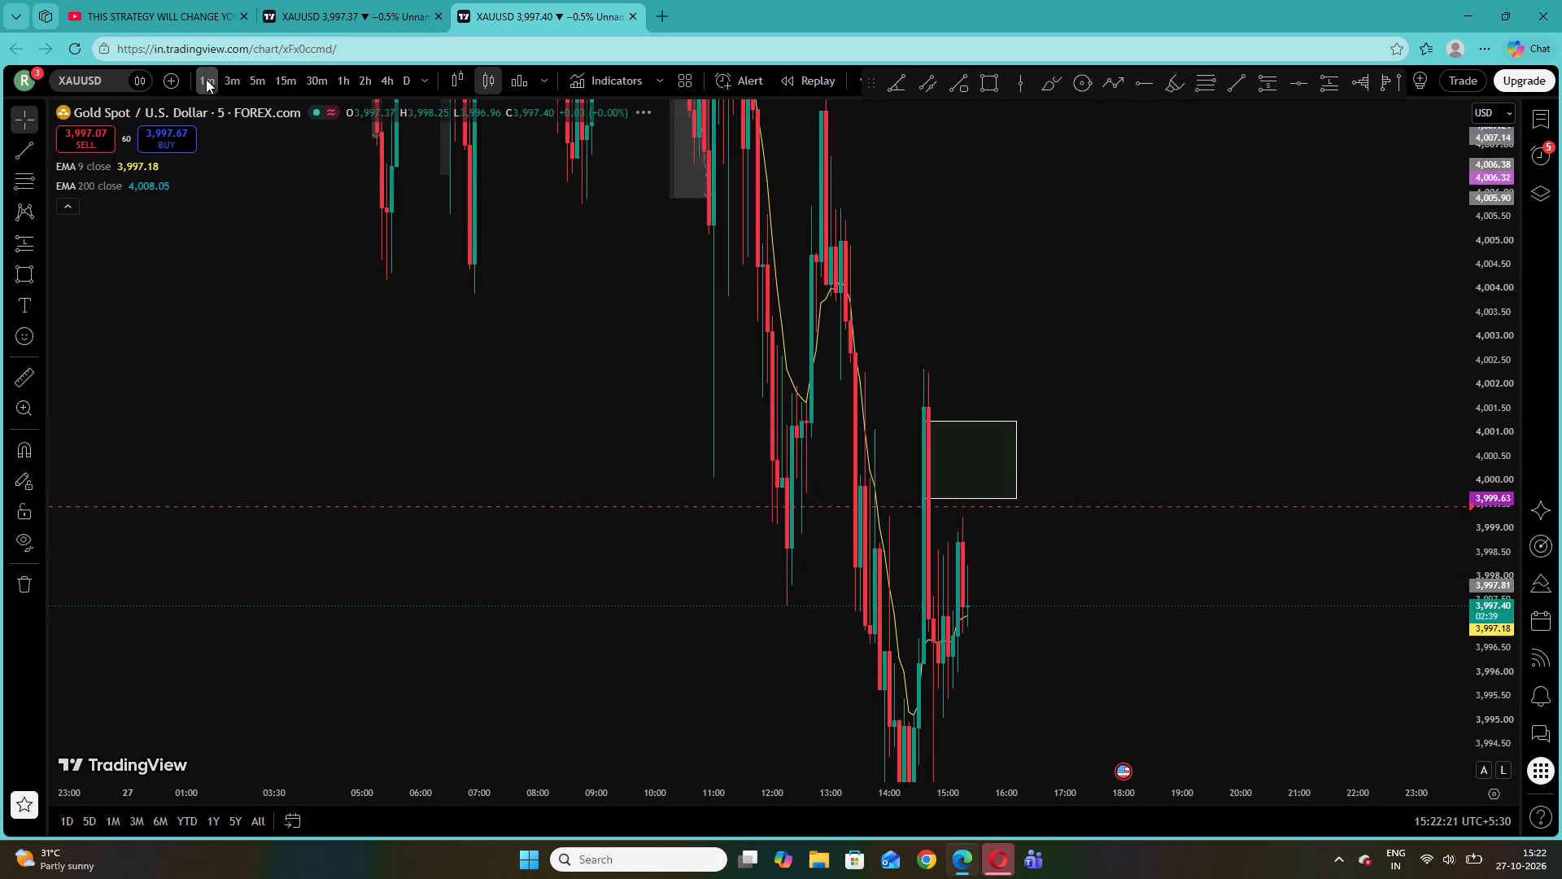
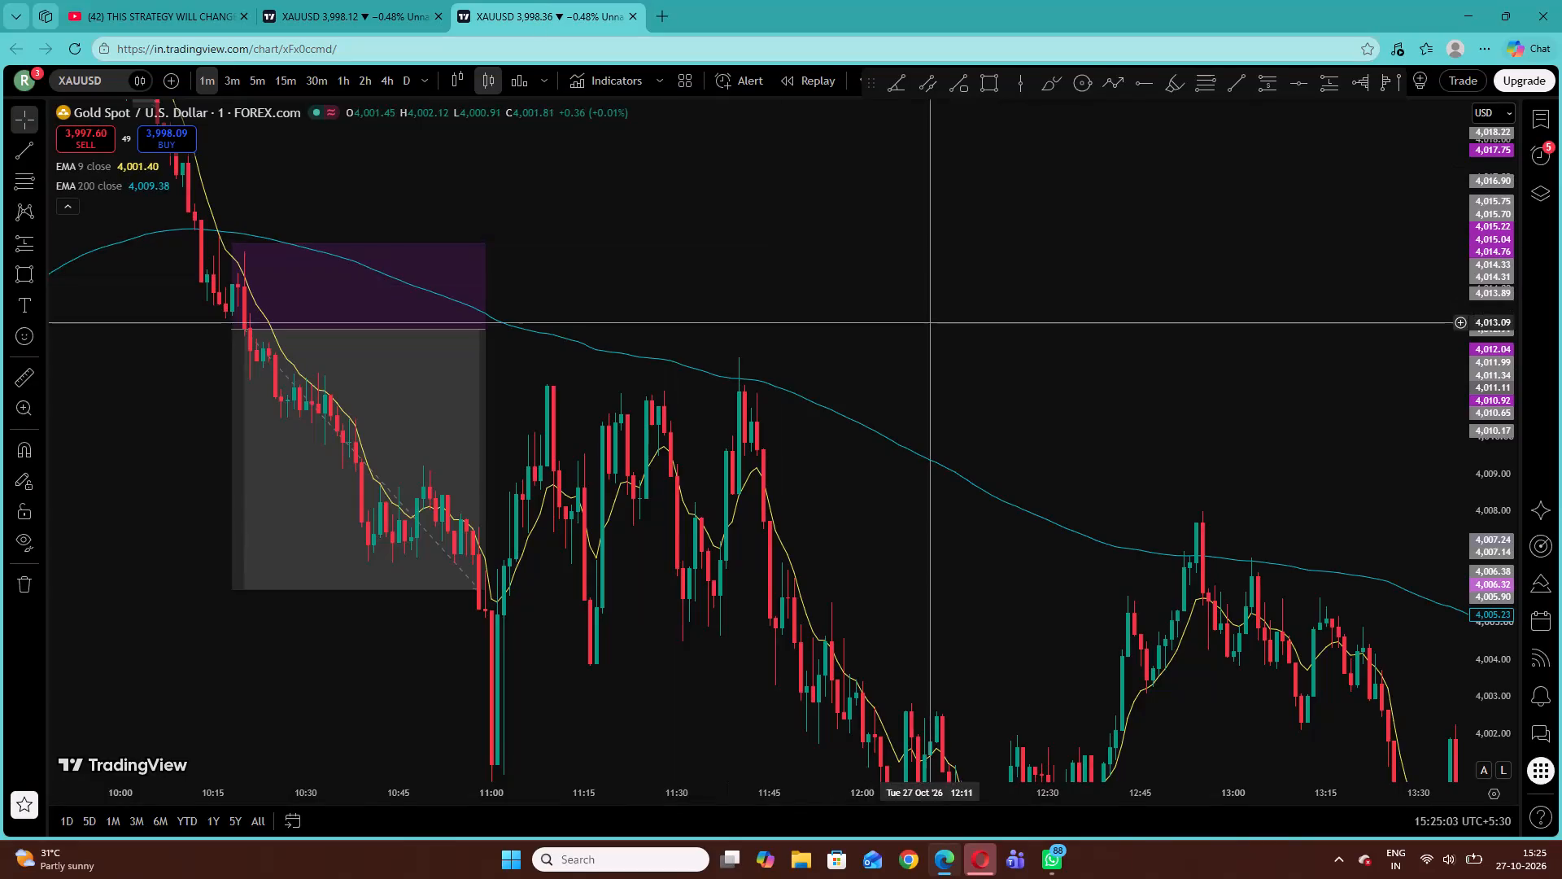
# Review the earlier XAUUSD price action on the 1-minute chart, going back to about 06:45 with the price scale slightly compressed.
pyautogui.moveTo(596, 246); pyautogui.dragTo(1309, 265)
pyautogui.moveTo(481, 507); pyautogui.dragTo(1019, 541)
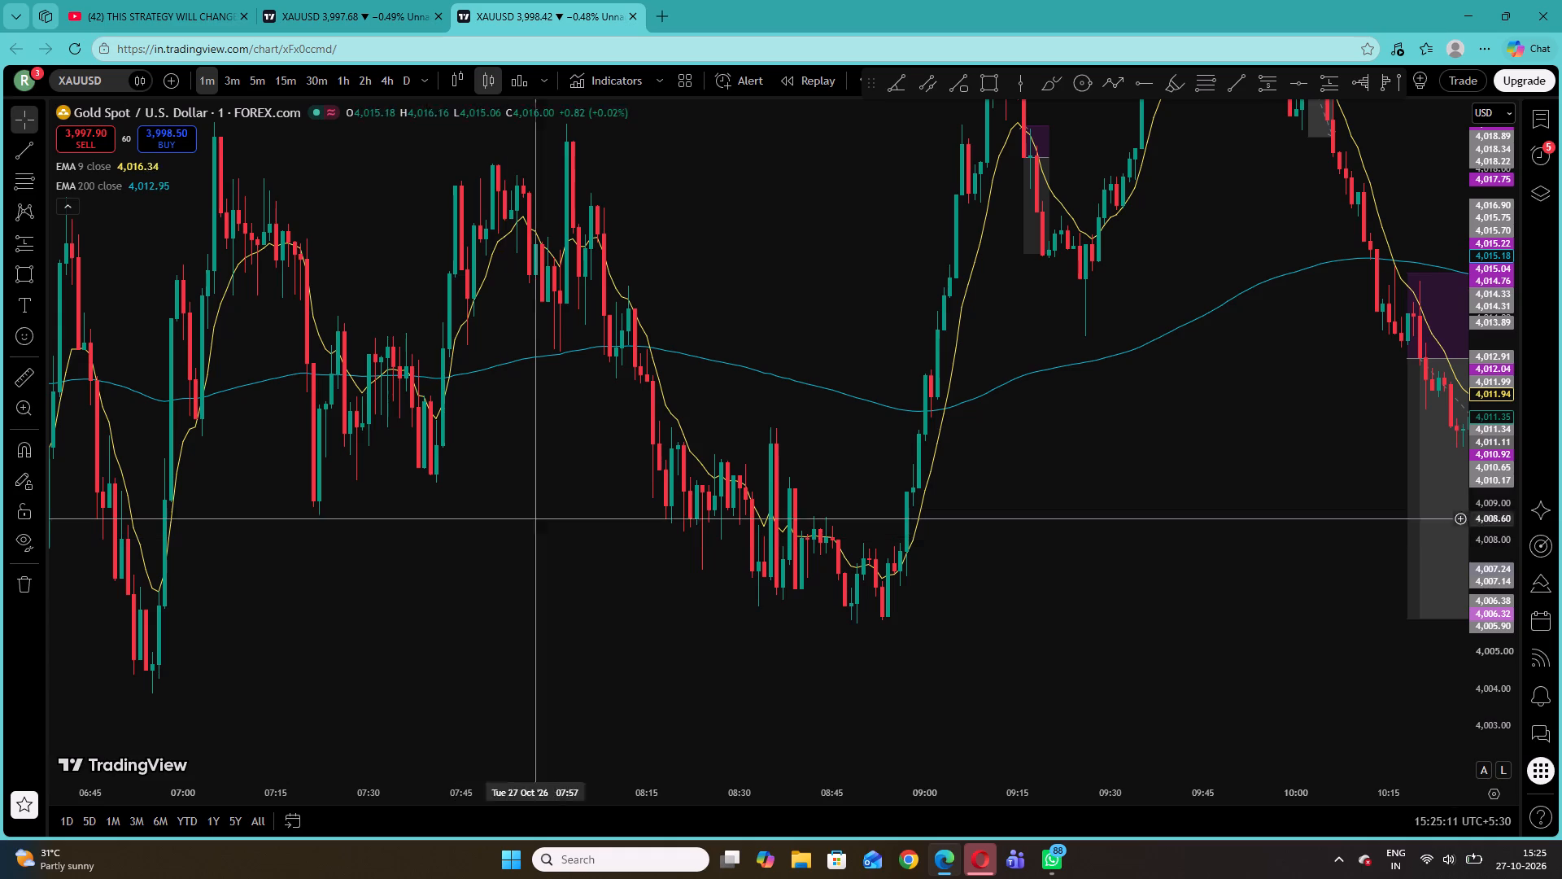
pyautogui.moveTo(1476, 431); pyautogui.dragTo(1475, 461)
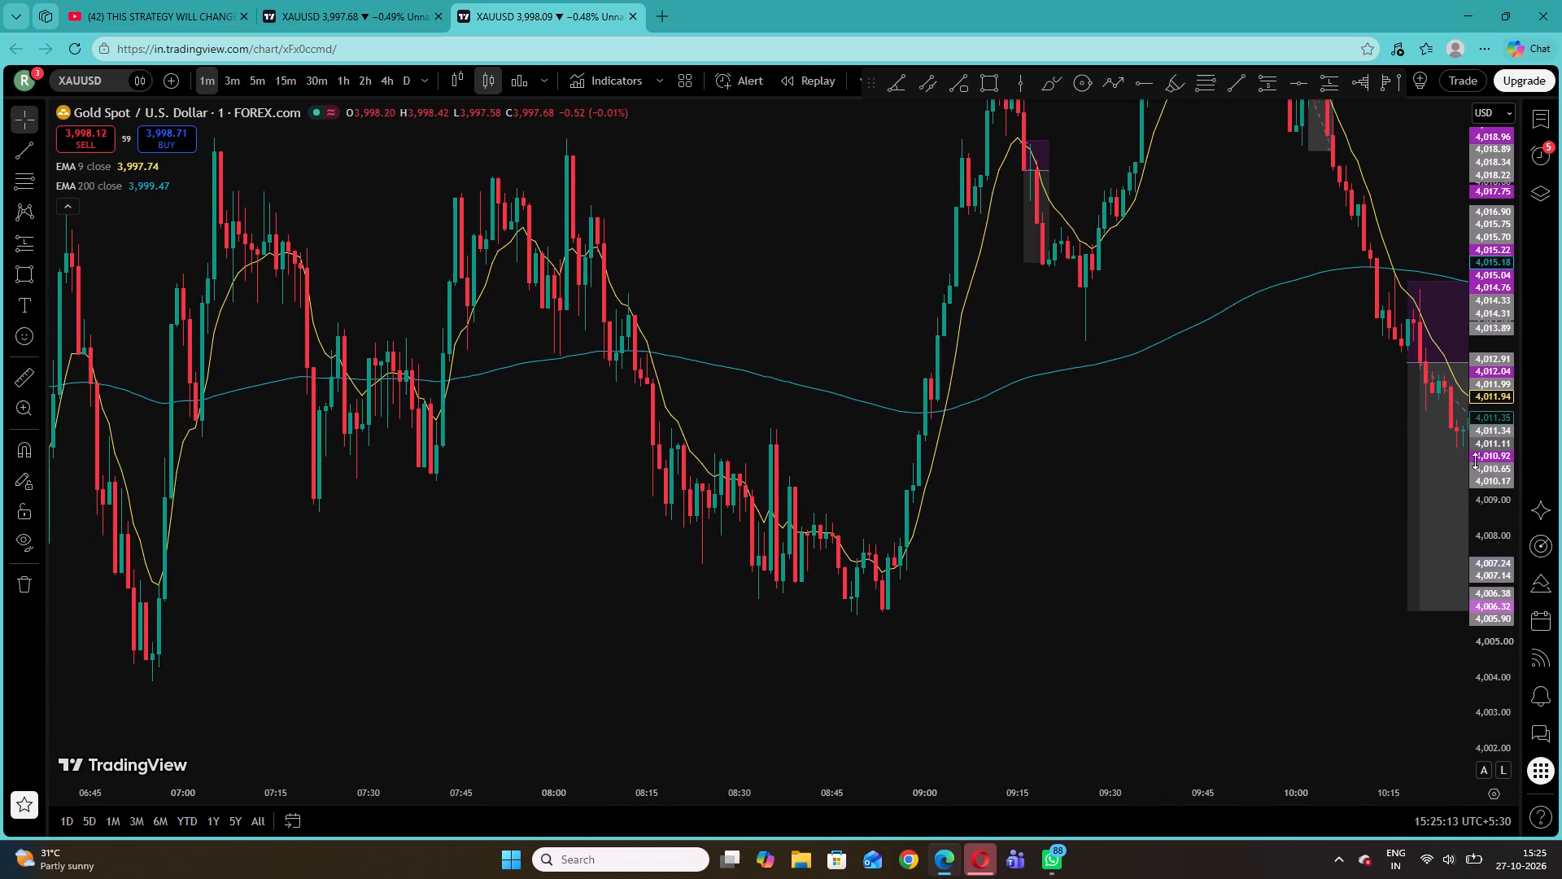
# Extend the end of the short position that starts at 06:20 to 06:33.
pyautogui.moveTo(1475, 461); pyautogui.dragTo(1473, 468)
pyautogui.moveTo(304, 521); pyautogui.dragTo(993, 574)
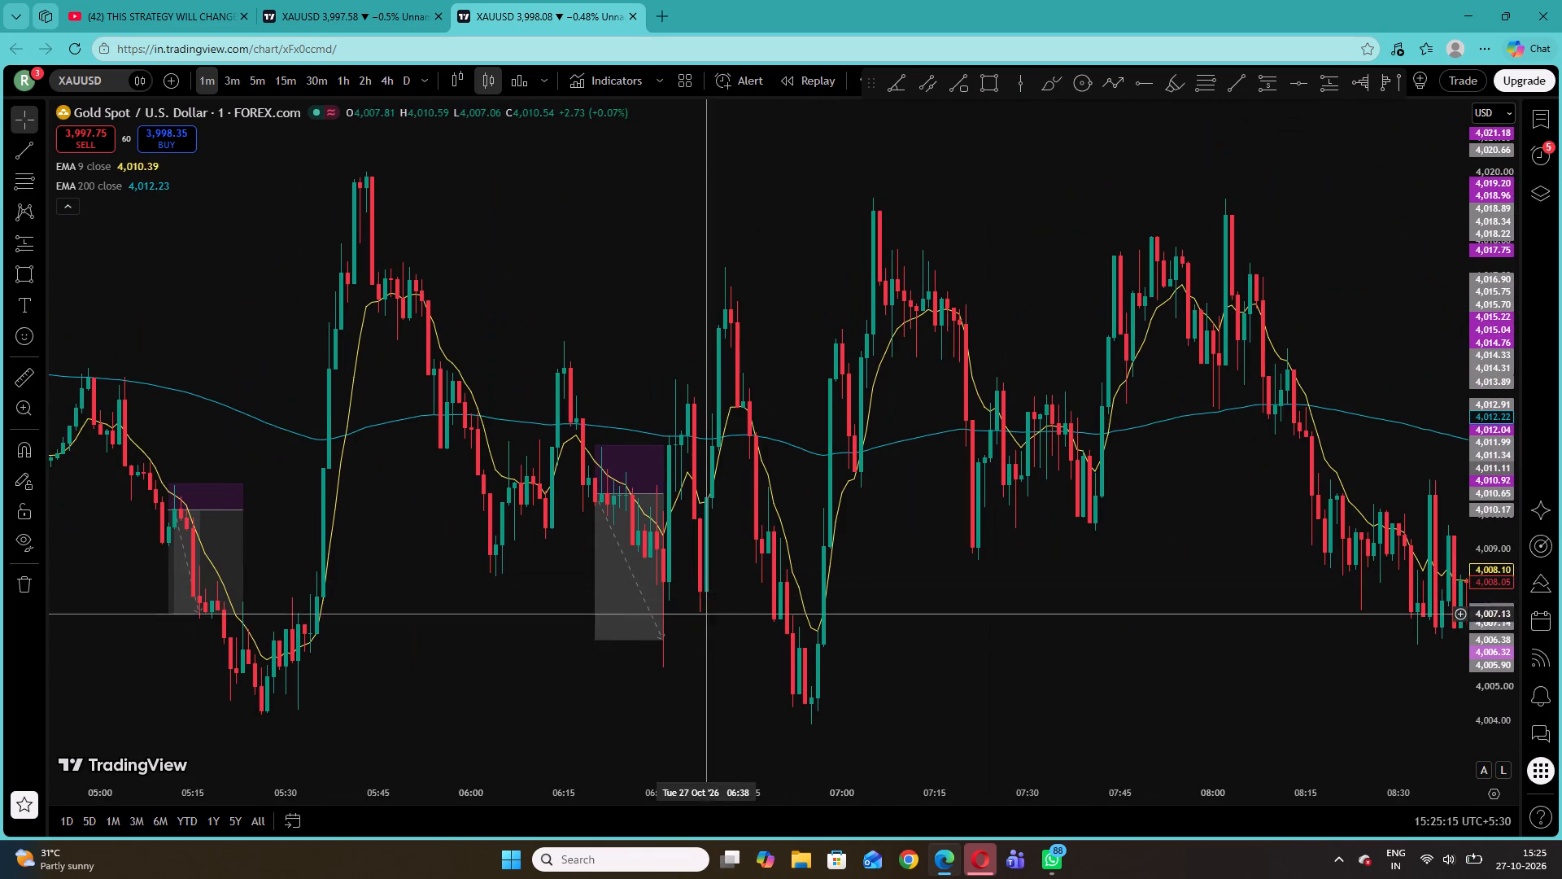
pyautogui.moveTo(478, 618); pyautogui.dragTo(878, 624)
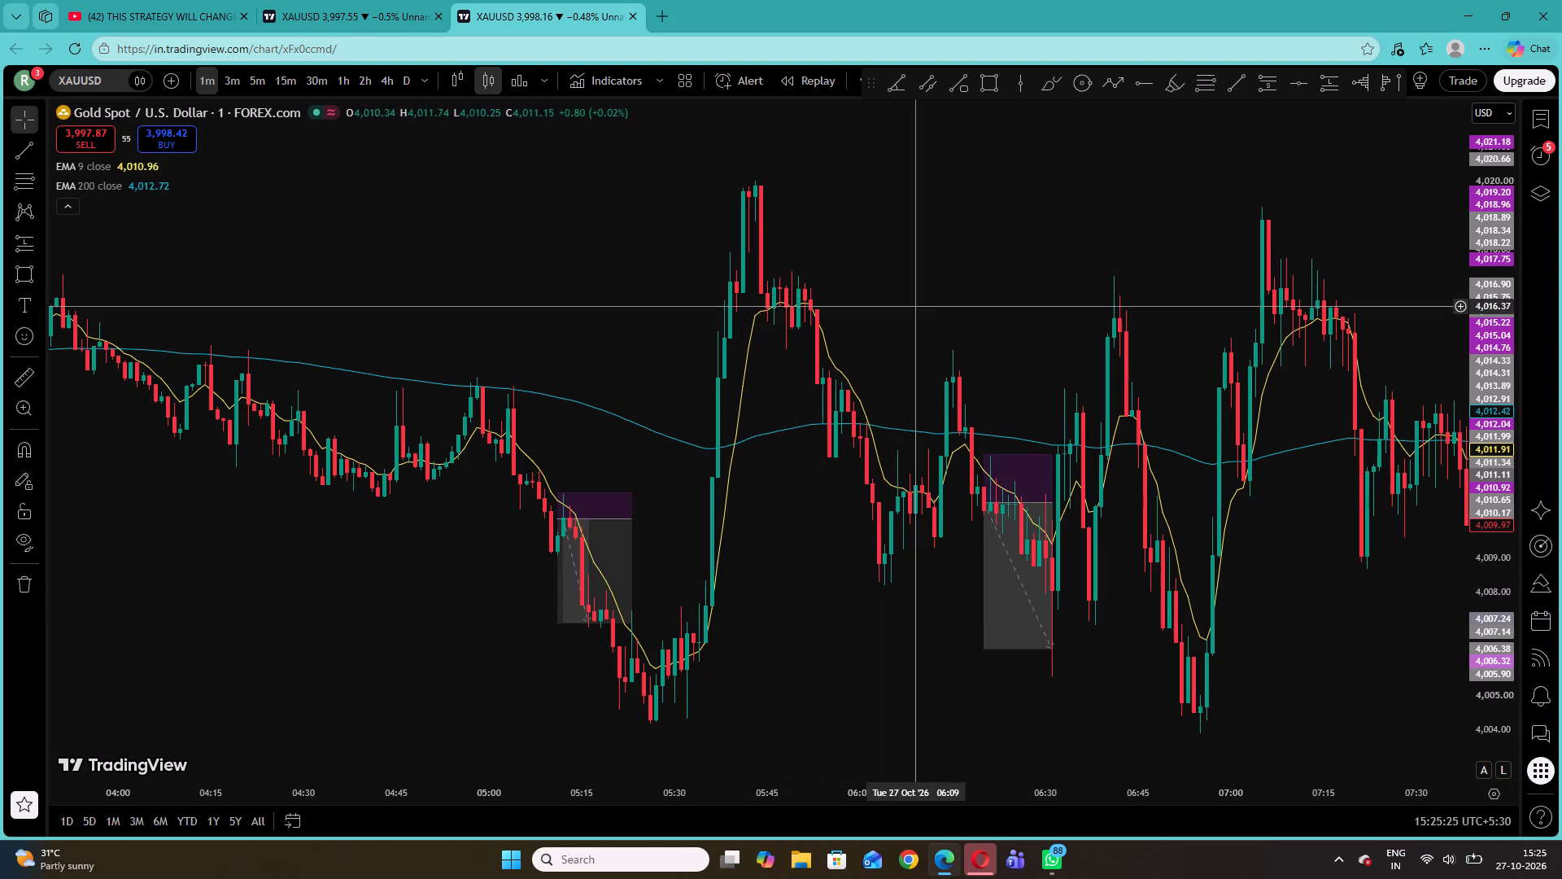
pyautogui.hscroll(-1, 965, 275)
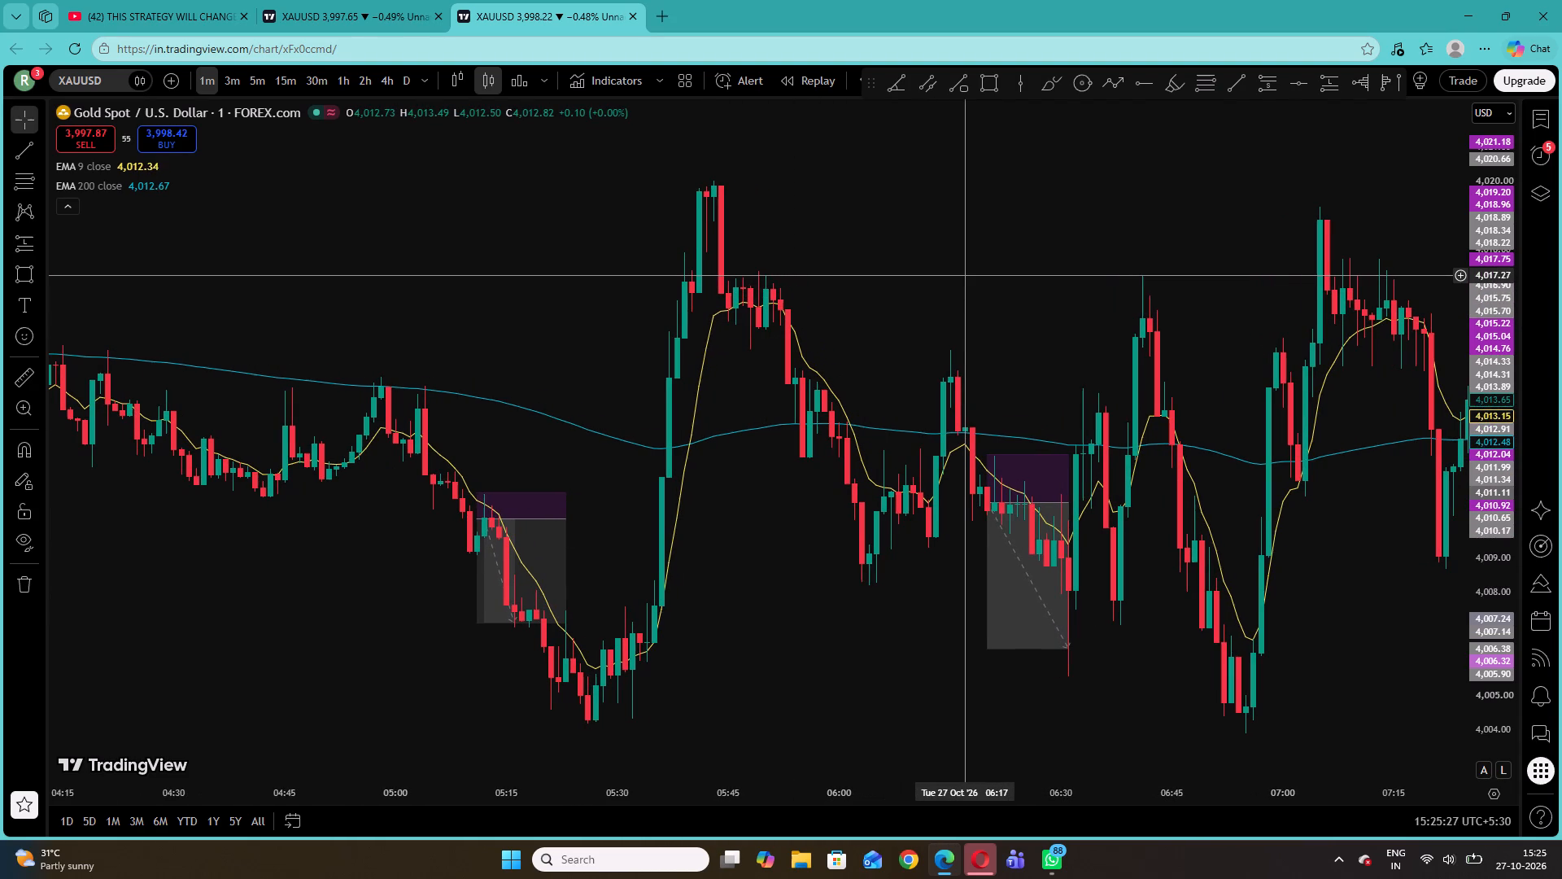
pyautogui.moveTo(1080, 253); pyautogui.dragTo(666, 231)
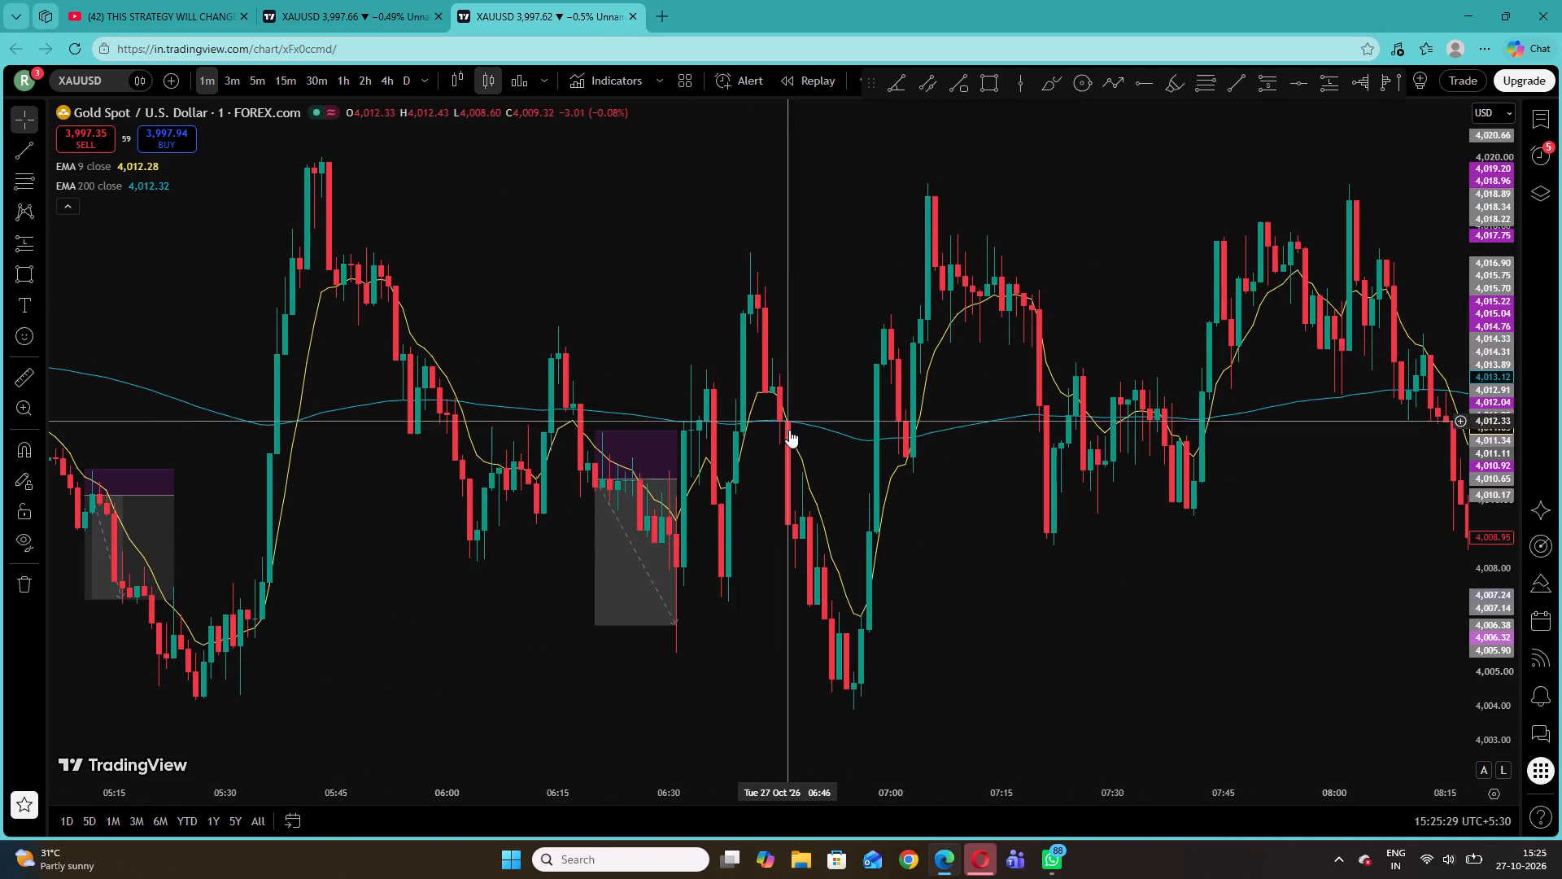
pyautogui.moveTo(679, 482); pyautogui.dragTo(688, 482)
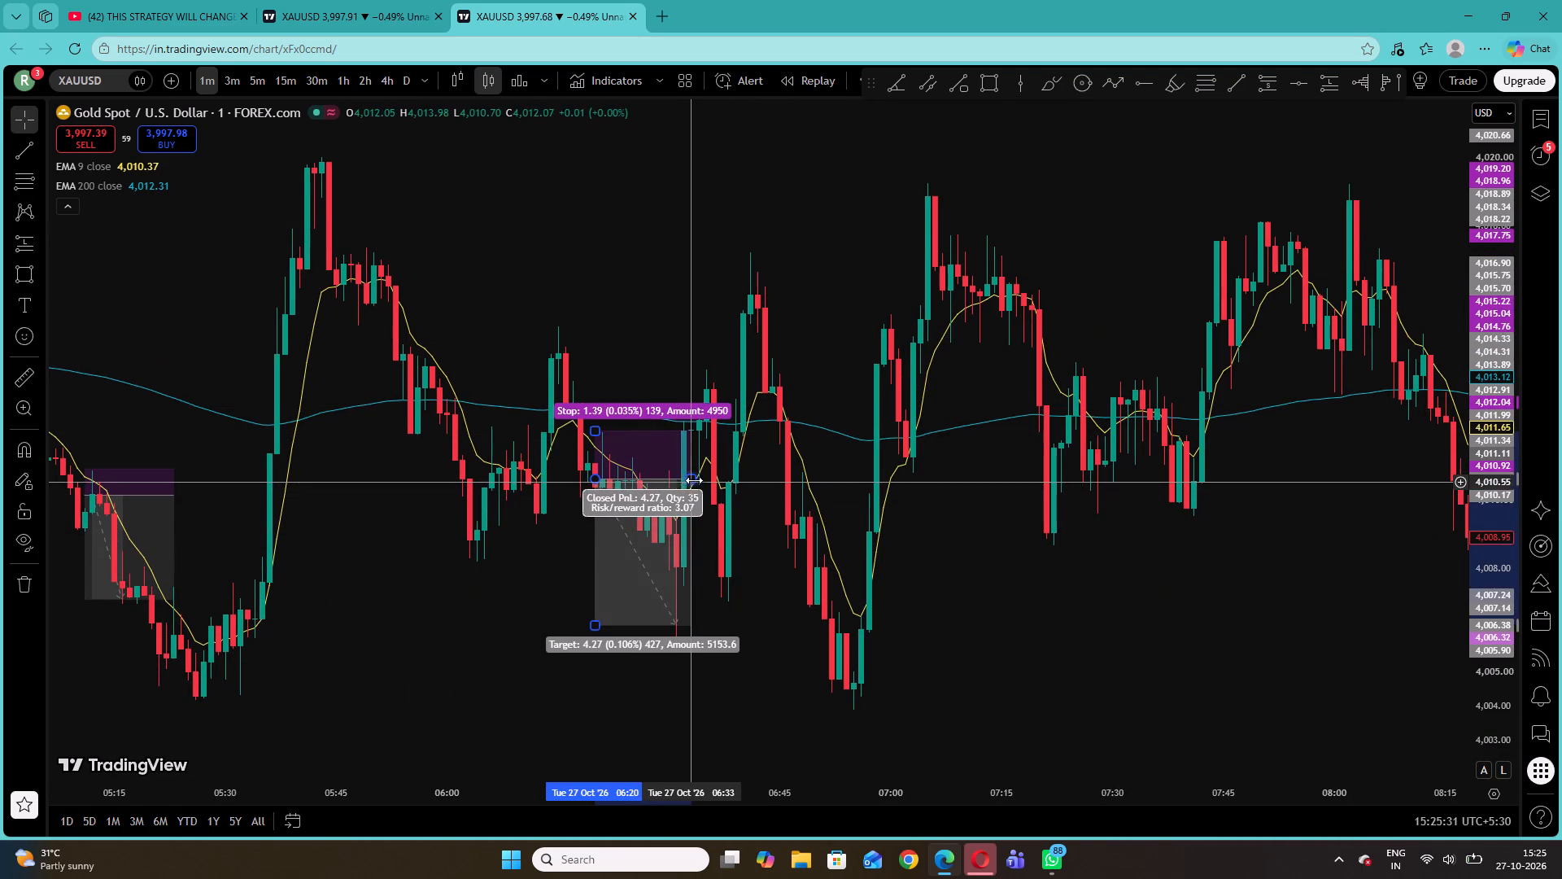
pyautogui.click(838, 485)
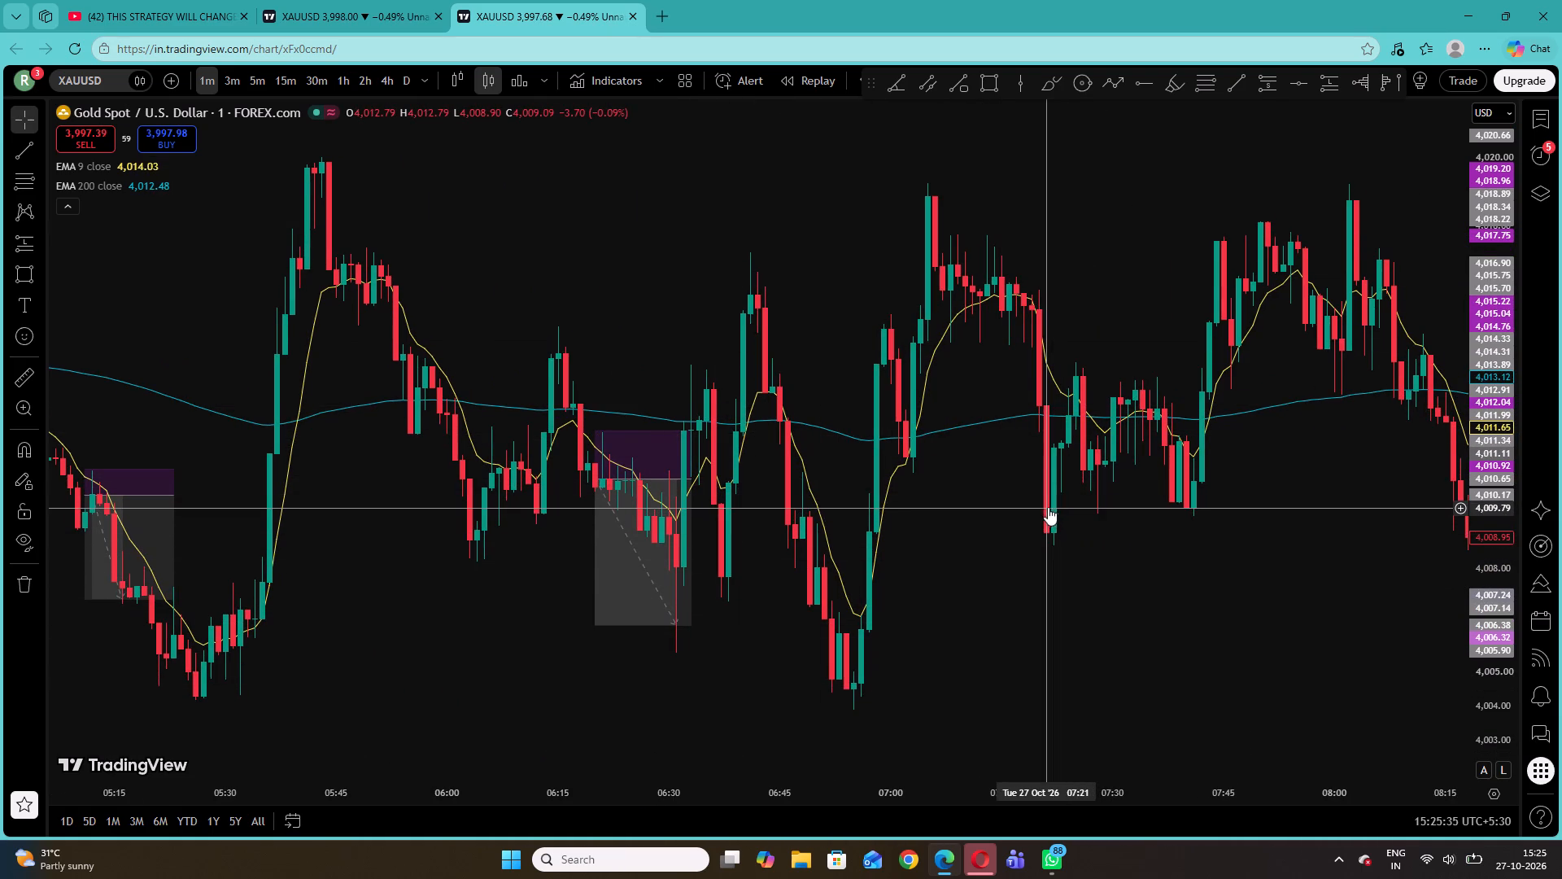
# Examine the one-minute gold chart from about 06:30 to 12:55, checking candles against the EMA 9 and EMA 200 and the existing positions.
pyautogui.moveTo(1058, 487); pyautogui.dragTo(688, 597)
pyautogui.click(796, 317)
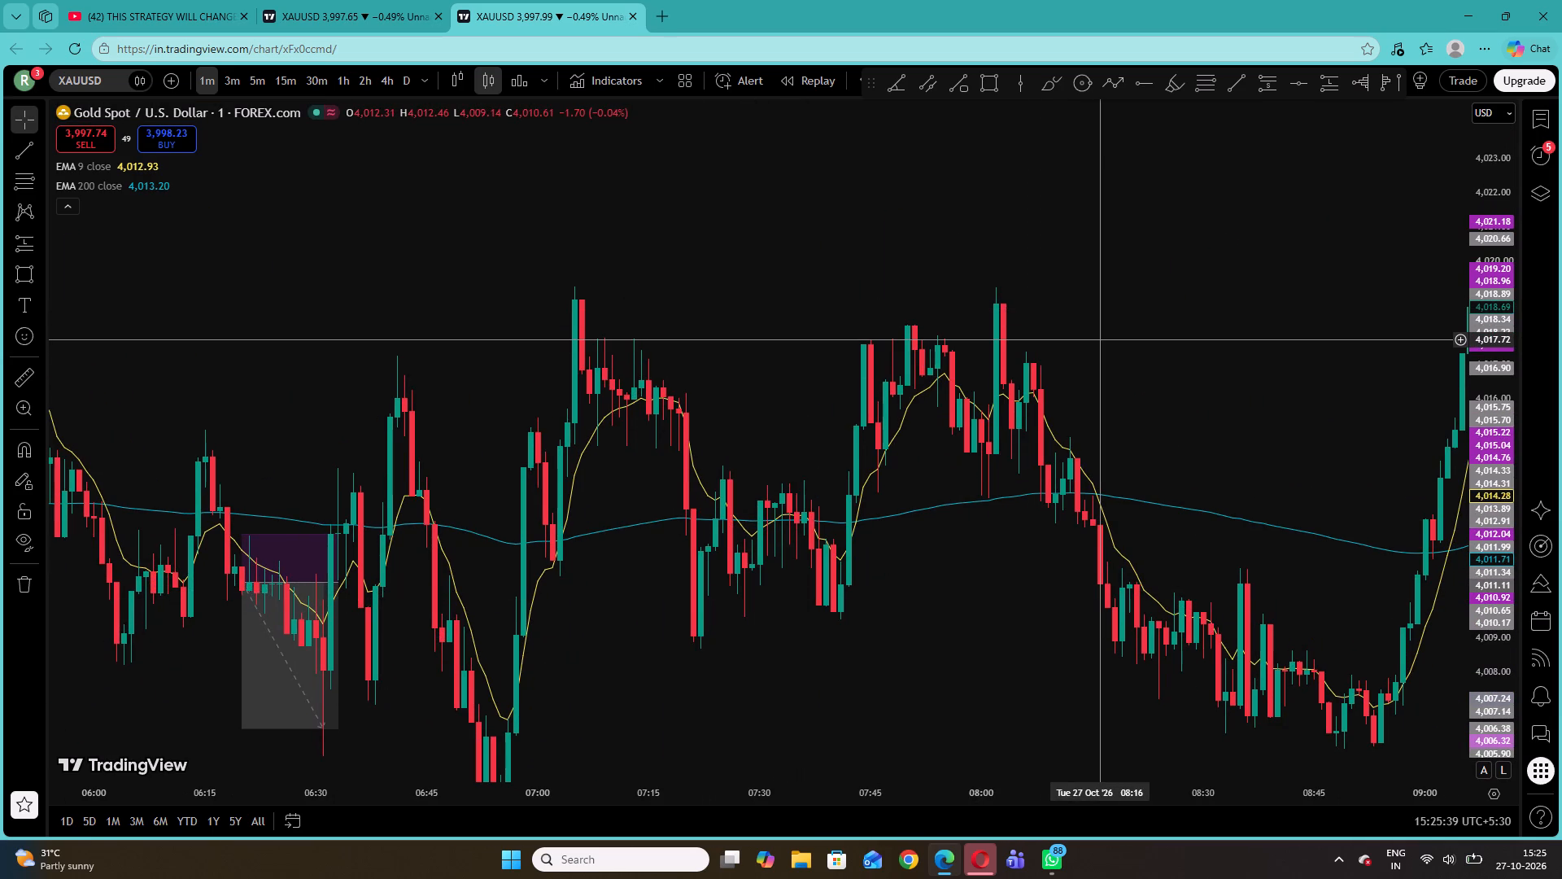
pyautogui.moveTo(1159, 377); pyautogui.dragTo(830, 321)
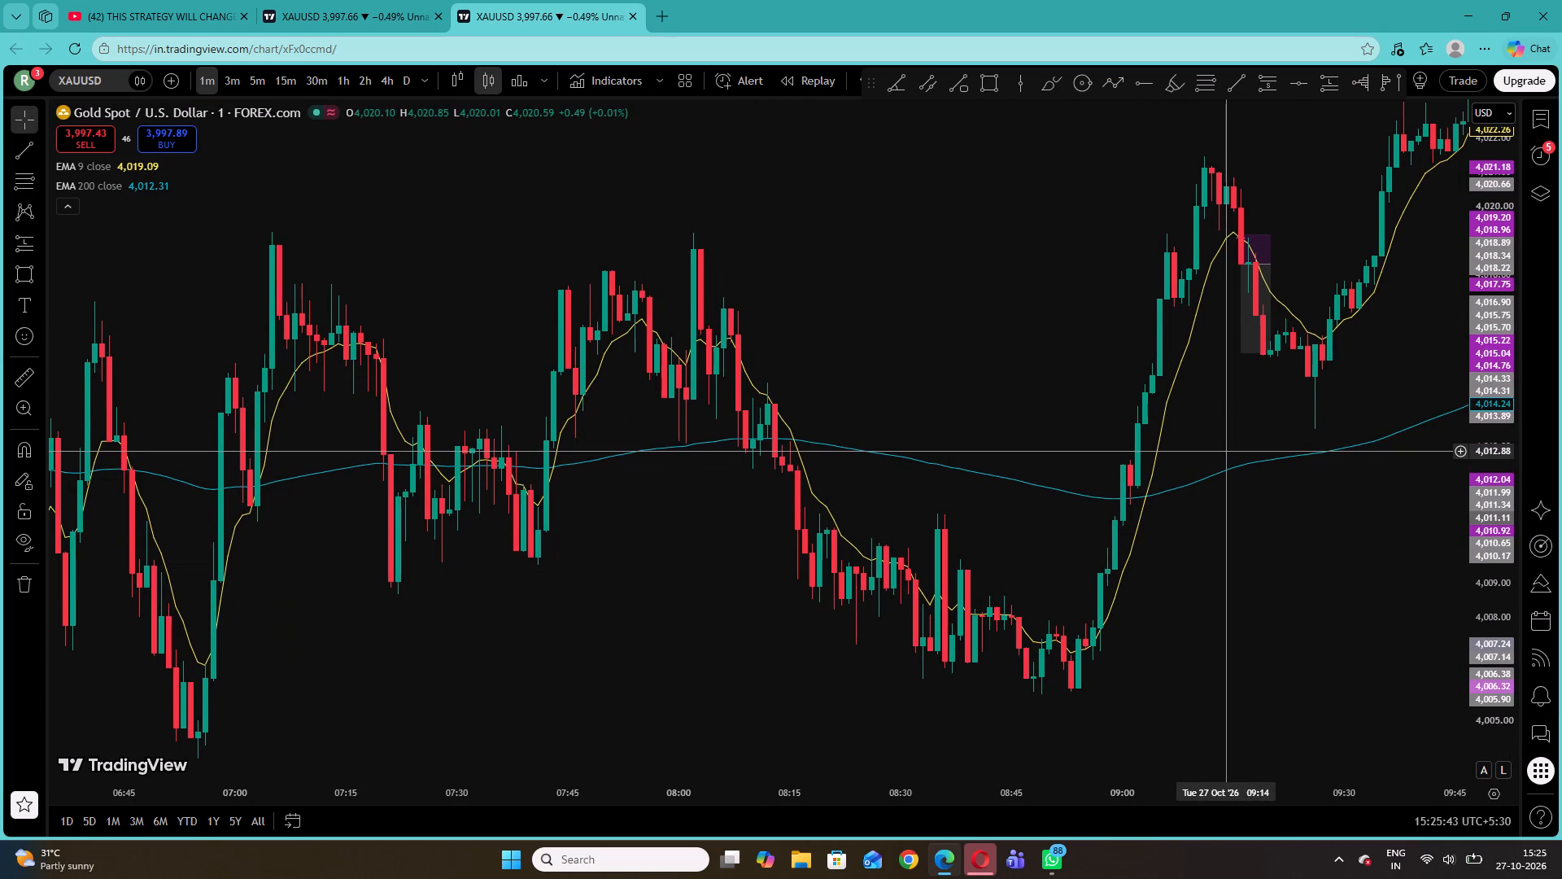
pyautogui.moveTo(1280, 619); pyautogui.dragTo(1243, 496)
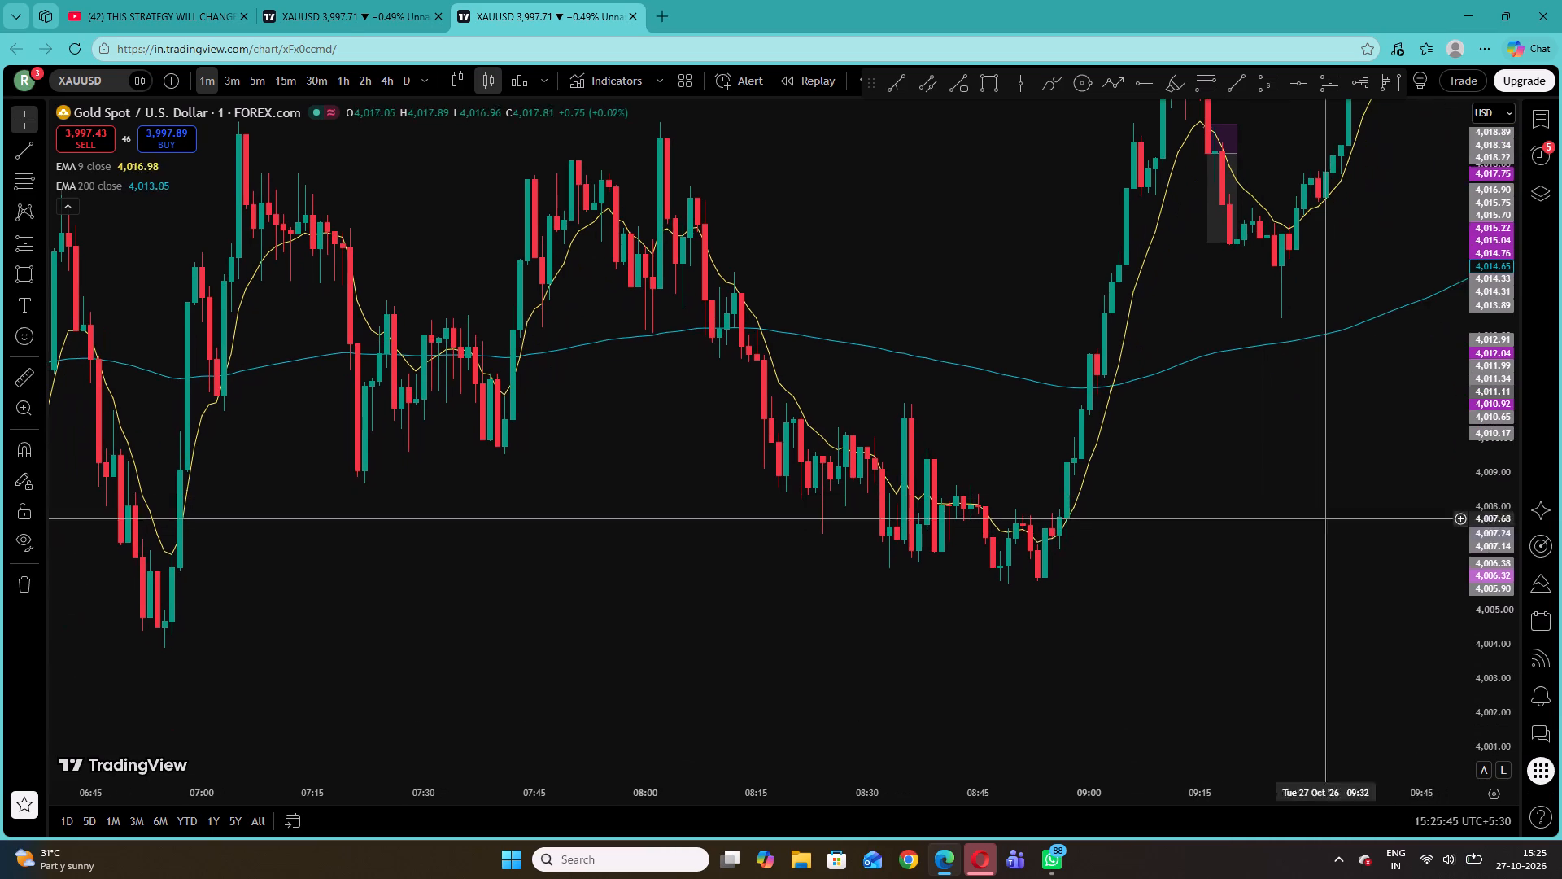
pyautogui.moveTo(1510, 634); pyautogui.dragTo(1475, 601)
pyautogui.moveTo(1293, 570); pyautogui.dragTo(1097, 663)
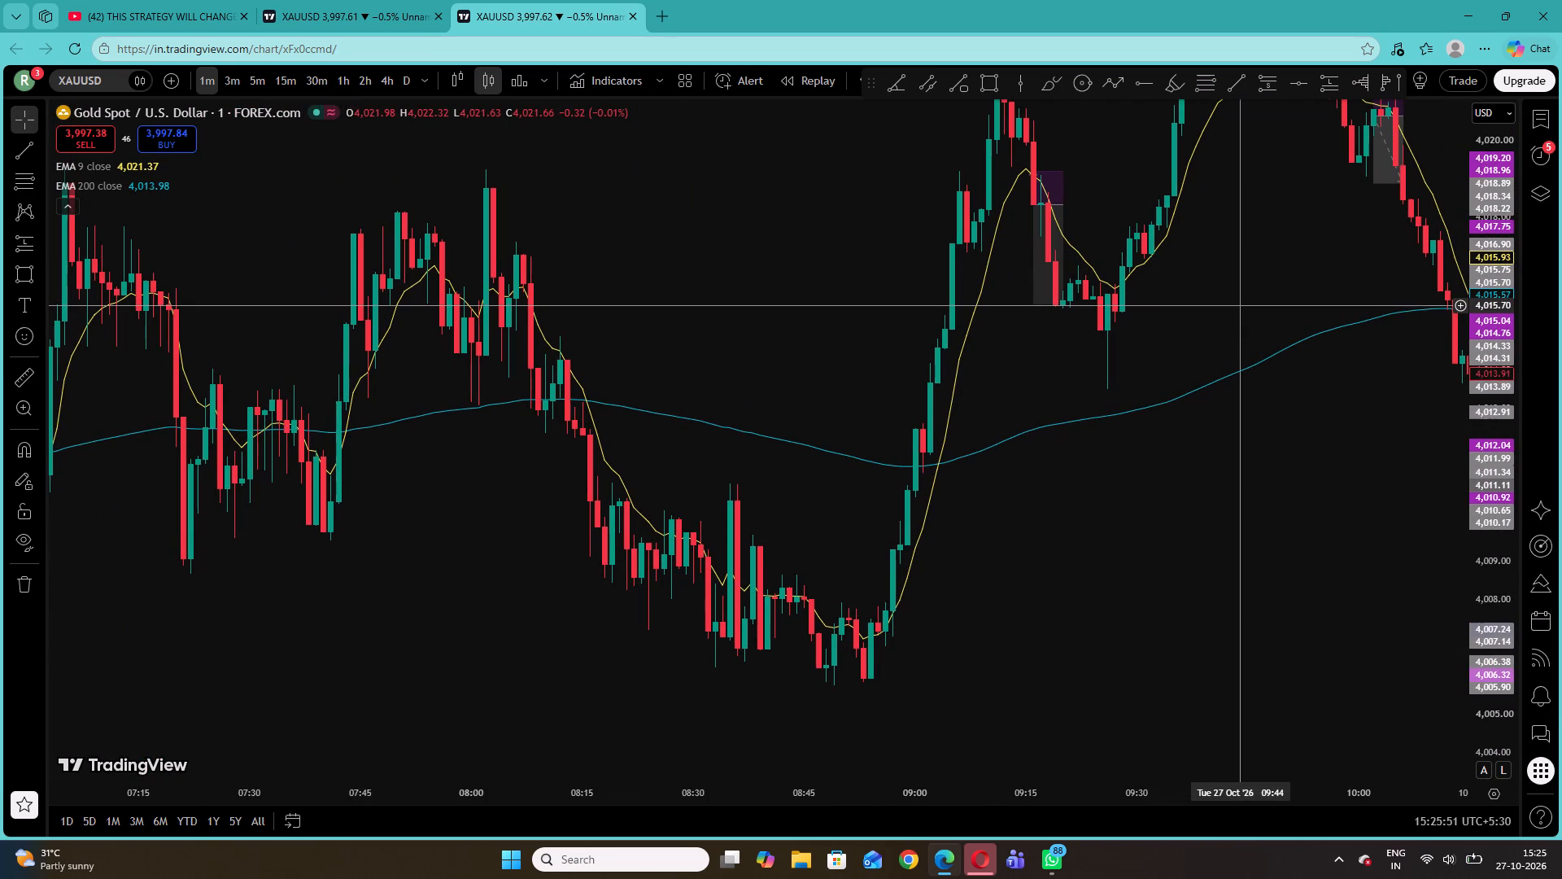
pyautogui.moveTo(1241, 305); pyautogui.dragTo(1061, 595)
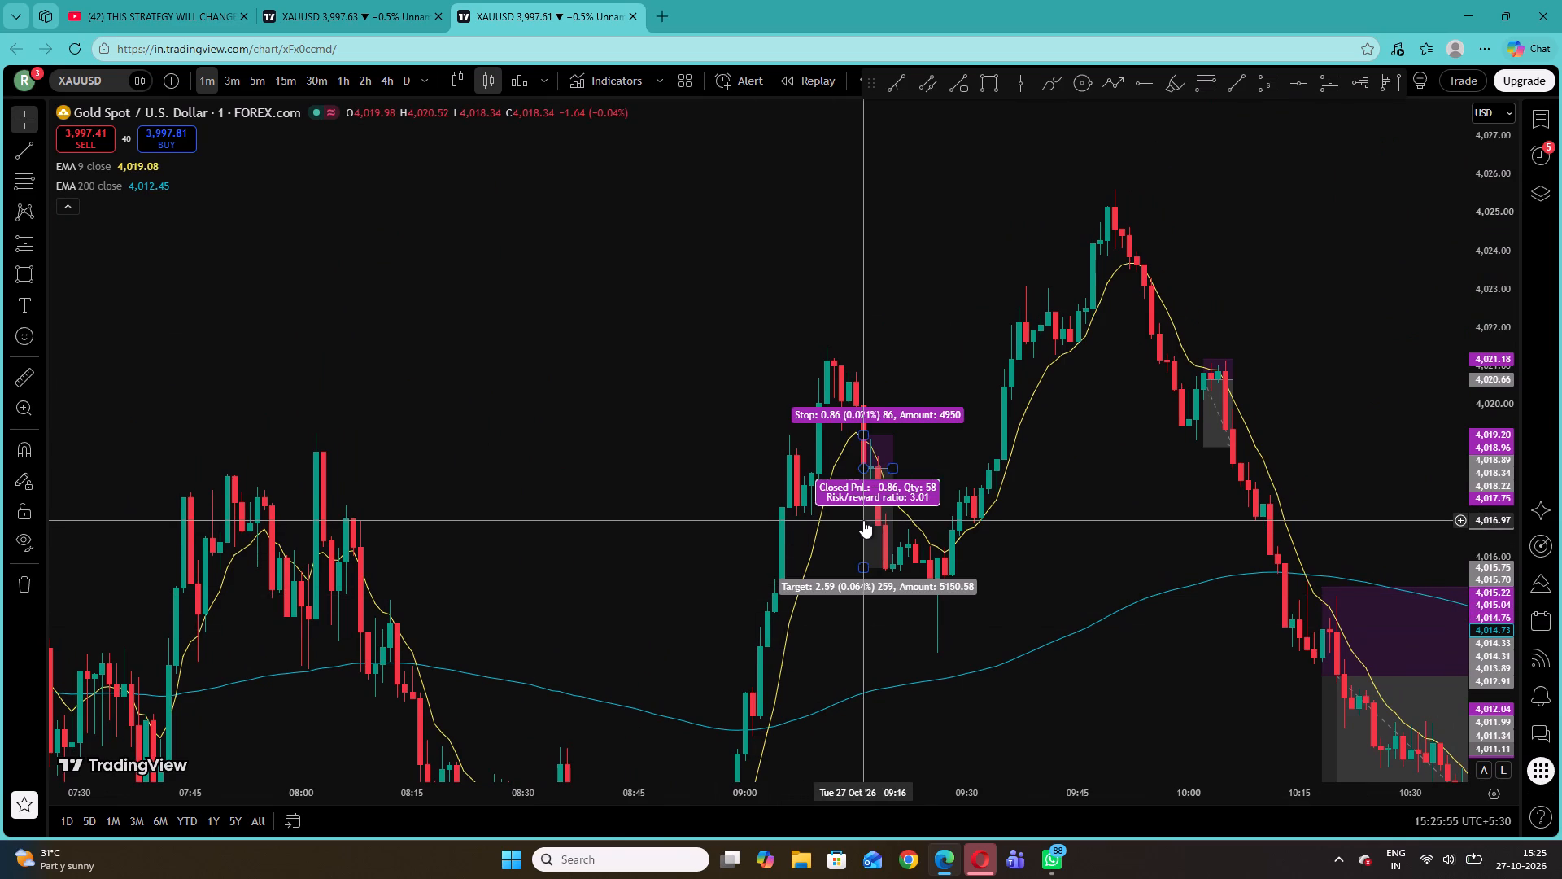
pyautogui.moveTo(1119, 613); pyautogui.dragTo(870, 732)
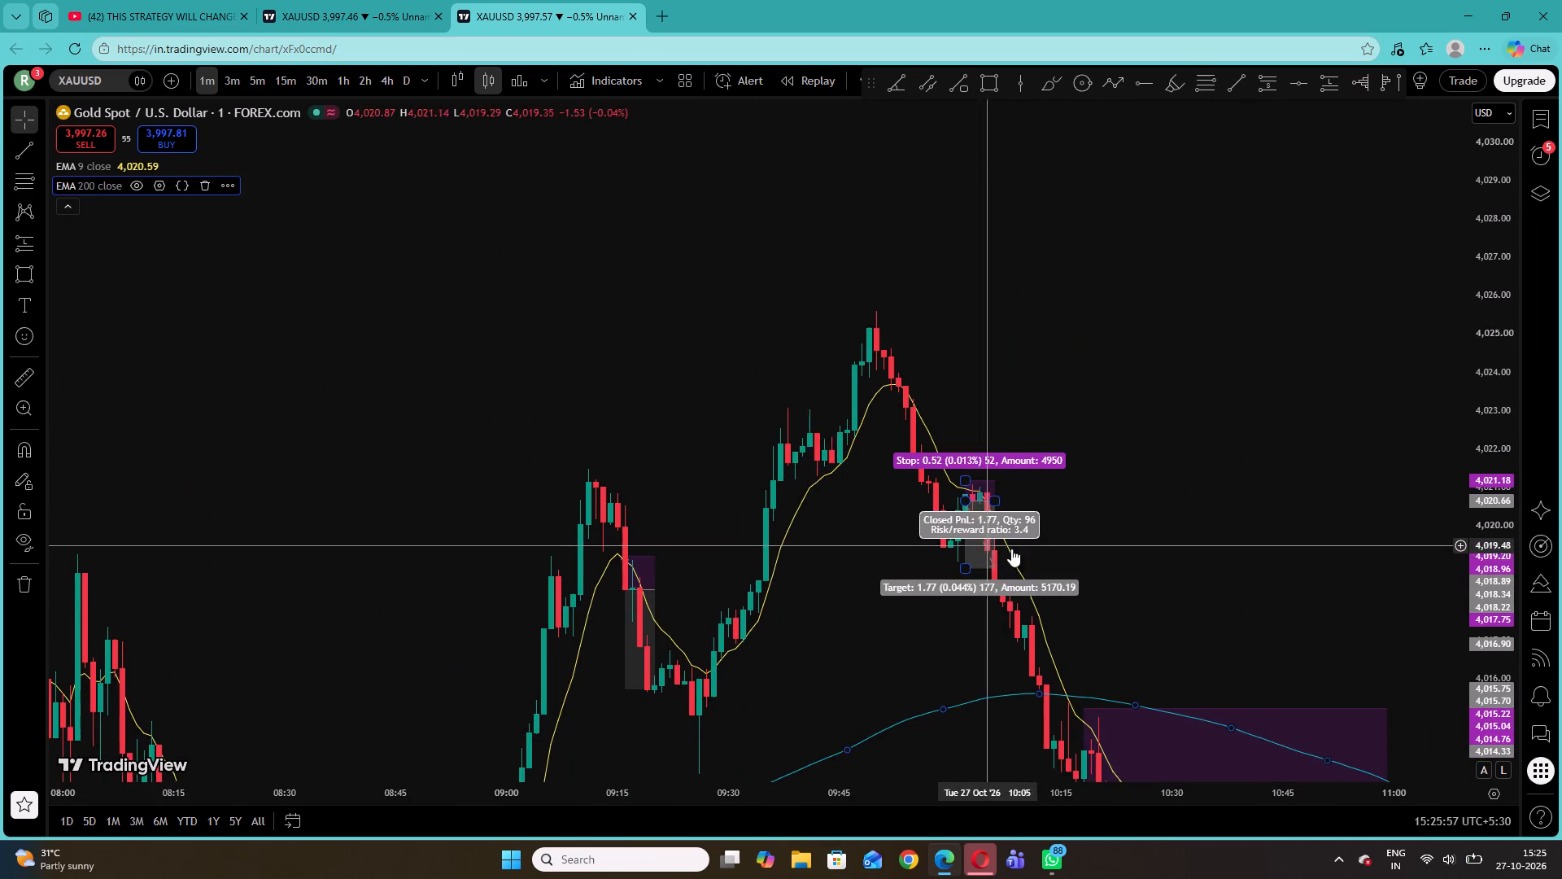
pyautogui.moveTo(1195, 628); pyautogui.dragTo(1020, 391)
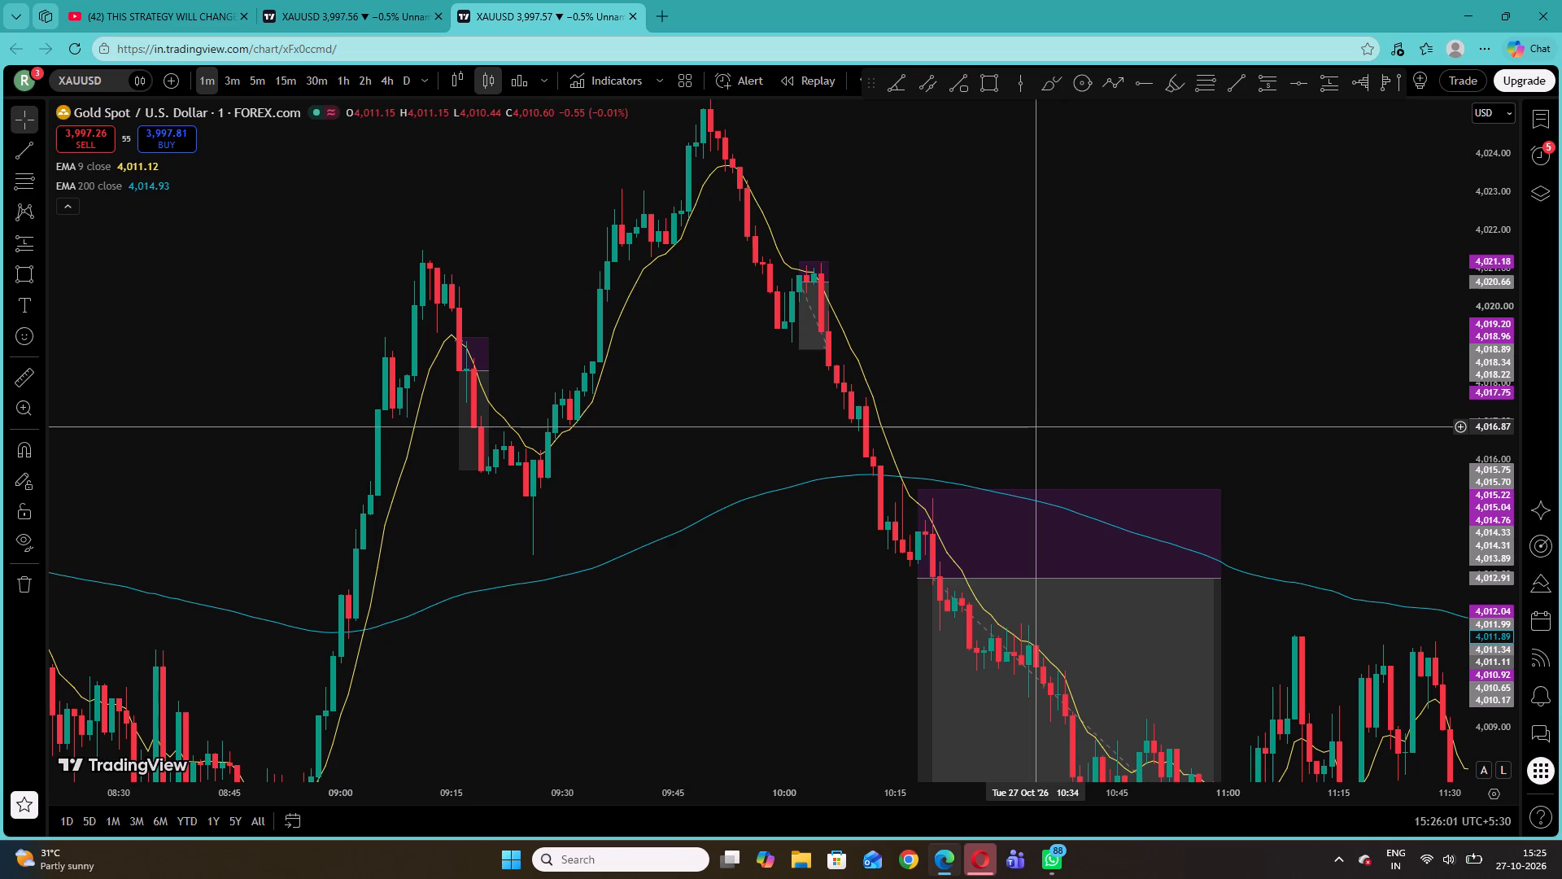
pyautogui.moveTo(1038, 426); pyautogui.dragTo(844, 246)
pyautogui.moveTo(1124, 523); pyautogui.dragTo(1076, 504)
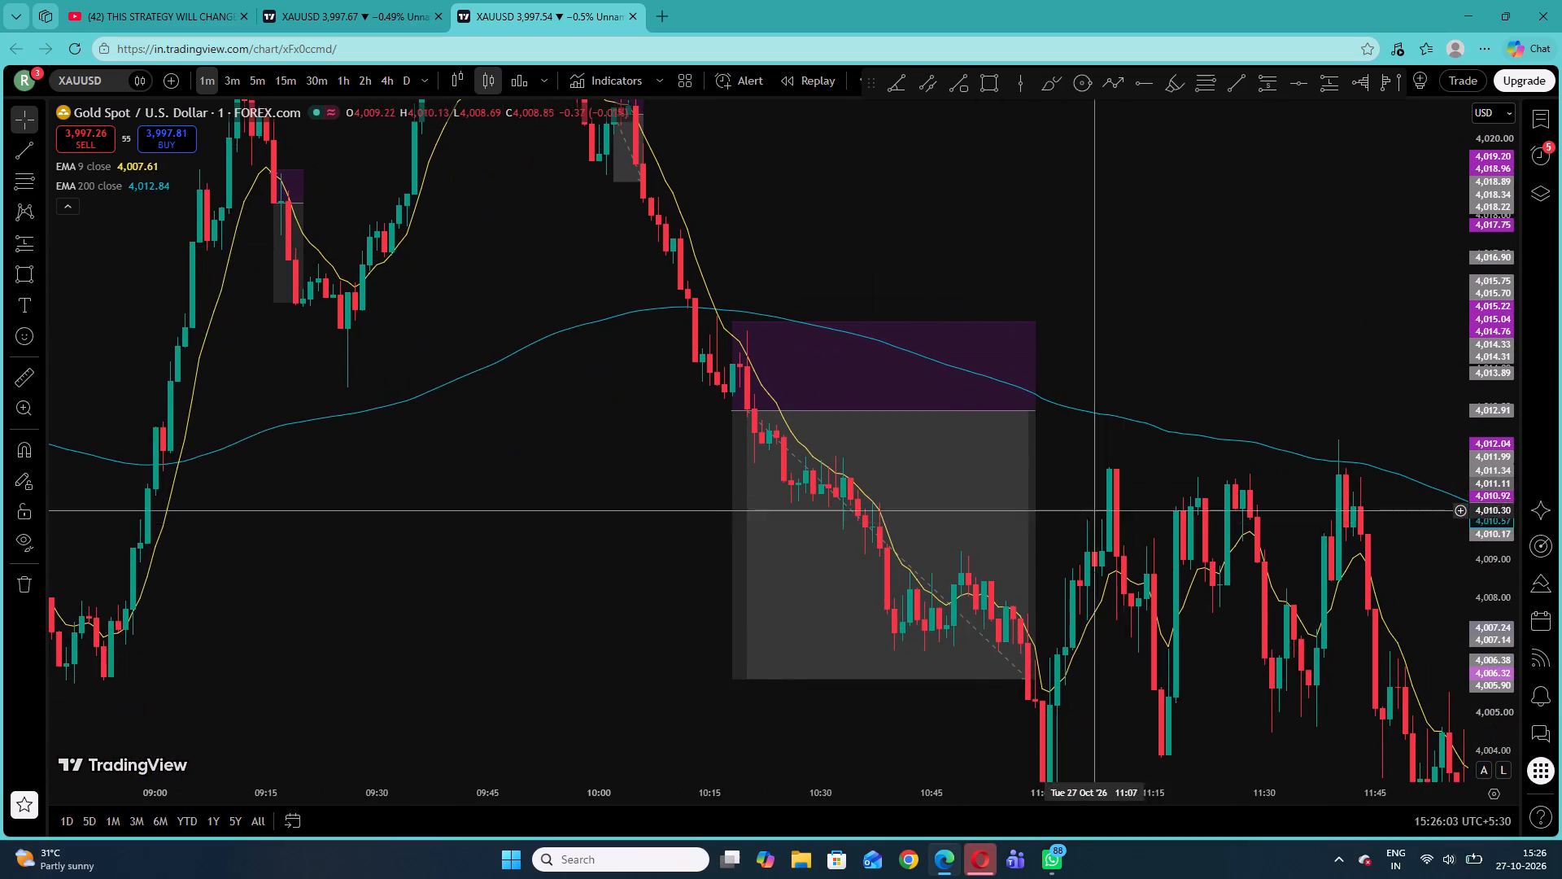
pyautogui.moveTo(1076, 504); pyautogui.dragTo(844, 476)
pyautogui.click(914, 460)
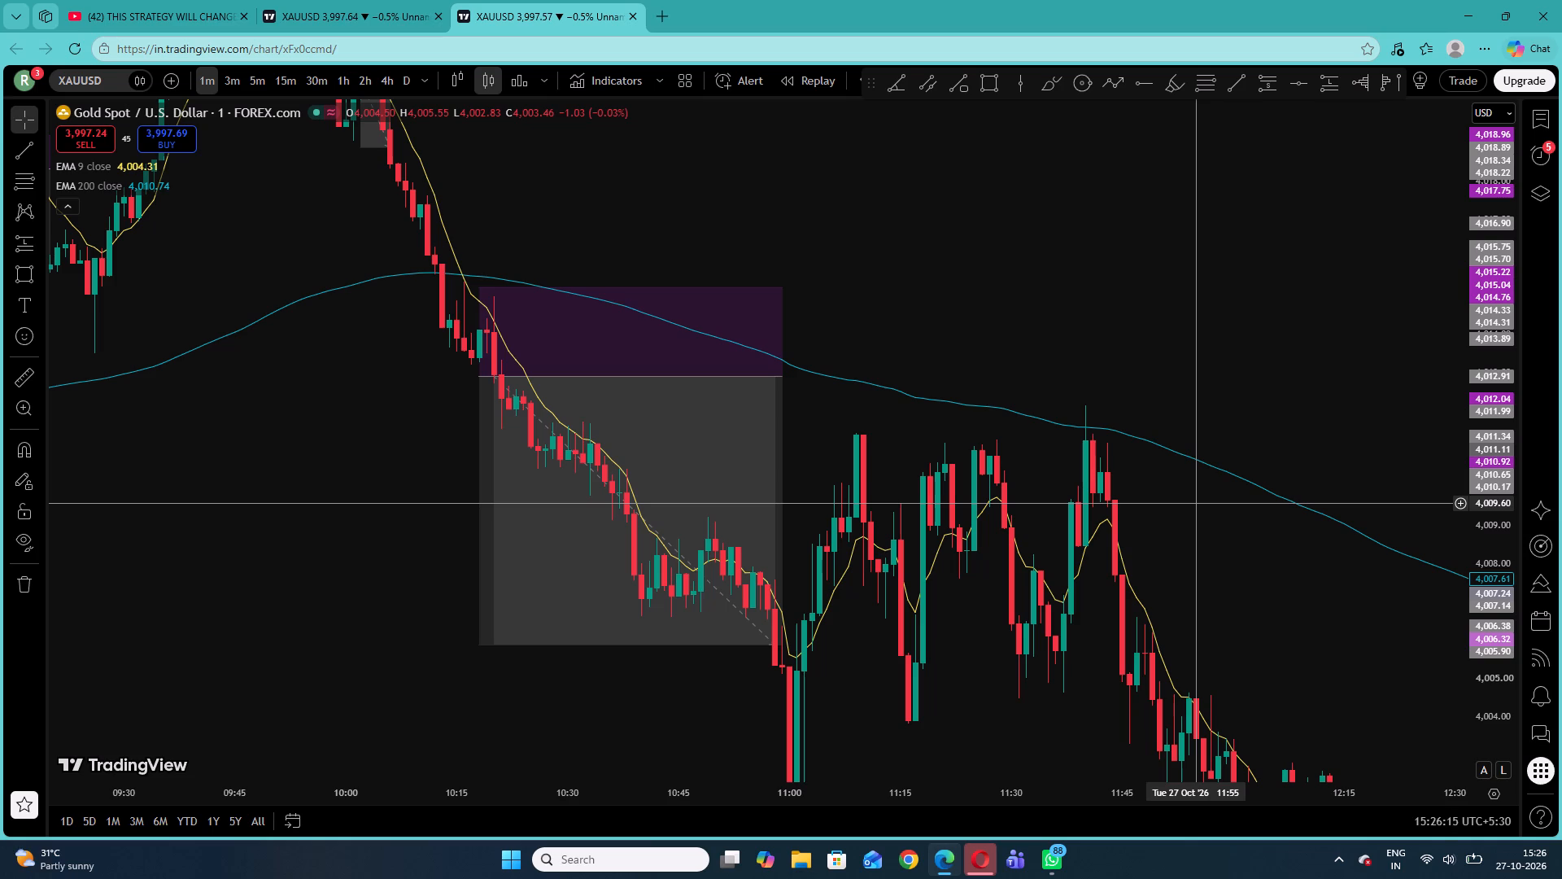
pyautogui.moveTo(1167, 571); pyautogui.dragTo(831, 426)
pyautogui.moveTo(1006, 554); pyautogui.dragTo(946, 453)
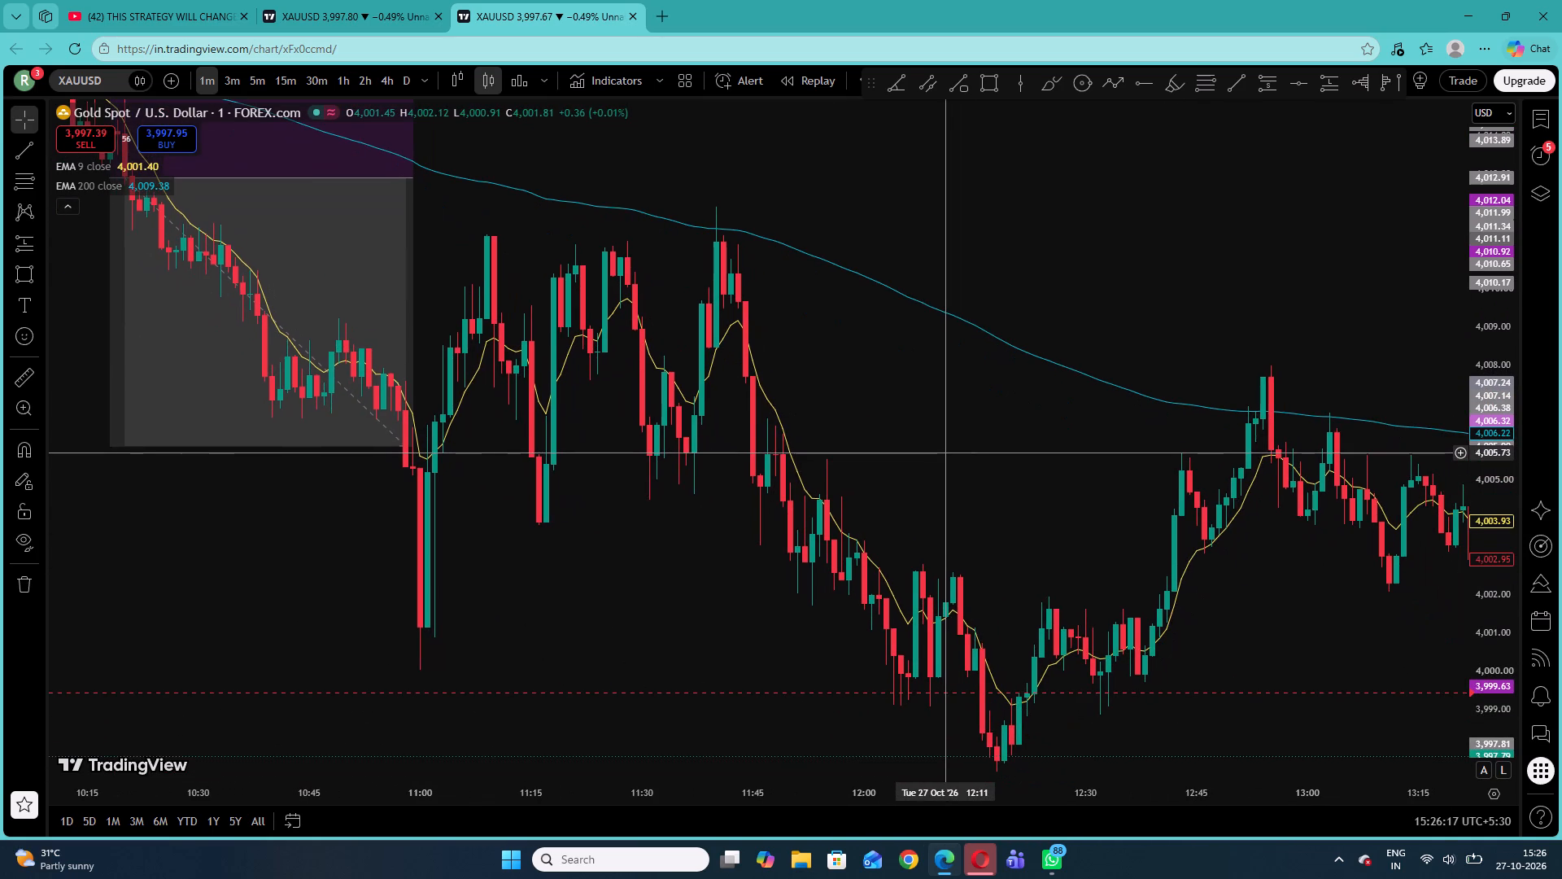
pyautogui.click(948, 453)
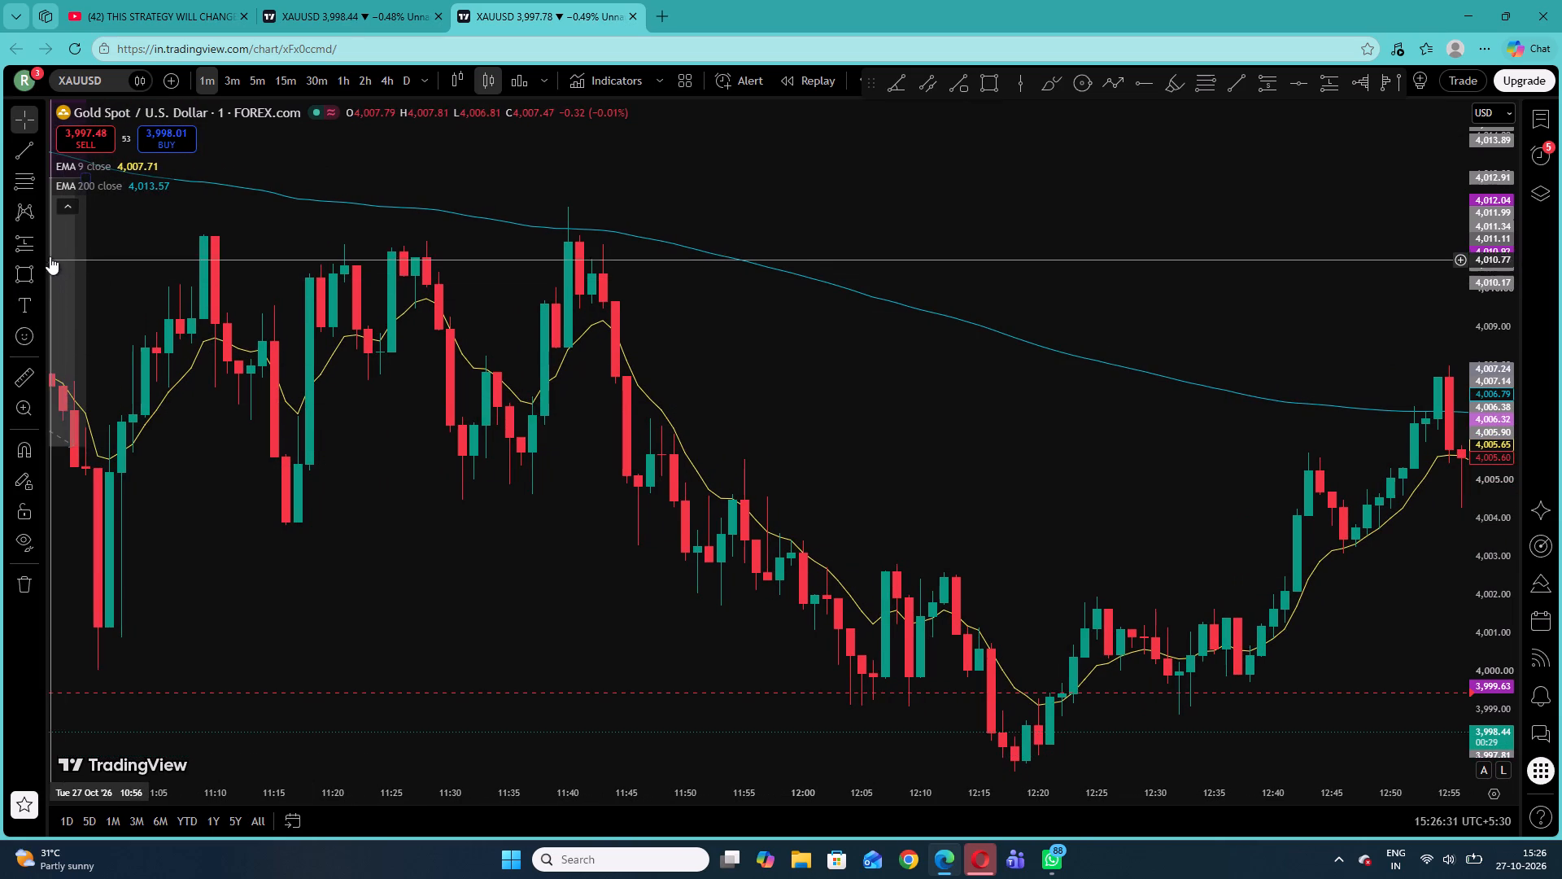
# Draw a short position from 11:48 to 12:17 with entry 4,004.43, stop 4,006.28 and target 3,998.88.
pyautogui.click(37, 240)
pyautogui.click(66, 291)
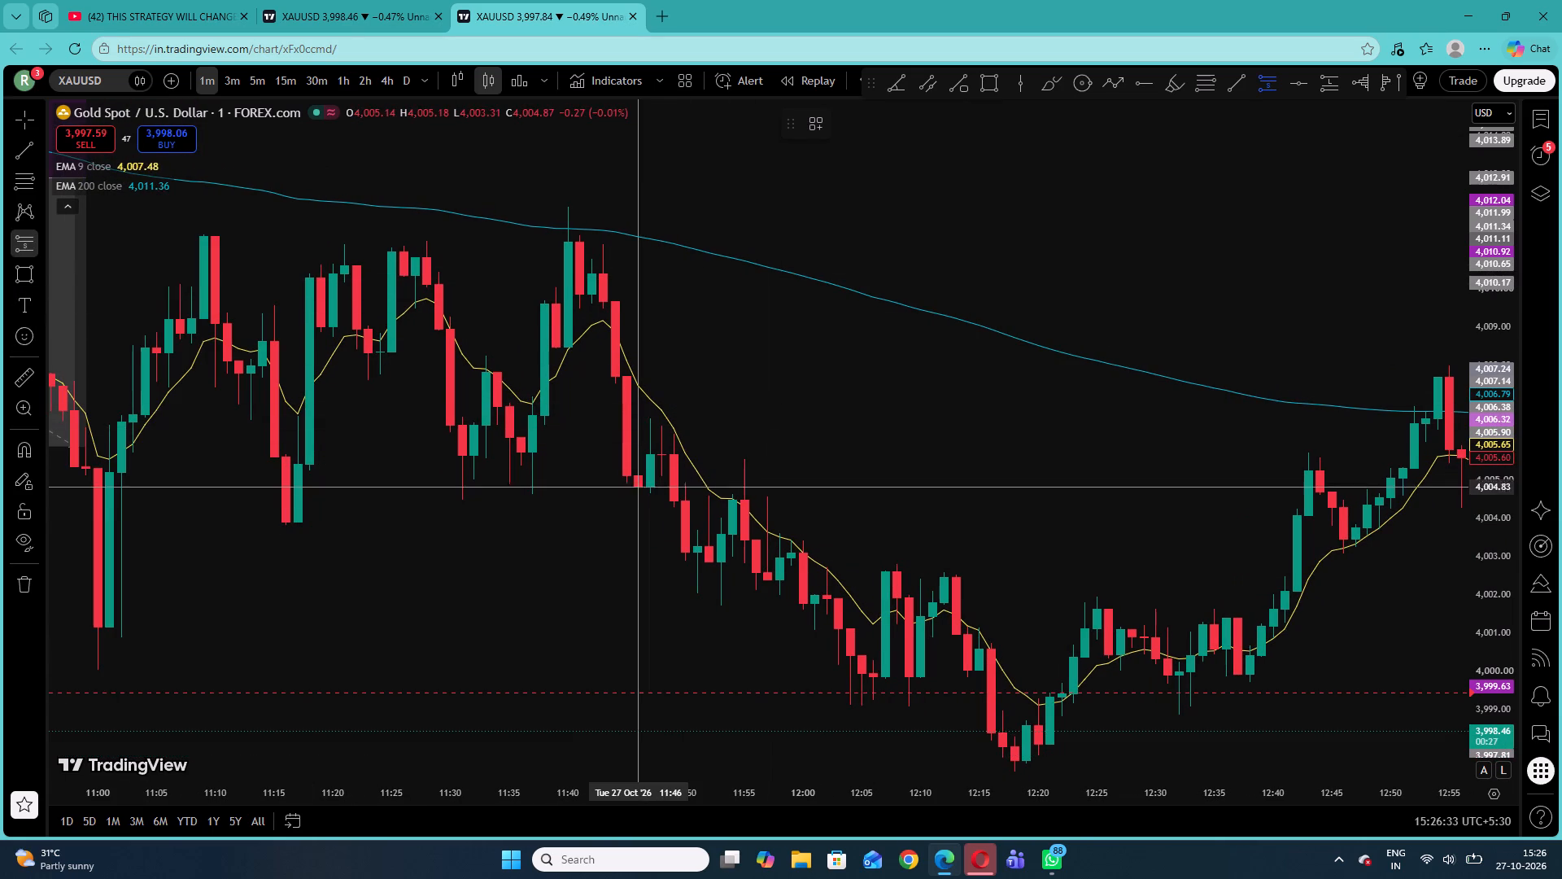
pyautogui.click(658, 502)
pyautogui.moveTo(663, 383); pyautogui.dragTo(658, 418)
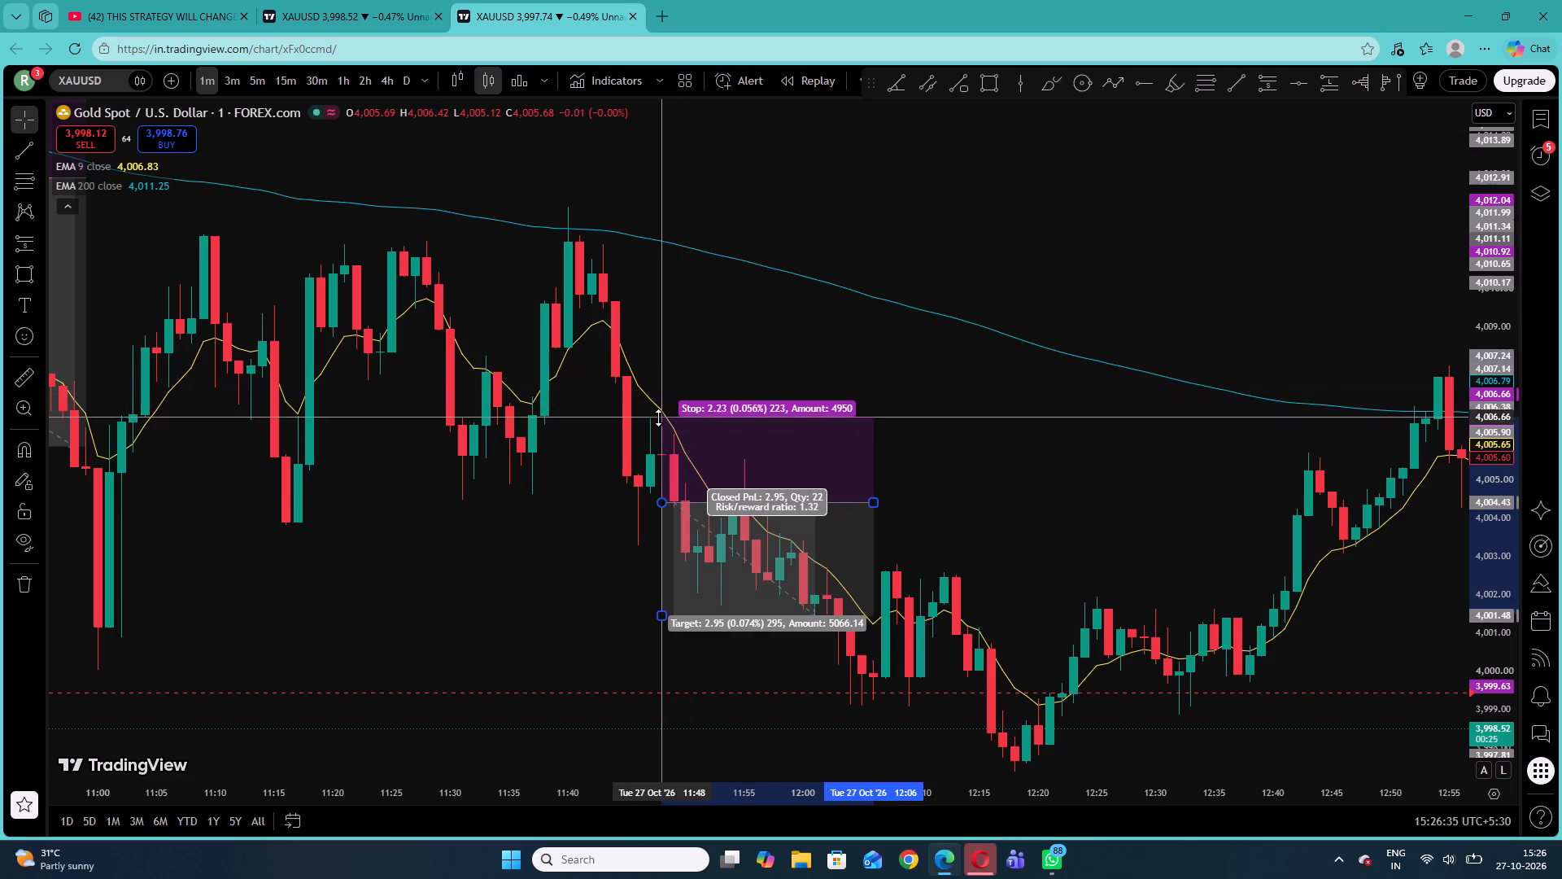
pyautogui.moveTo(658, 418); pyautogui.dragTo(657, 435)
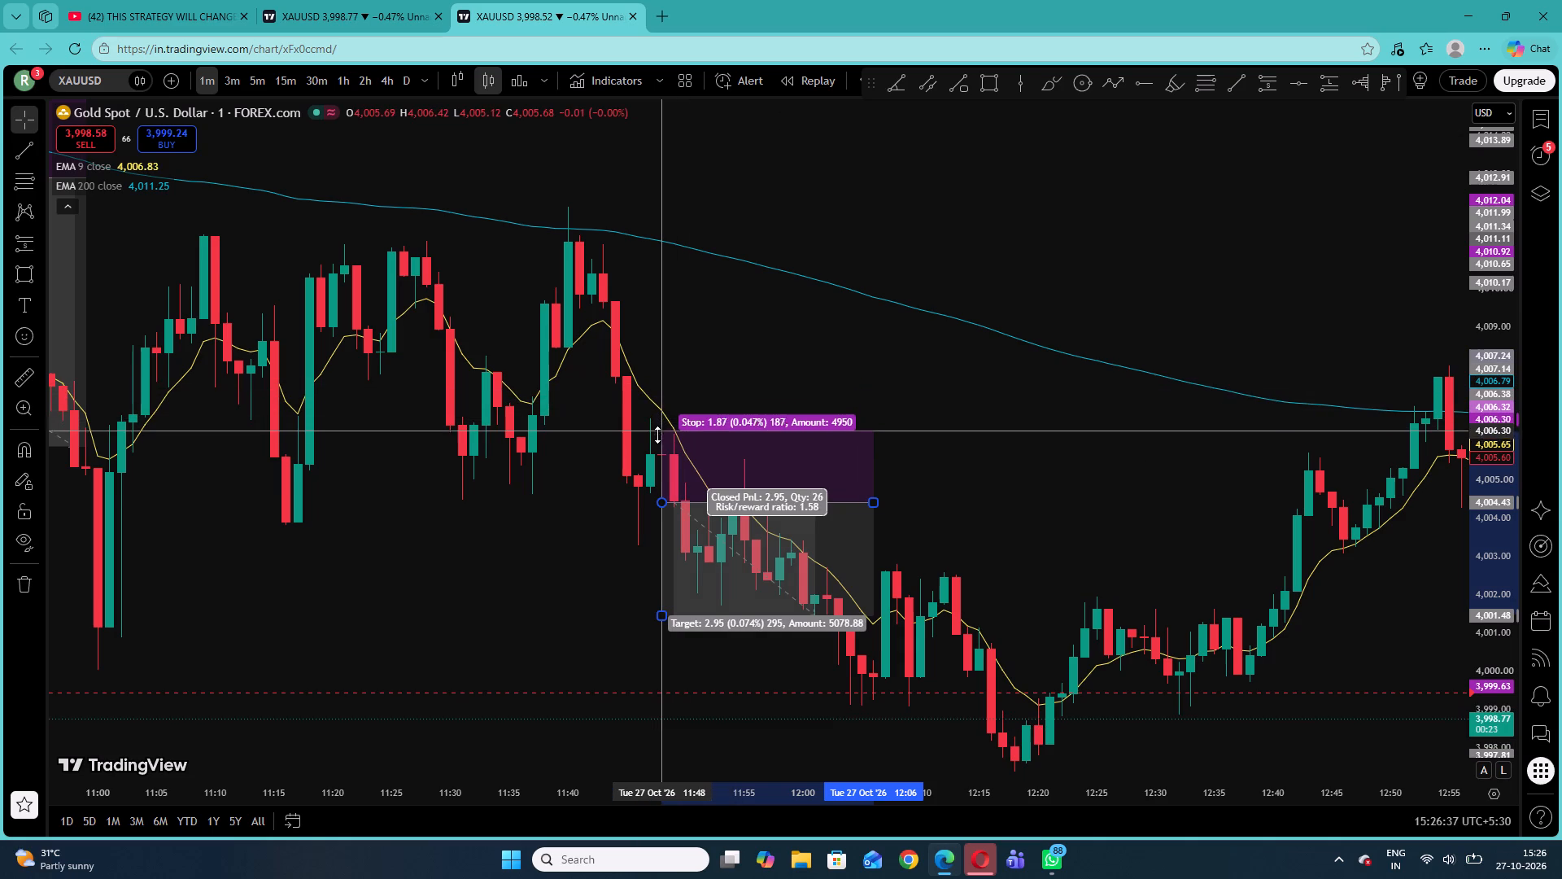
pyautogui.moveTo(657, 435); pyautogui.dragTo(657, 431)
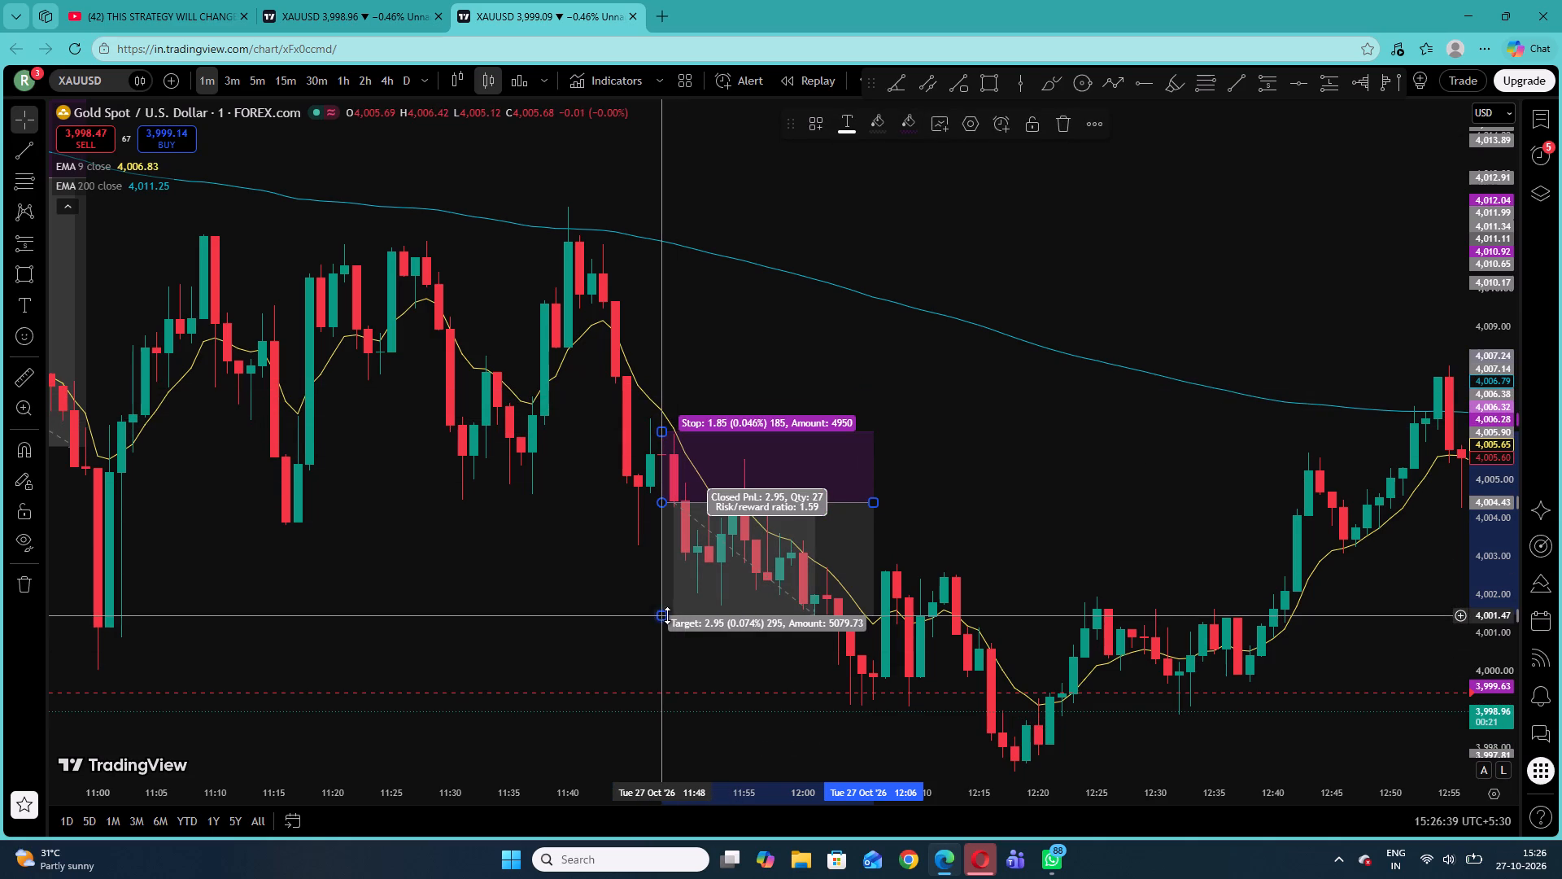
pyautogui.moveTo(661, 610); pyautogui.dragTo(661, 720)
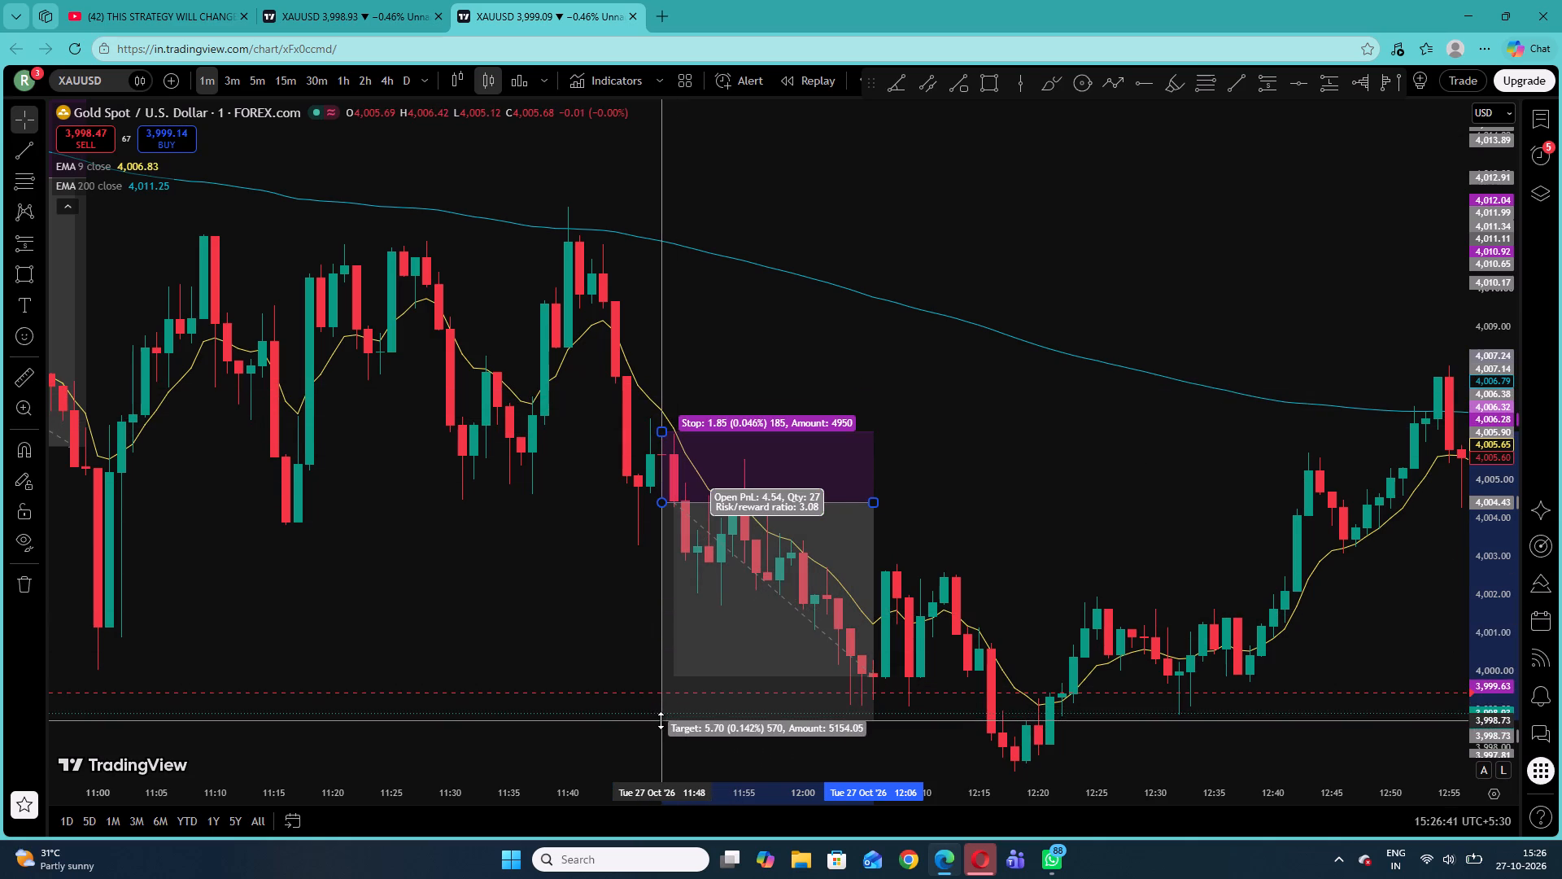
pyautogui.moveTo(661, 720); pyautogui.dragTo(664, 715)
pyautogui.click(584, 545)
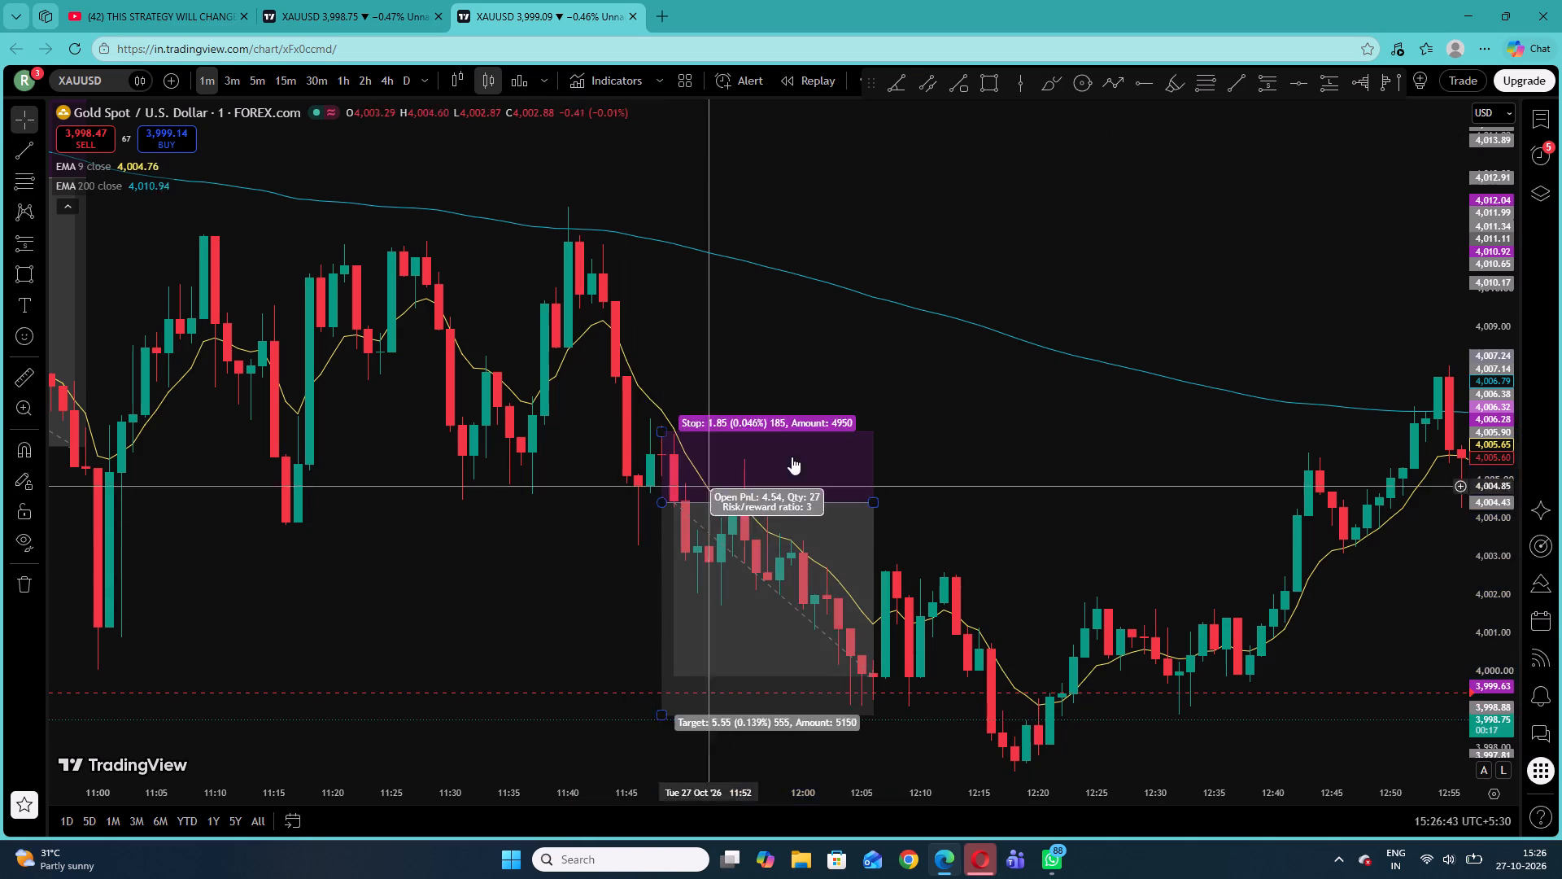
pyautogui.moveTo(875, 501); pyautogui.dragTo(1000, 499)
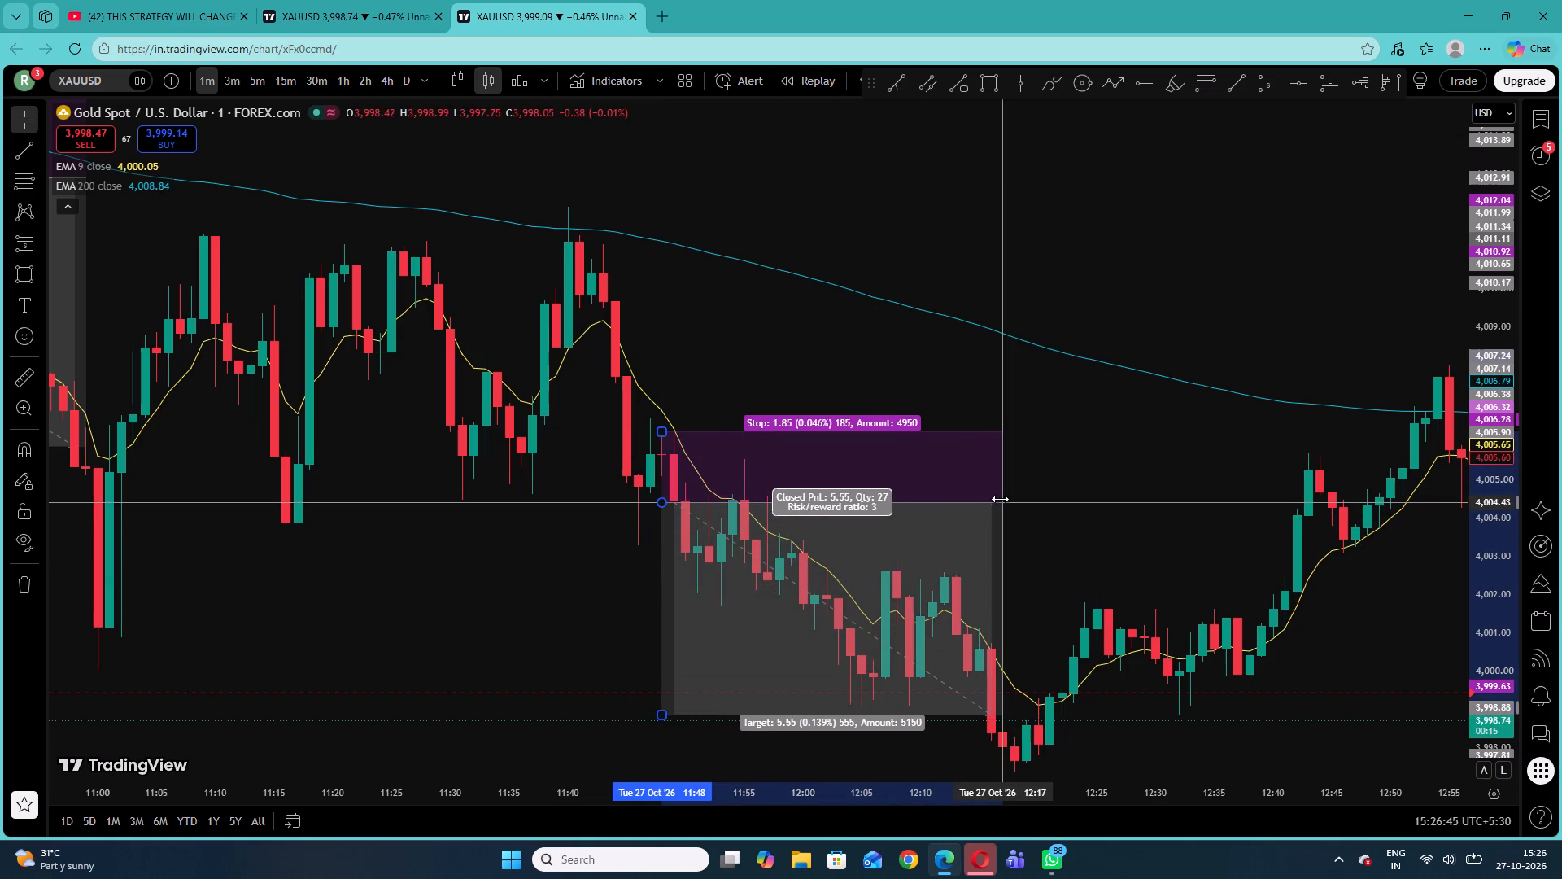
pyautogui.moveTo(1000, 499); pyautogui.dragTo(1001, 498)
pyautogui.click(1080, 515)
# Draw a short position from 14:05 to about 14:25 with entry 3,995.01, stop 3,996.27 and target 3,991.06.
pyautogui.moveTo(1157, 531); pyautogui.dragTo(766, 505)
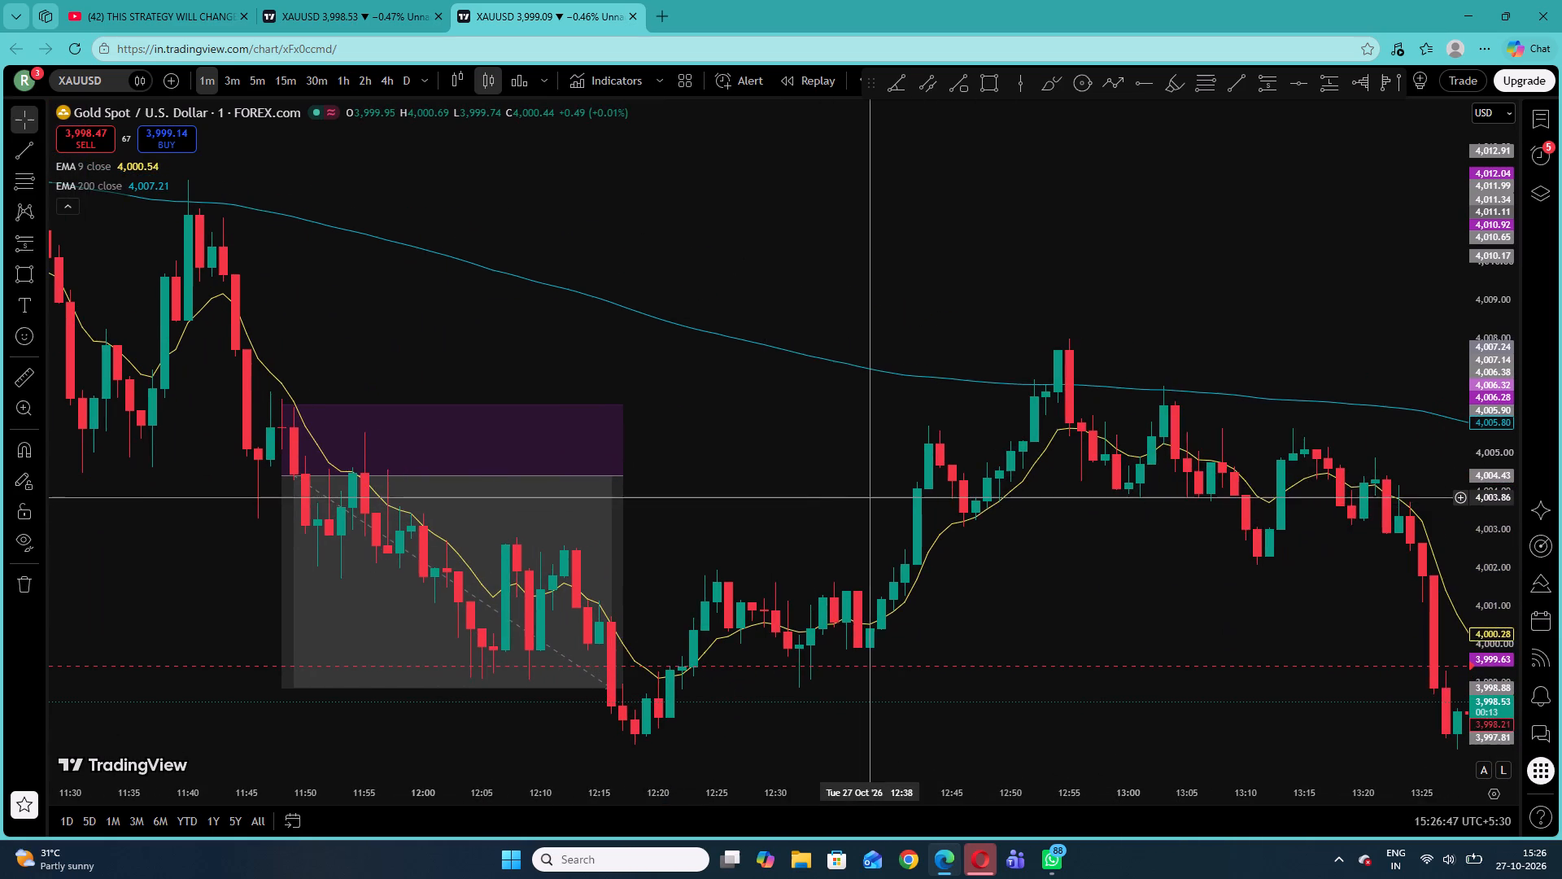
pyautogui.moveTo(864, 497); pyautogui.dragTo(623, 537)
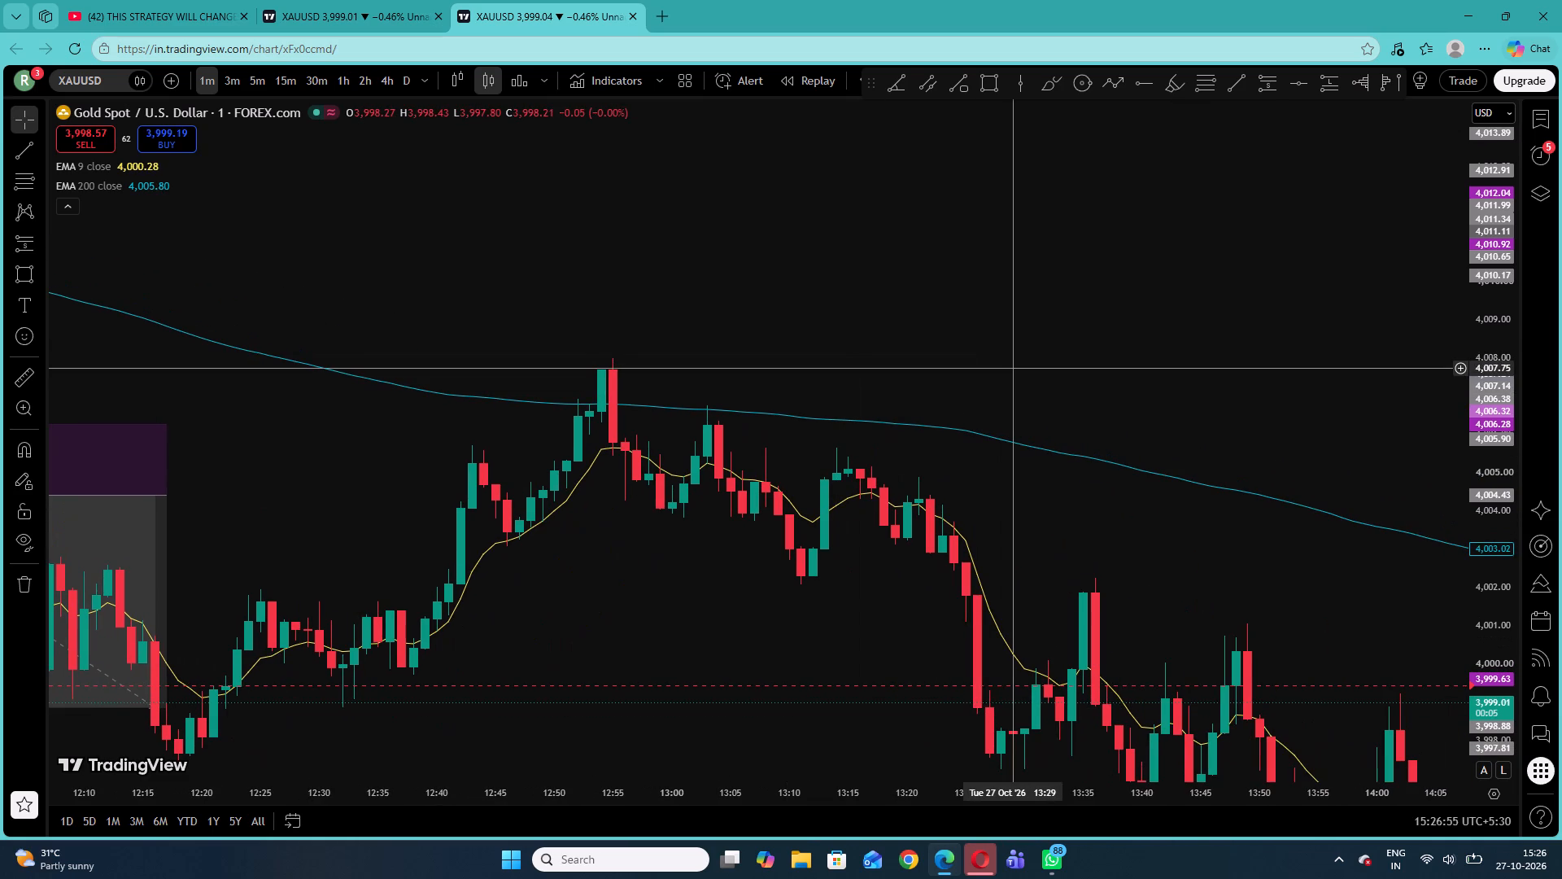
pyautogui.moveTo(1104, 490); pyautogui.dragTo(947, 367)
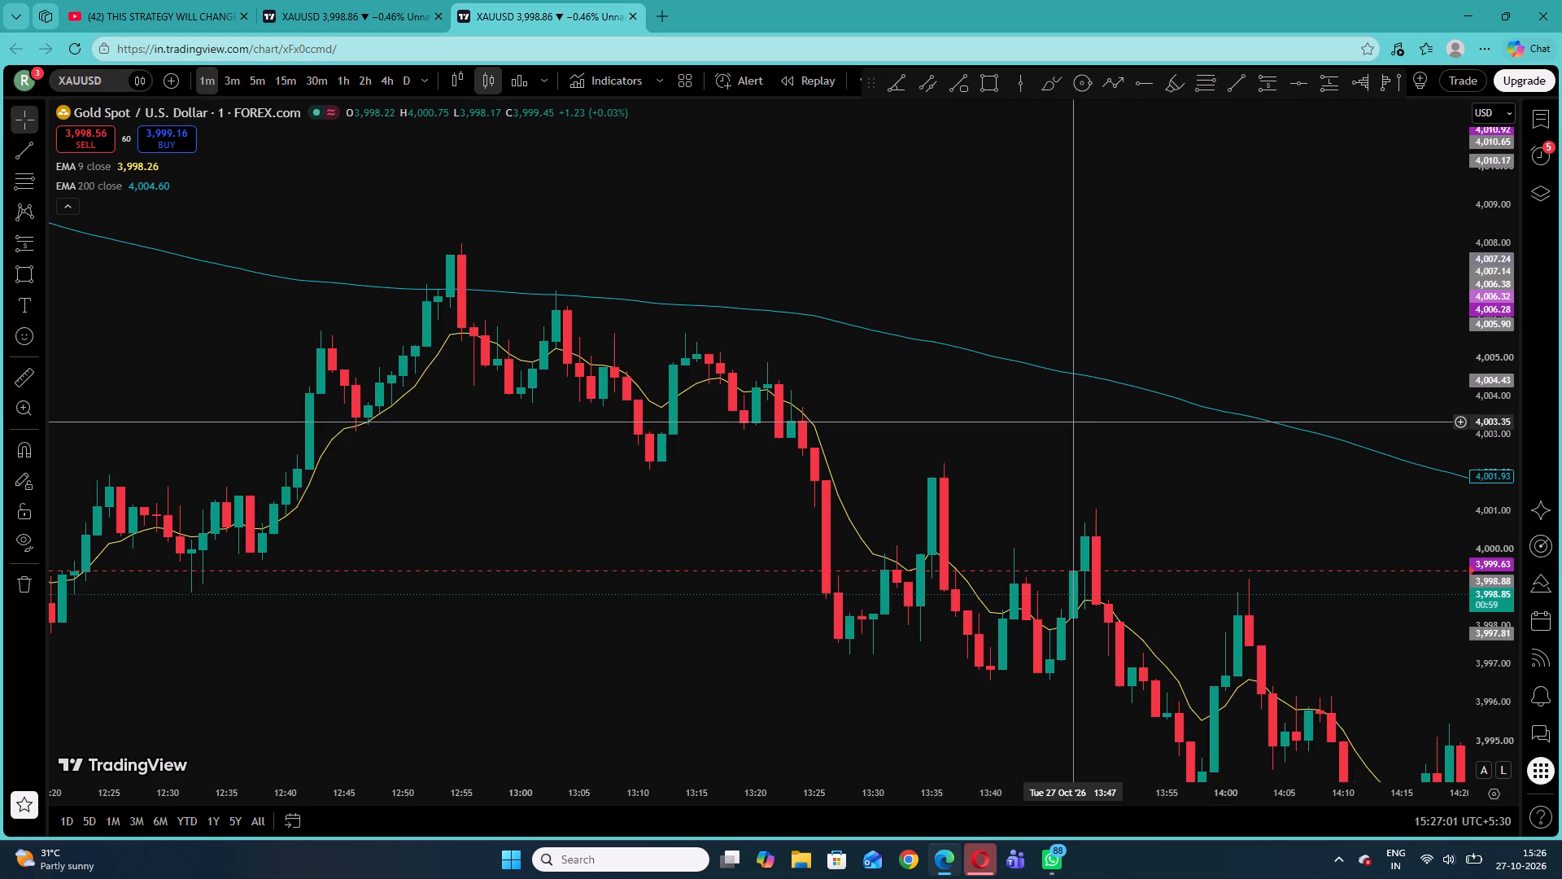
pyautogui.moveTo(1247, 497); pyautogui.dragTo(1045, 414)
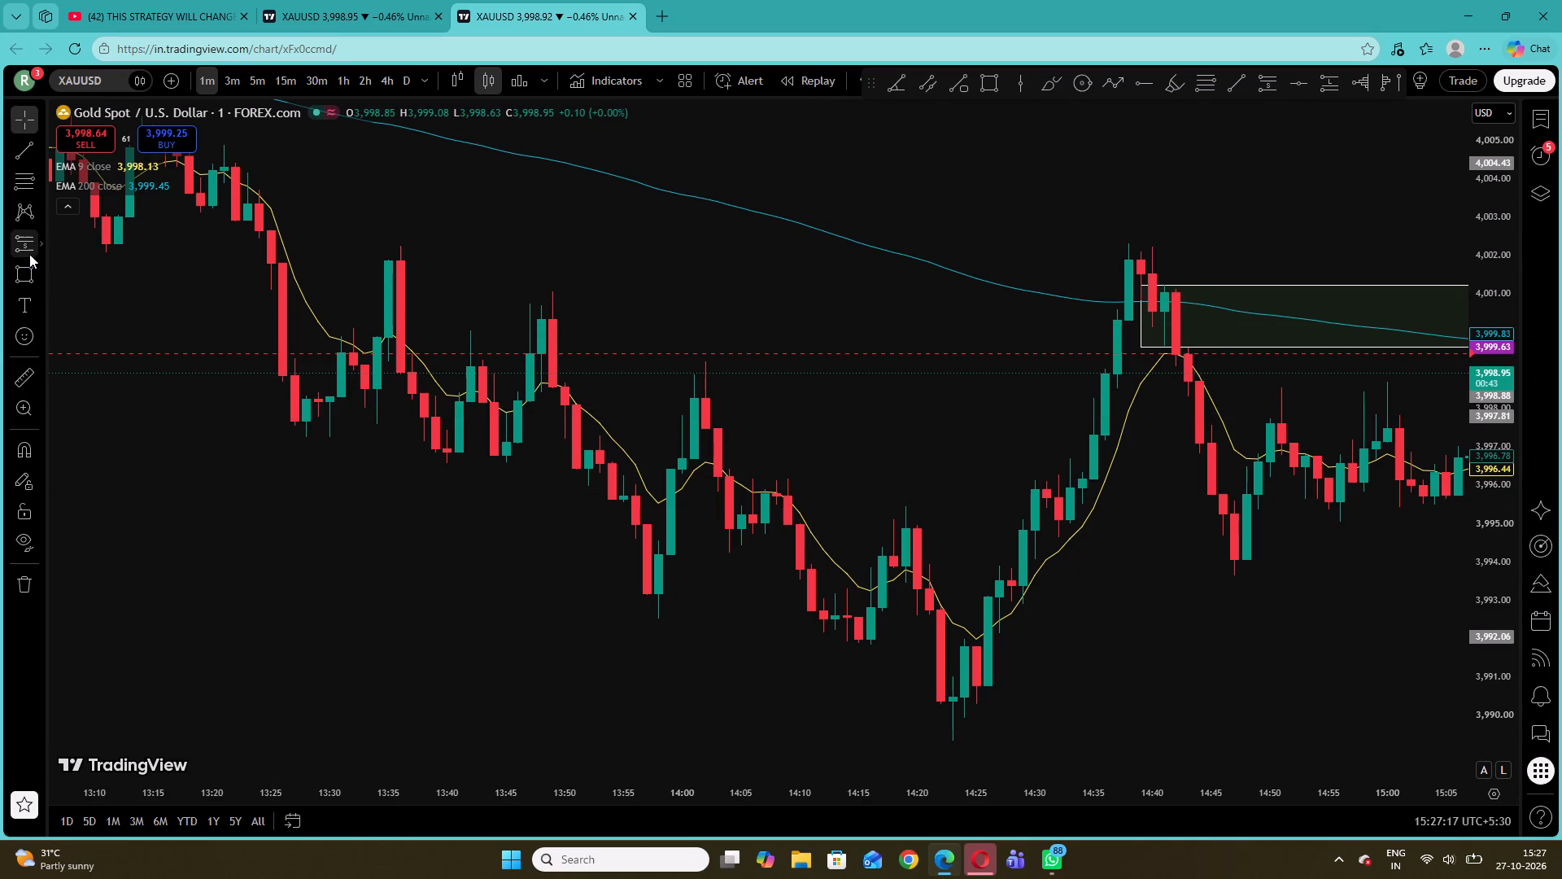
pyautogui.click(28, 249)
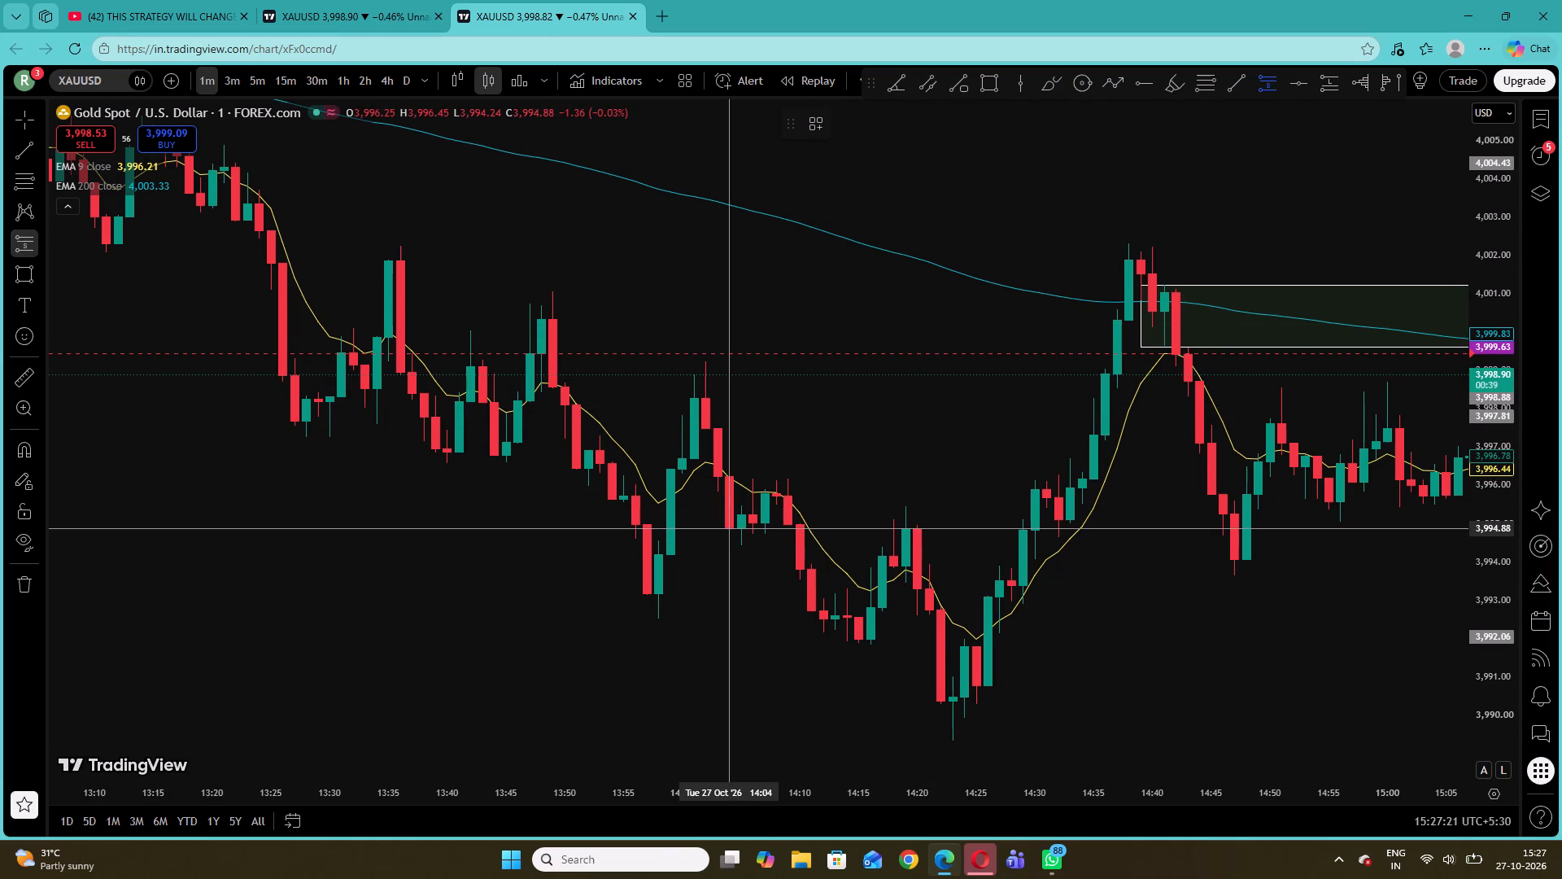
pyautogui.click(738, 523)
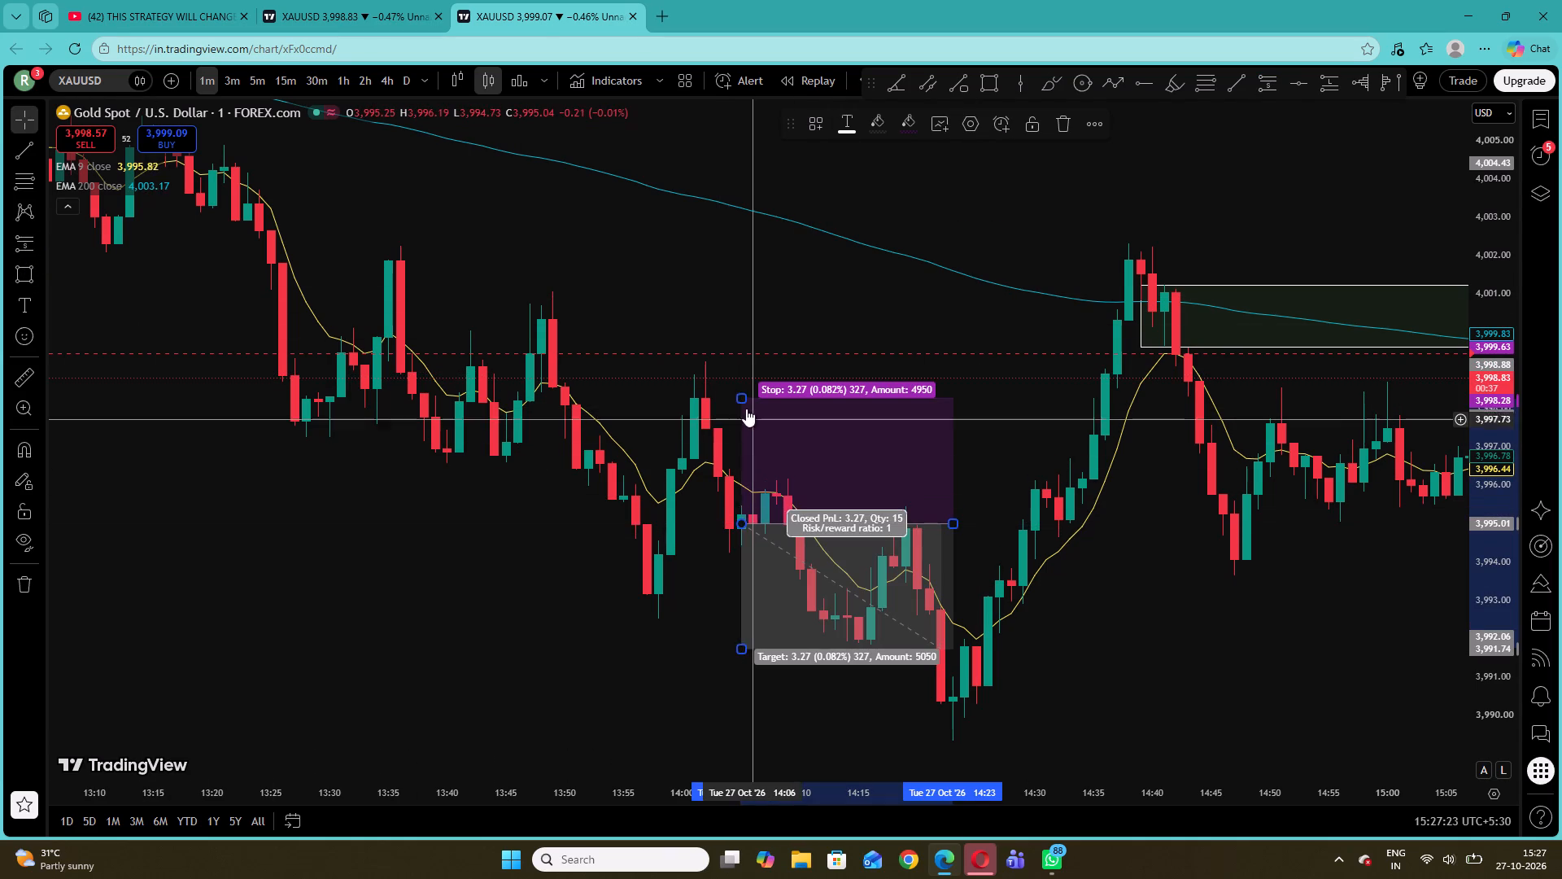
pyautogui.moveTo(741, 400); pyautogui.dragTo(731, 475)
pyautogui.click(752, 462)
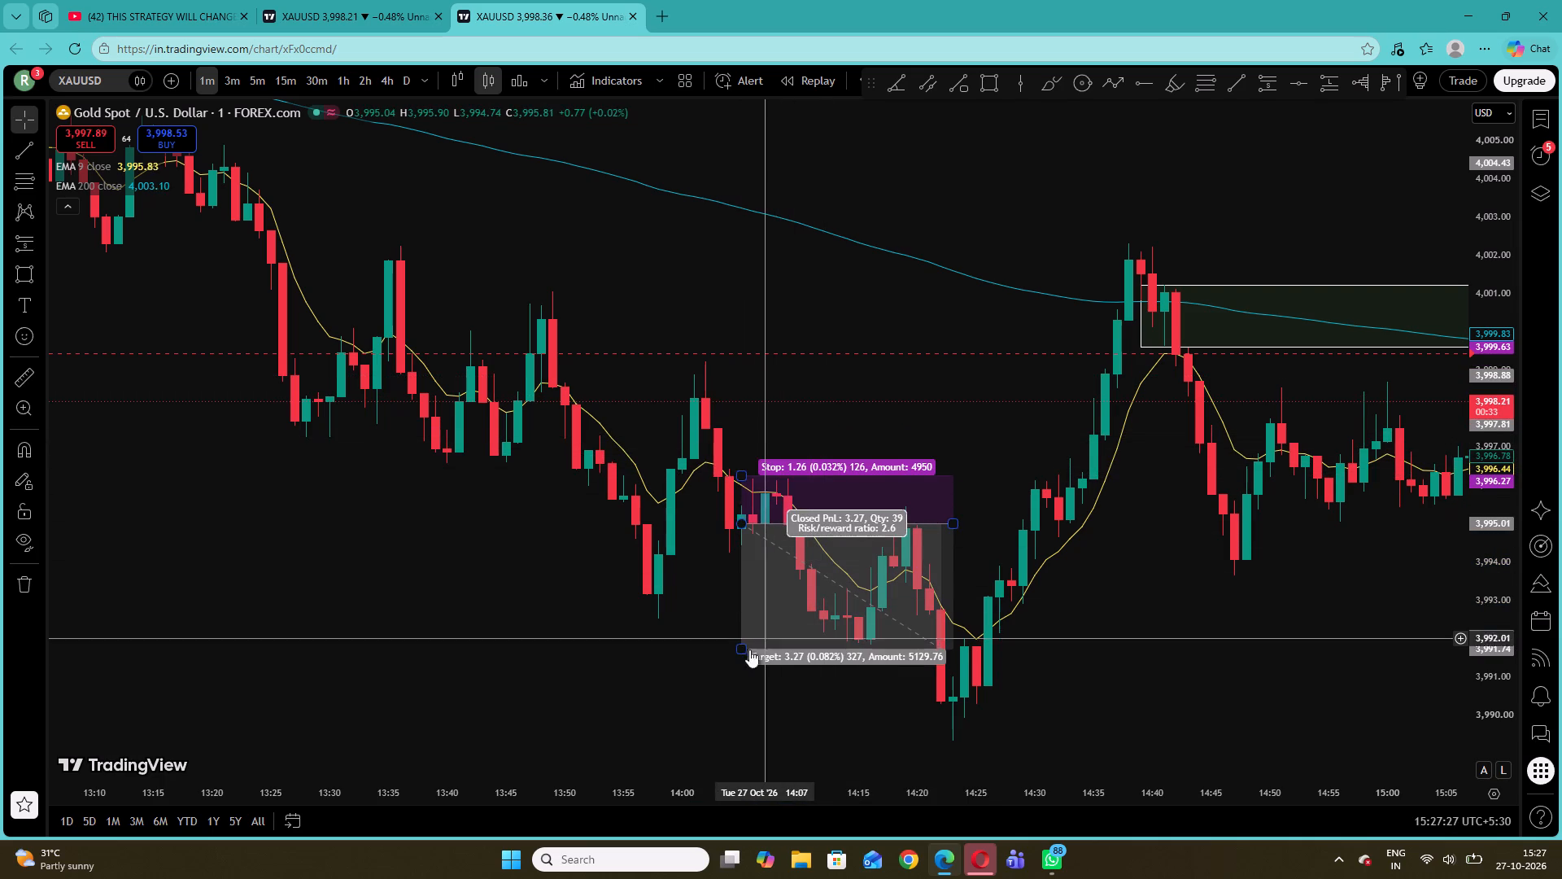
pyautogui.moveTo(744, 651); pyautogui.dragTo(742, 675)
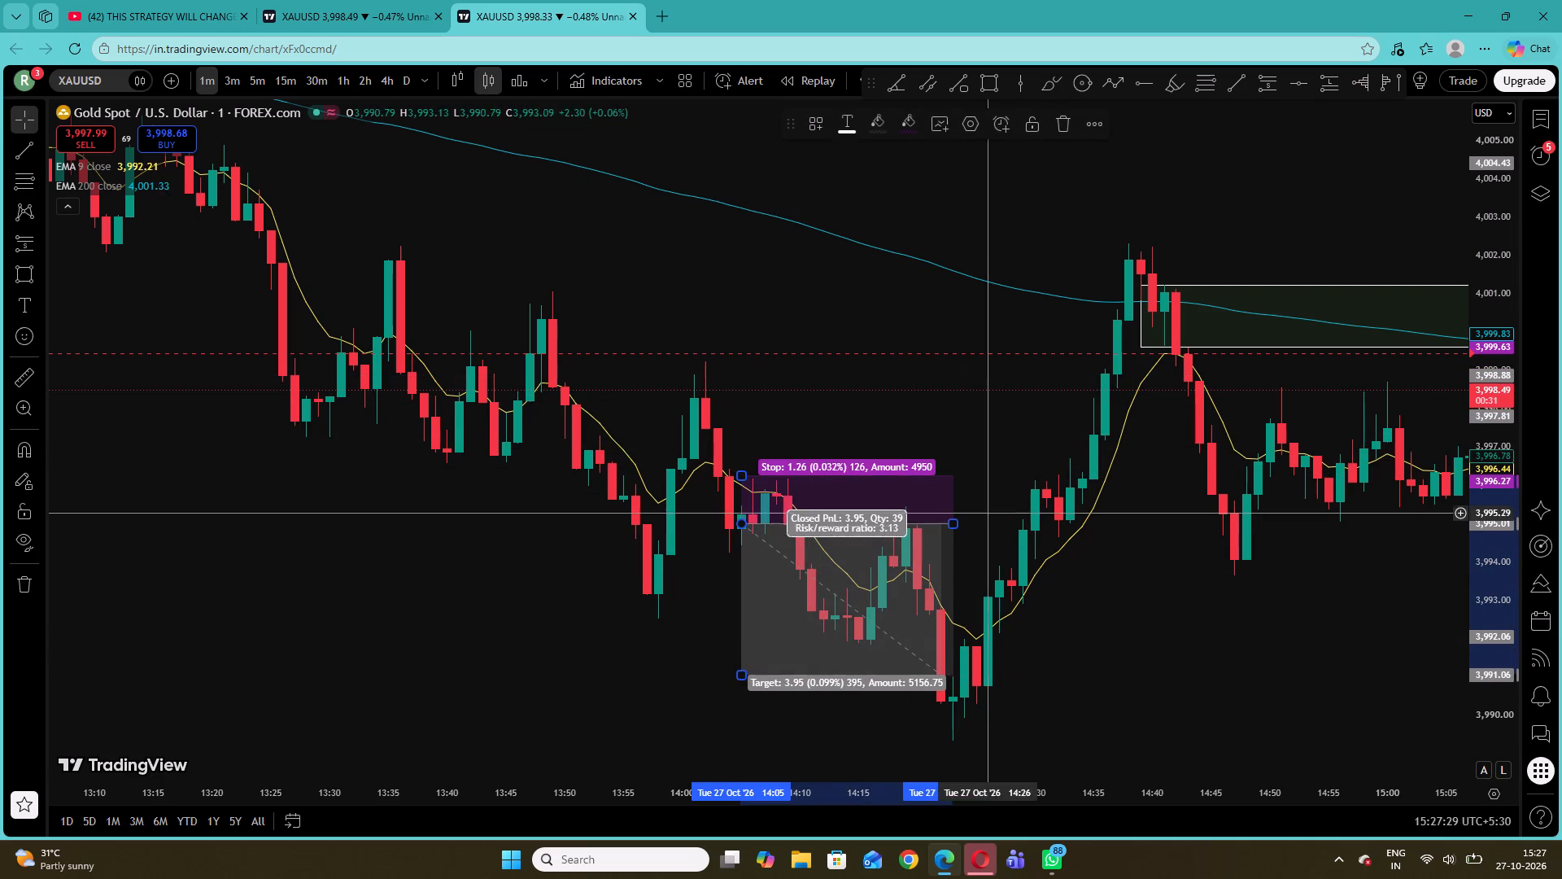
pyautogui.moveTo(953, 521); pyautogui.dragTo(973, 527)
pyautogui.click(1101, 586)
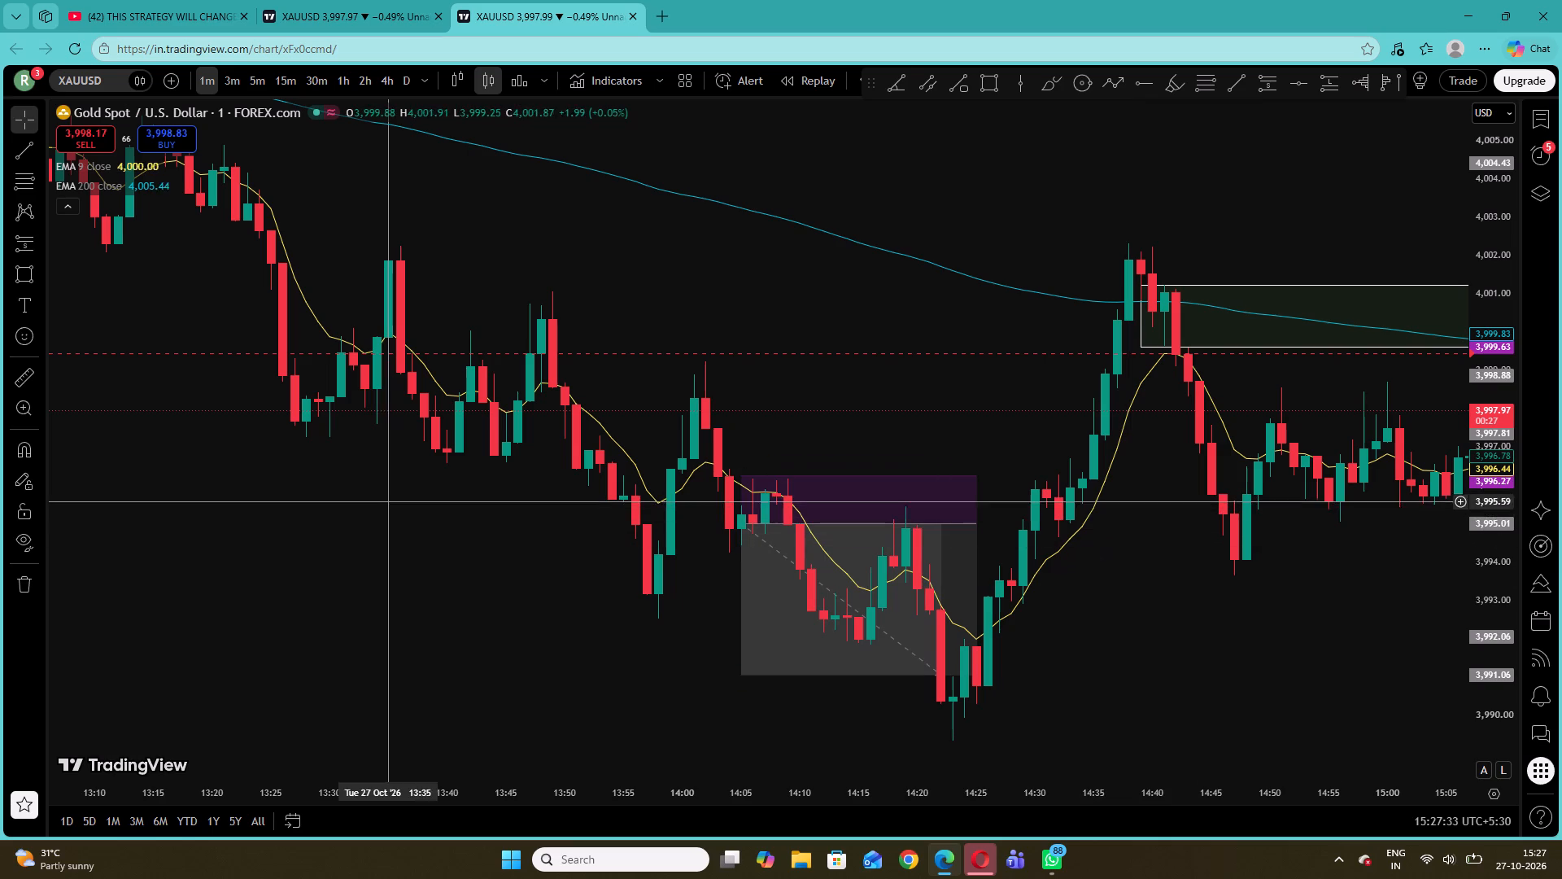
# Draw a long position from 14:26 to about 14:38 with entry 3,993.54, stop 3,992.08 and target 3,998.09.
pyautogui.click(35, 245)
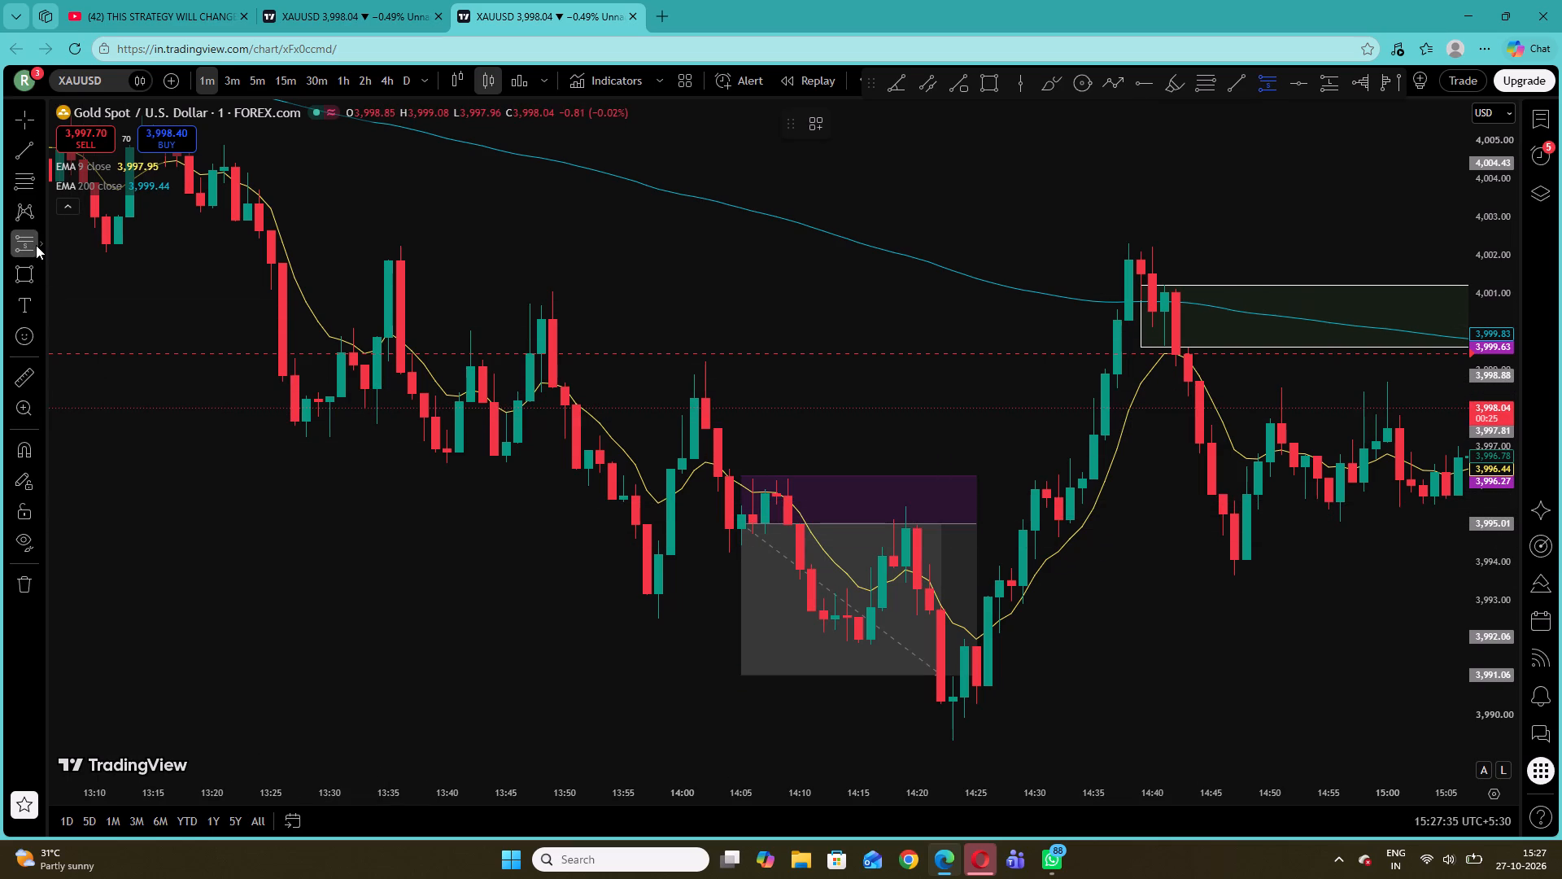
pyautogui.click(38, 243)
pyautogui.click(87, 264)
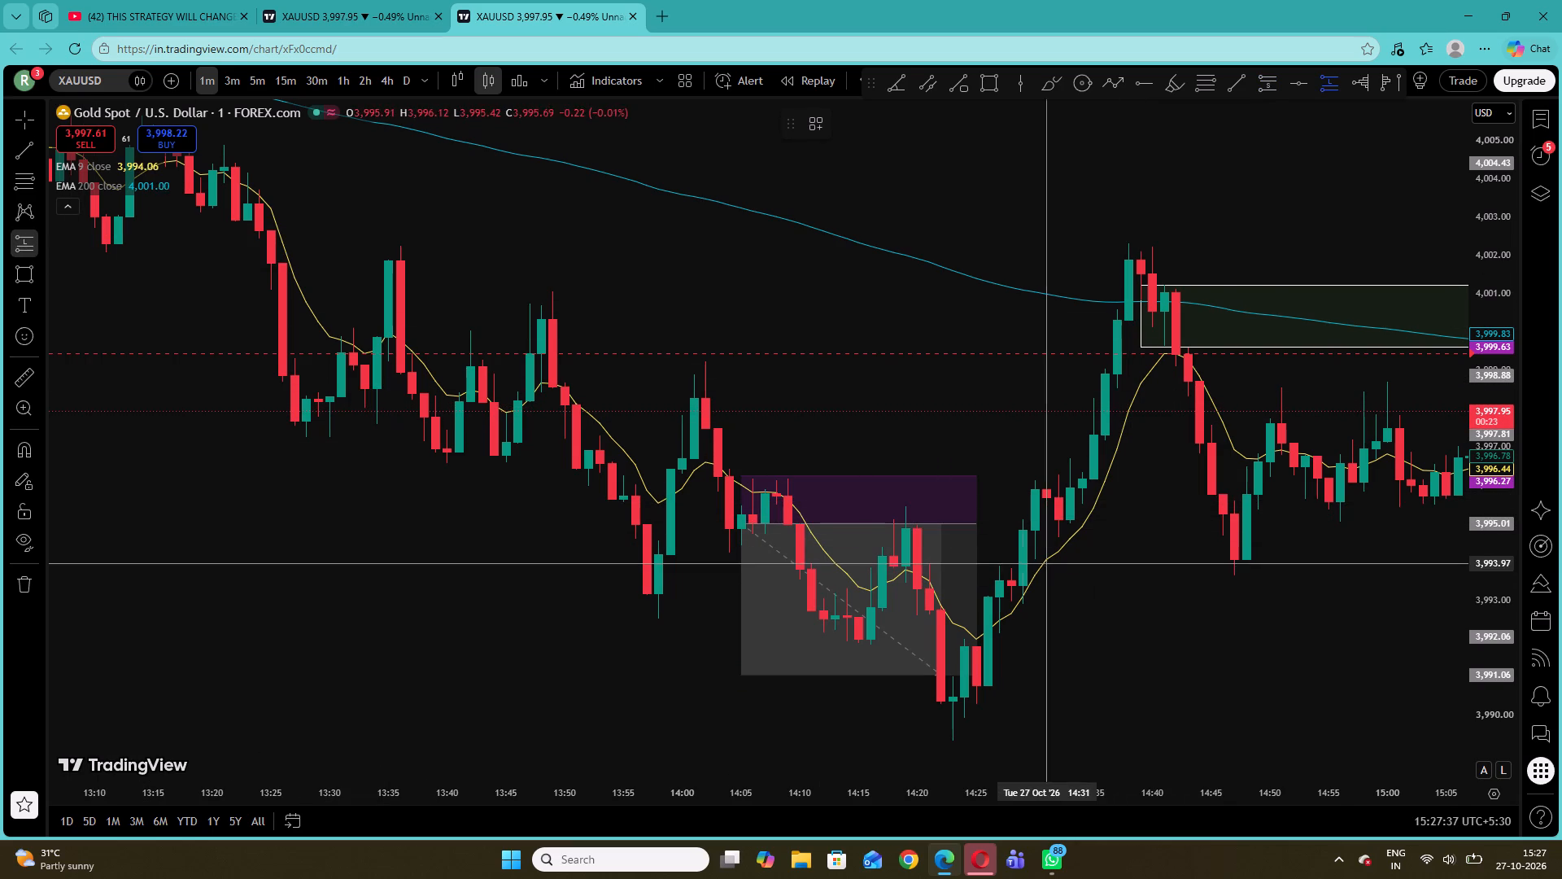
pyautogui.click(988, 579)
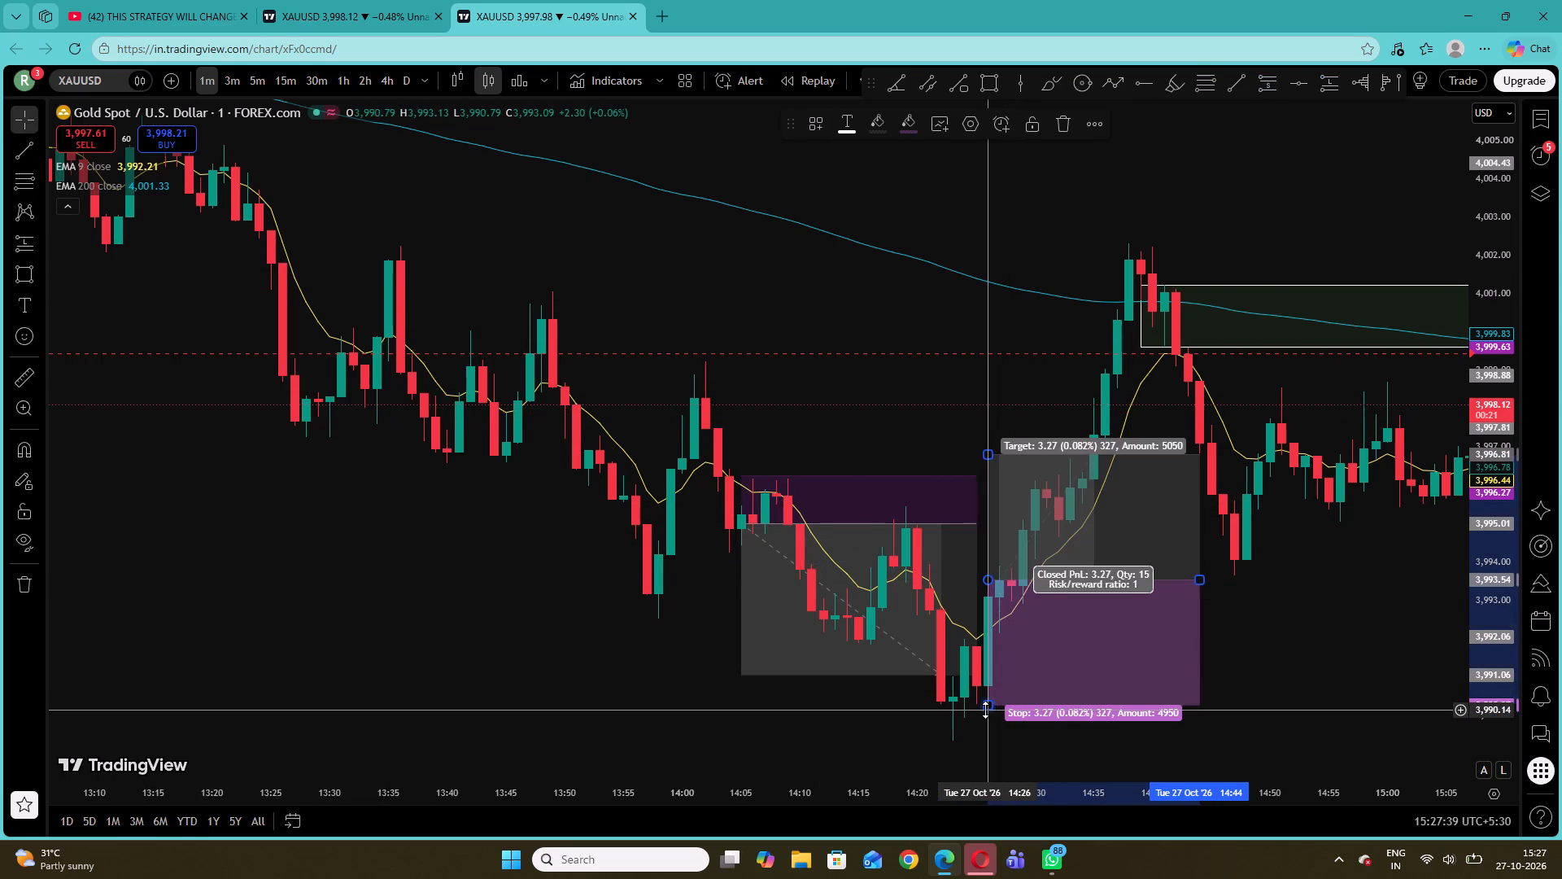
pyautogui.moveTo(985, 709); pyautogui.dragTo(1019, 636)
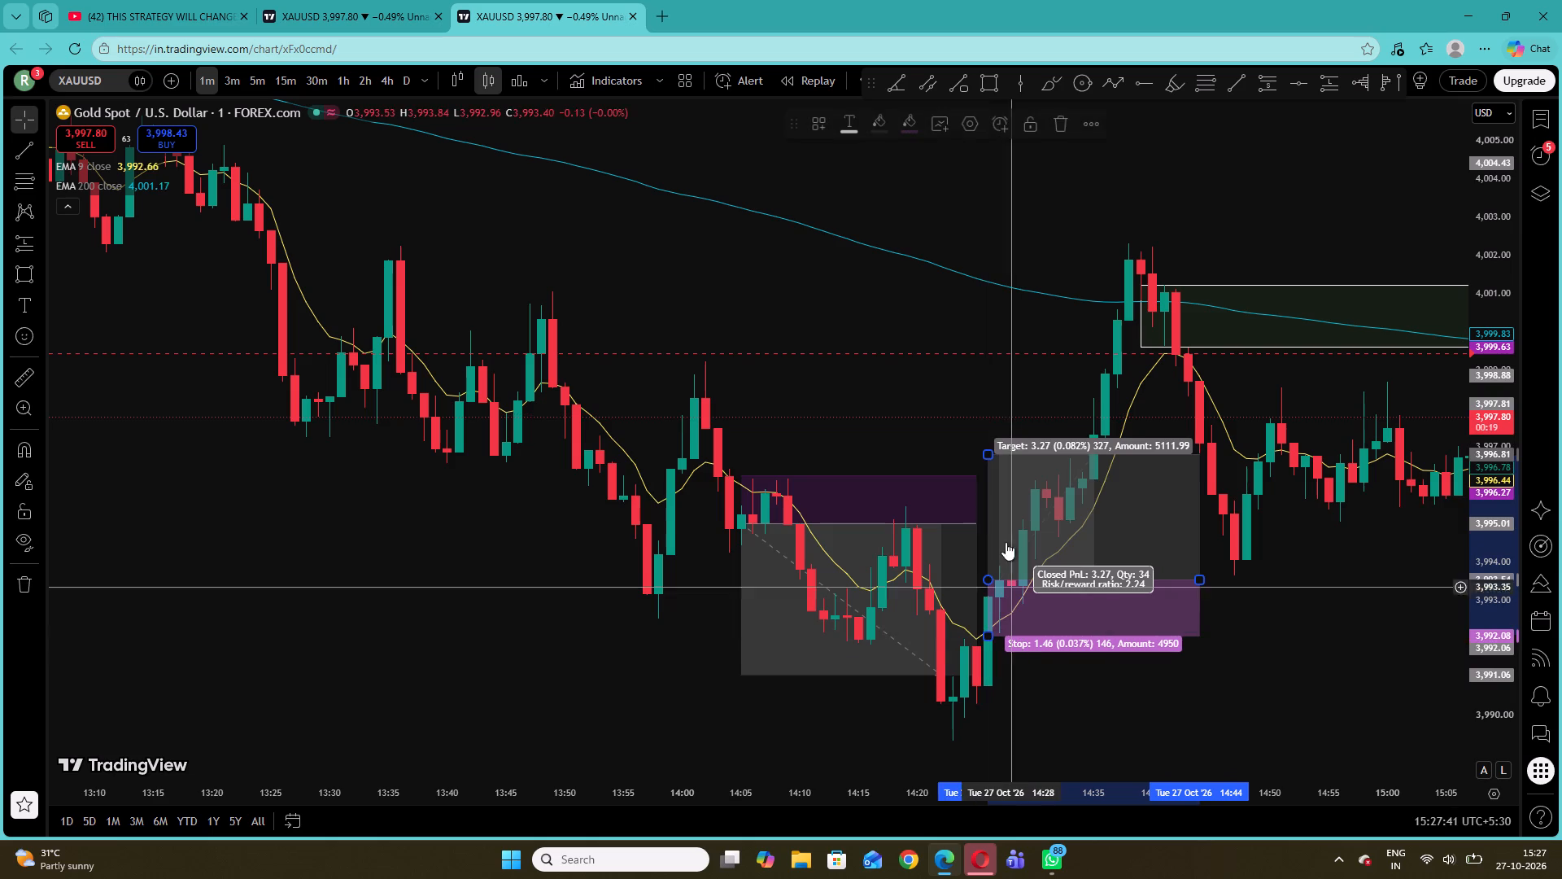
pyautogui.moveTo(990, 450); pyautogui.dragTo(997, 423)
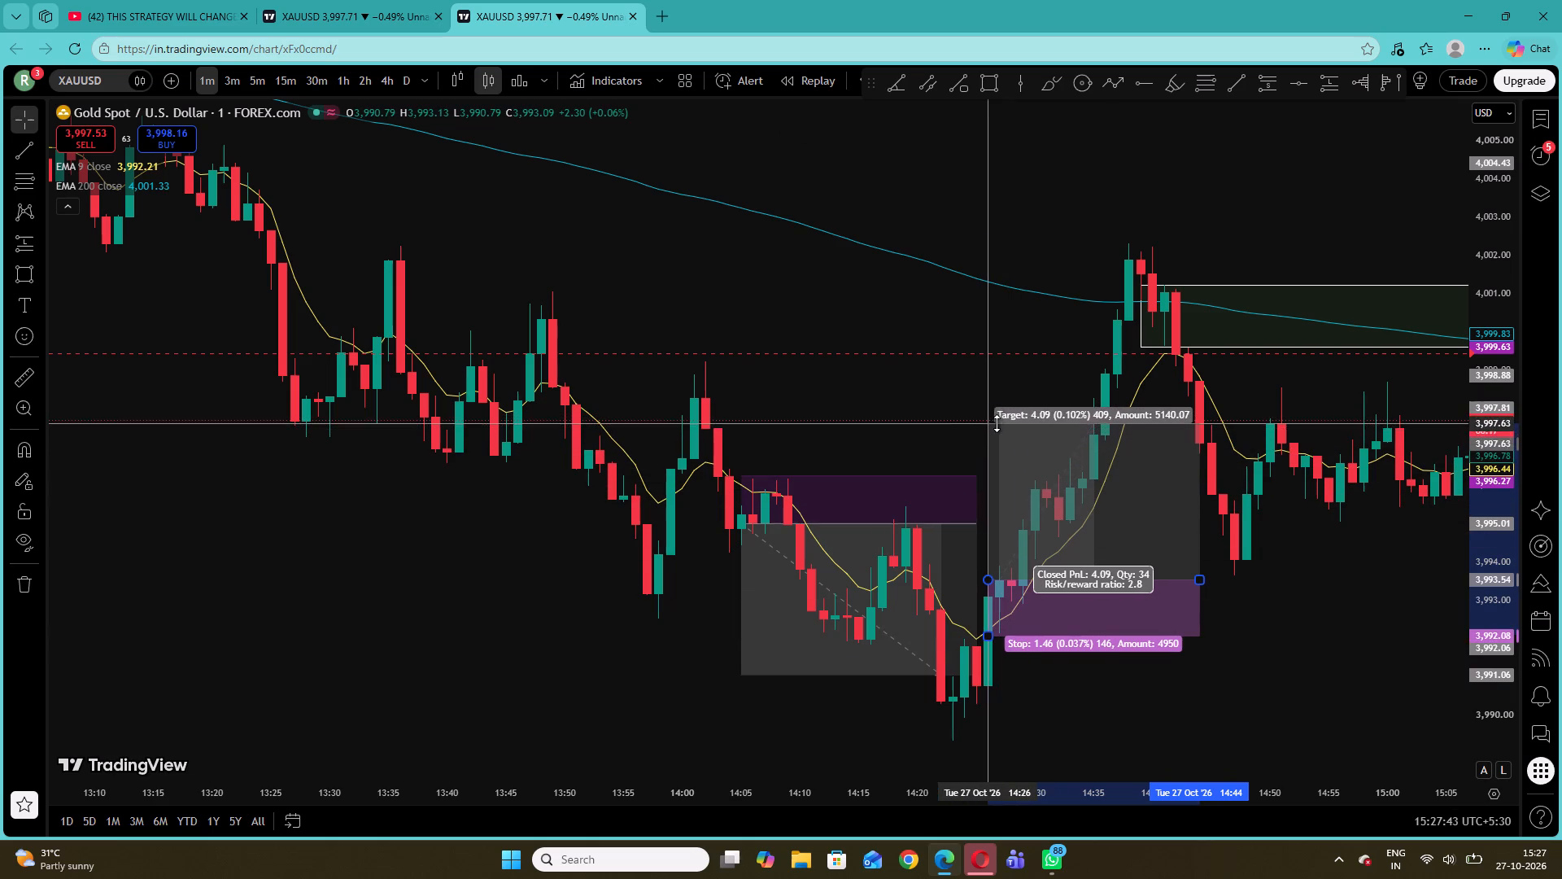
pyautogui.moveTo(997, 423); pyautogui.dragTo(998, 405)
pyautogui.moveTo(1202, 578); pyautogui.dragTo(1201, 578)
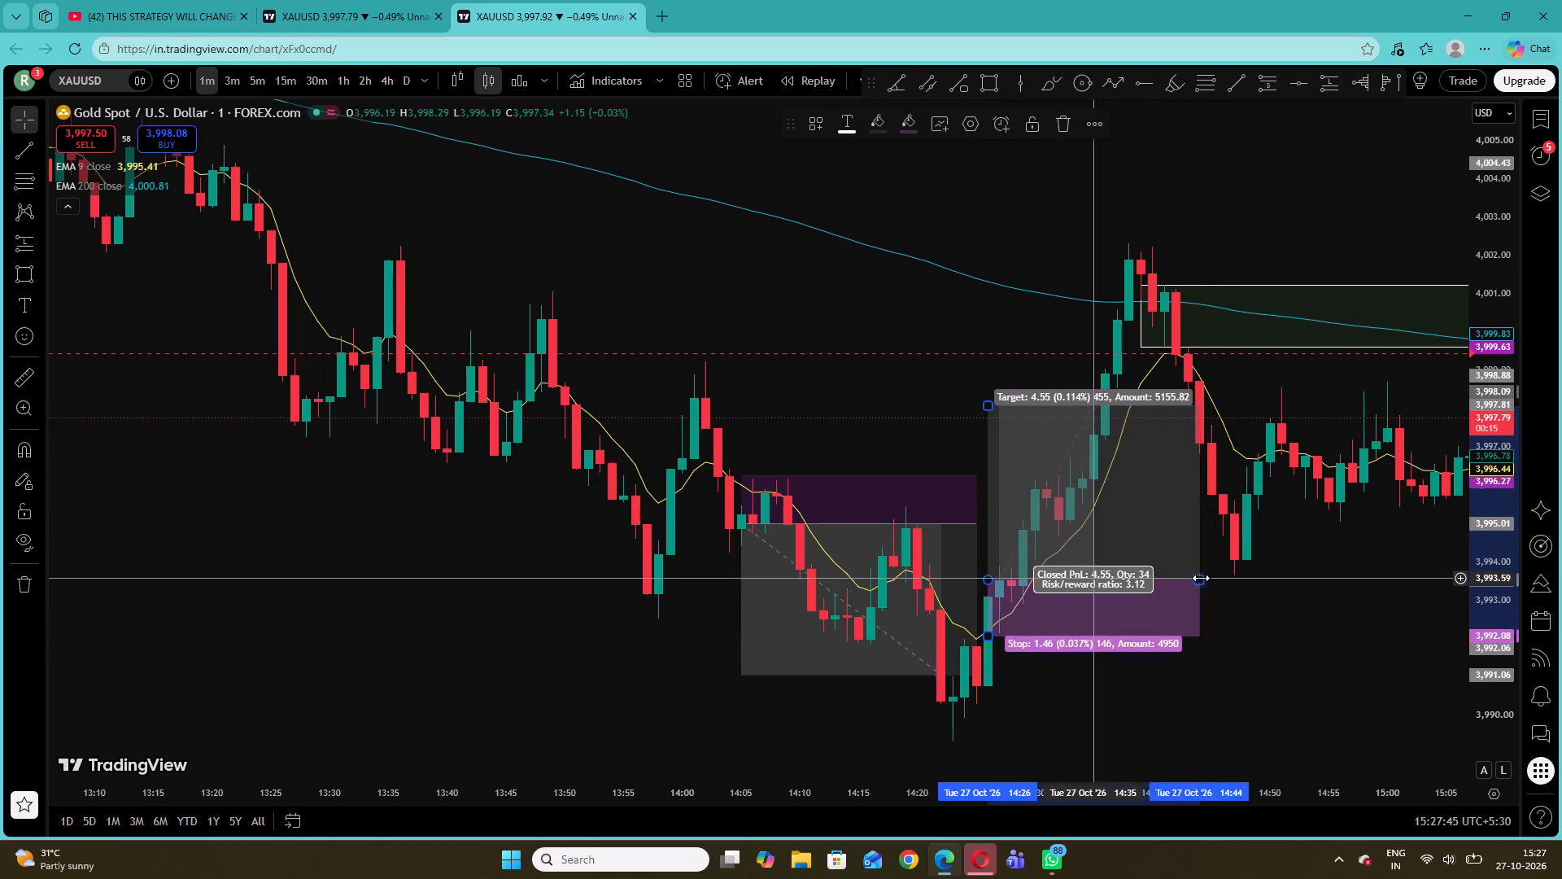
pyautogui.moveTo(1201, 578); pyautogui.dragTo(1130, 585)
pyautogui.click(1164, 578)
# Examine the latest gold candles against the EMA 200 and the green rectangle zone, comparing the 1-, 3-, 5- and 15-minute timeframes.
pyautogui.moveTo(1340, 660); pyautogui.dragTo(746, 677)
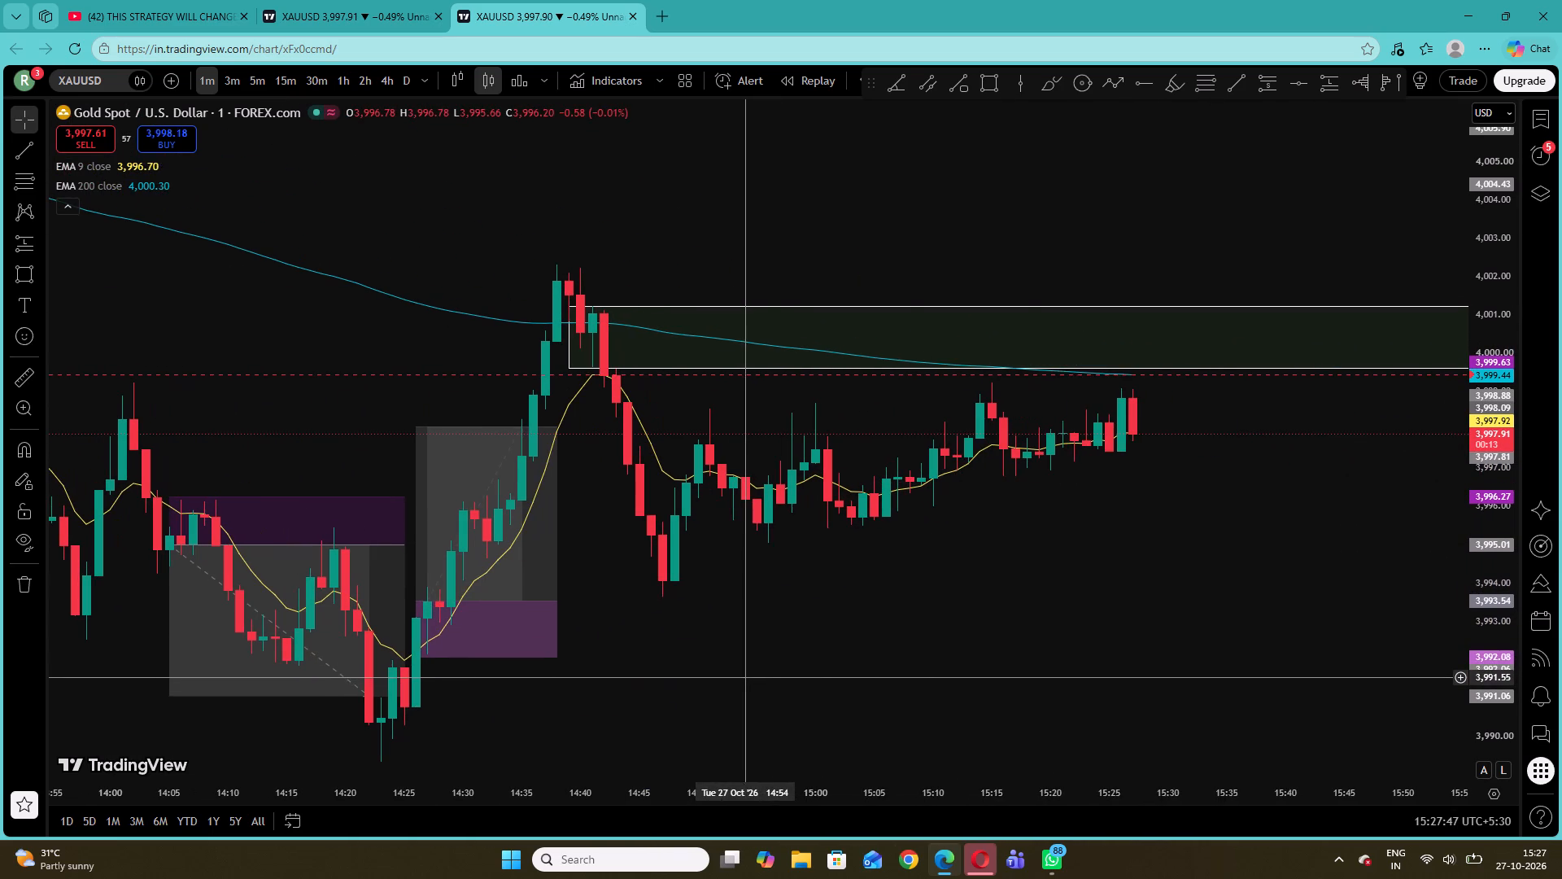
pyautogui.moveTo(1489, 613); pyautogui.dragTo(1466, 291)
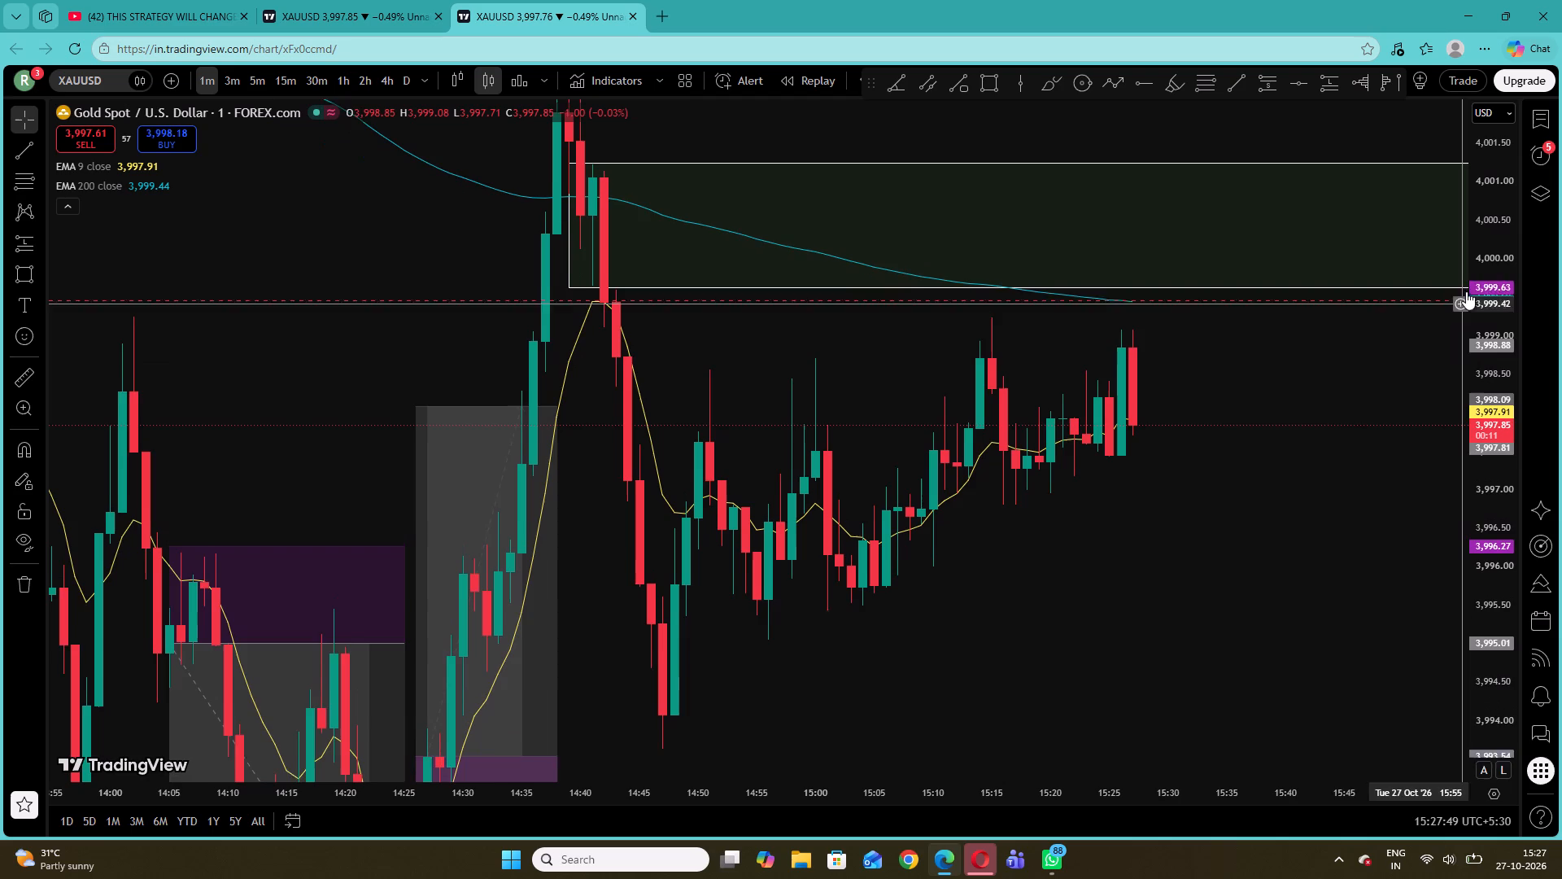
pyautogui.moveTo(1466, 291); pyautogui.dragTo(1466, 291)
pyautogui.moveTo(1251, 391); pyautogui.dragTo(1254, 567)
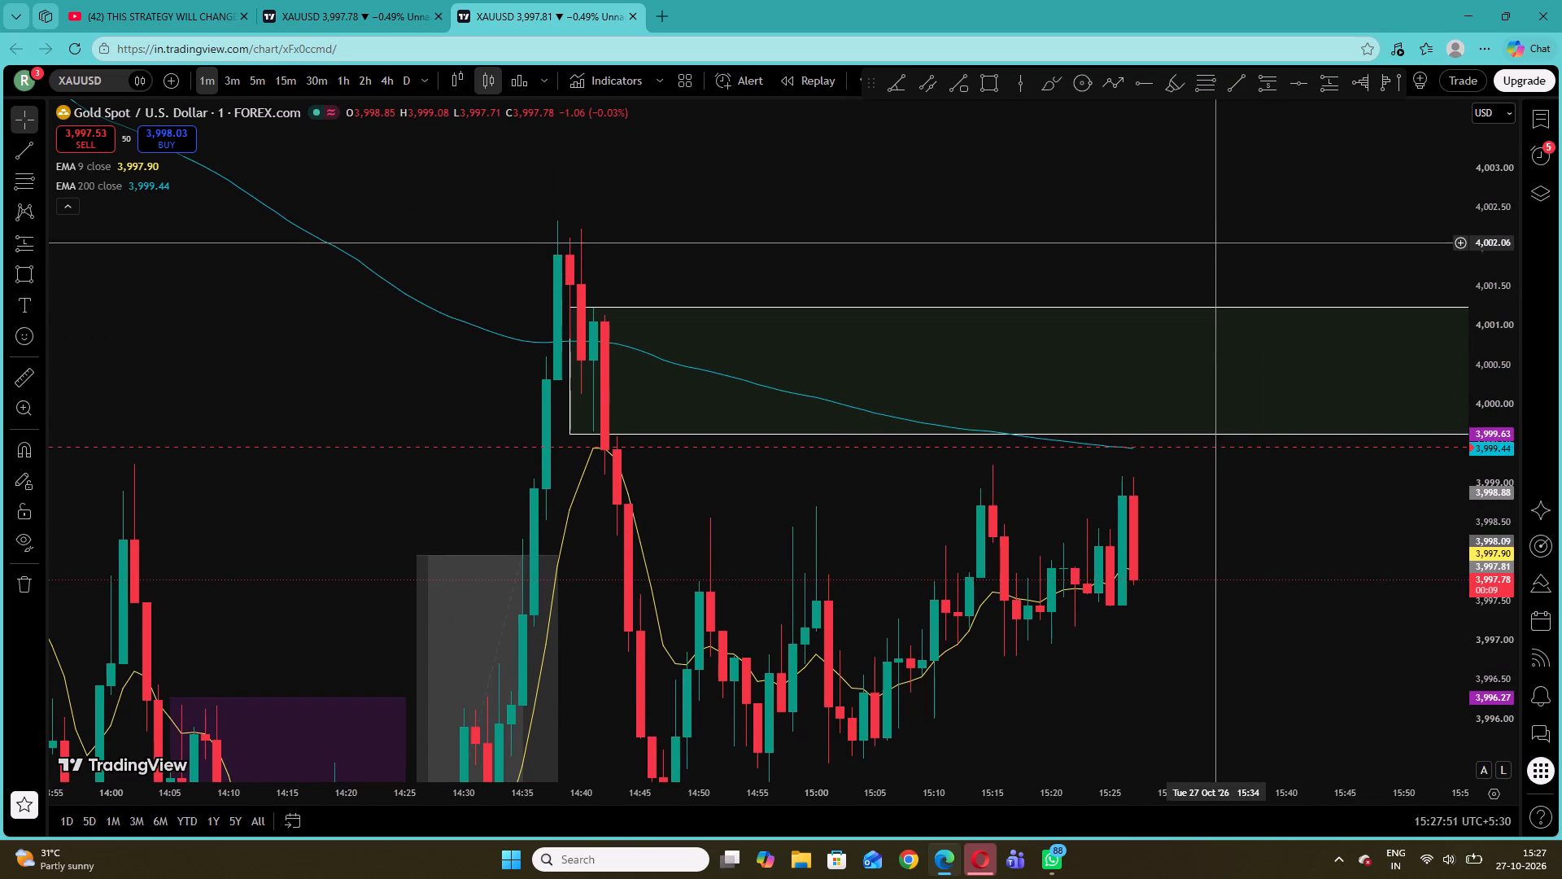
pyautogui.moveTo(1215, 235); pyautogui.dragTo(1160, 256)
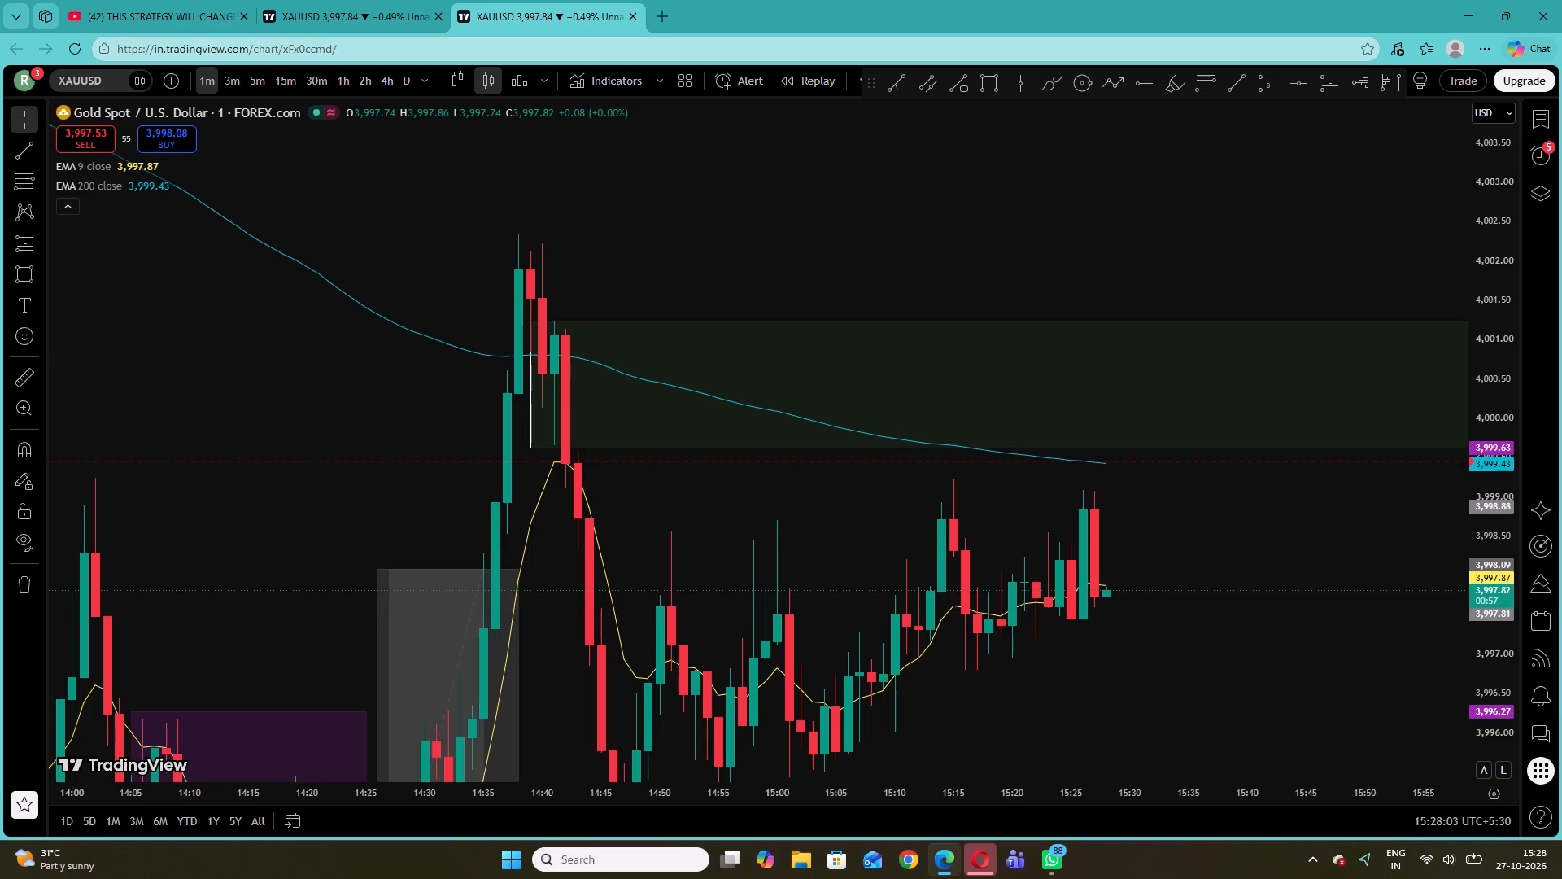
pyautogui.click(224, 71)
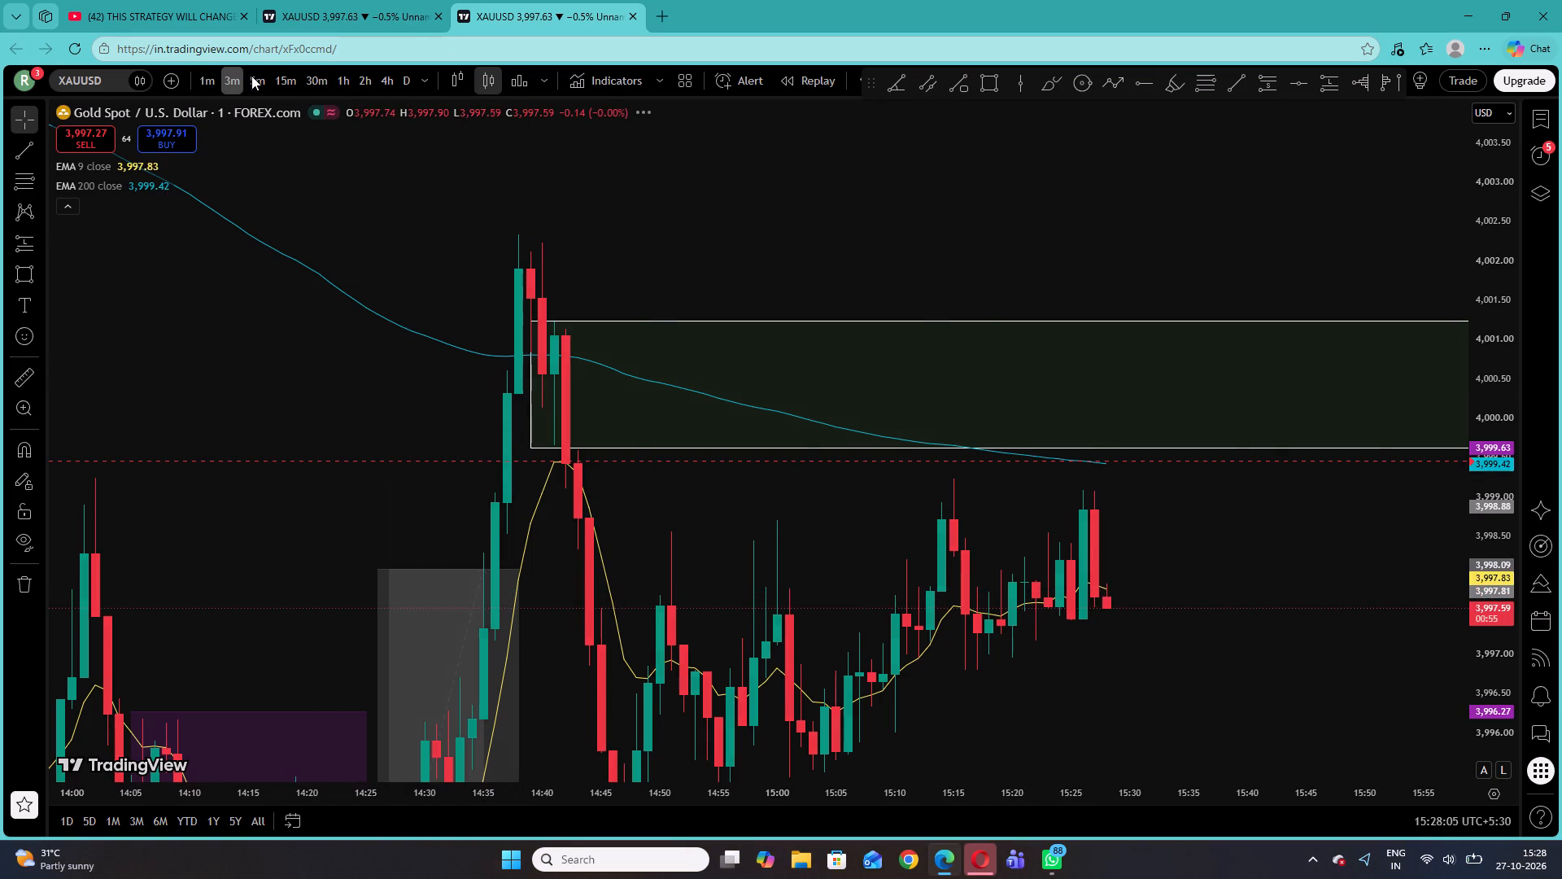
pyautogui.click(259, 77)
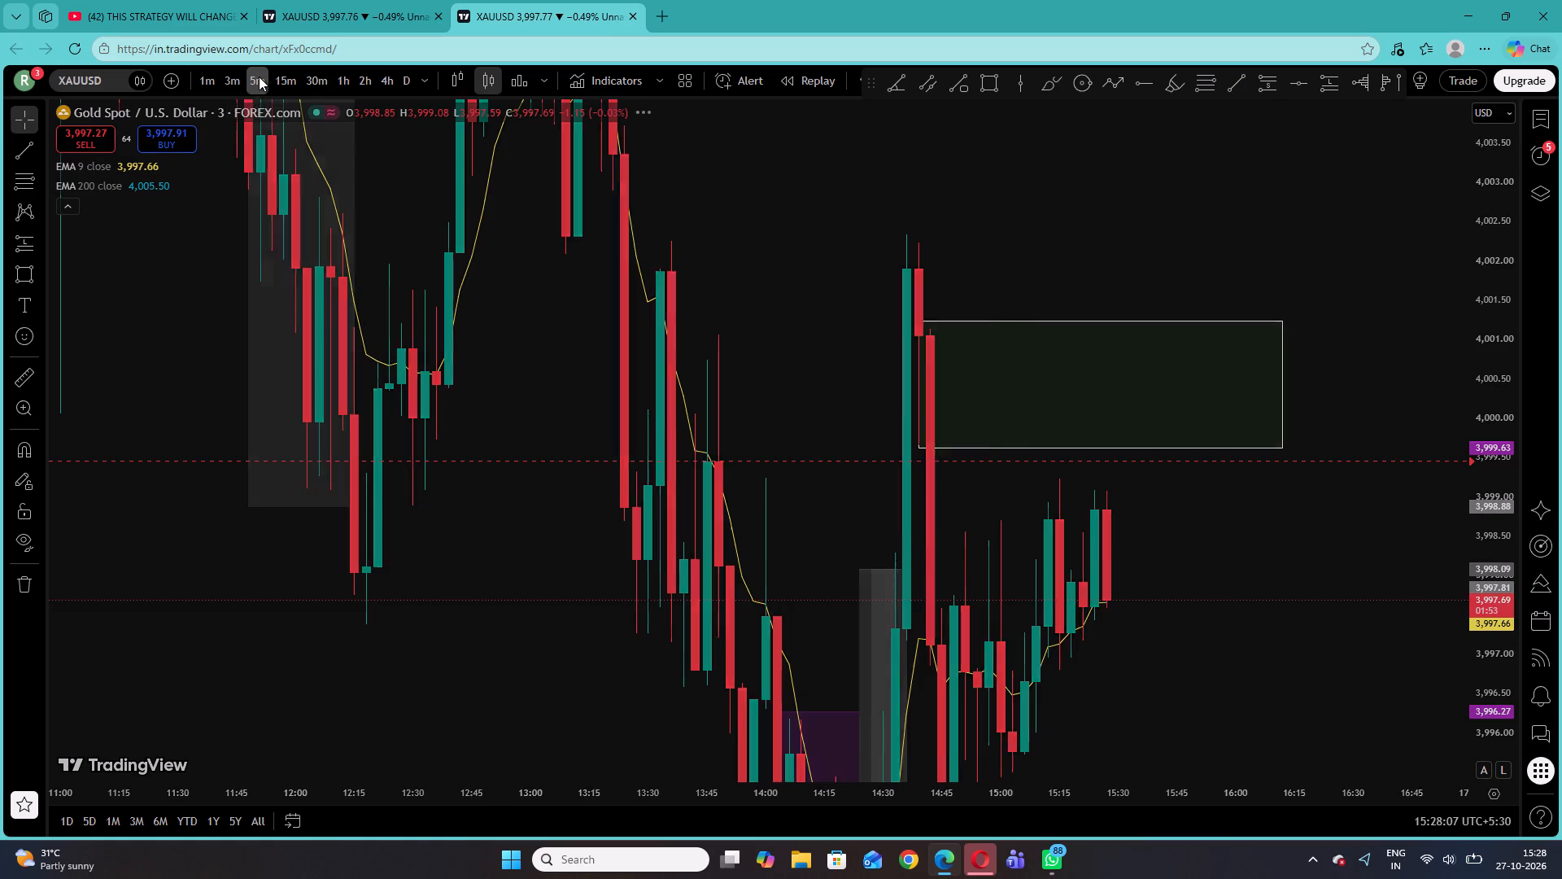
pyautogui.click(261, 79)
pyautogui.click(290, 81)
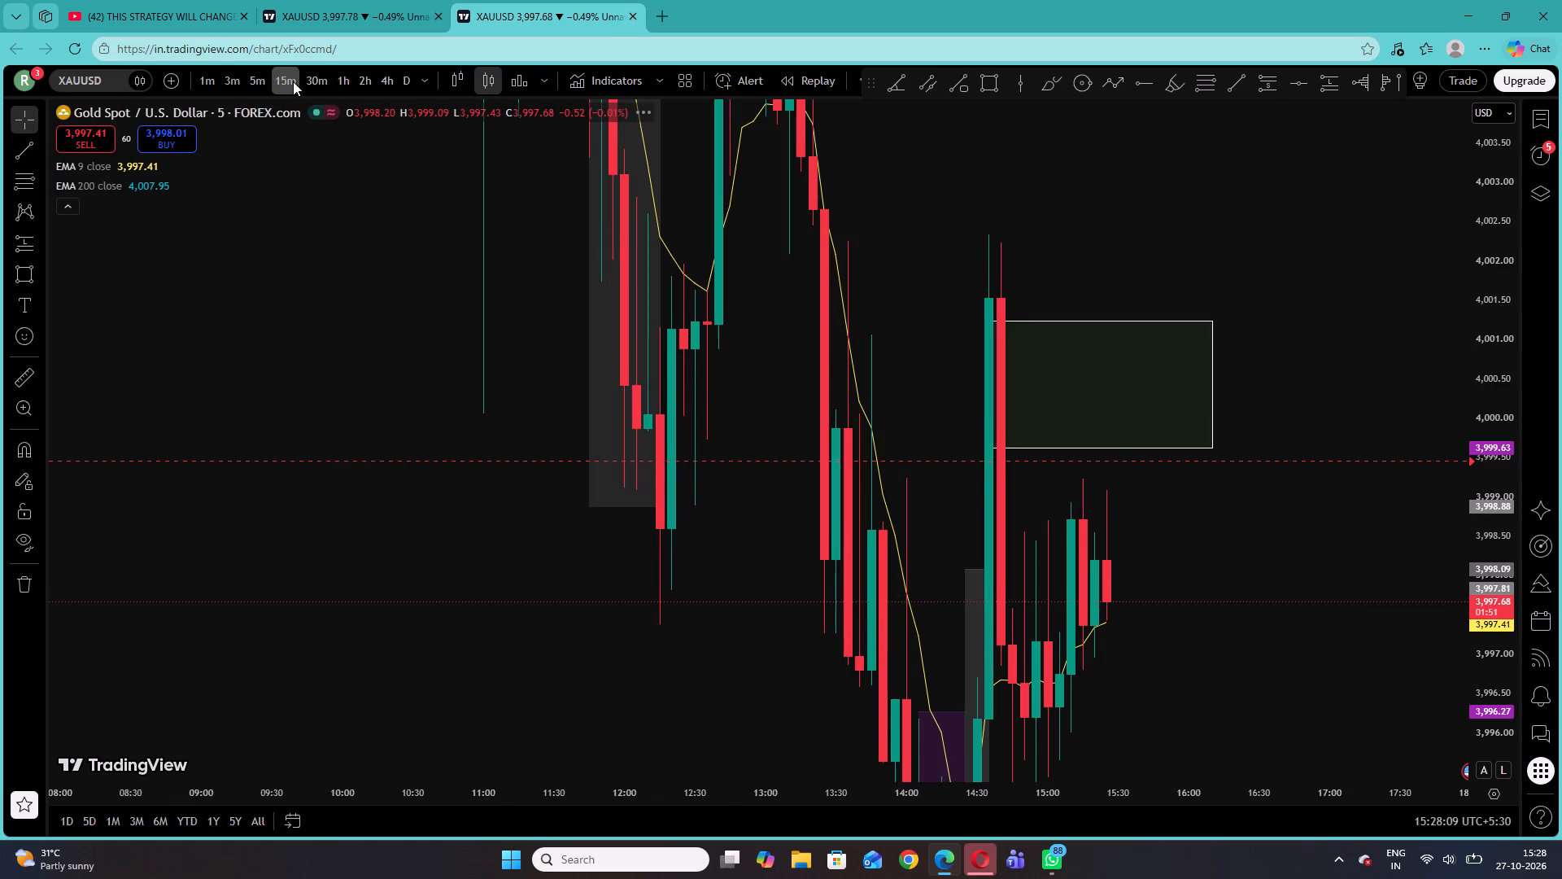
pyautogui.click(207, 69)
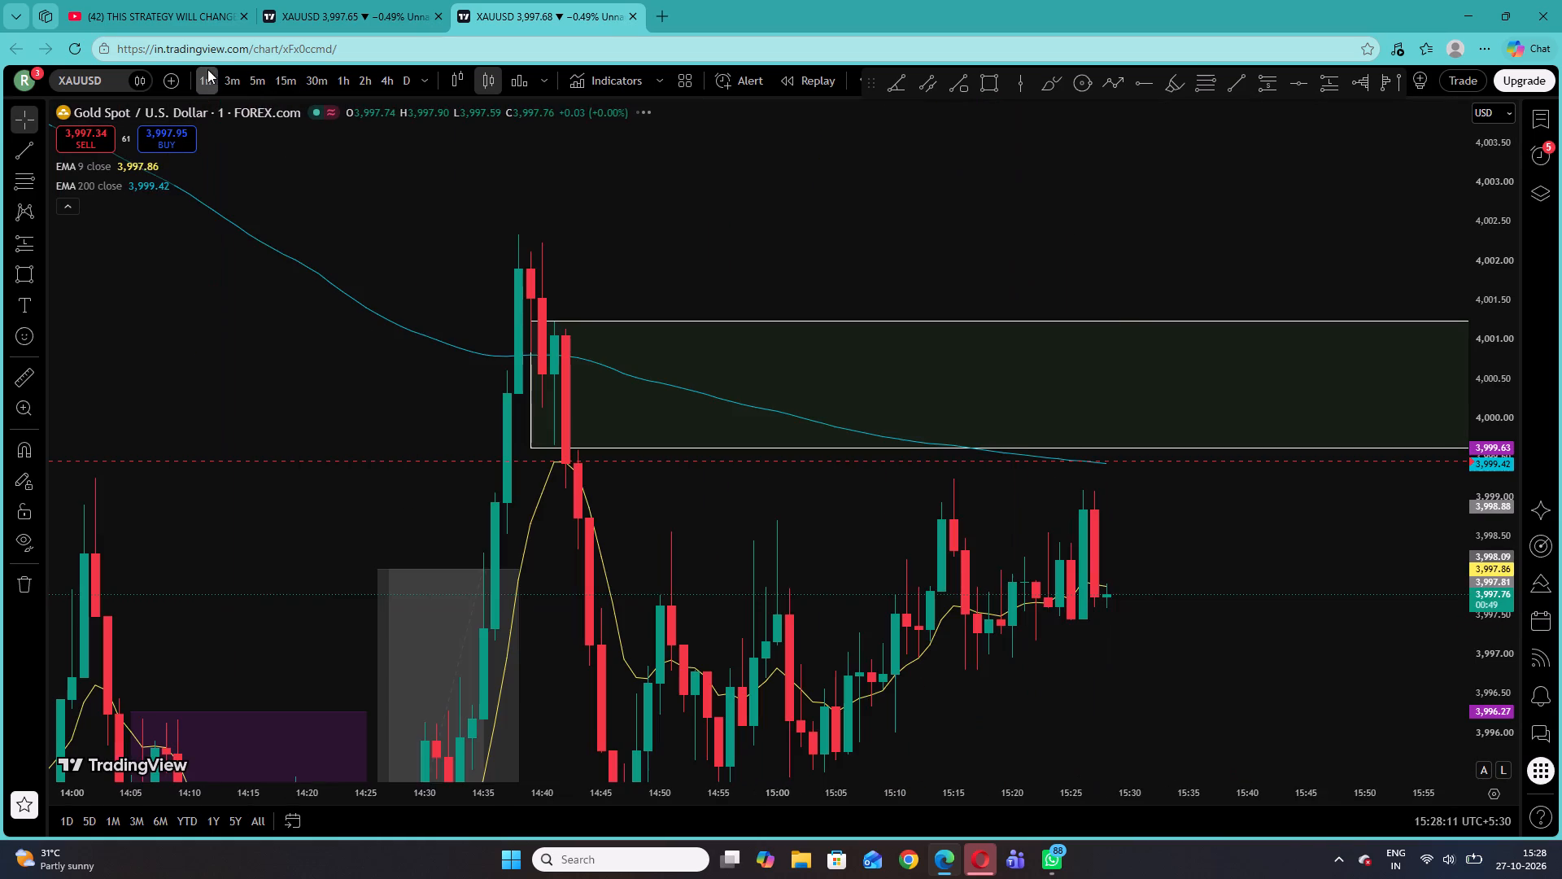
pyautogui.moveTo(1274, 588); pyautogui.dragTo(984, 322)
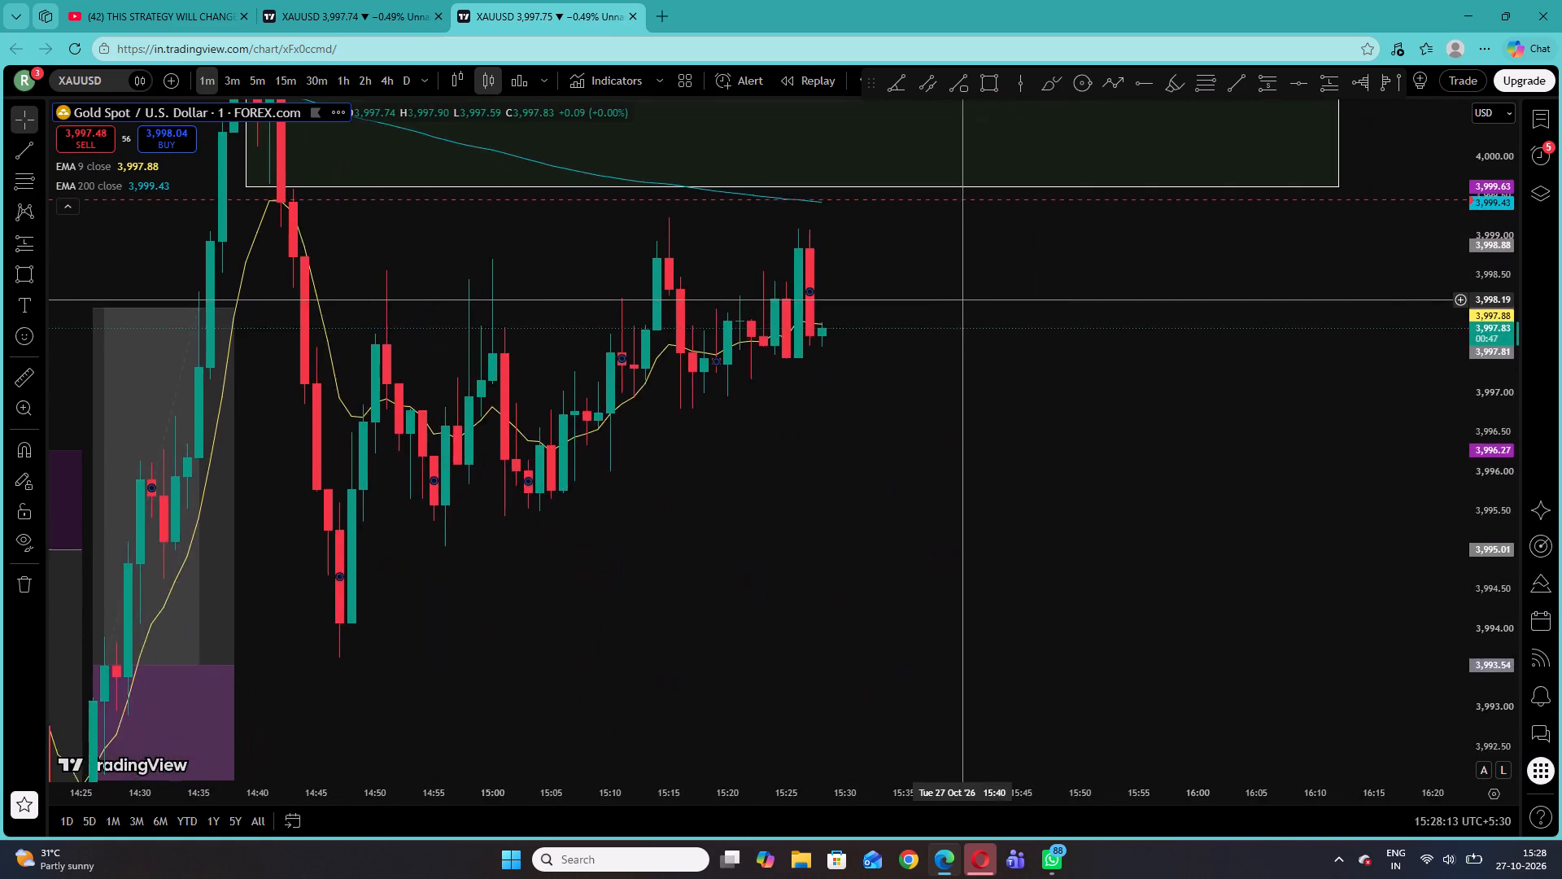
pyautogui.moveTo(984, 322); pyautogui.dragTo(1106, 391)
pyautogui.click(1109, 386)
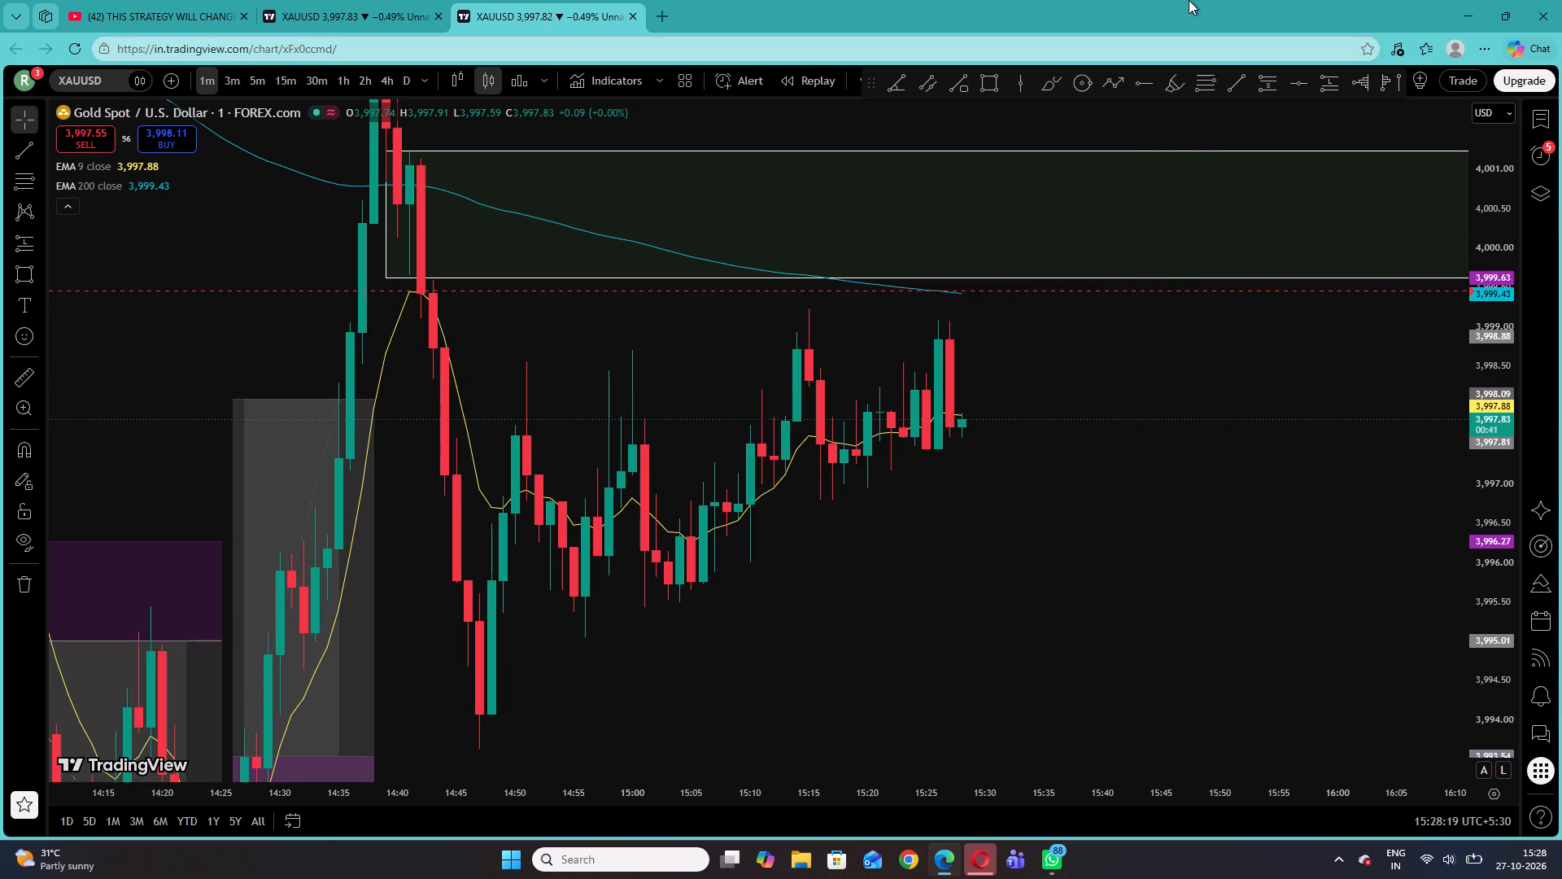
# Review the marked positions and price action against both EMAs on the one-minute chart, going back from about 14:40 to 07:30.
pyautogui.moveTo(1506, 466); pyautogui.dragTo(1458, 655)
pyautogui.moveTo(597, 660); pyautogui.dragTo(1273, 546)
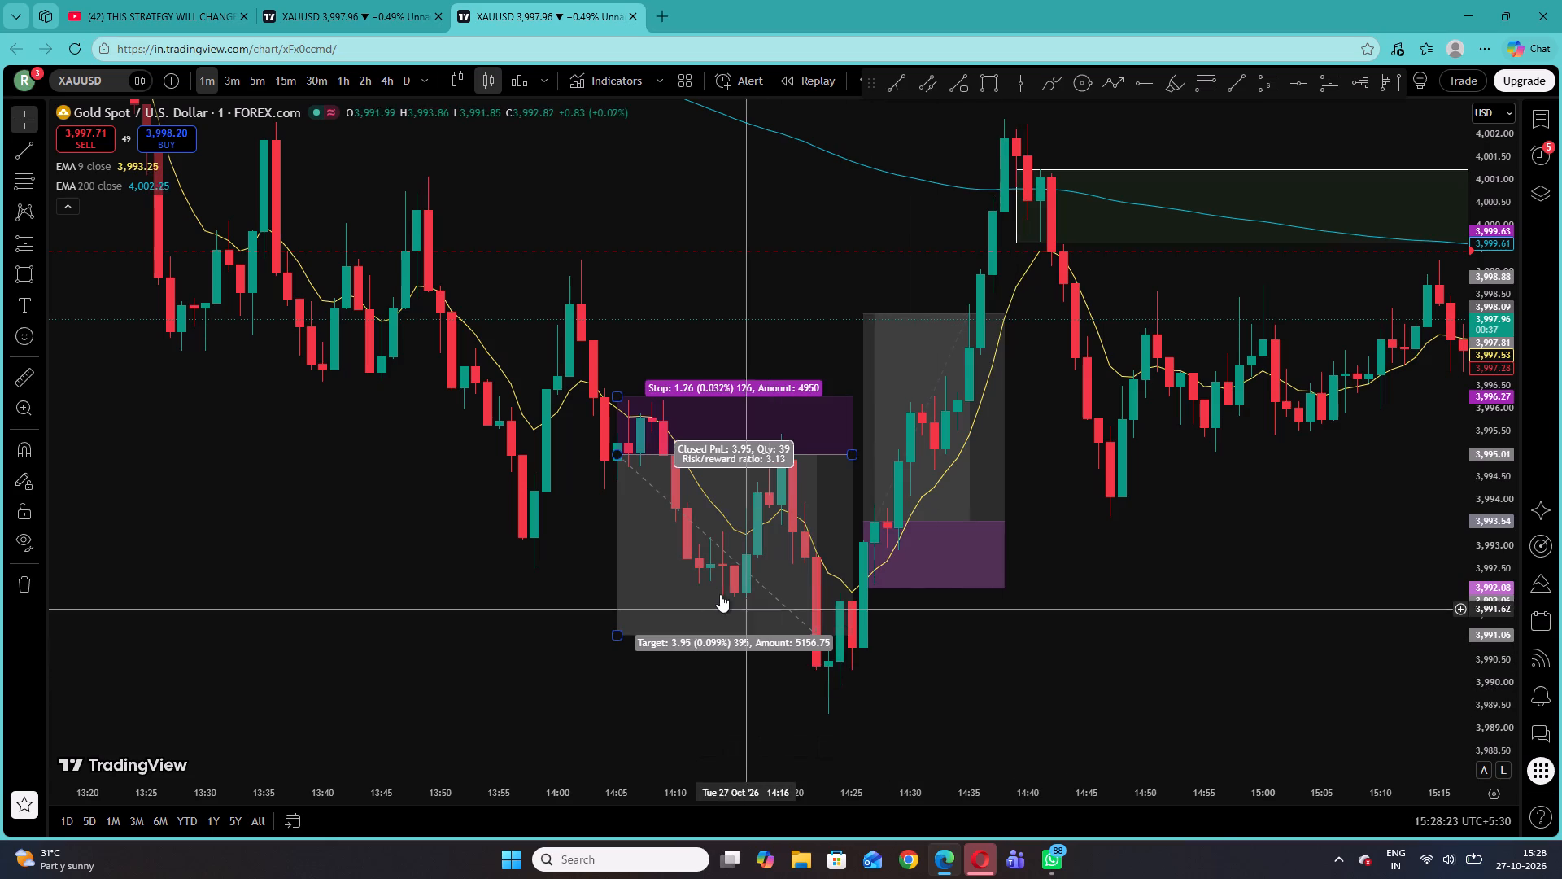
pyautogui.click(723, 314)
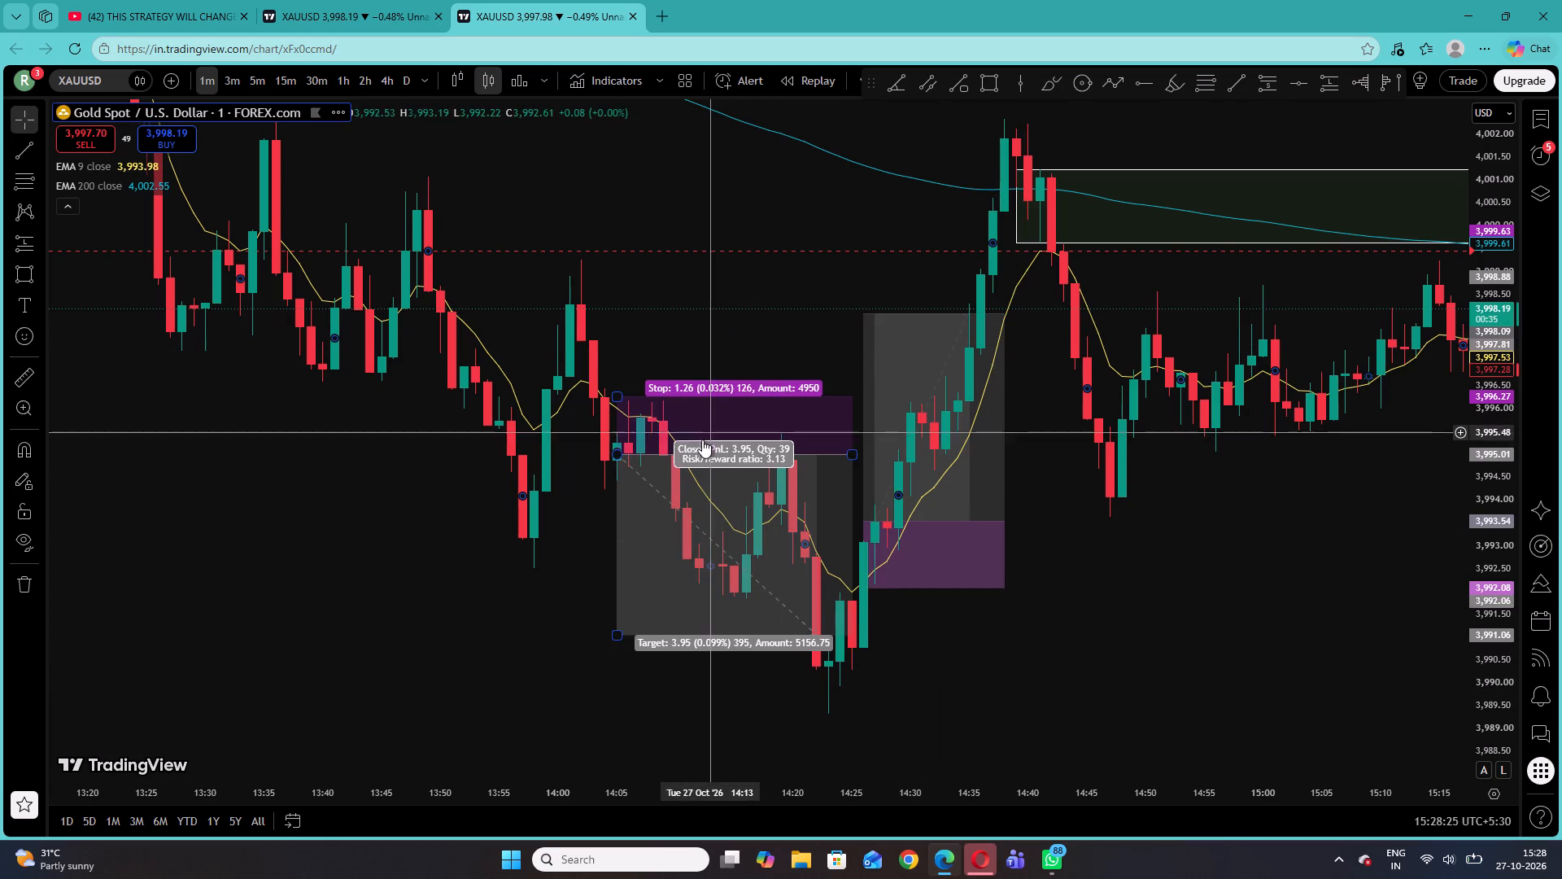
pyautogui.moveTo(698, 304); pyautogui.dragTo(1128, 406)
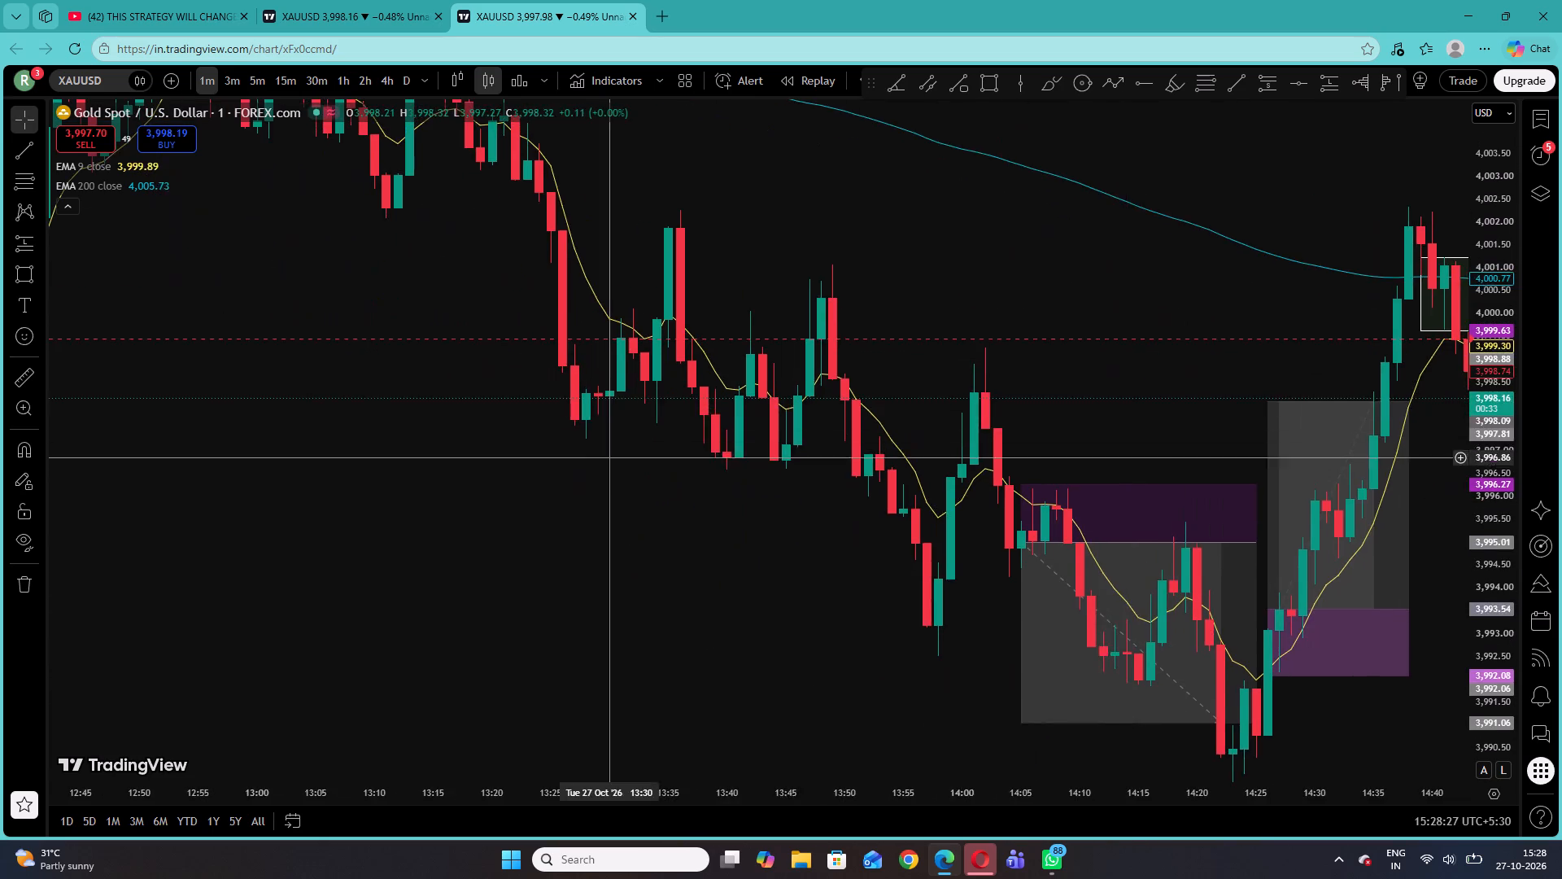
pyautogui.moveTo(591, 461); pyautogui.dragTo(1200, 710)
pyautogui.moveTo(862, 410); pyautogui.dragTo(1507, 431)
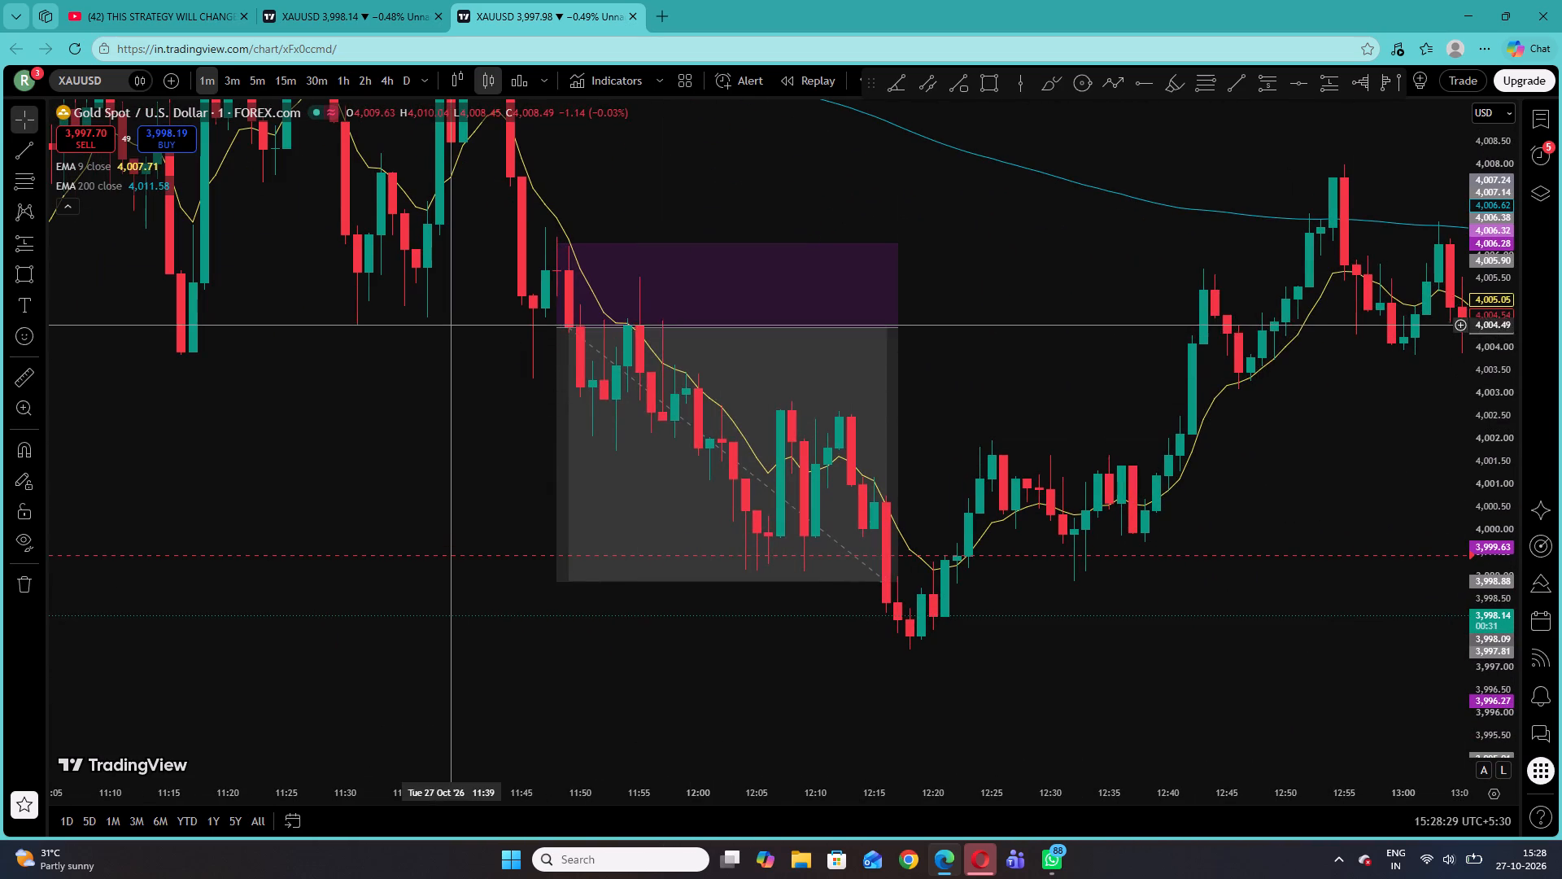
pyautogui.moveTo(449, 324); pyautogui.dragTo(882, 531)
pyautogui.moveTo(535, 536); pyautogui.dragTo(1258, 628)
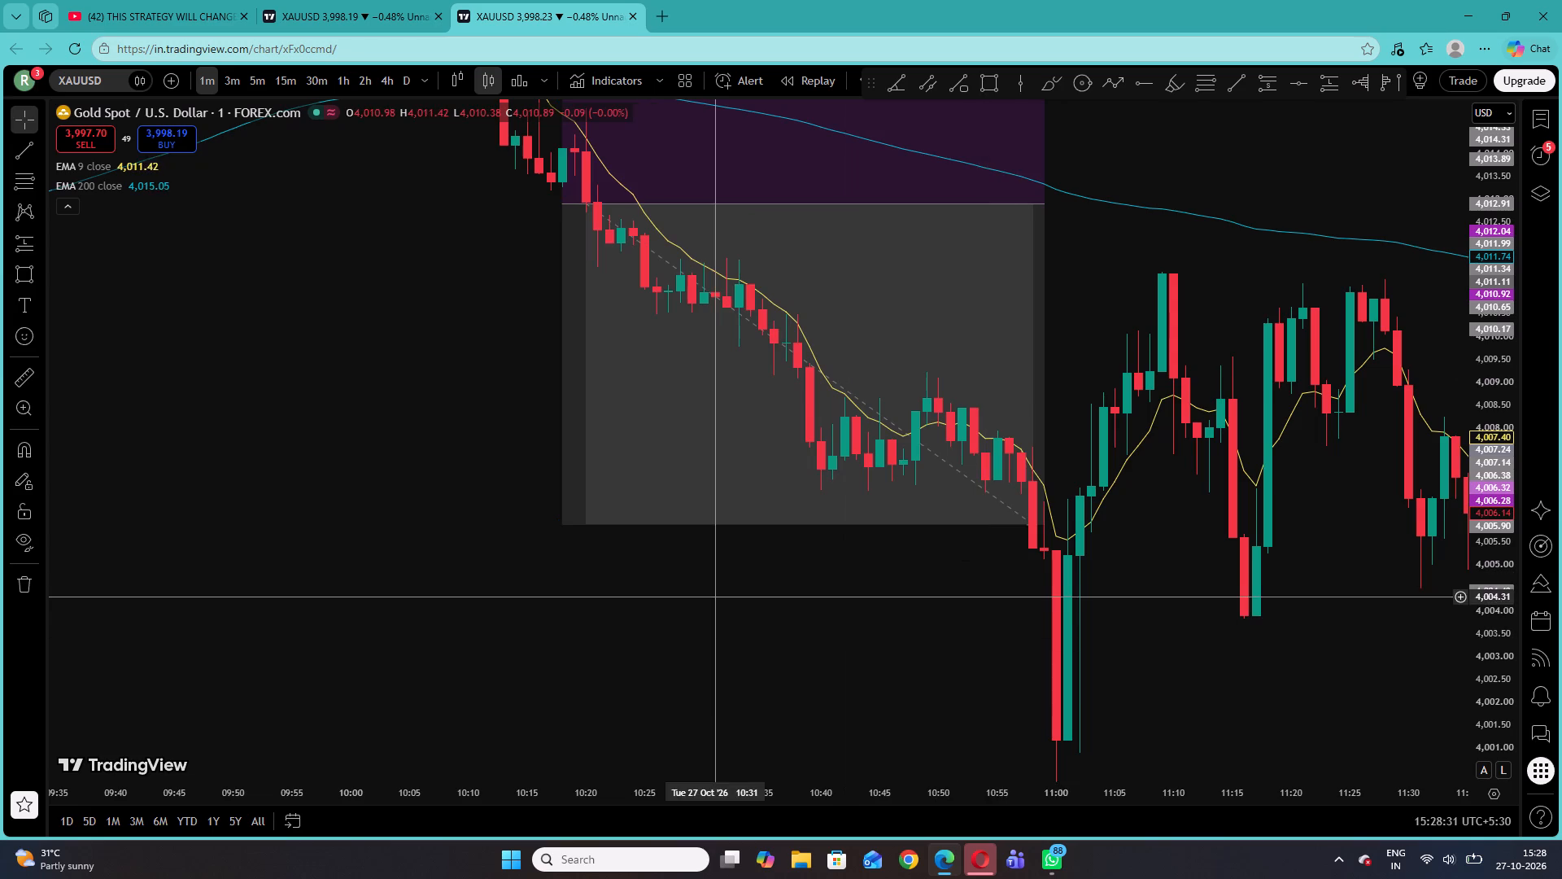
pyautogui.moveTo(713, 594); pyautogui.dragTo(1067, 765)
pyautogui.moveTo(556, 469); pyautogui.dragTo(1071, 526)
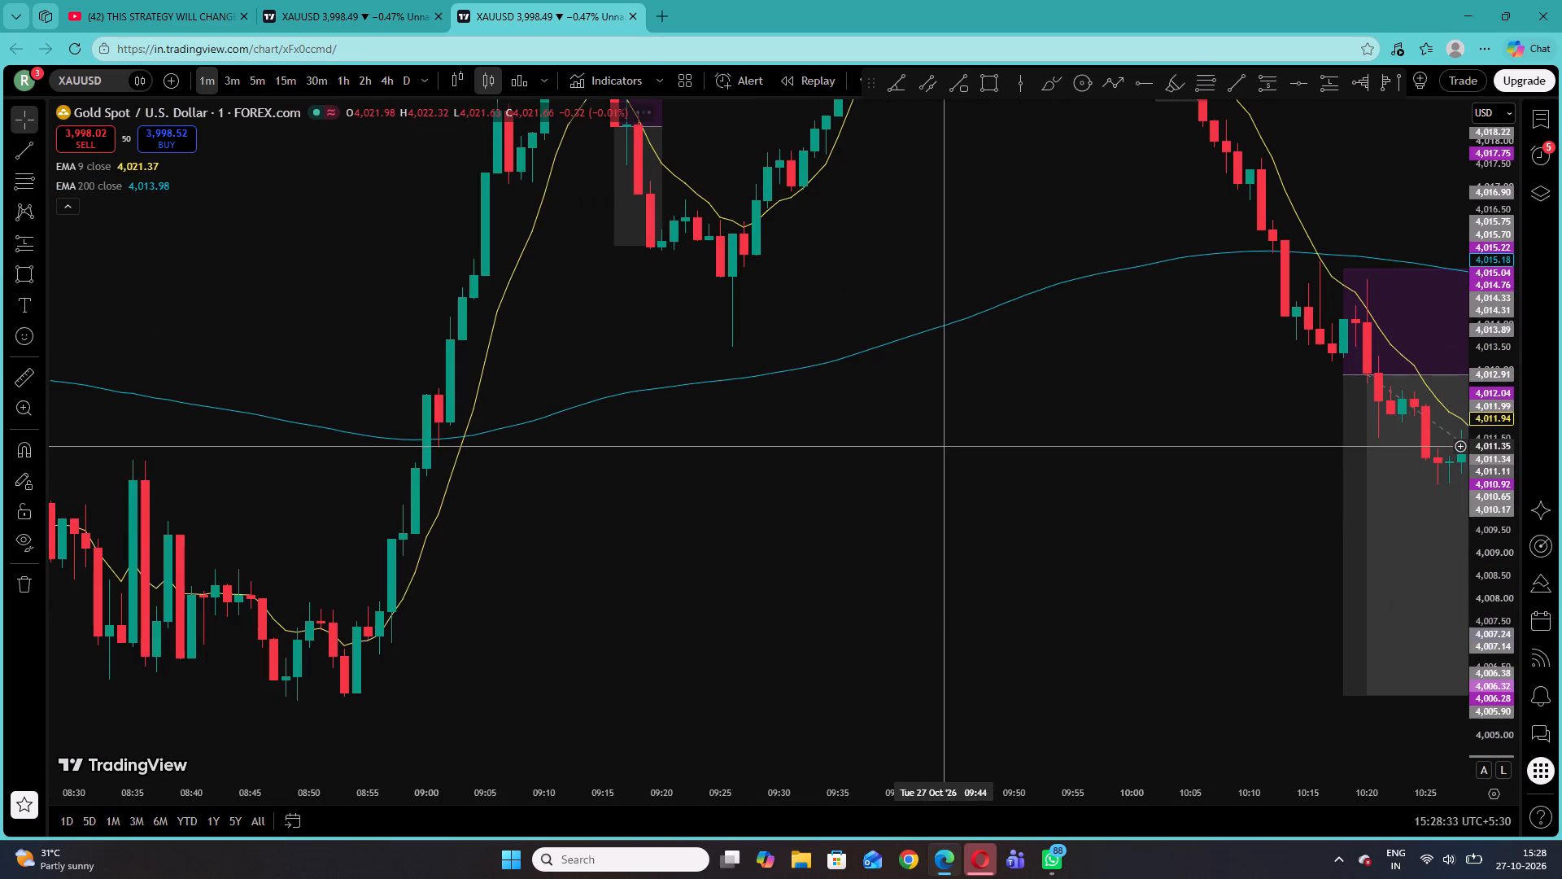
pyautogui.moveTo(1019, 414); pyautogui.dragTo(1156, 736)
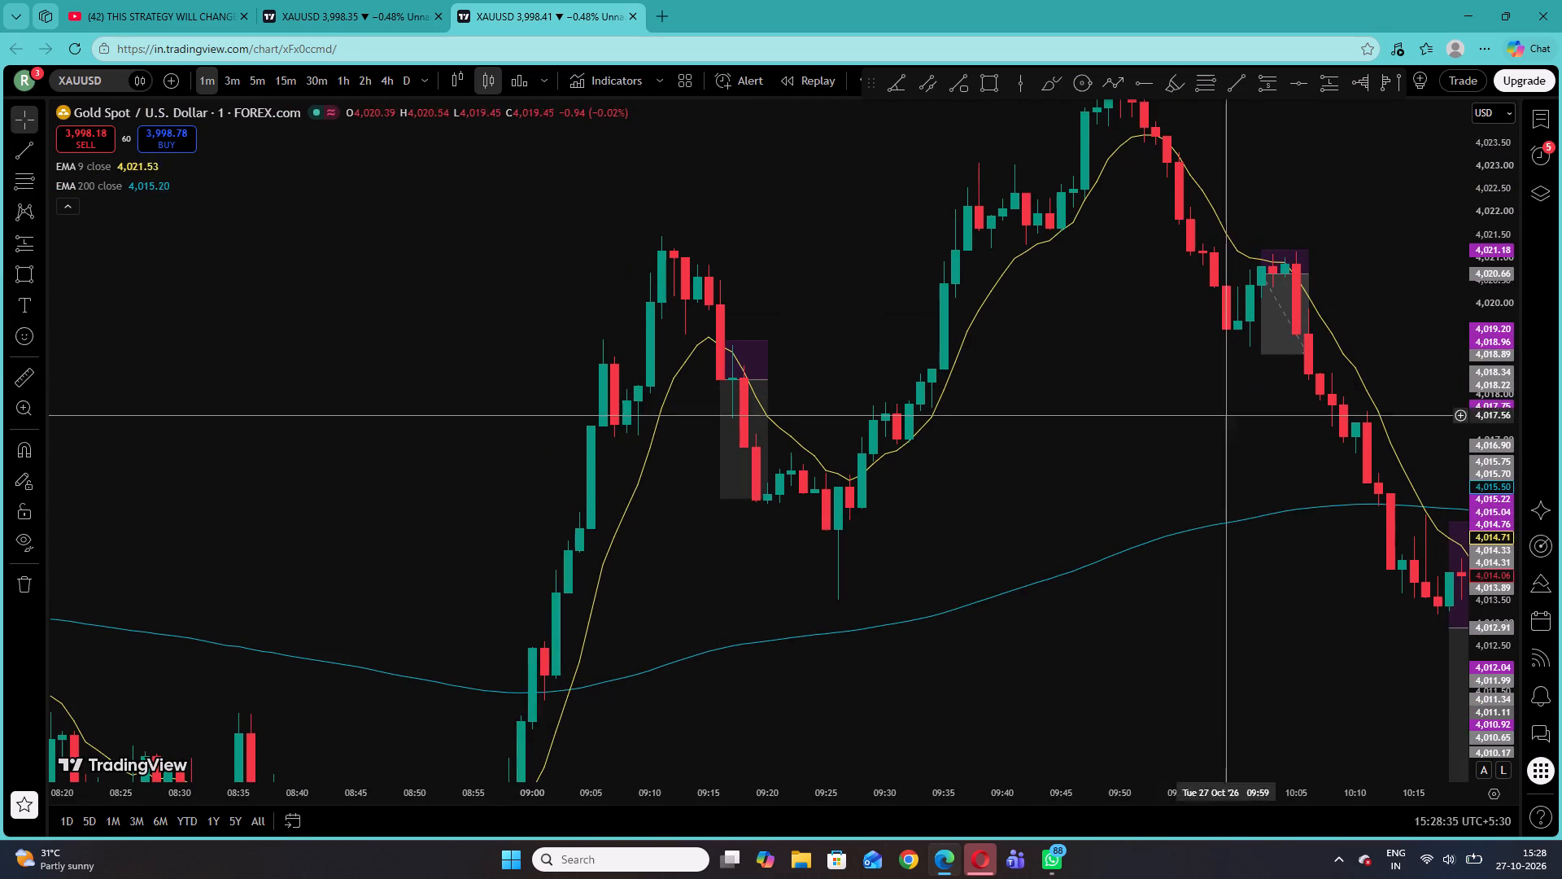
pyautogui.moveTo(1087, 614); pyautogui.dragTo(1540, 446)
pyautogui.moveTo(1016, 627); pyautogui.dragTo(1561, 558)
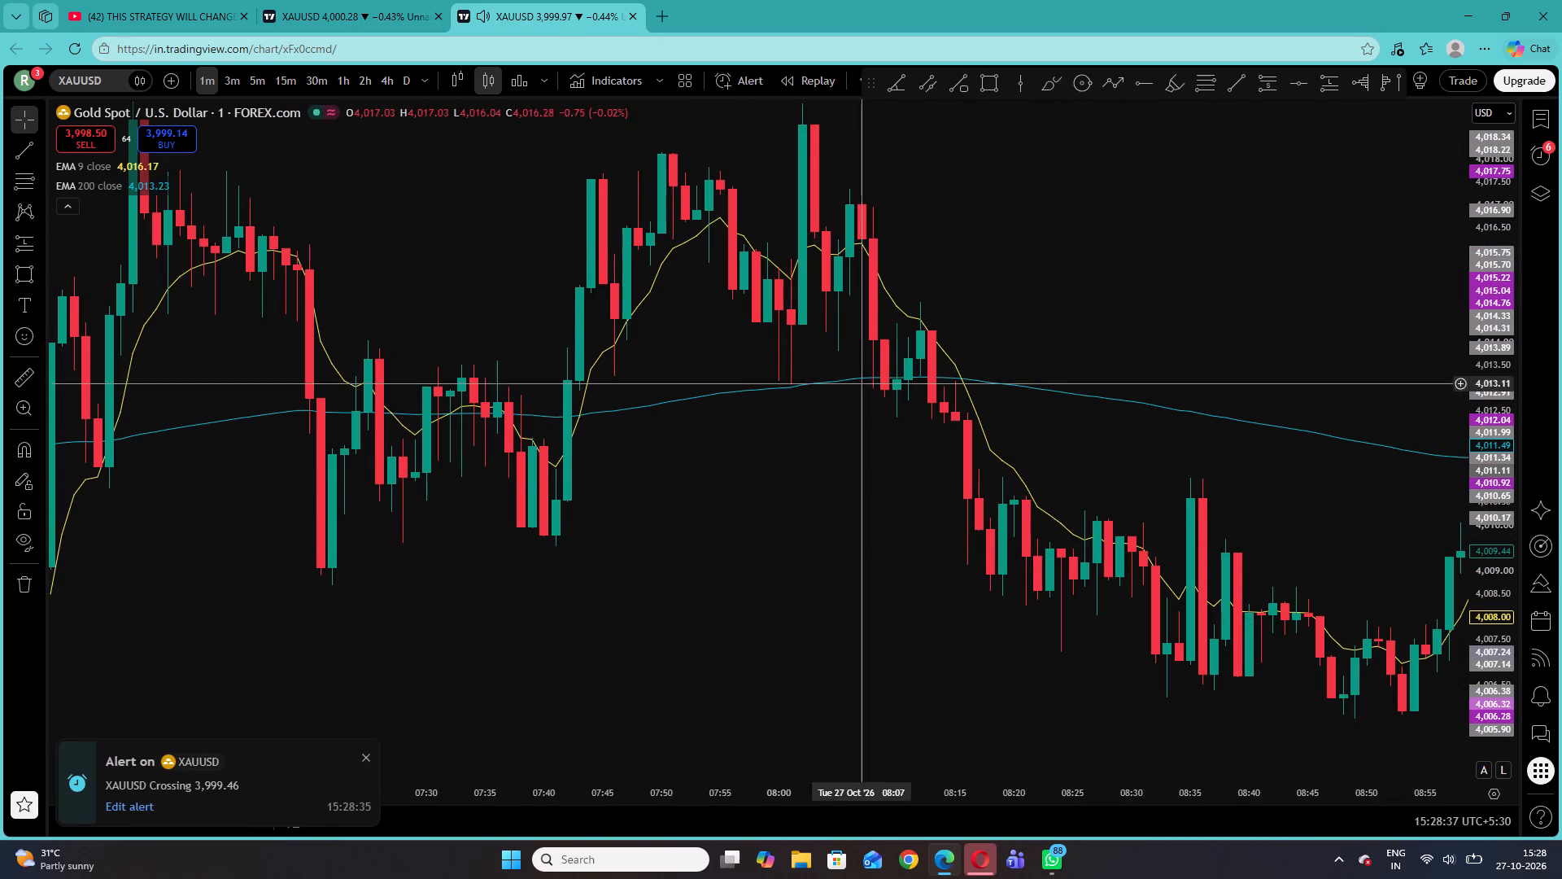
# Reset the chart view and examine the latest one-minute candles around the green rectangle zone and the EMA 200.
pyautogui.rightClick(880, 195)
pyautogui.click(919, 216)
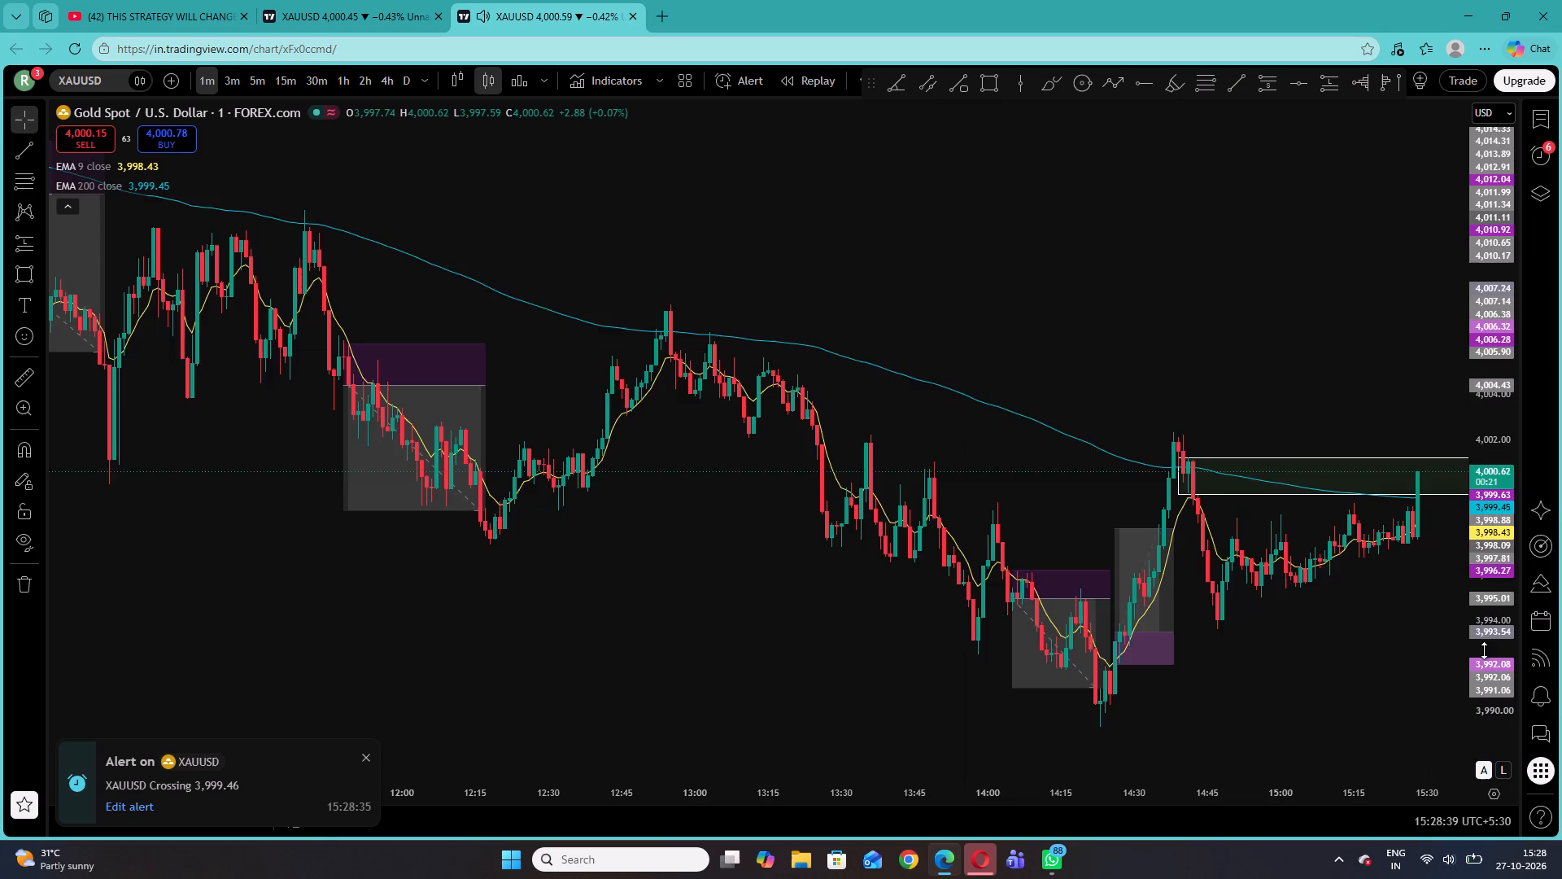
pyautogui.moveTo(1484, 650); pyautogui.dragTo(1471, 319)
pyautogui.moveTo(1390, 432); pyautogui.dragTo(722, 434)
pyautogui.moveTo(787, 383); pyautogui.dragTo(1119, 304)
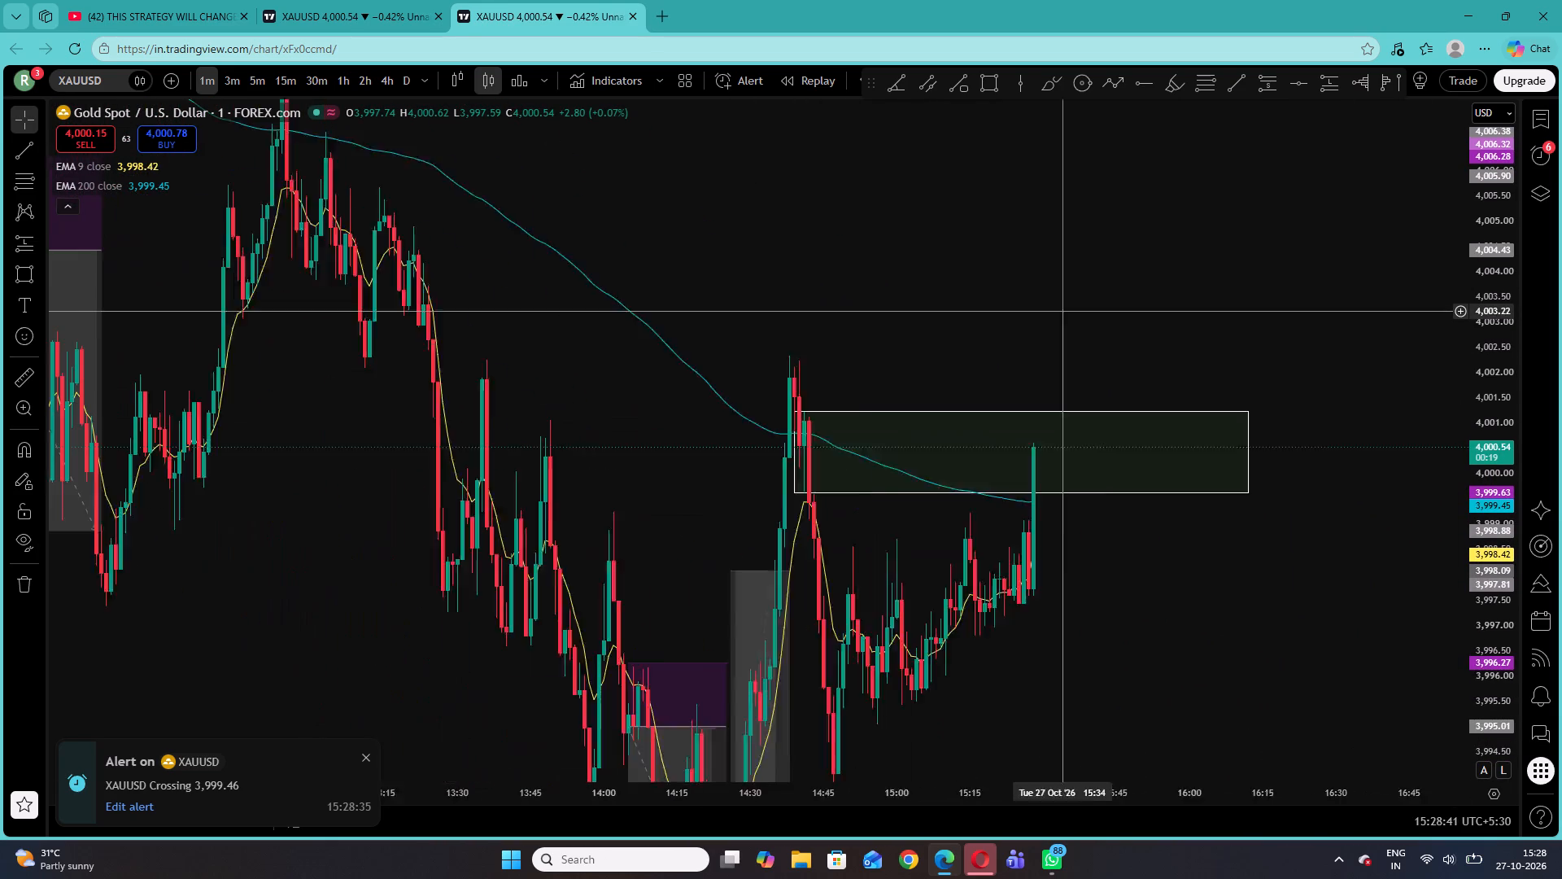
pyautogui.moveTo(1119, 304); pyautogui.dragTo(1122, 303)
pyautogui.moveTo(1182, 307); pyautogui.dragTo(950, 331)
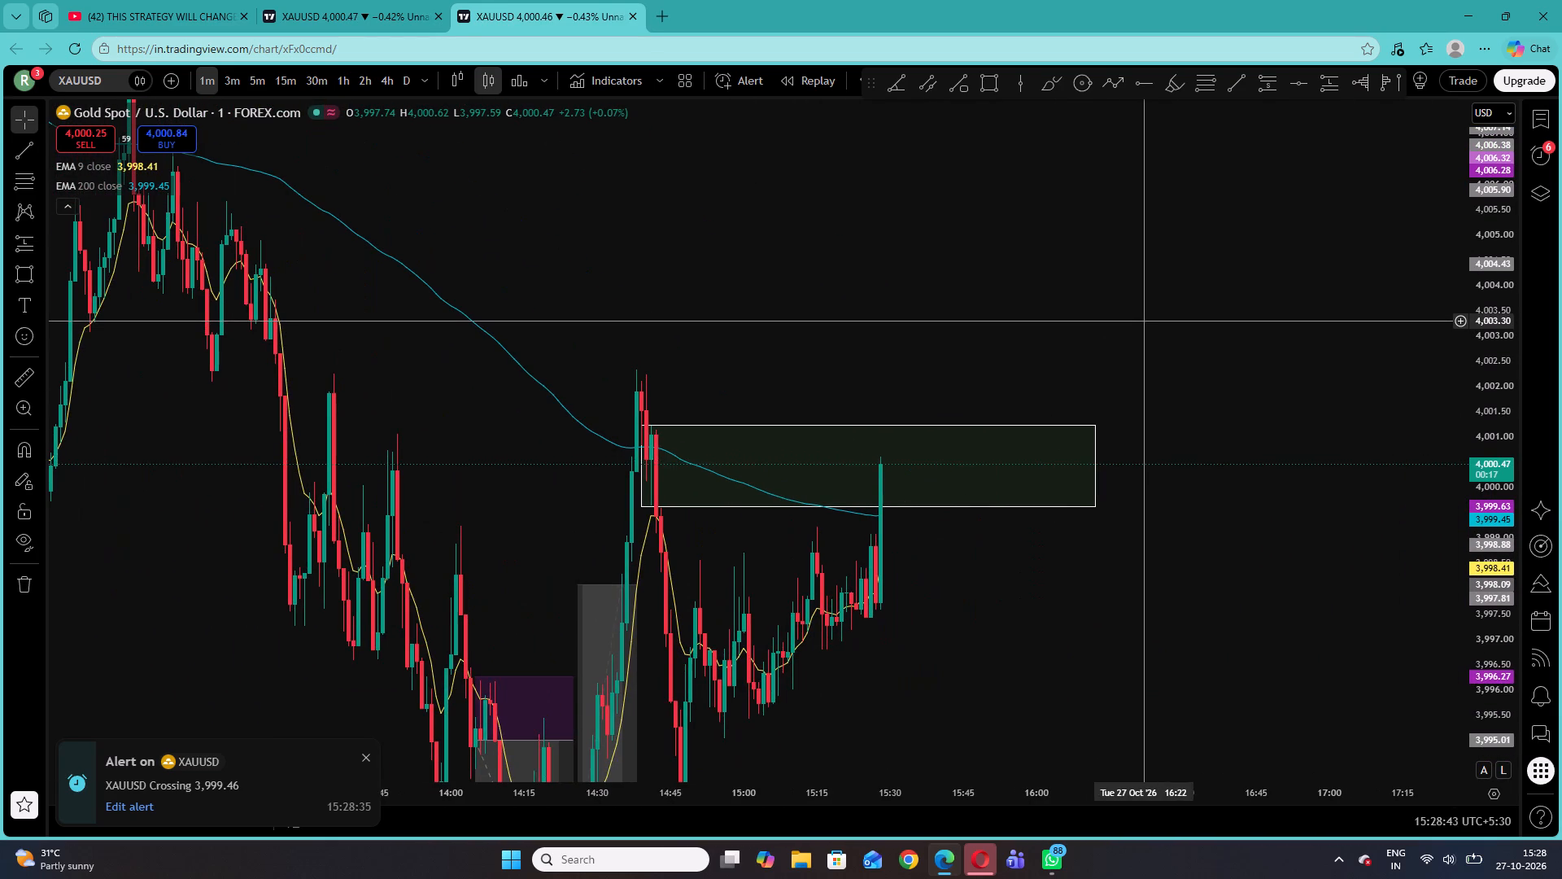
pyautogui.hscroll(-1, 1142, 321)
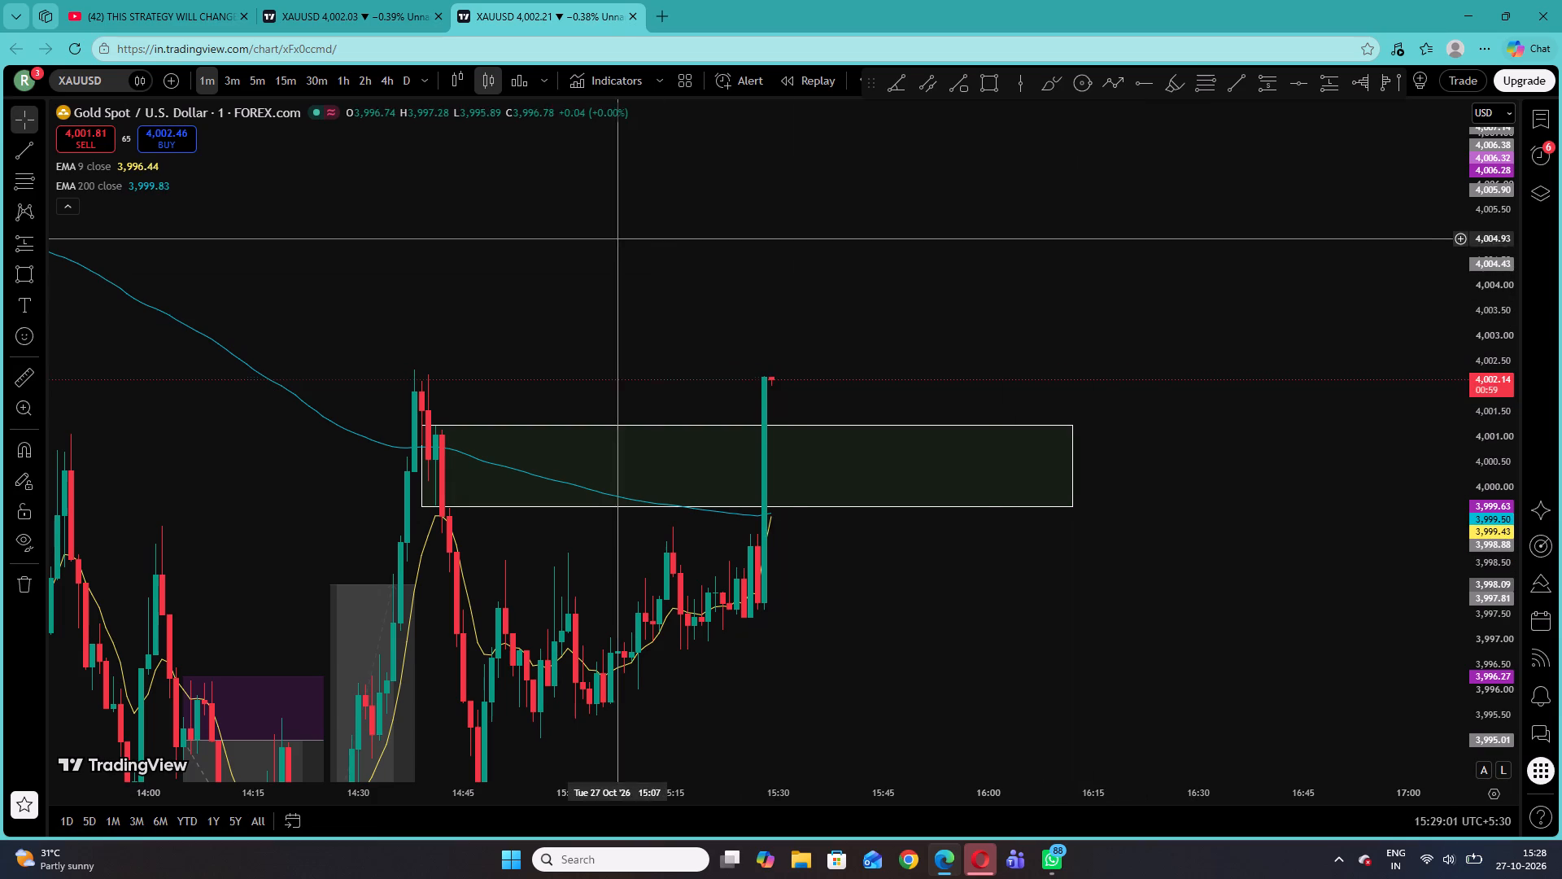
# Check this week's economic events on the Forex Factory calendar in a new tab and return to the one-minute XAUUSD chart.
pyautogui.click(661, 12)
pyautogui.click(682, 42)
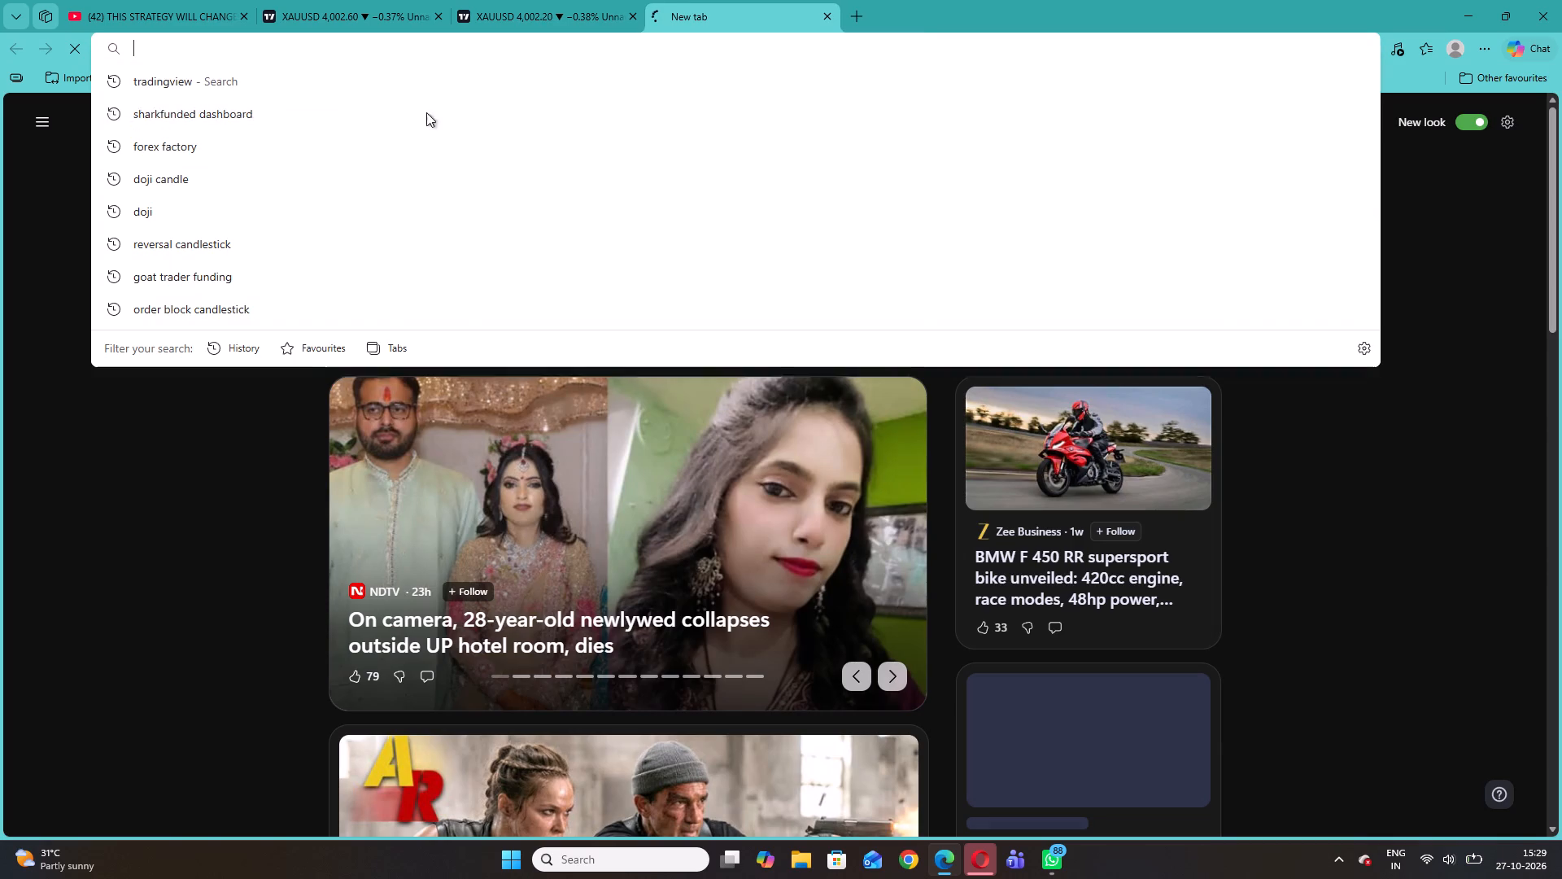
pyautogui.click(241, 137)
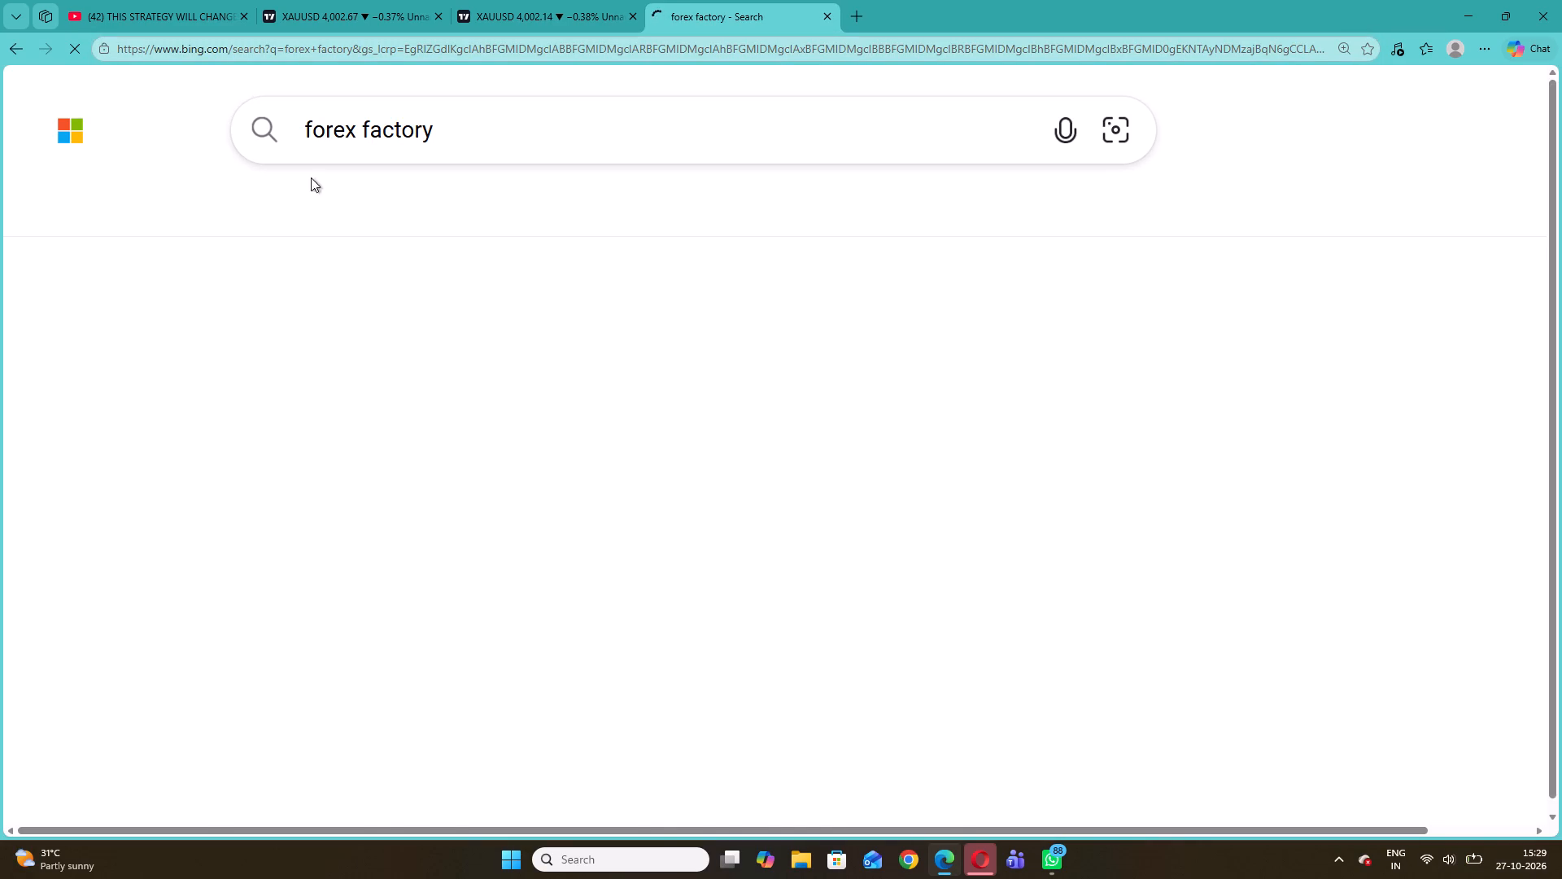
pyautogui.click(251, 426)
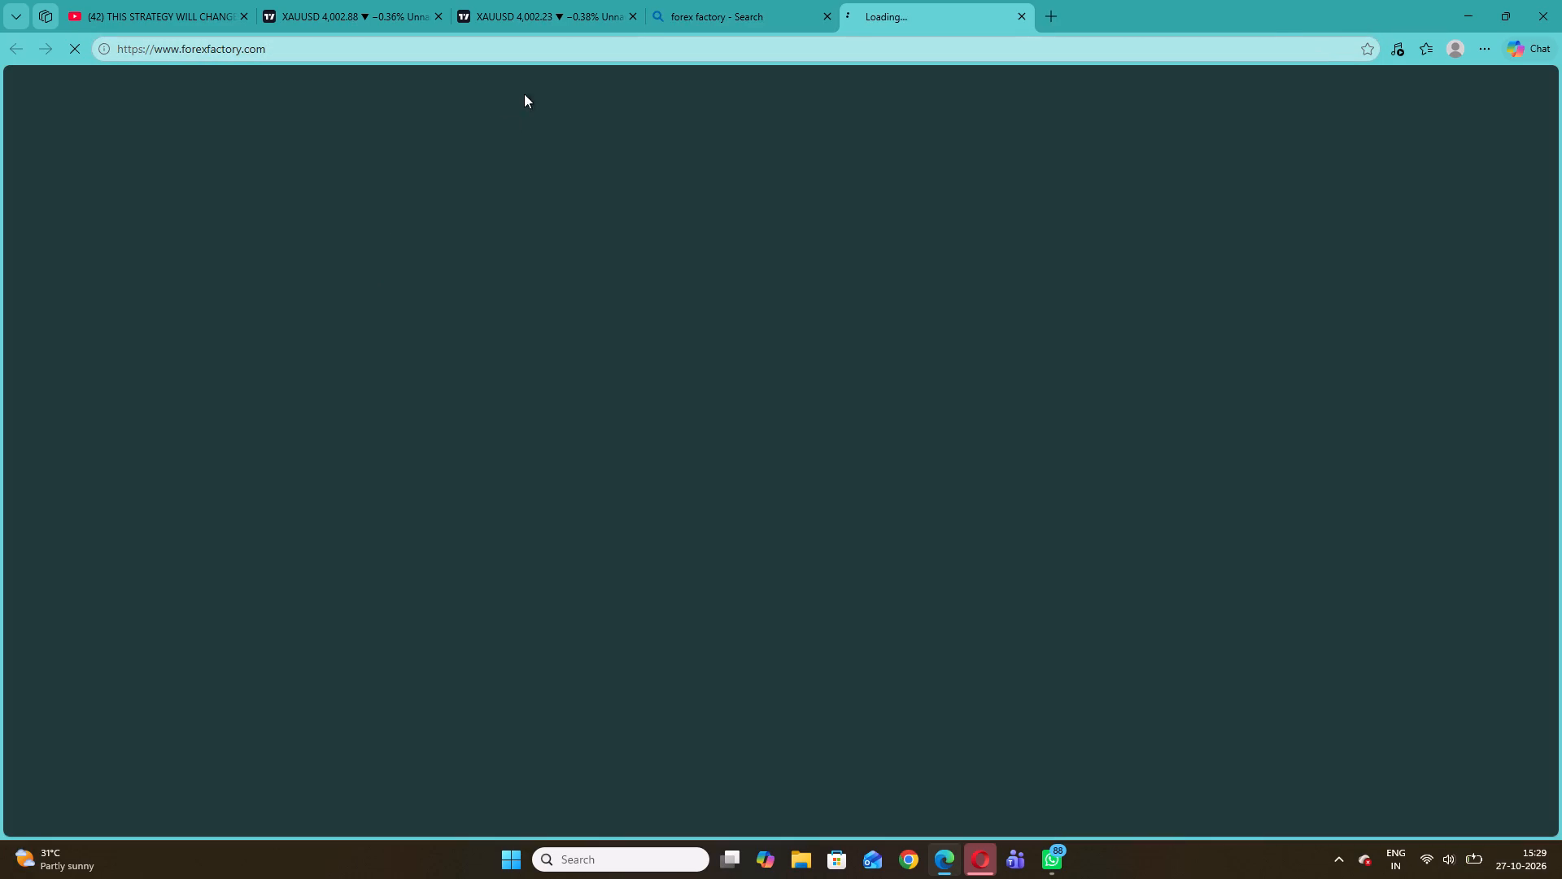
pyautogui.click(823, 10)
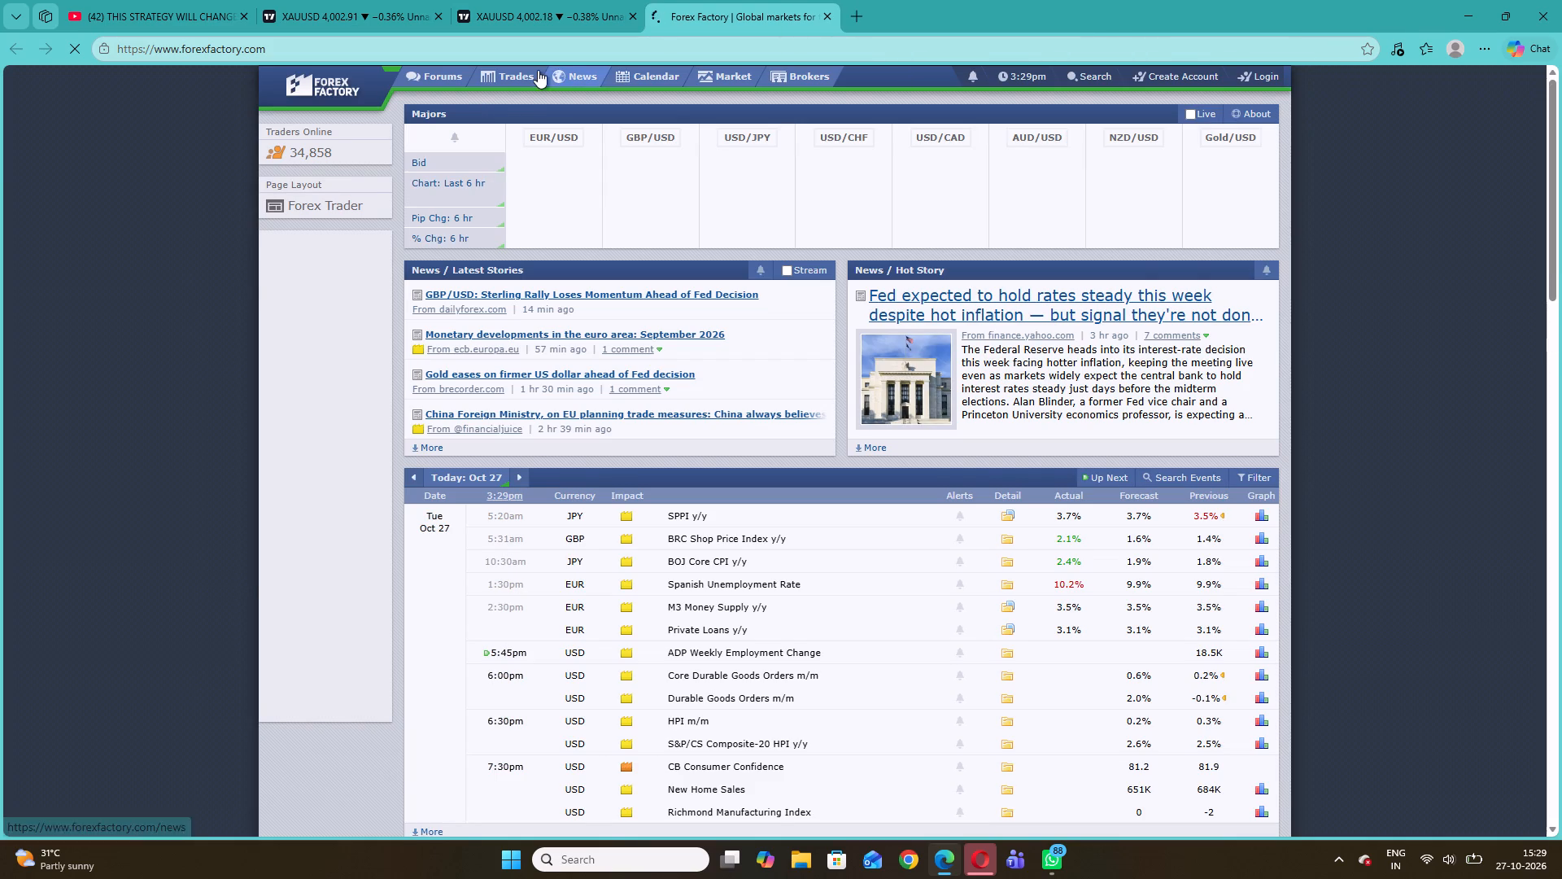
pyautogui.click(521, 72)
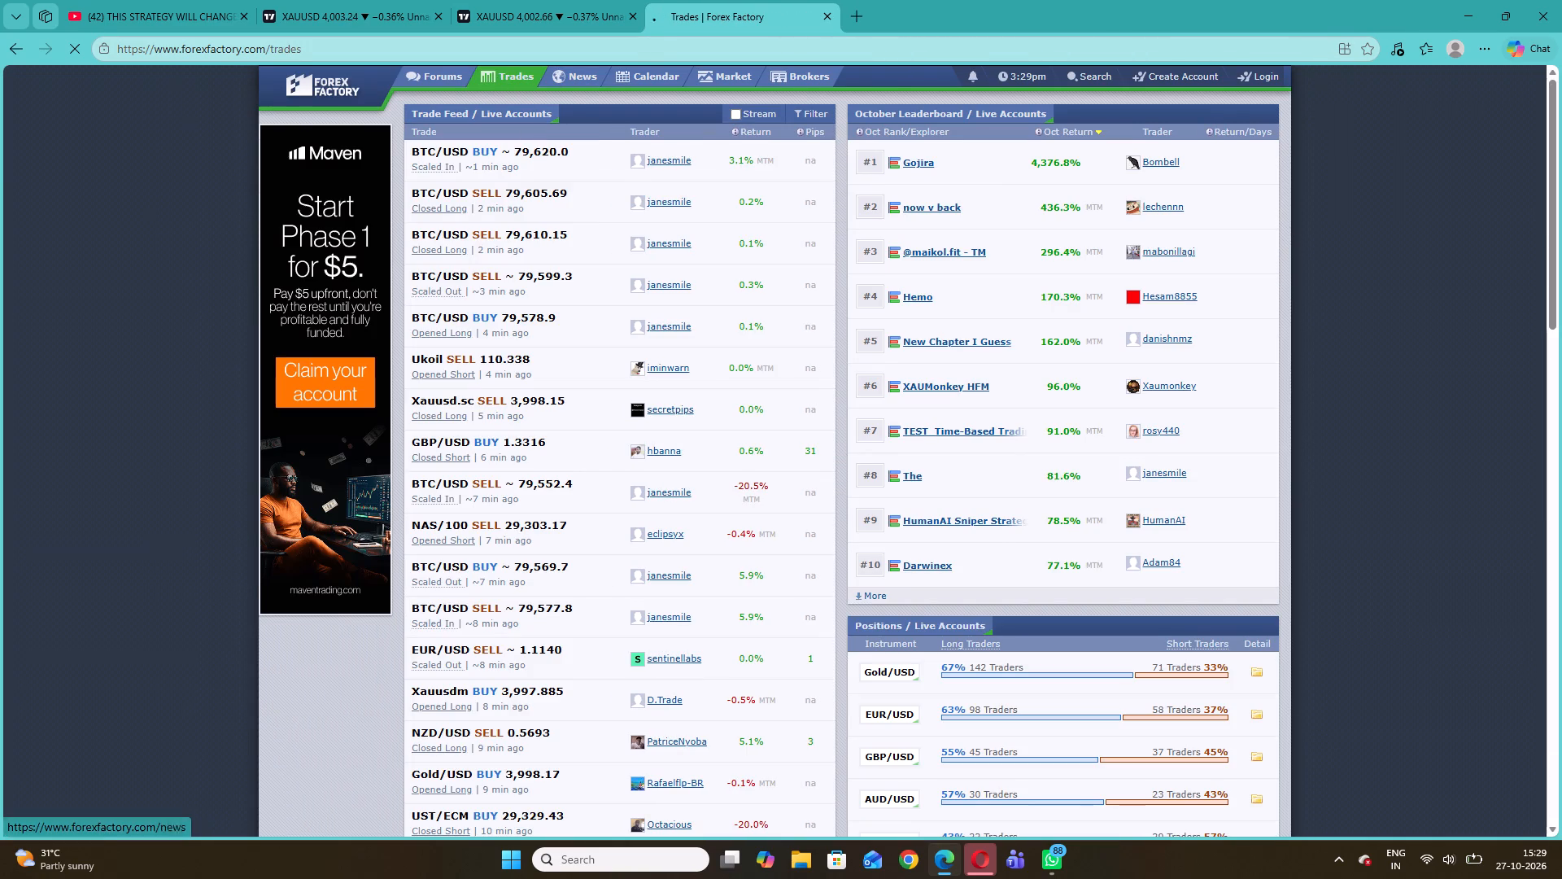
pyautogui.click(663, 74)
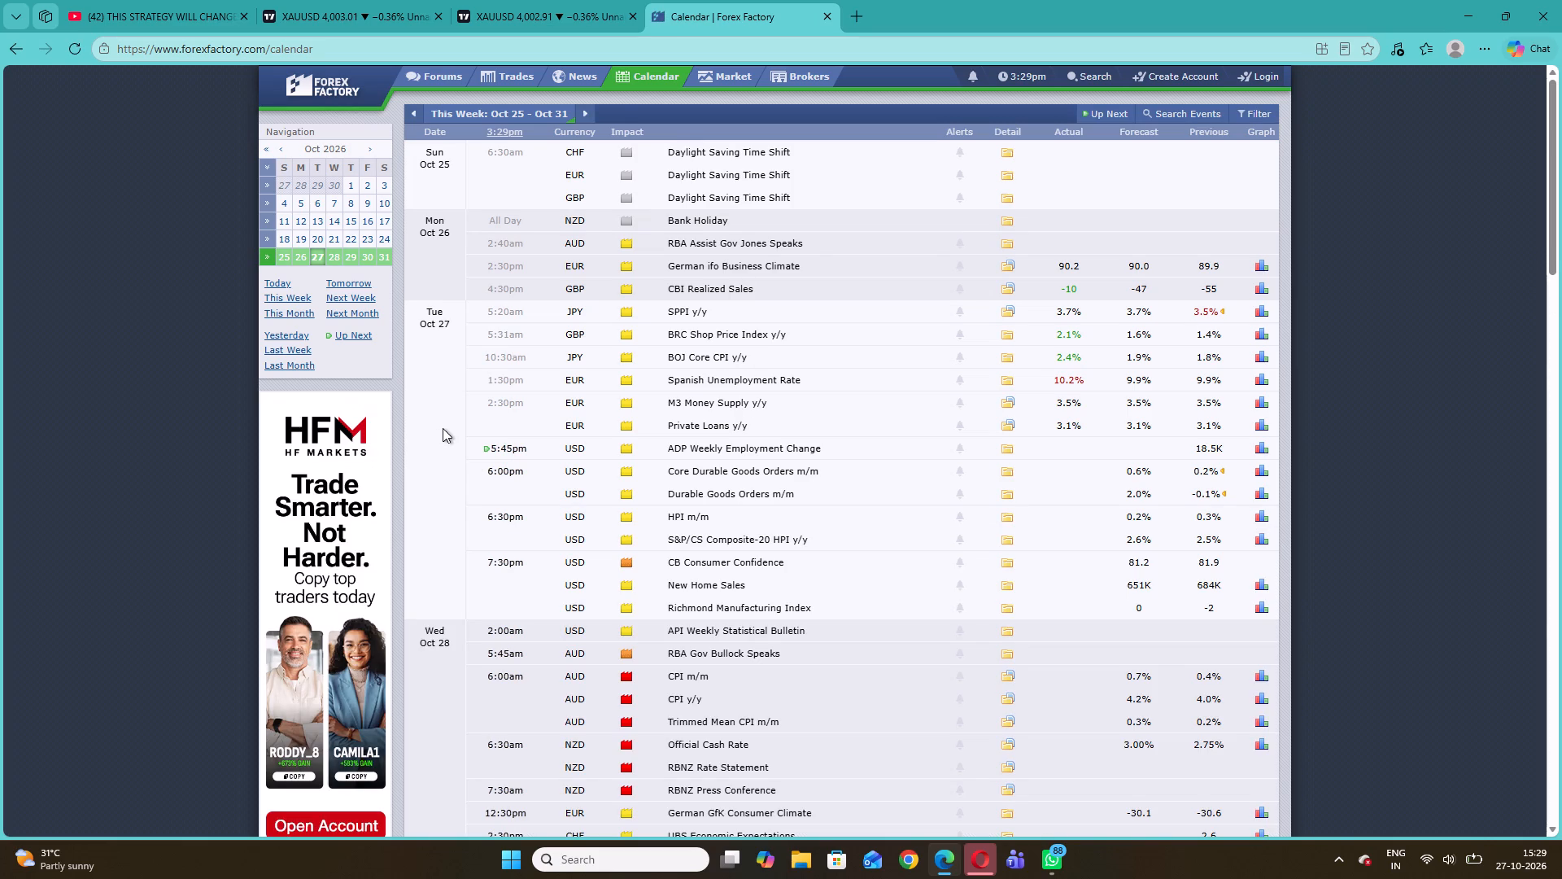
pyautogui.click(379, 0)
pyautogui.click(545, 0)
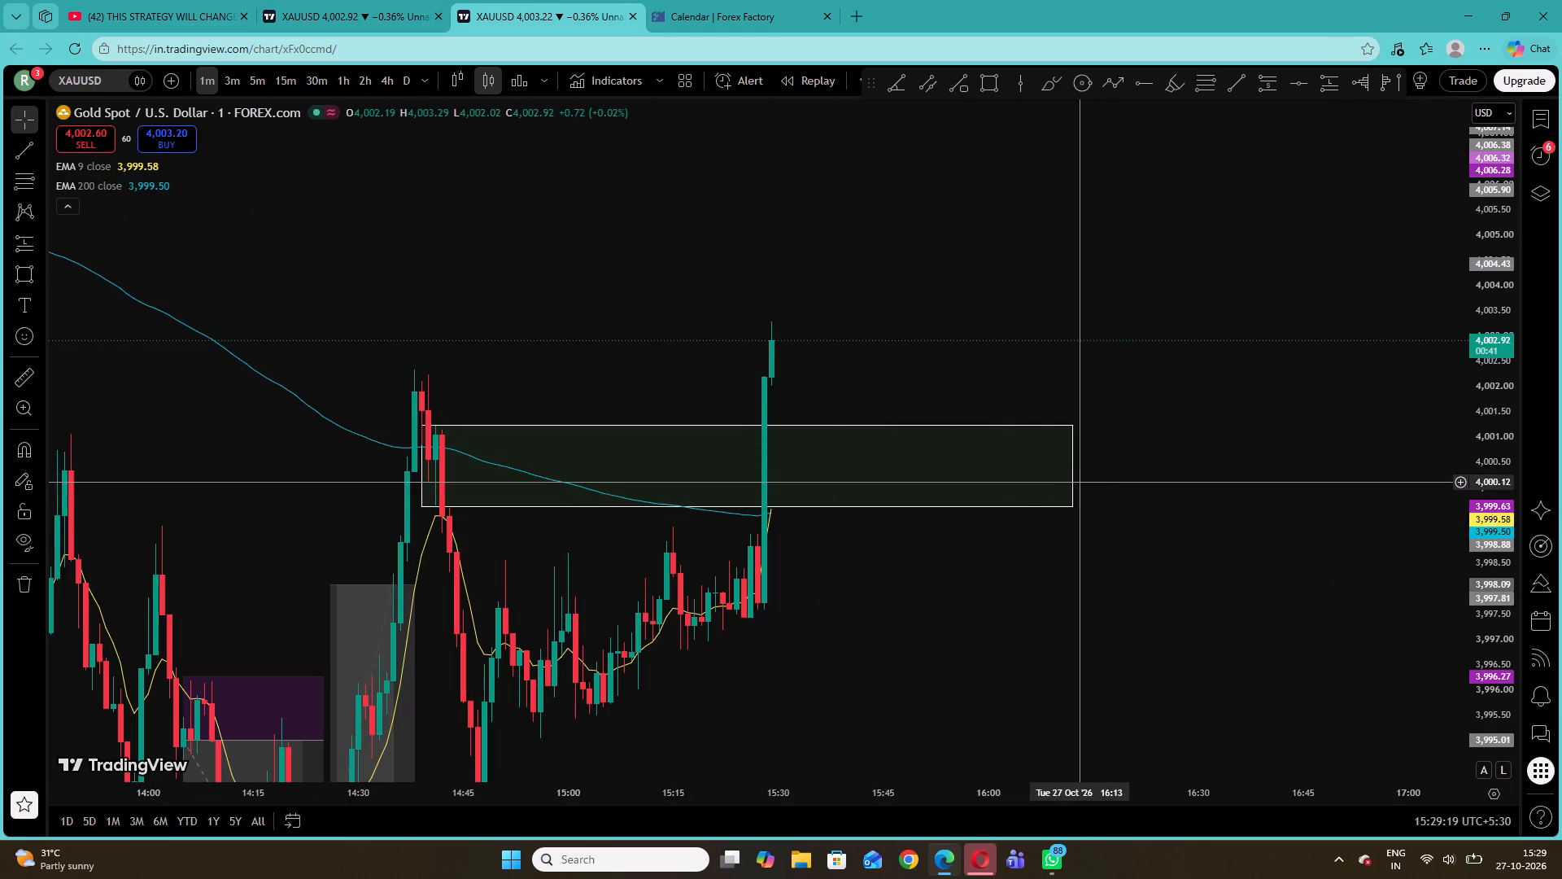
# Delete the green rectangle zone drawn around the 4,000 level on the one-minute XAUUSD chart.
pyautogui.click(1073, 476)
pyautogui.click(1110, 123)
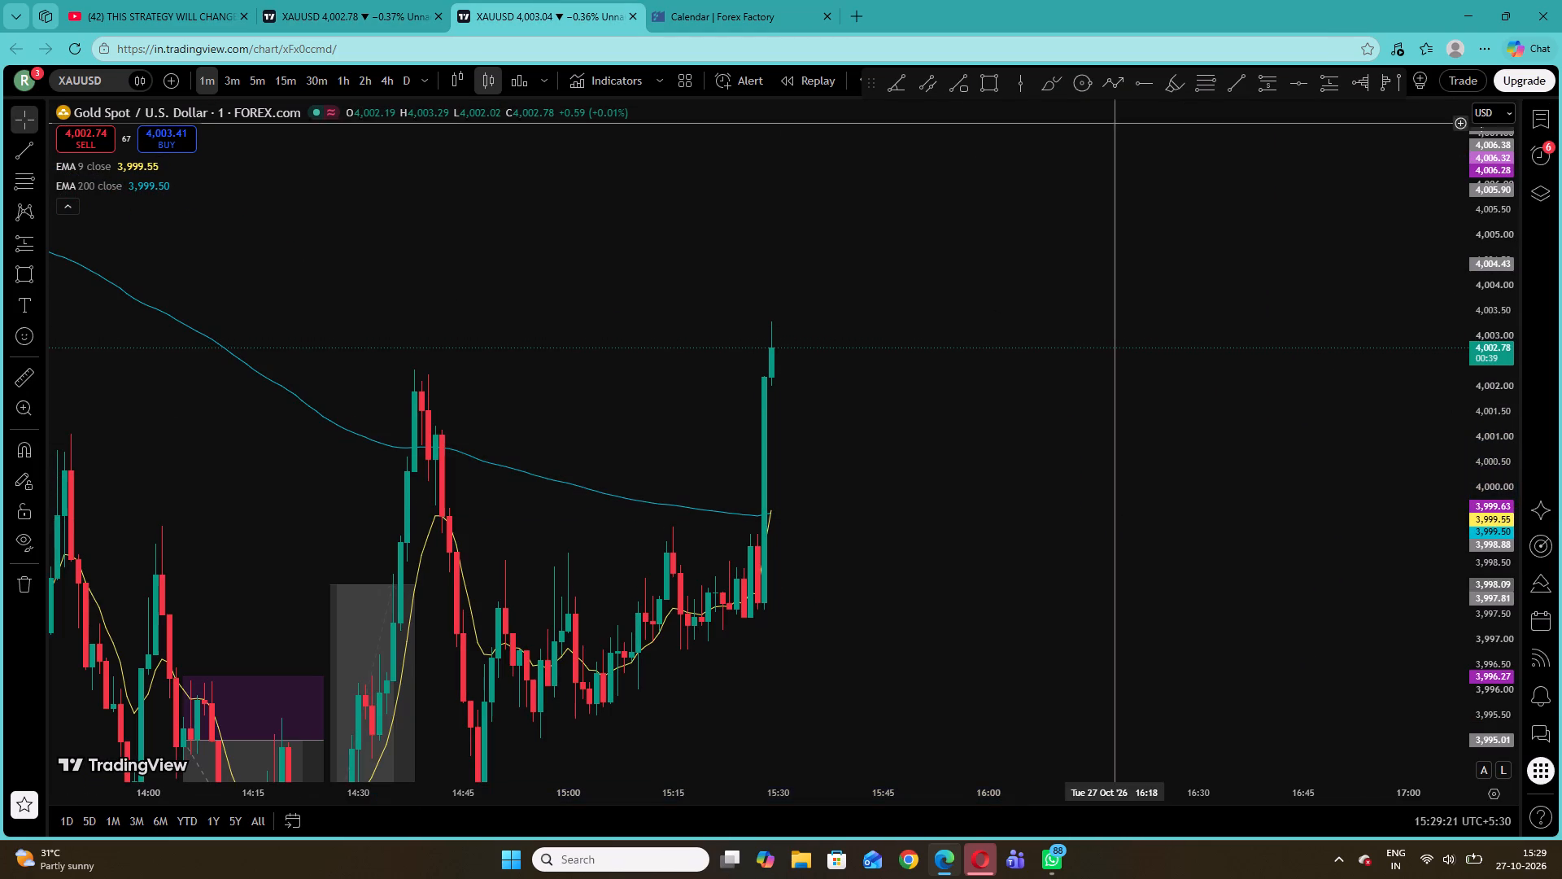
# Examine the latest gold candles against the EMA 9 and EMA 200, comparing the one-minute chart with the five-minute chart.
pyautogui.moveTo(915, 412); pyautogui.dragTo(1220, 352)
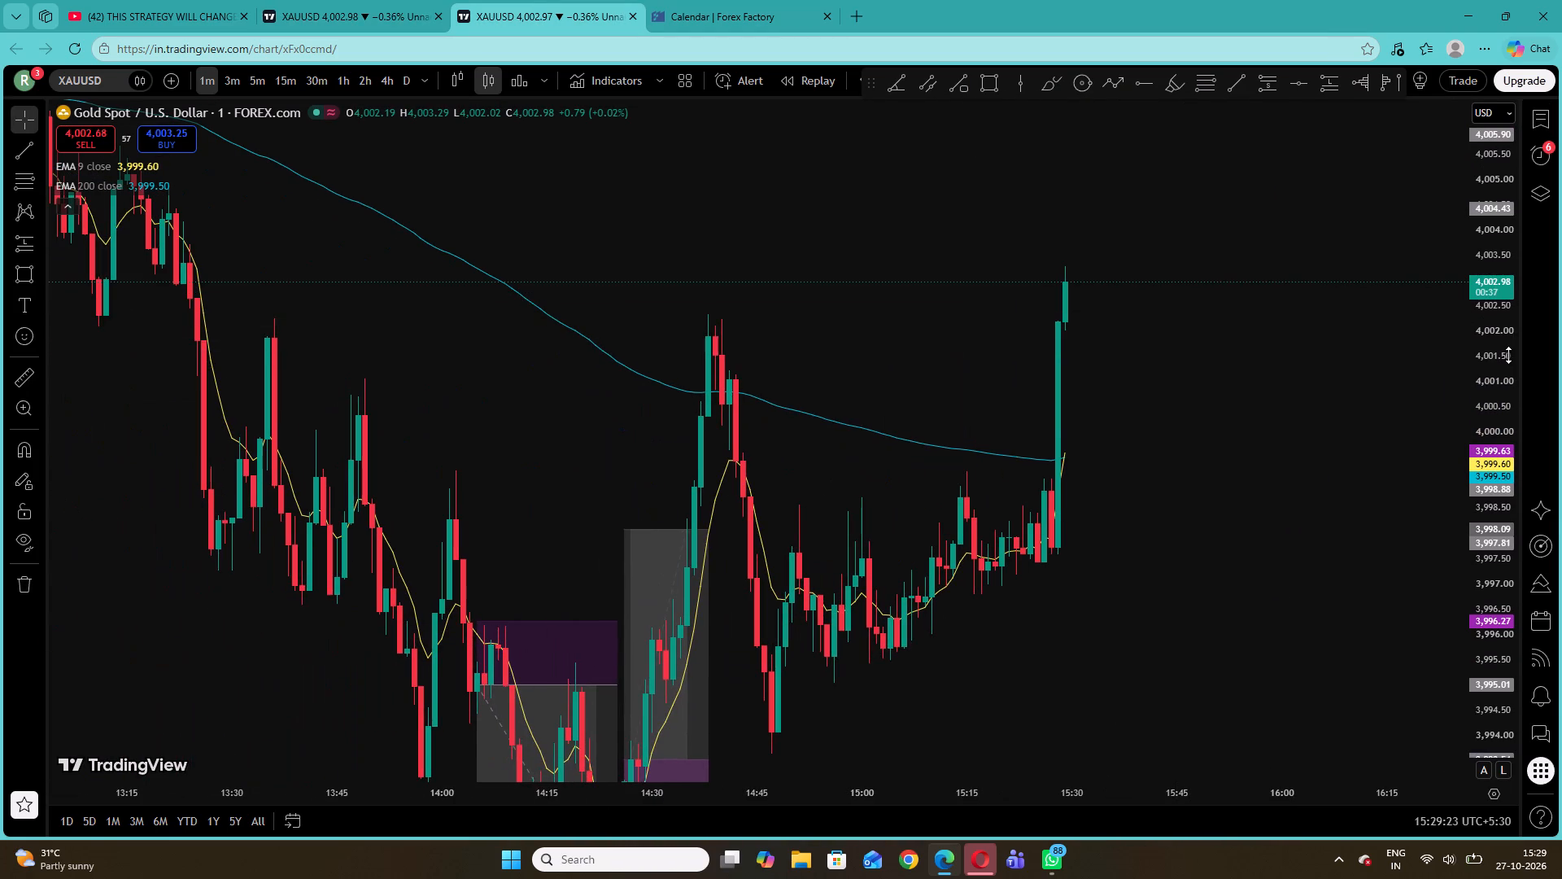
pyautogui.moveTo(1508, 355); pyautogui.dragTo(1475, 524)
pyautogui.moveTo(1153, 460); pyautogui.dragTo(1030, 462)
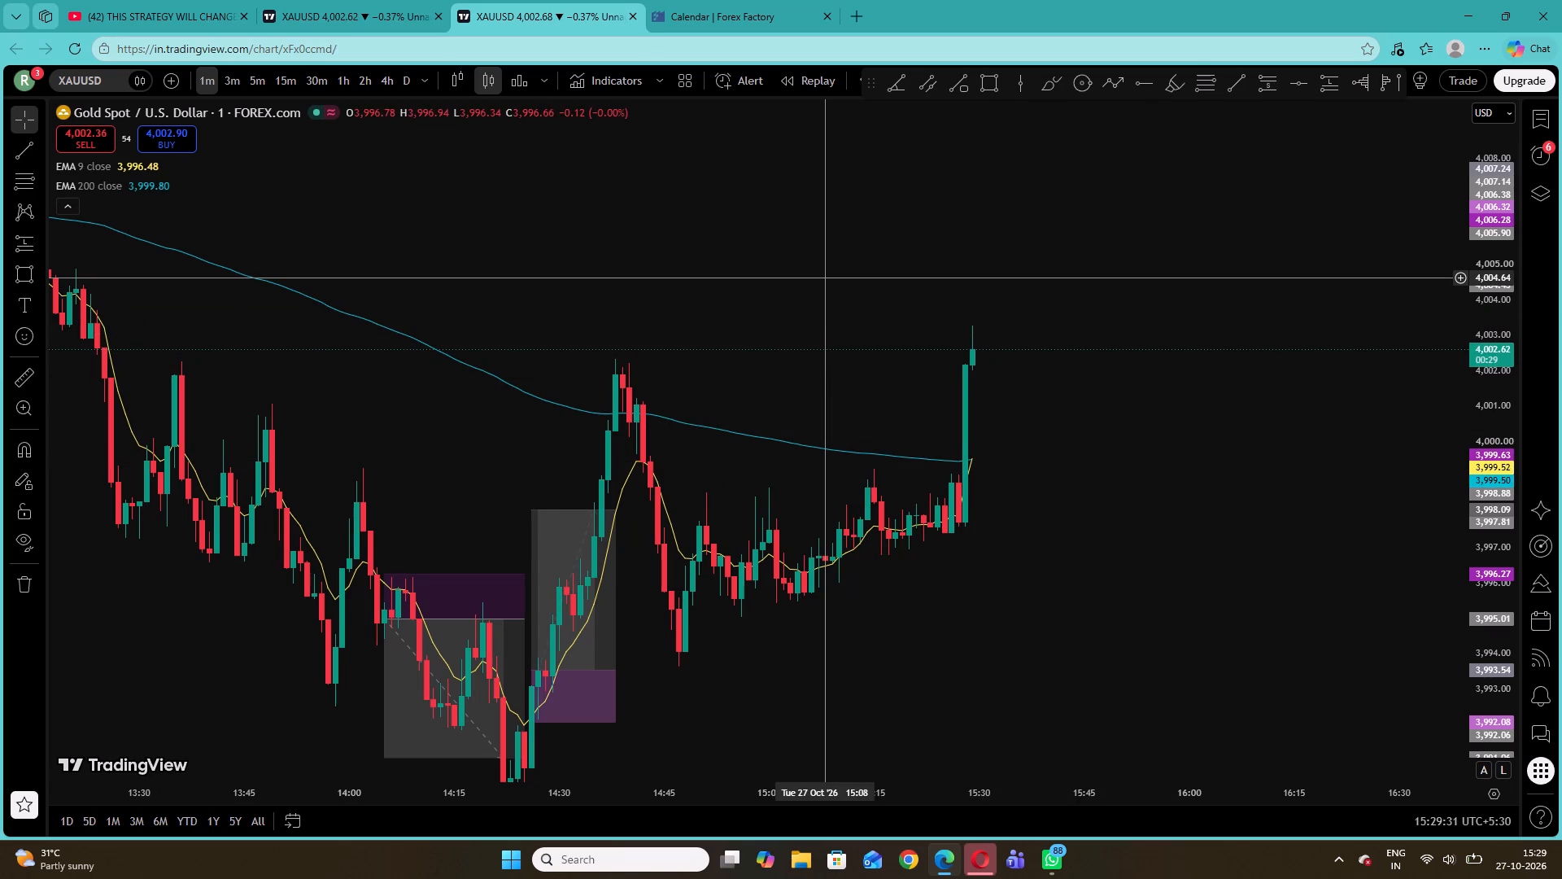
pyautogui.click(261, 76)
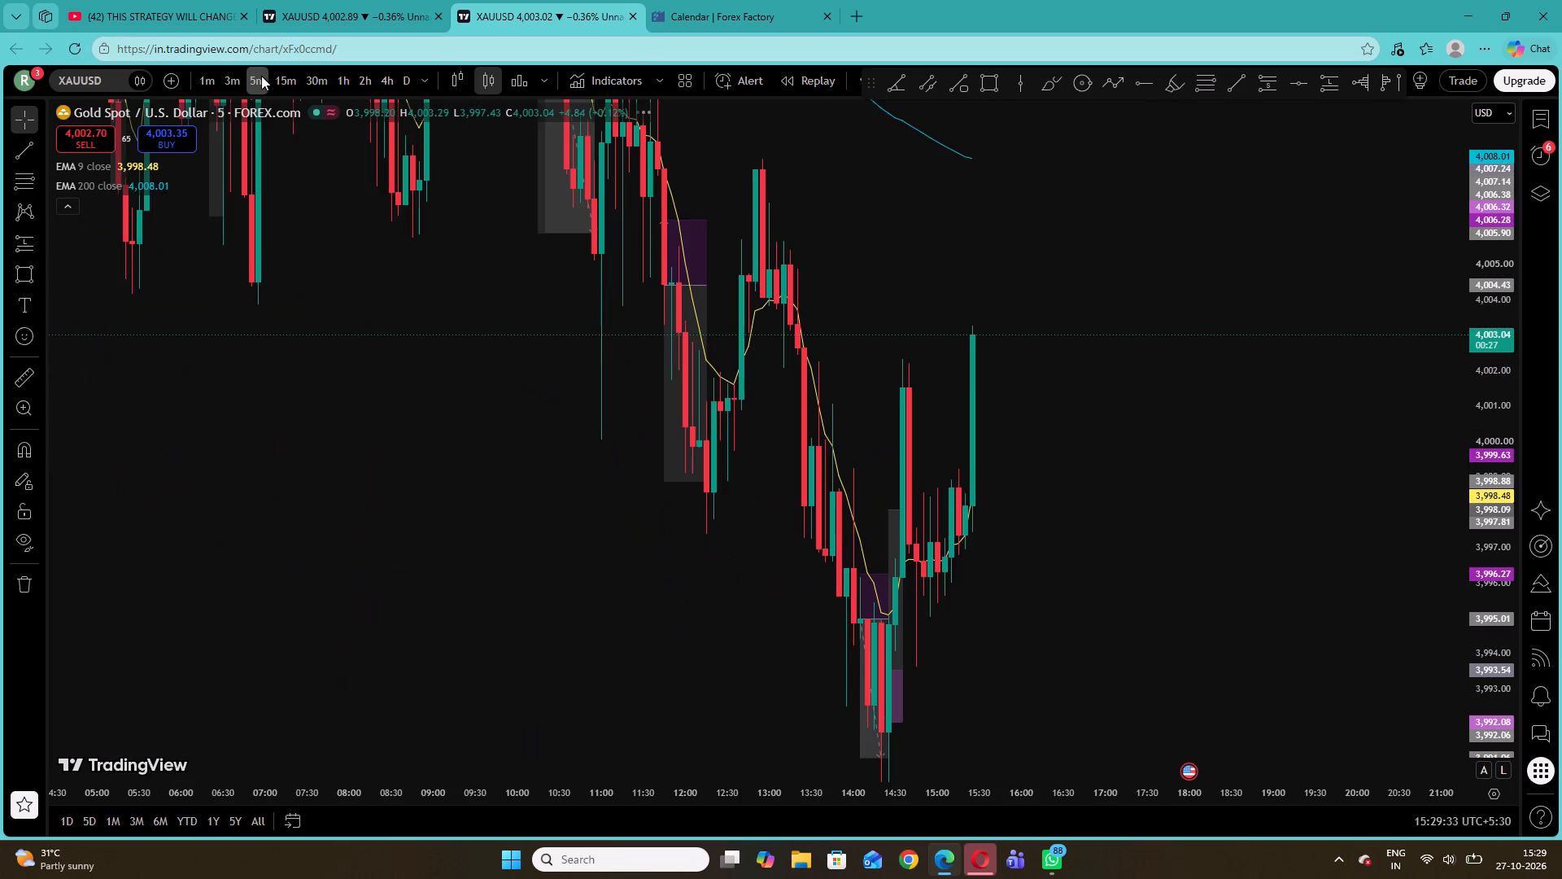
pyautogui.moveTo(1131, 337); pyautogui.dragTo(1141, 611)
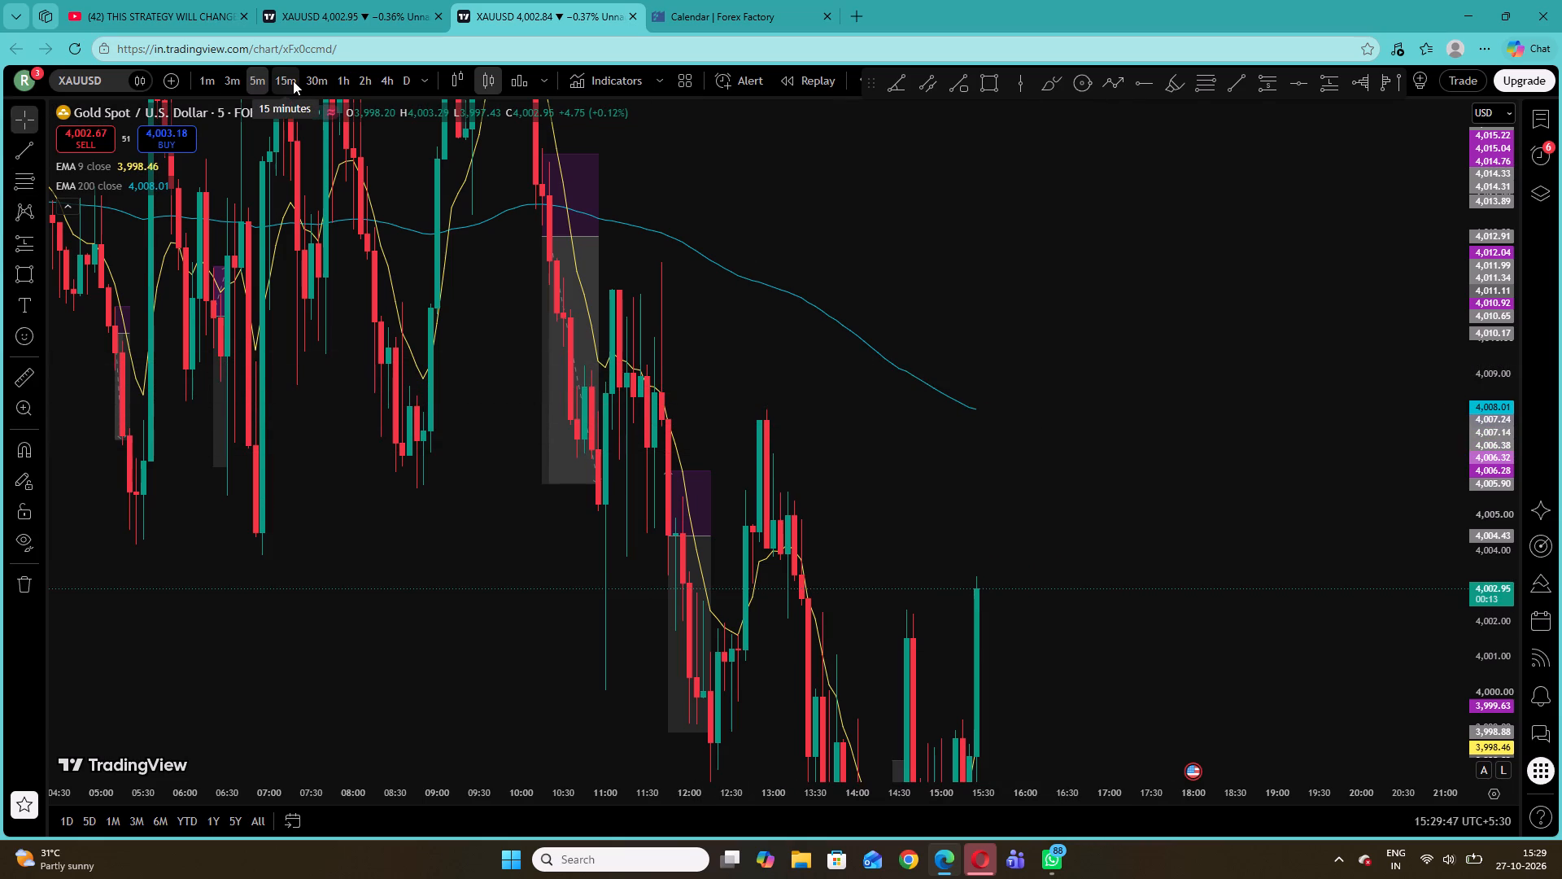
pyautogui.click(207, 85)
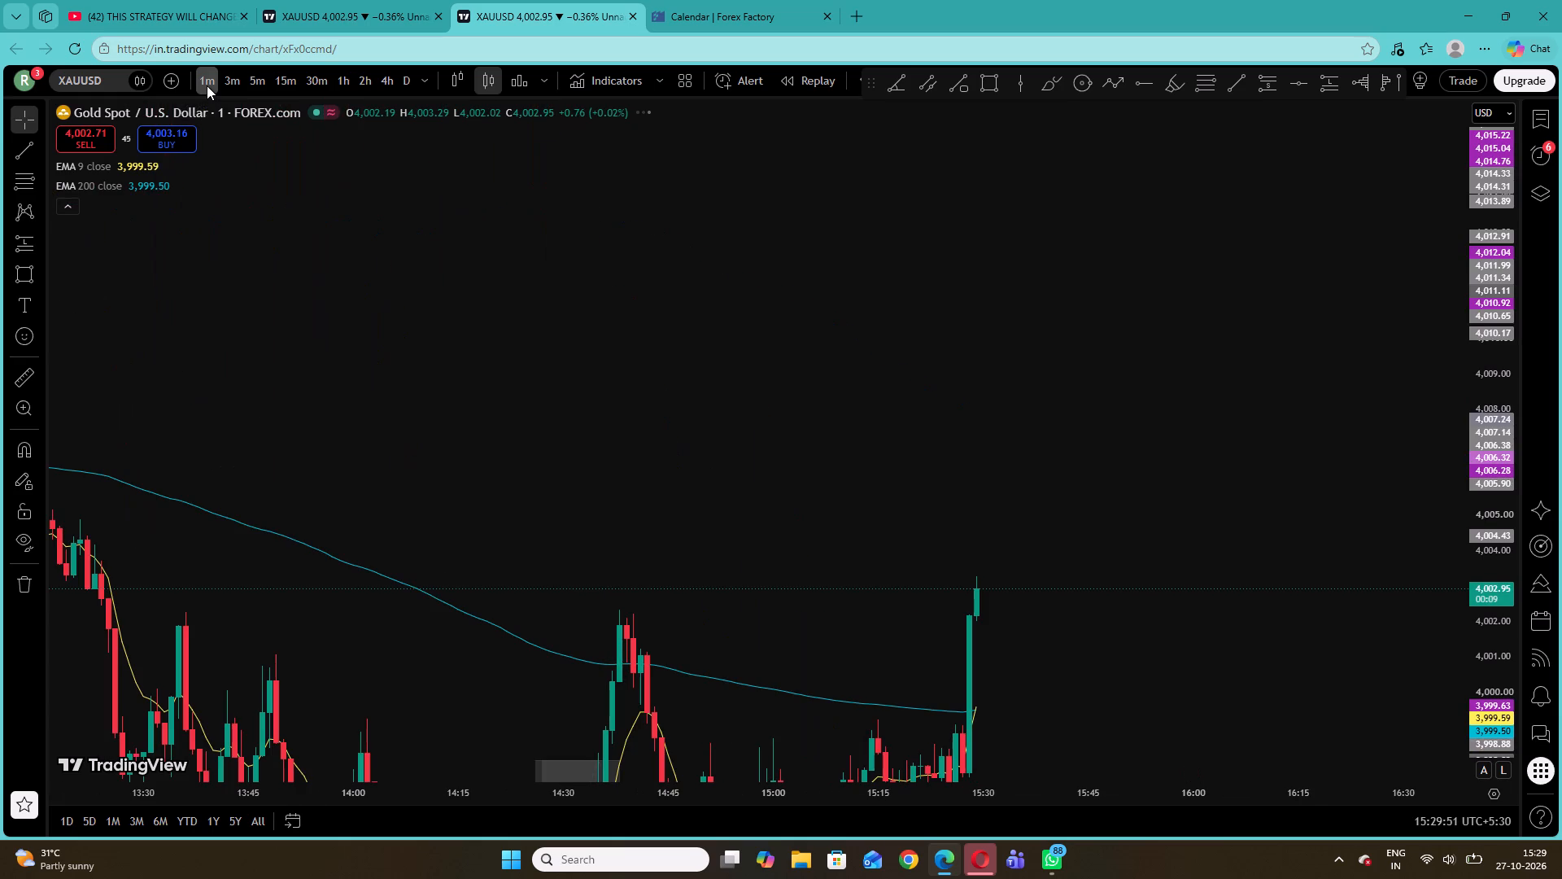
pyautogui.moveTo(1490, 609); pyautogui.dragTo(1485, 538)
pyautogui.moveTo(1202, 603); pyautogui.dragTo(1200, 493)
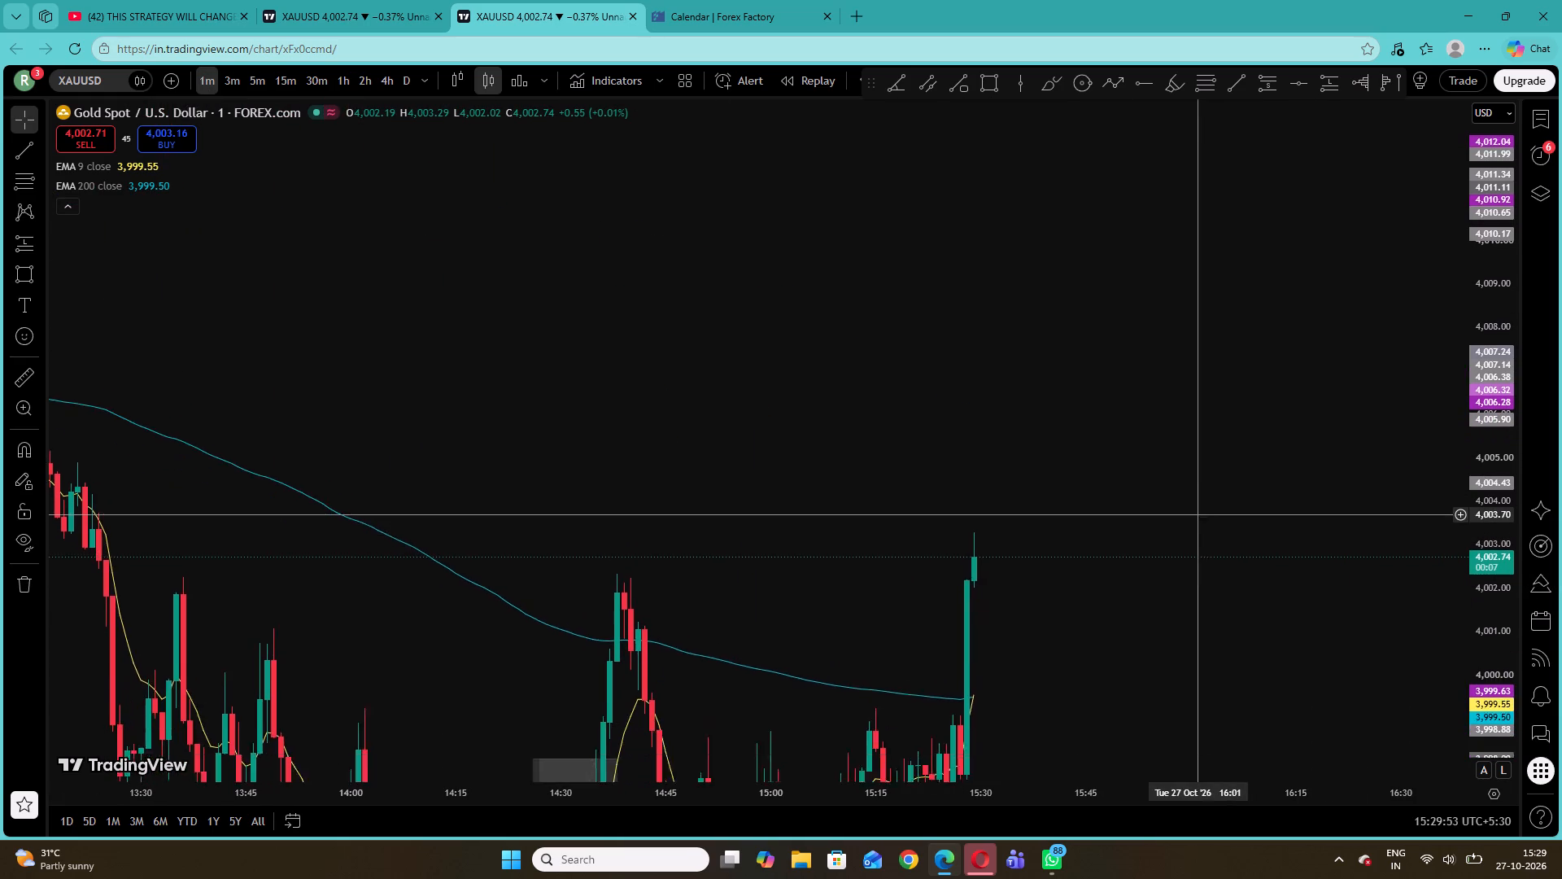
pyautogui.moveTo(1200, 493); pyautogui.dragTo(1324, 374)
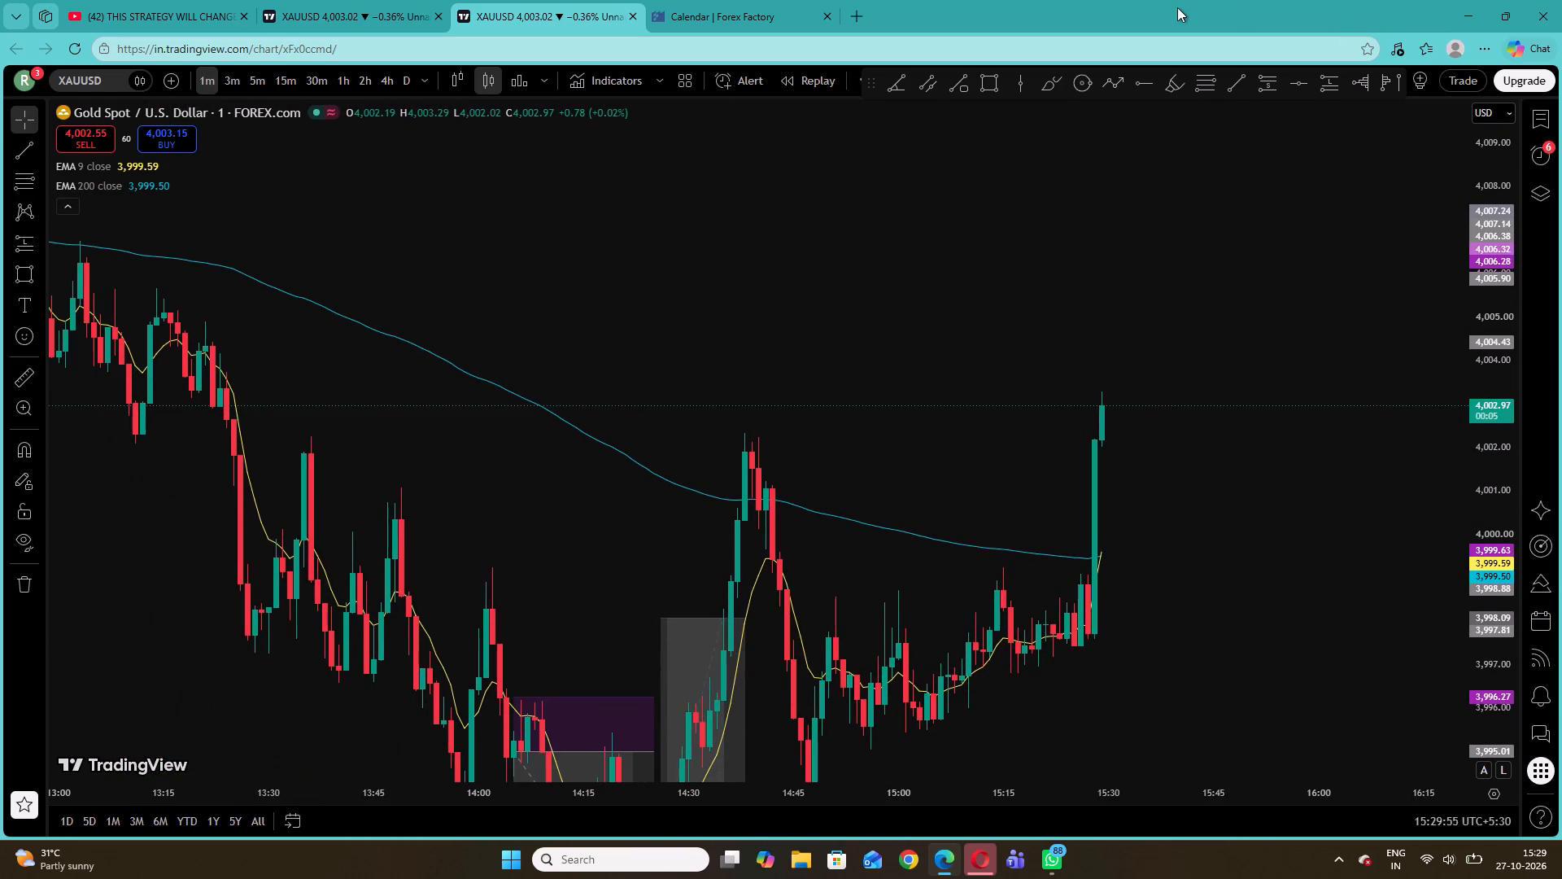
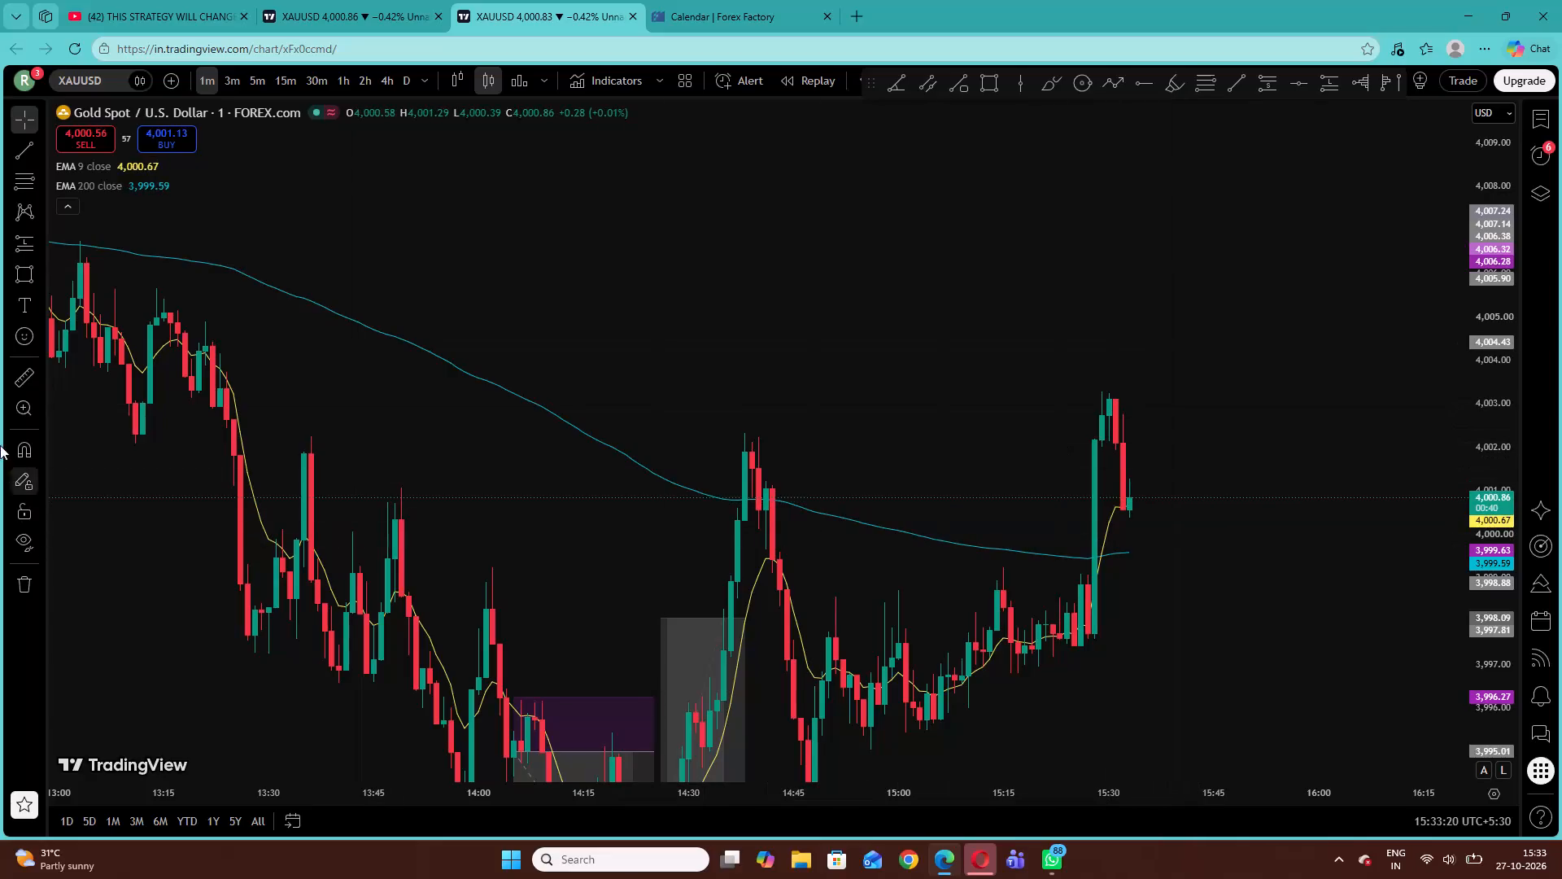
# Draw a rectangle zone from the 15:25 candle between about 3,999.13 and 3,997.61, extending its far edge to about 16:20.
pyautogui.click(24, 275)
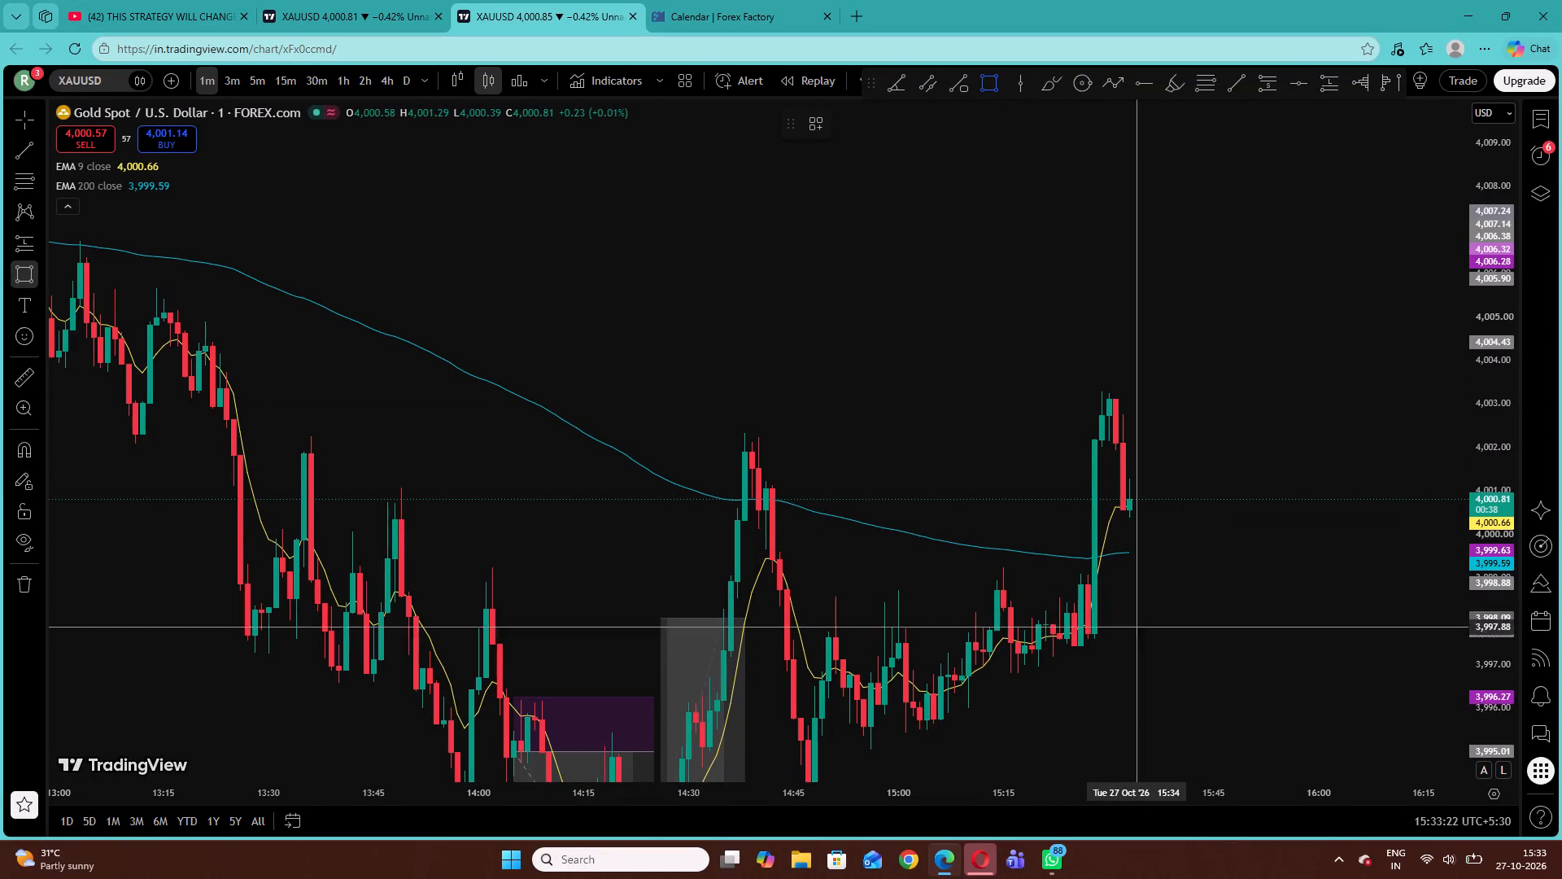
pyautogui.click(1071, 572)
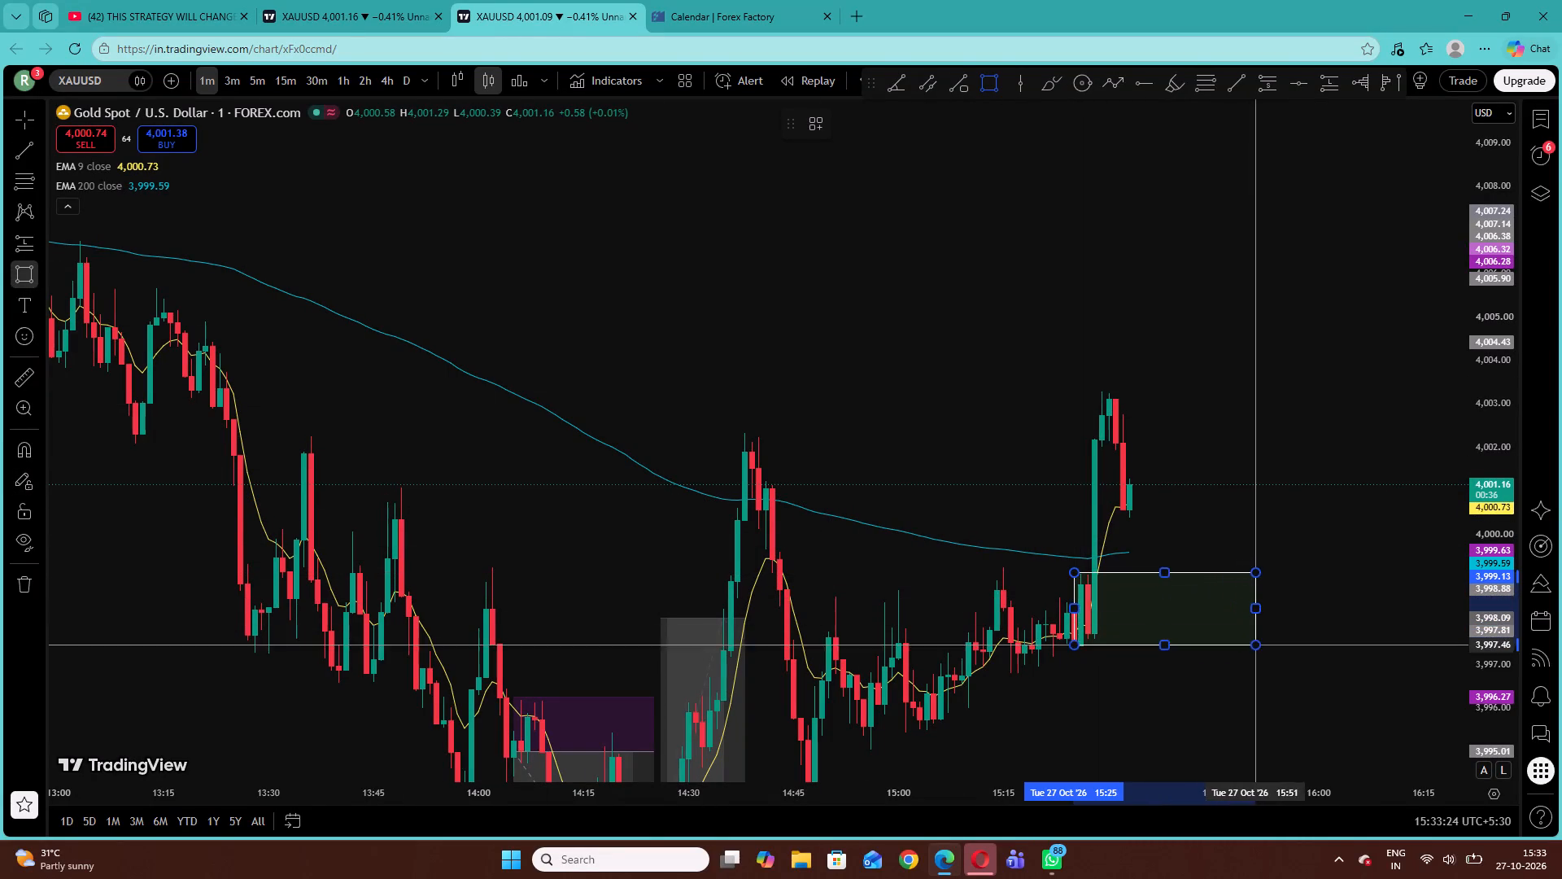
pyautogui.click(1306, 638)
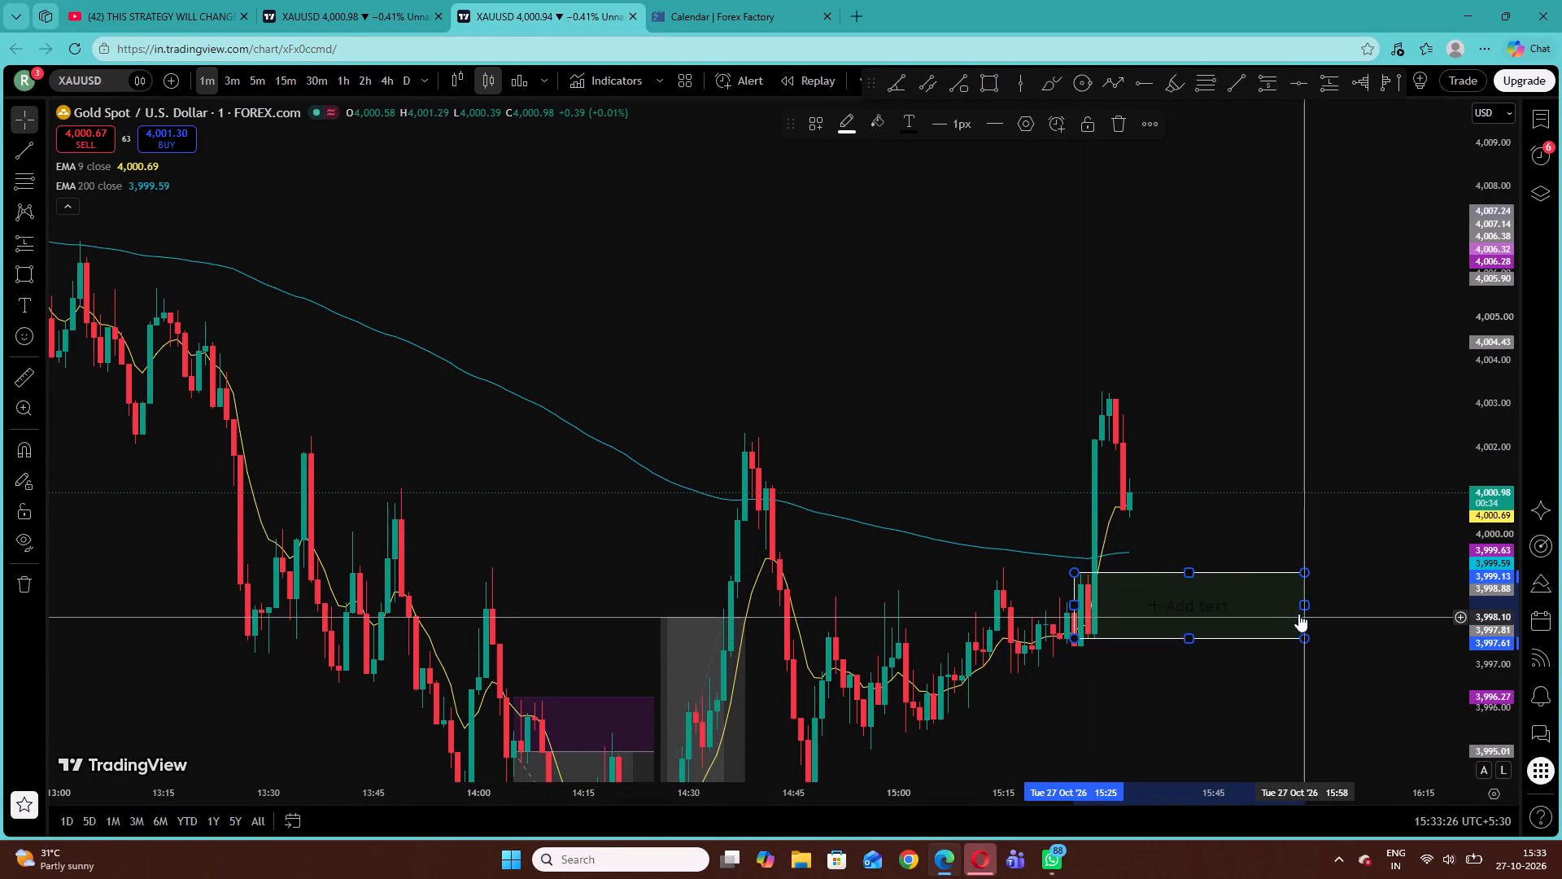
pyautogui.moveTo(1302, 609); pyautogui.dragTo(1476, 612)
pyautogui.click(1356, 466)
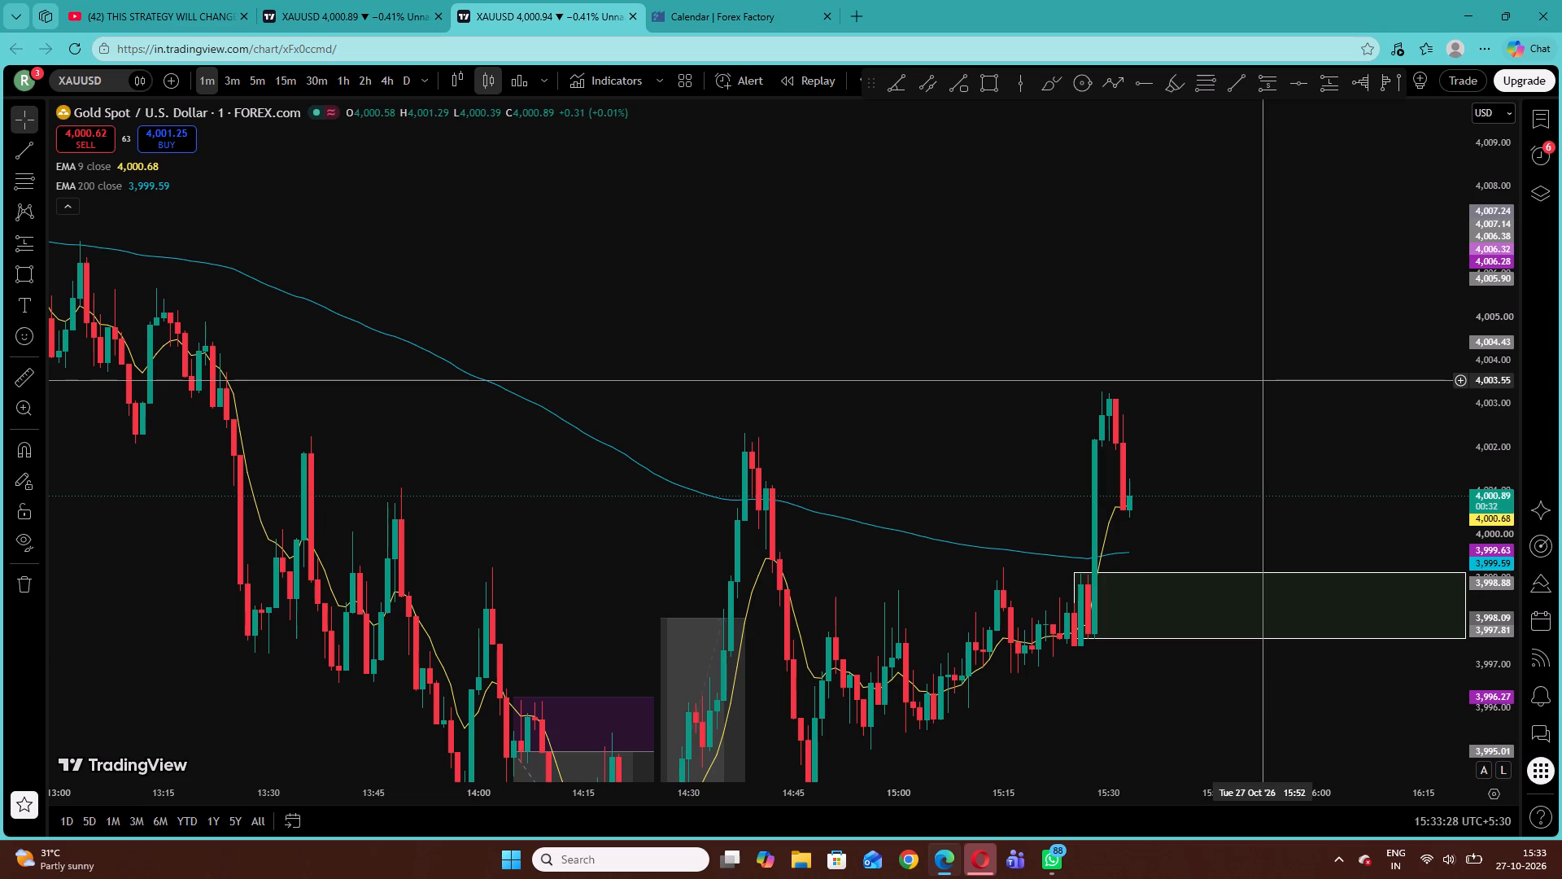
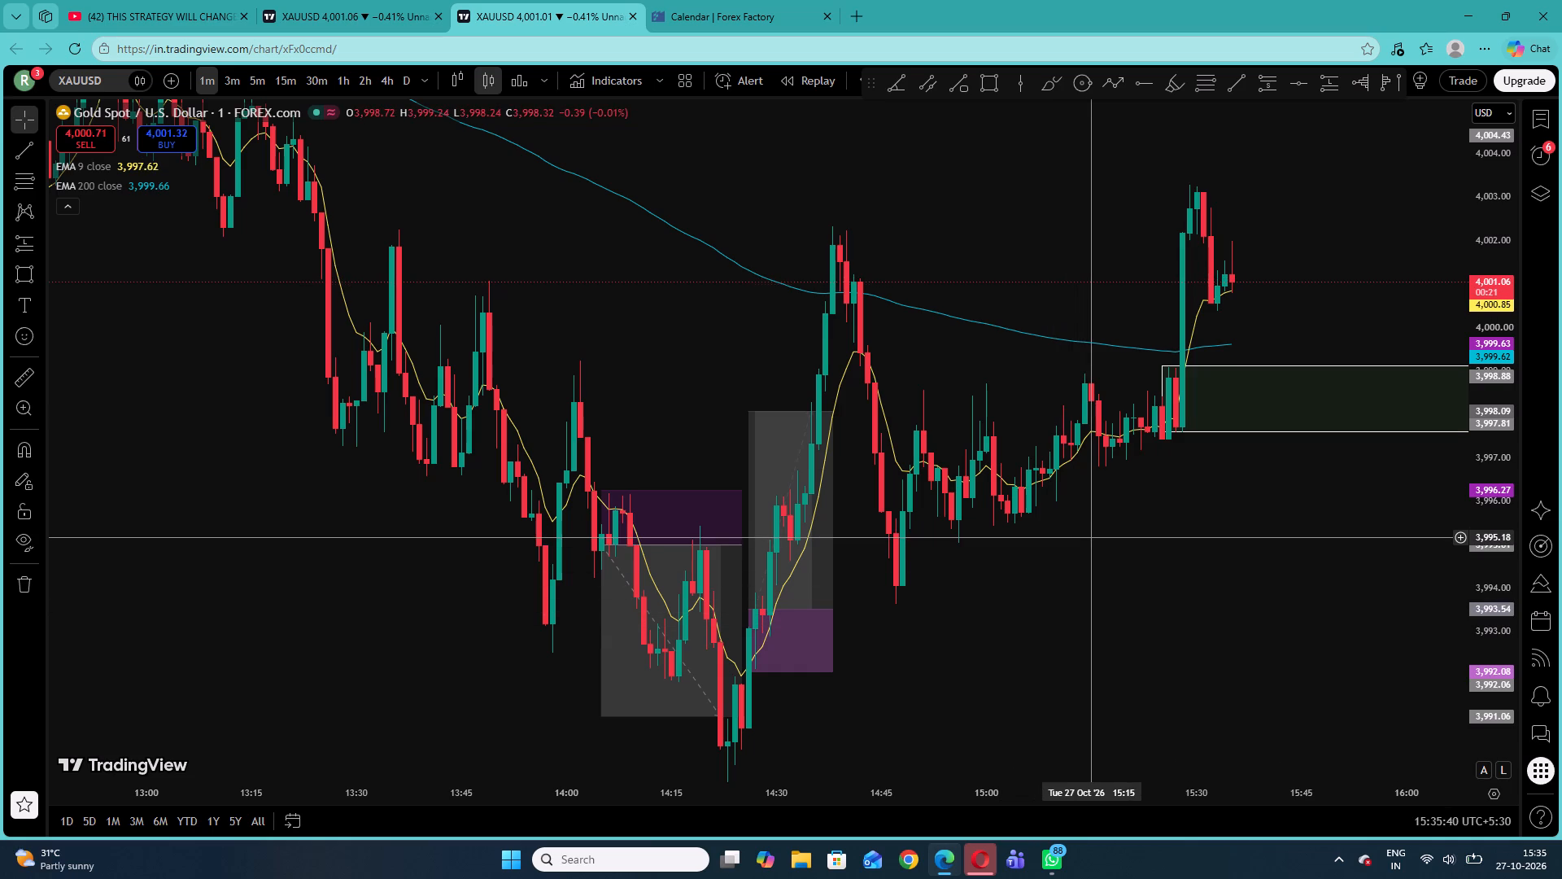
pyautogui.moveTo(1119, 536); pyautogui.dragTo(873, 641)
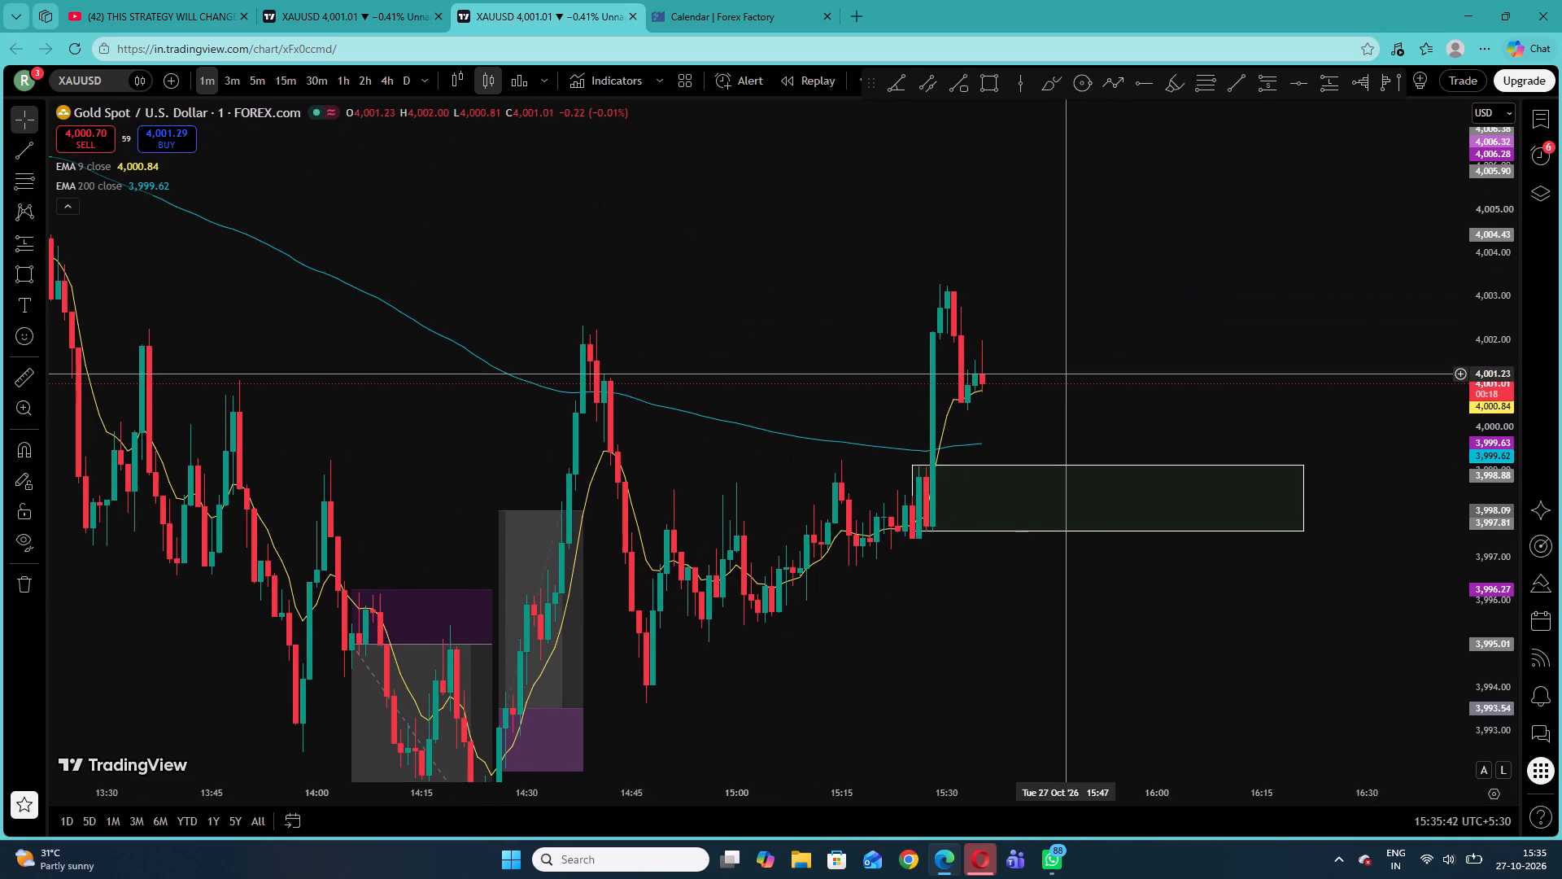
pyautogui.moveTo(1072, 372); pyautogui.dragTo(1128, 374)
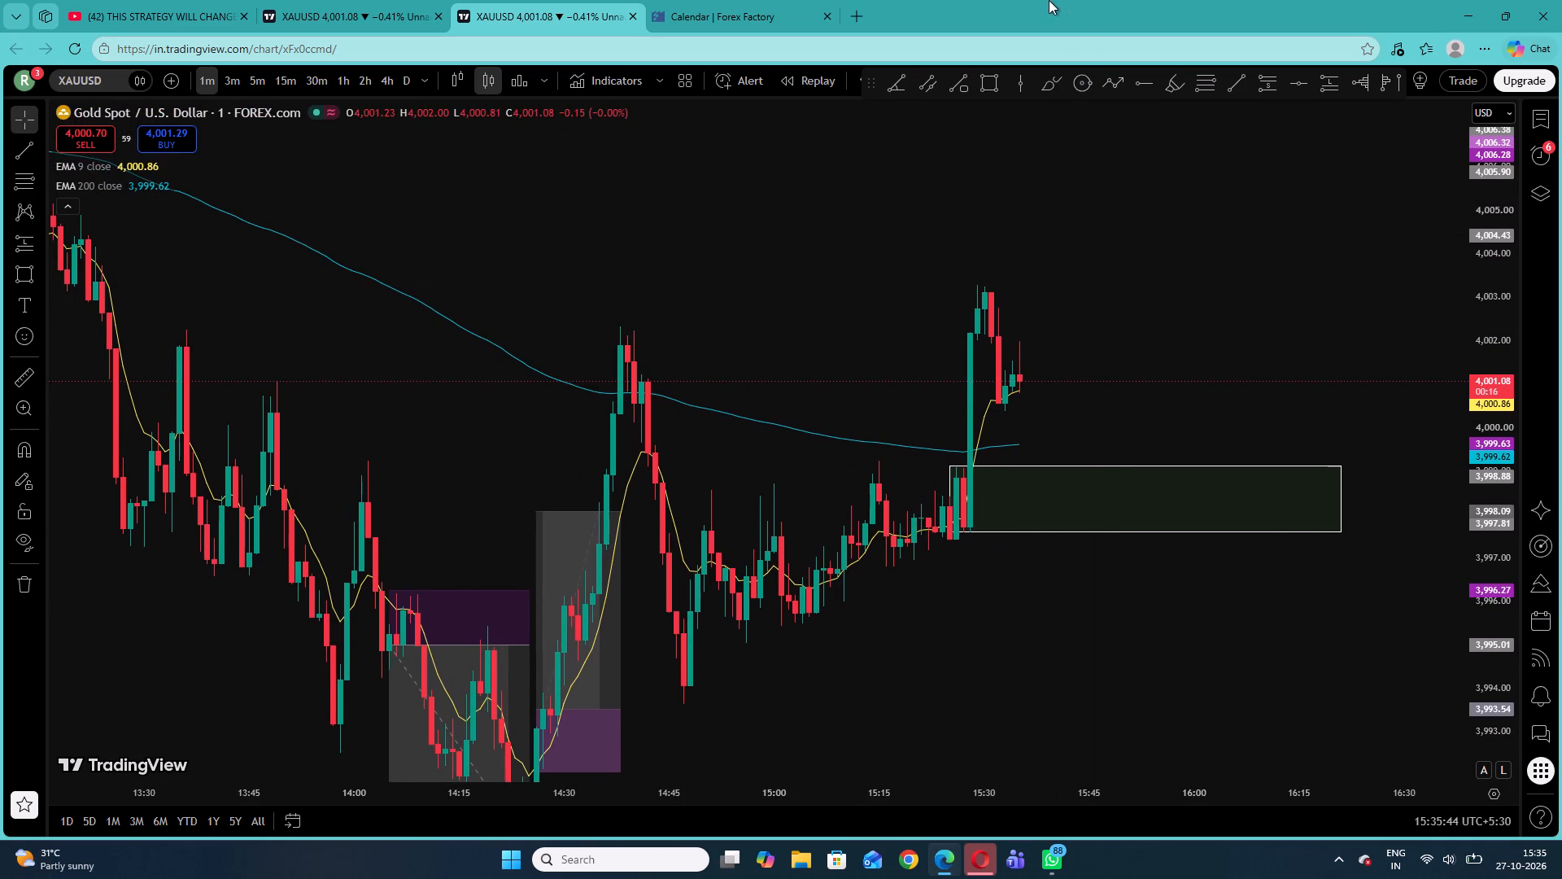
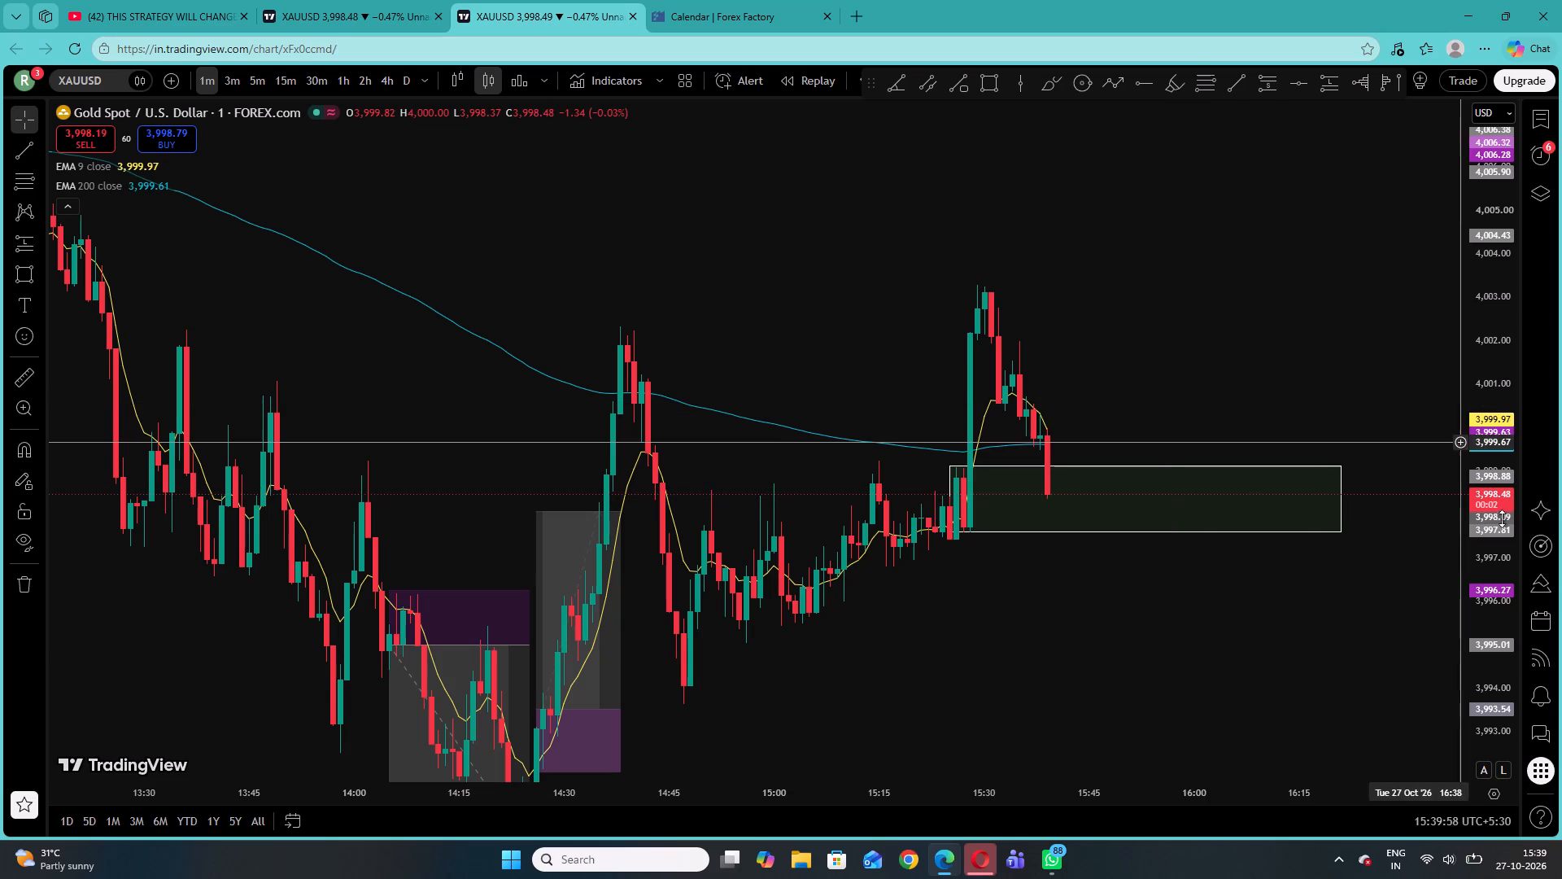
# Examine the price action around the green rectangle zone on the 5-minute chart and again on the 1-minute chart.
pyautogui.moveTo(1516, 591); pyautogui.dragTo(1491, 249)
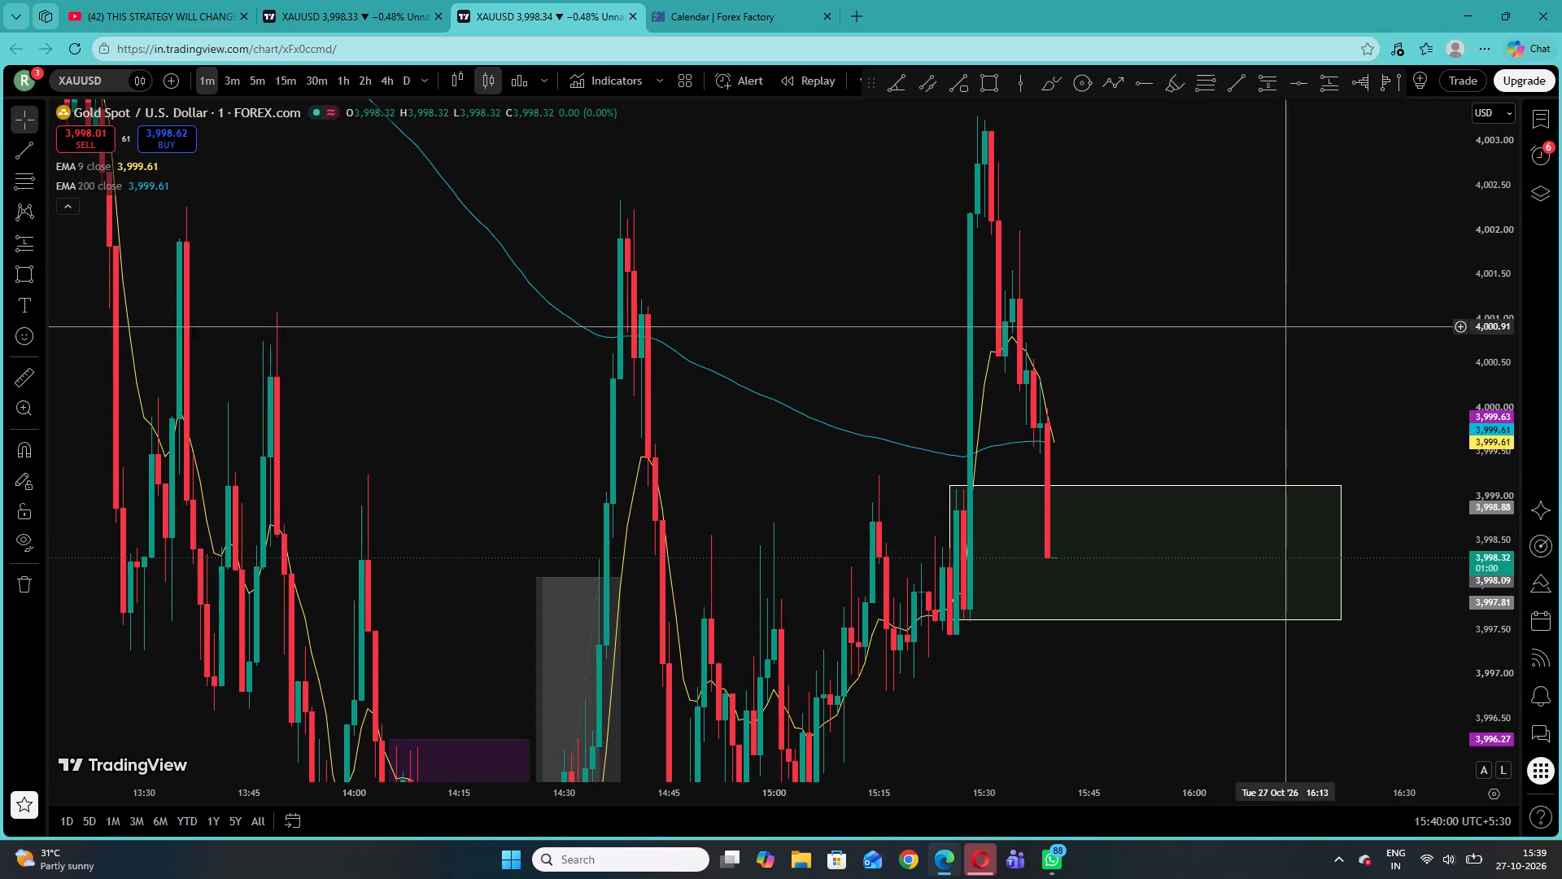
pyautogui.moveTo(1320, 371); pyautogui.dragTo(977, 392)
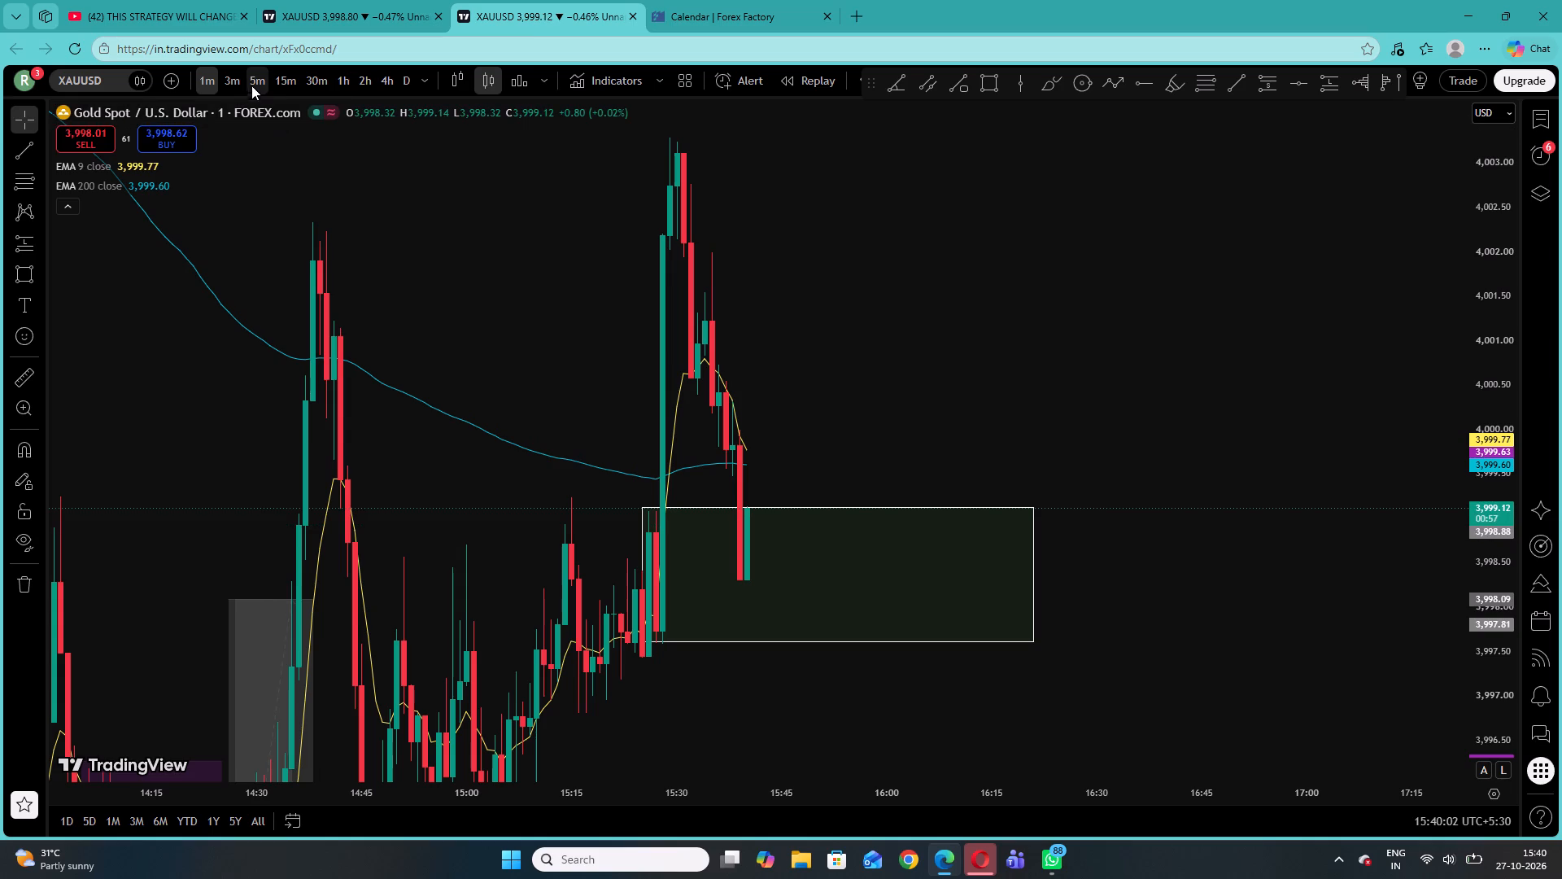
pyautogui.click(253, 77)
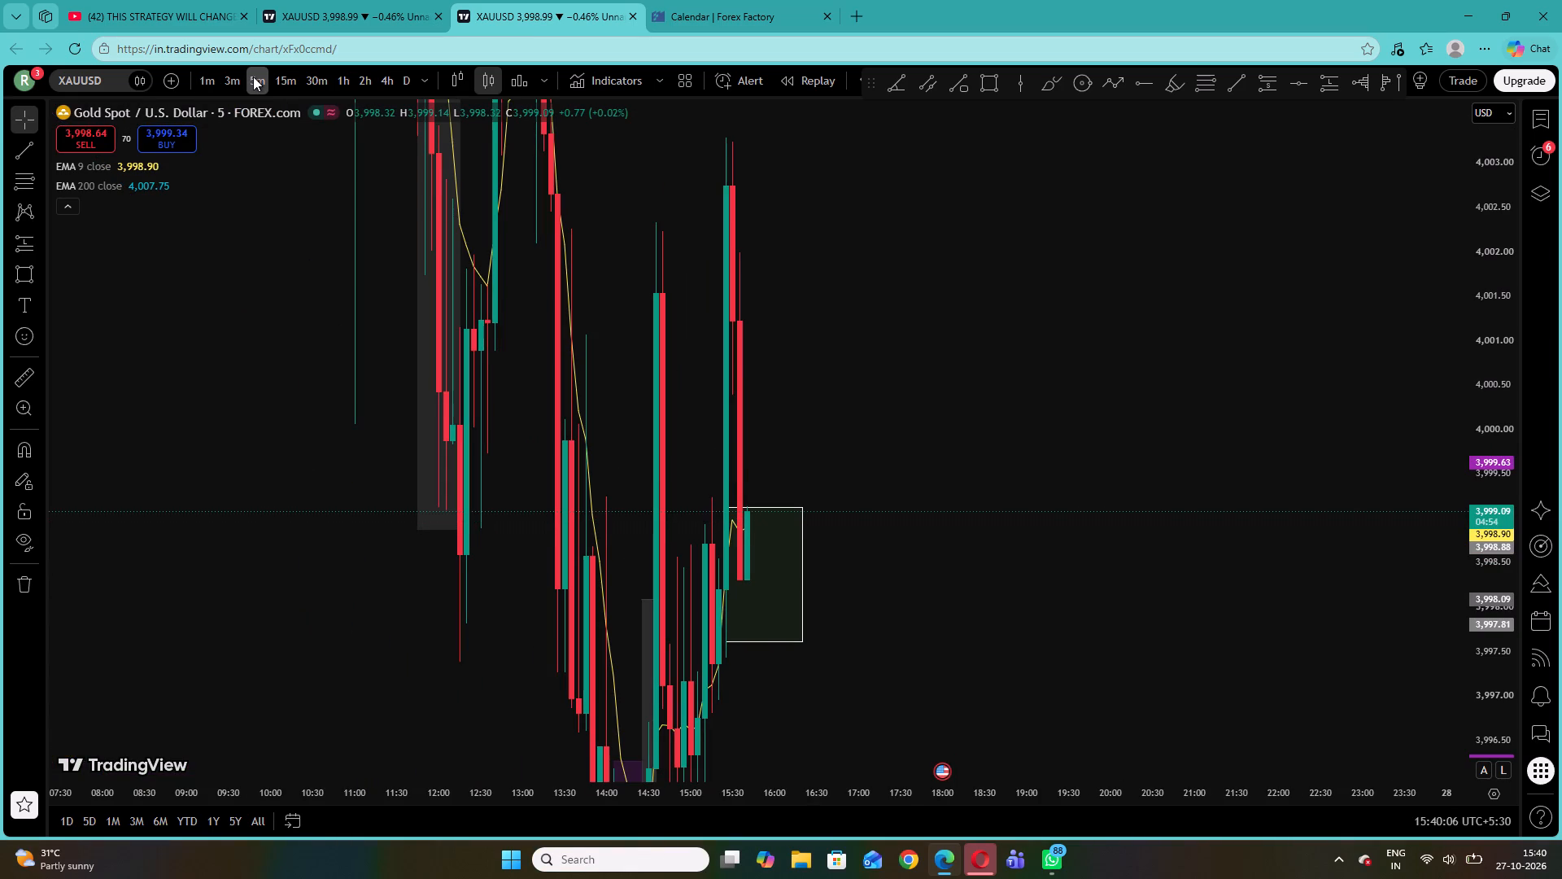
pyautogui.moveTo(1502, 438); pyautogui.dragTo(1517, 701)
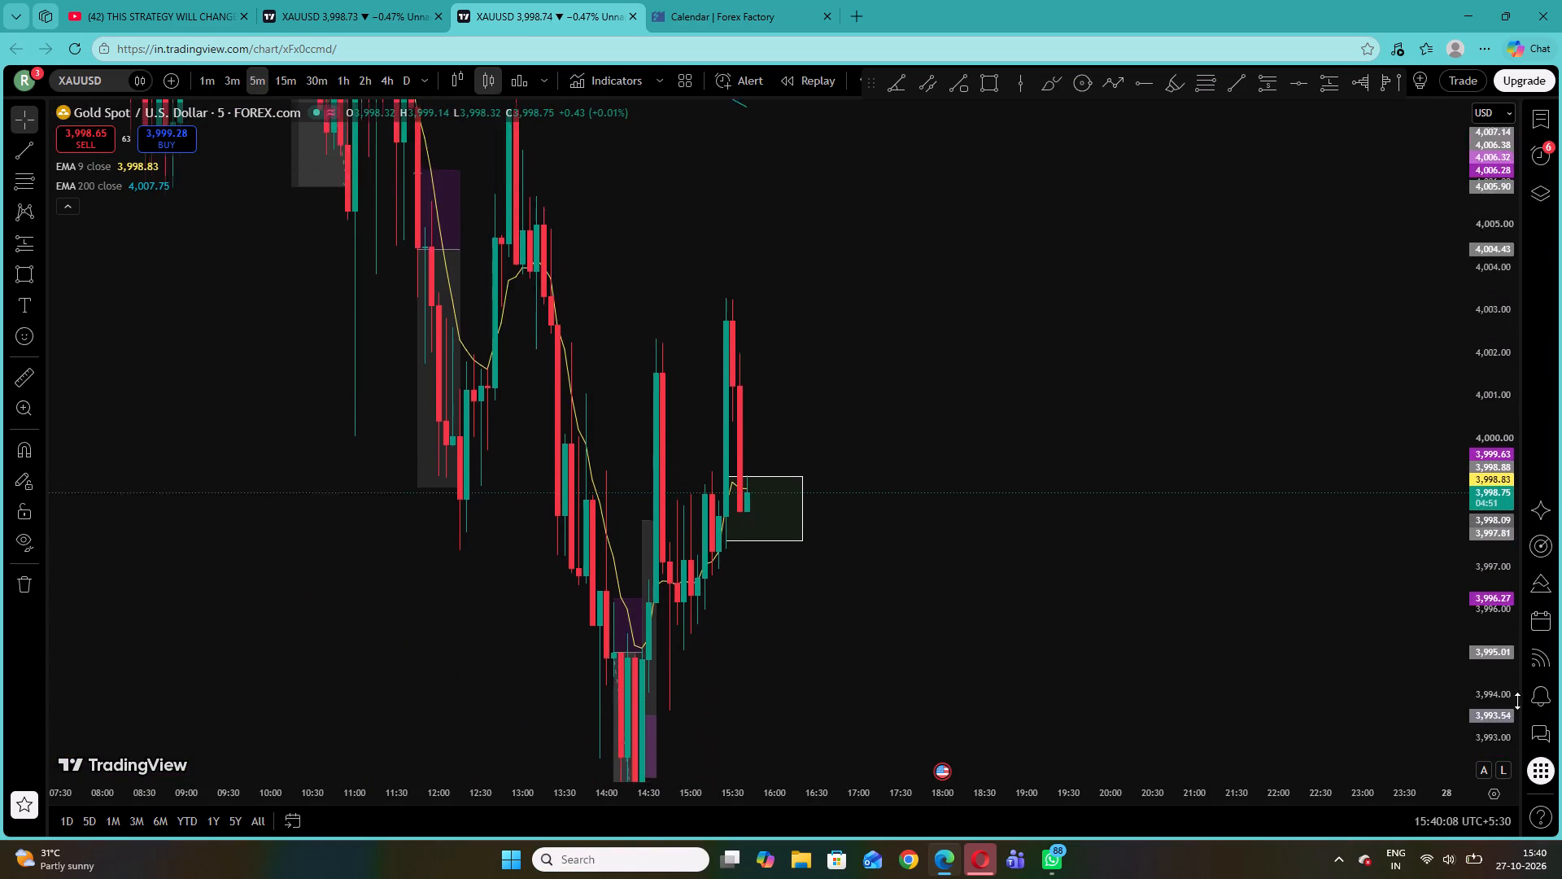
pyautogui.moveTo(1517, 701); pyautogui.dragTo(1525, 760)
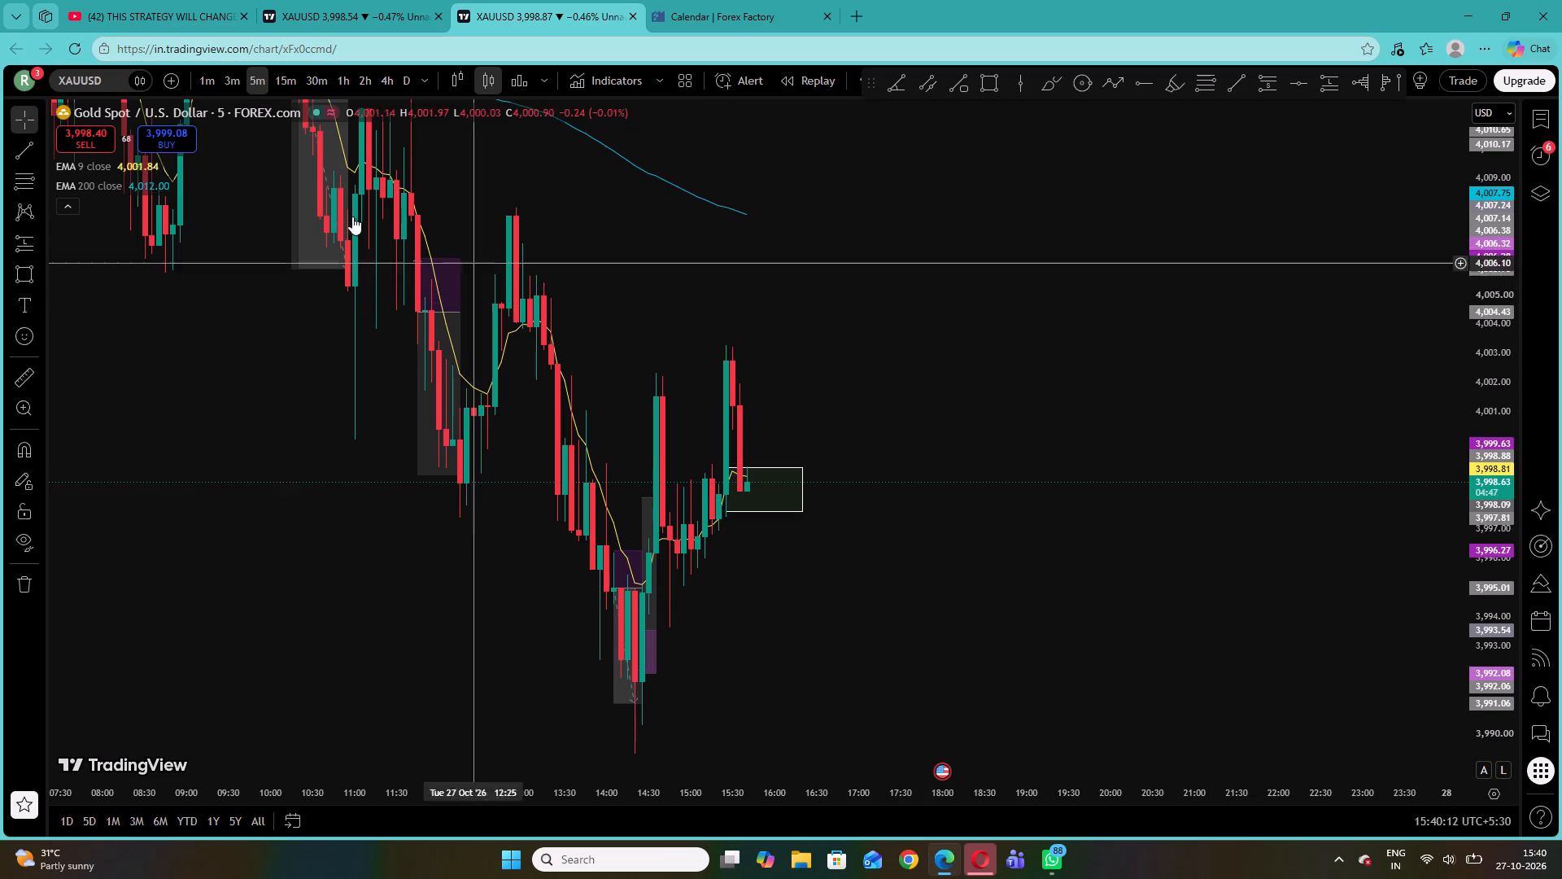
pyautogui.click(237, 80)
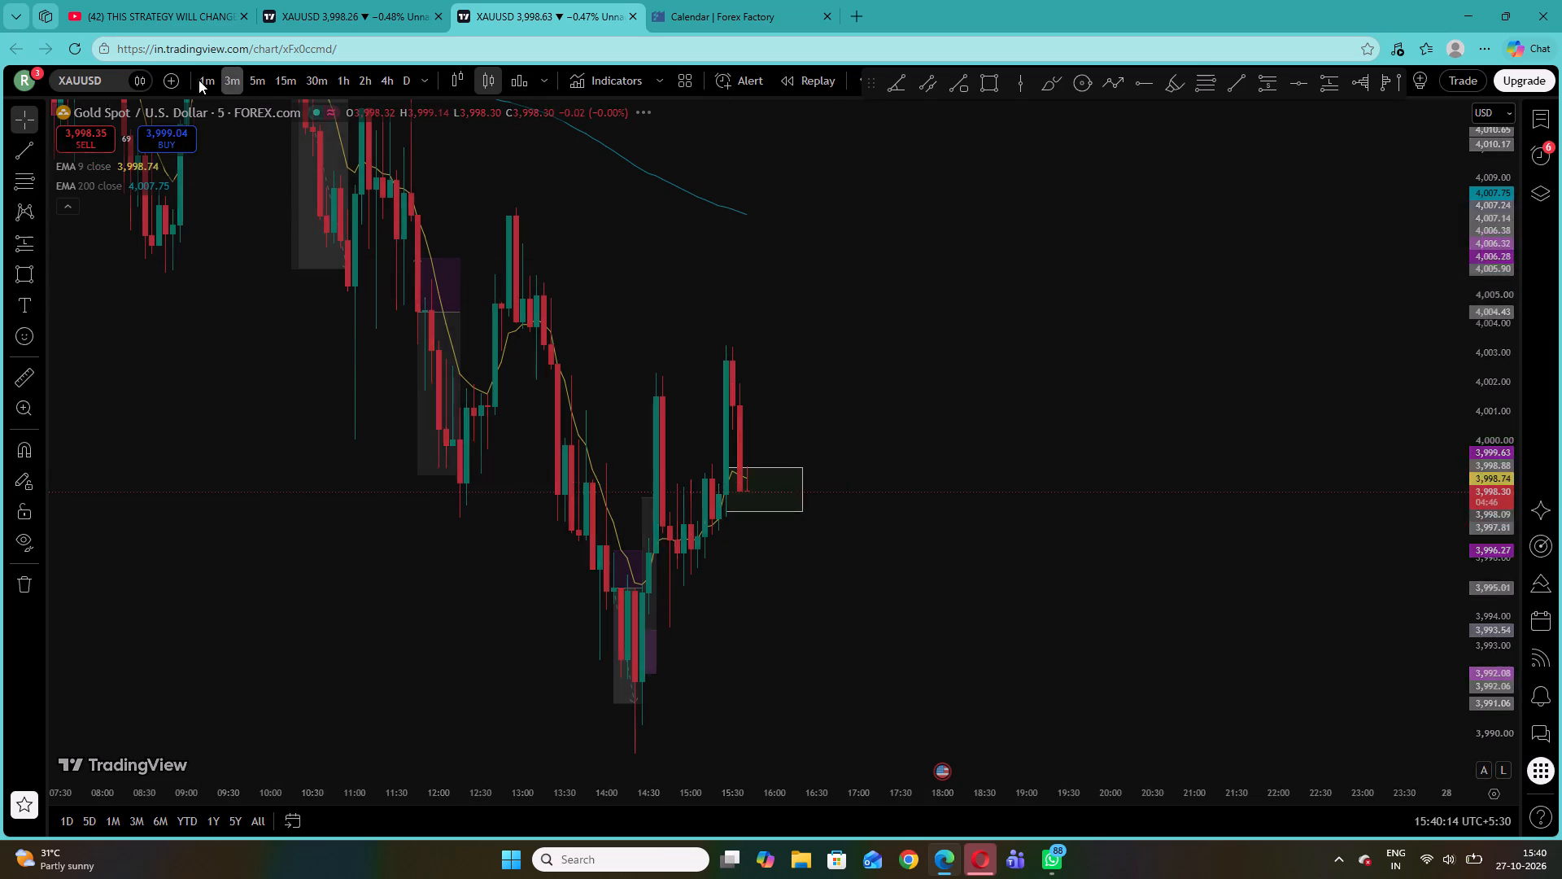
pyautogui.click(205, 79)
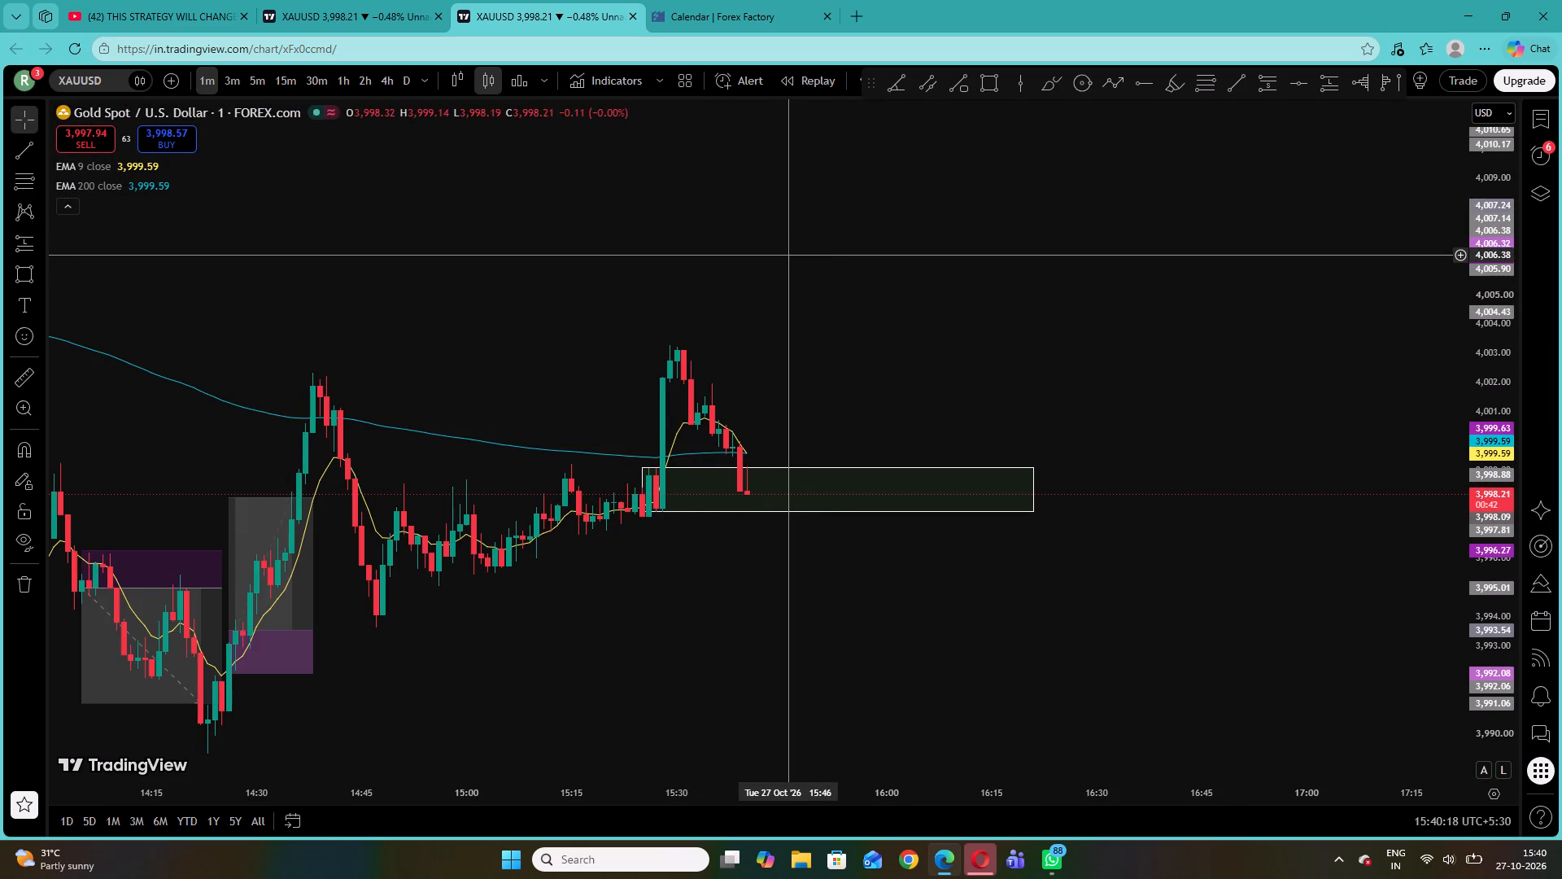
pyautogui.moveTo(799, 255); pyautogui.dragTo(1076, 204)
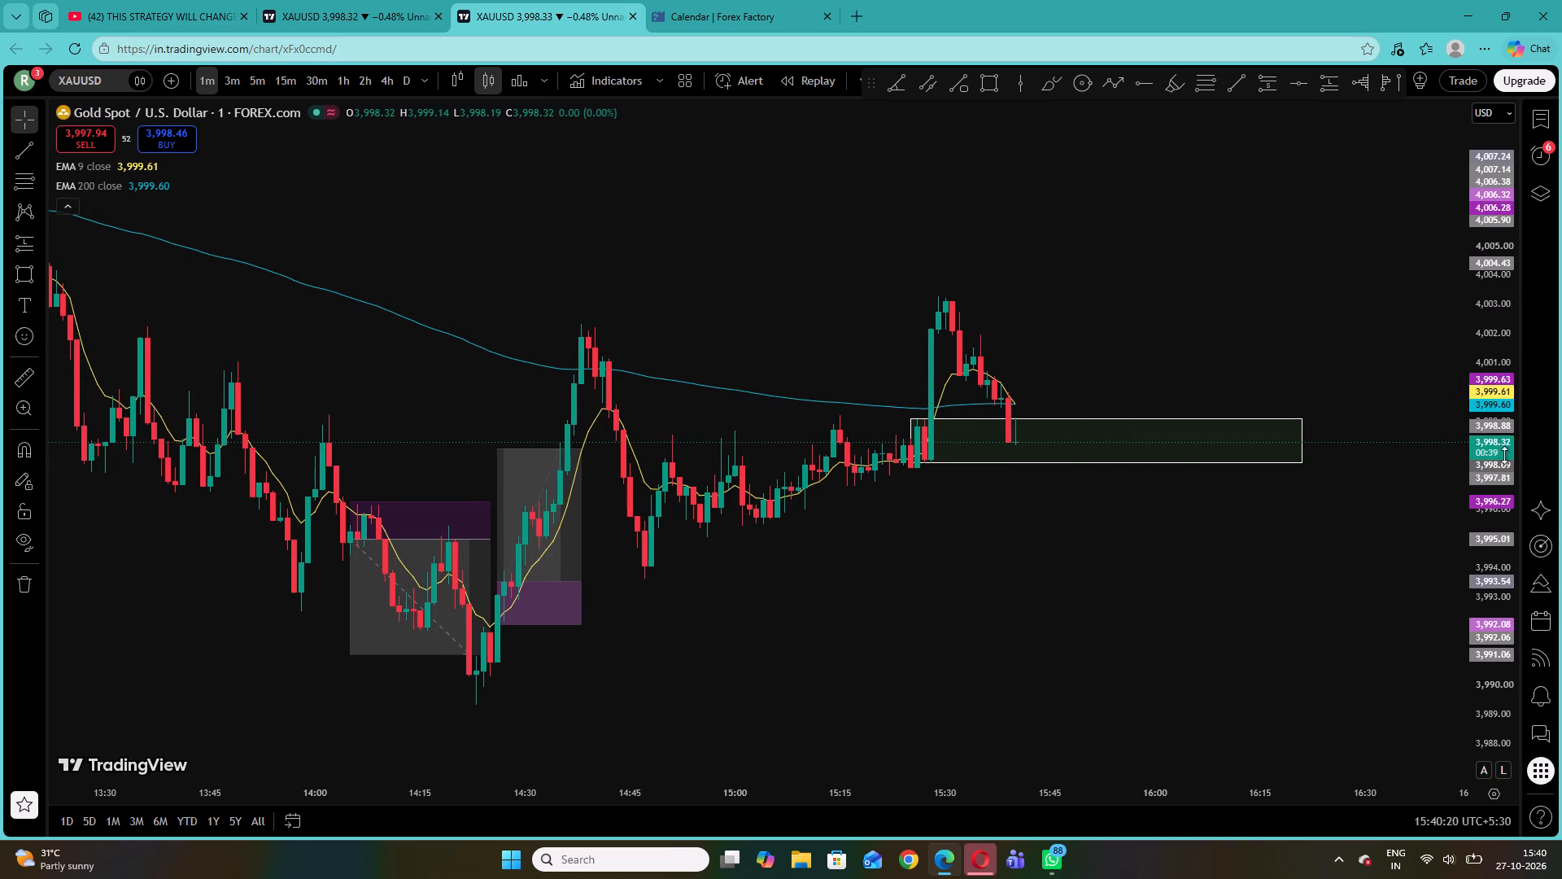
# Delete the green rectangle zone that starts at 15:25 on the 1-minute chart.
pyautogui.moveTo(1498, 456); pyautogui.dragTo(1433, 191)
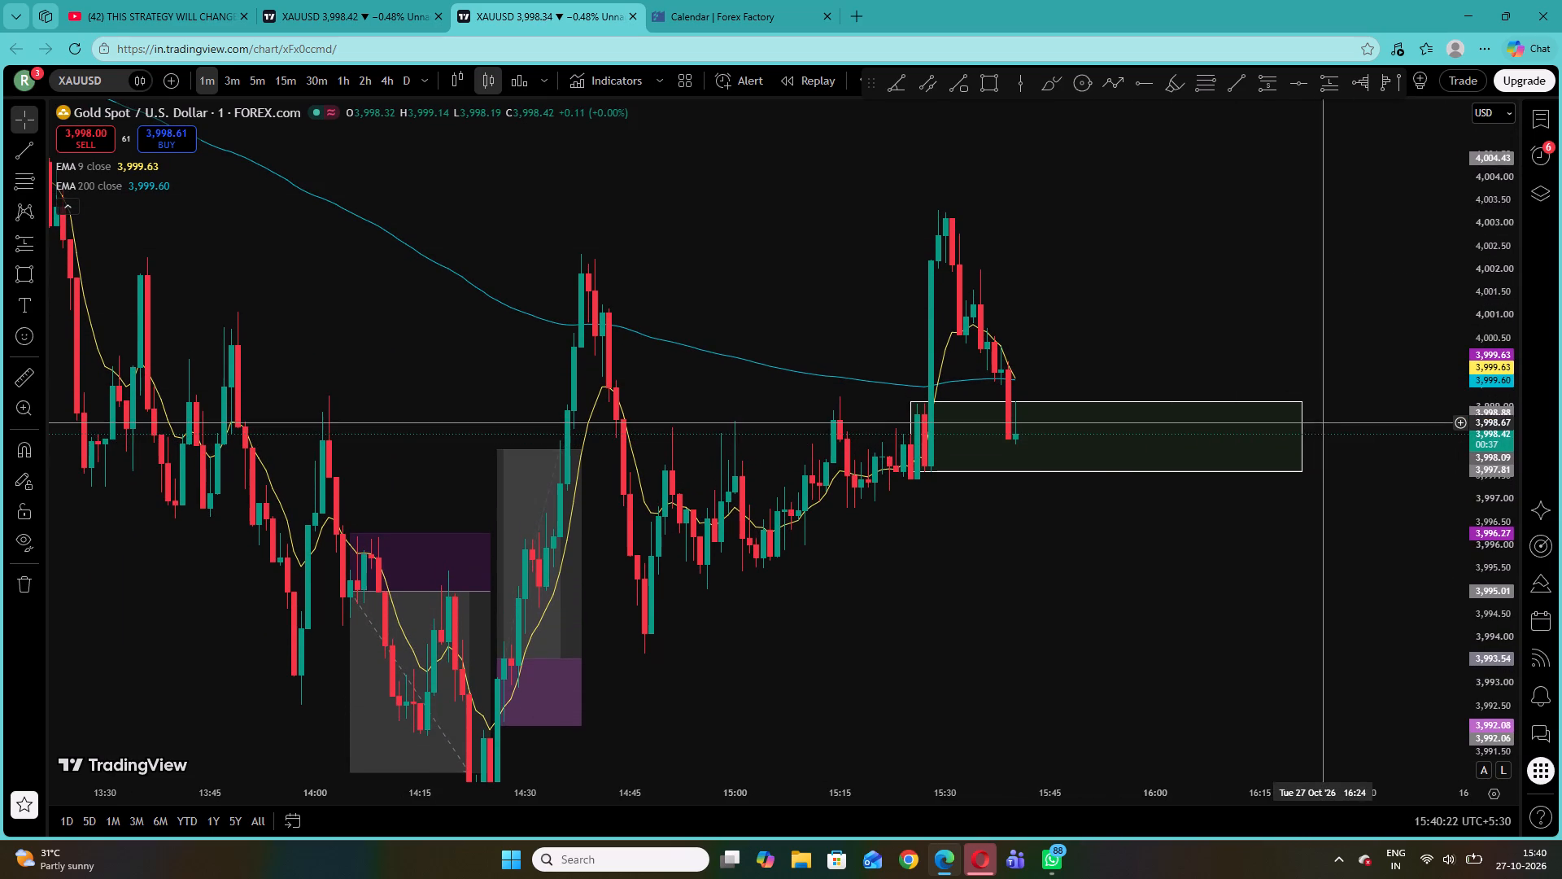
pyautogui.click(1303, 430)
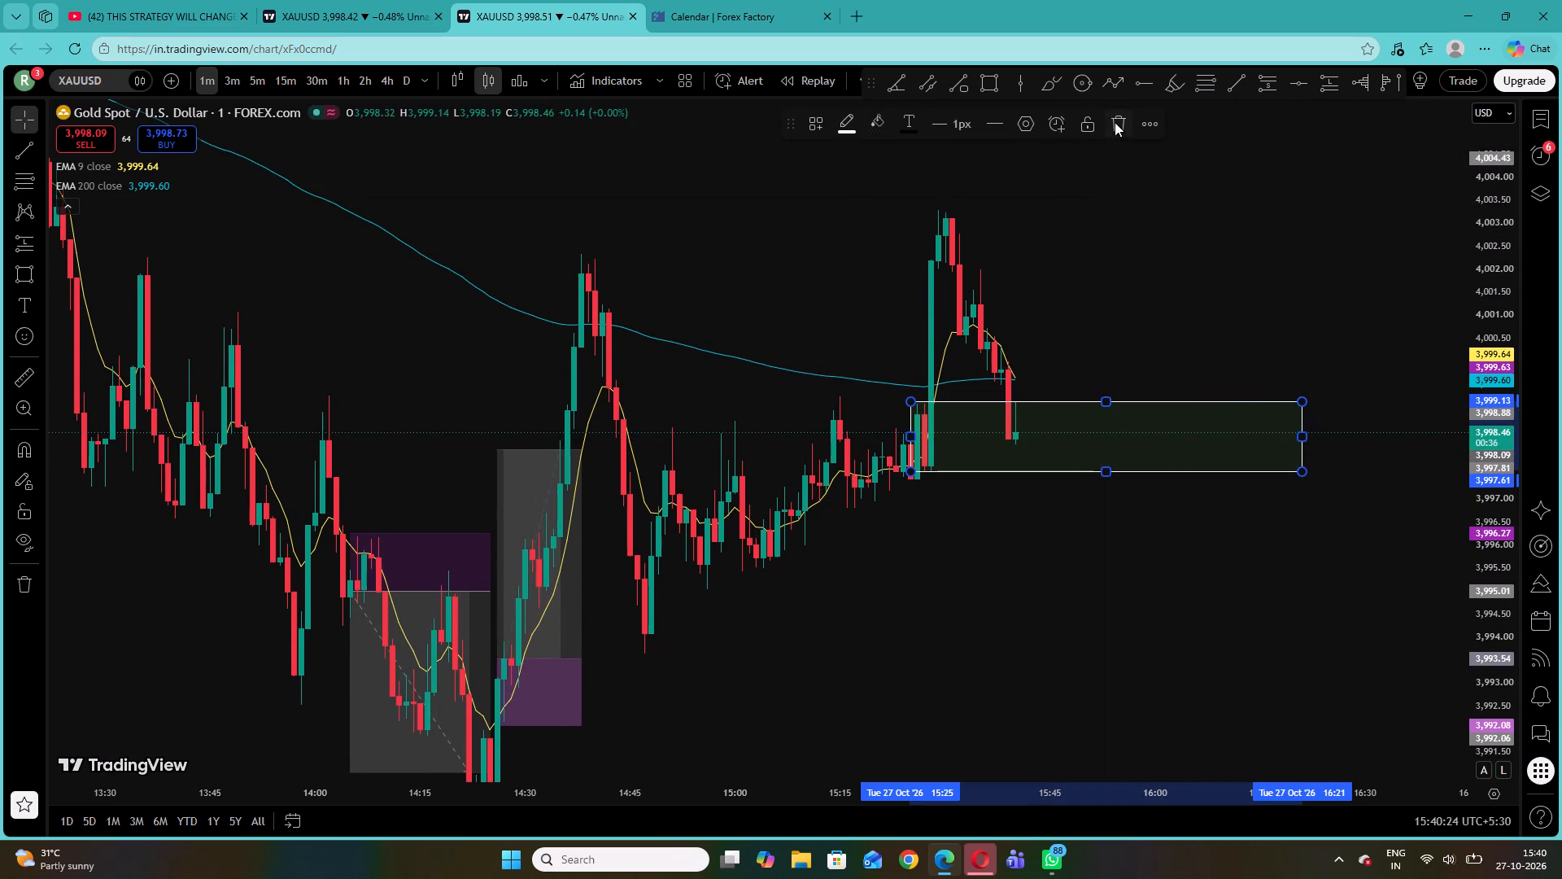
pyautogui.click(1115, 122)
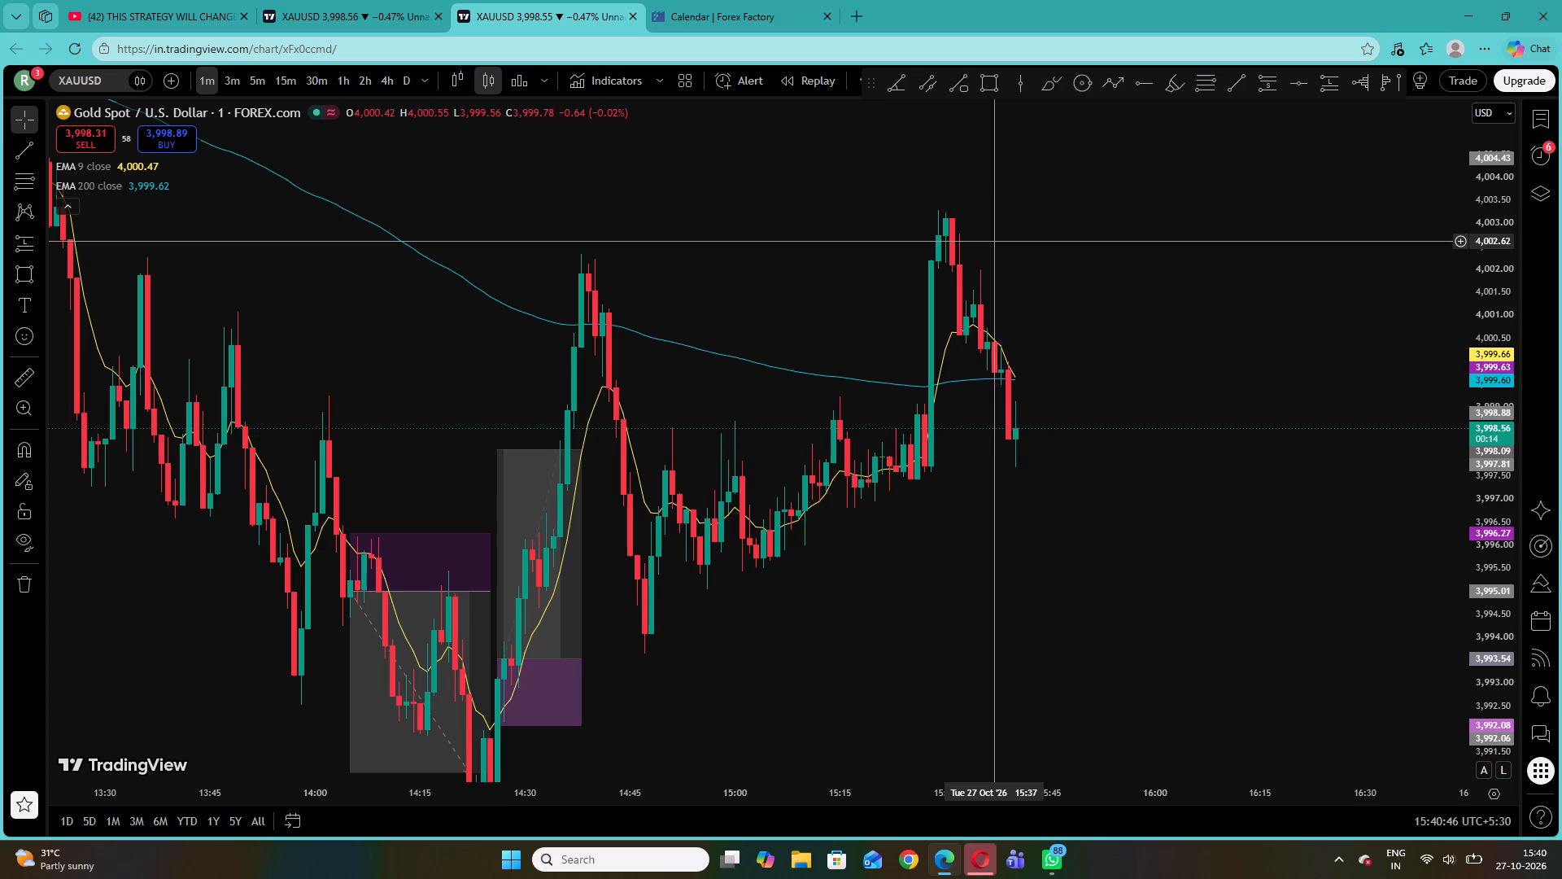
# Examine the 27 October price action against the EMA 9 and EMA 200 on the 5-minute chart.
pyautogui.click(255, 80)
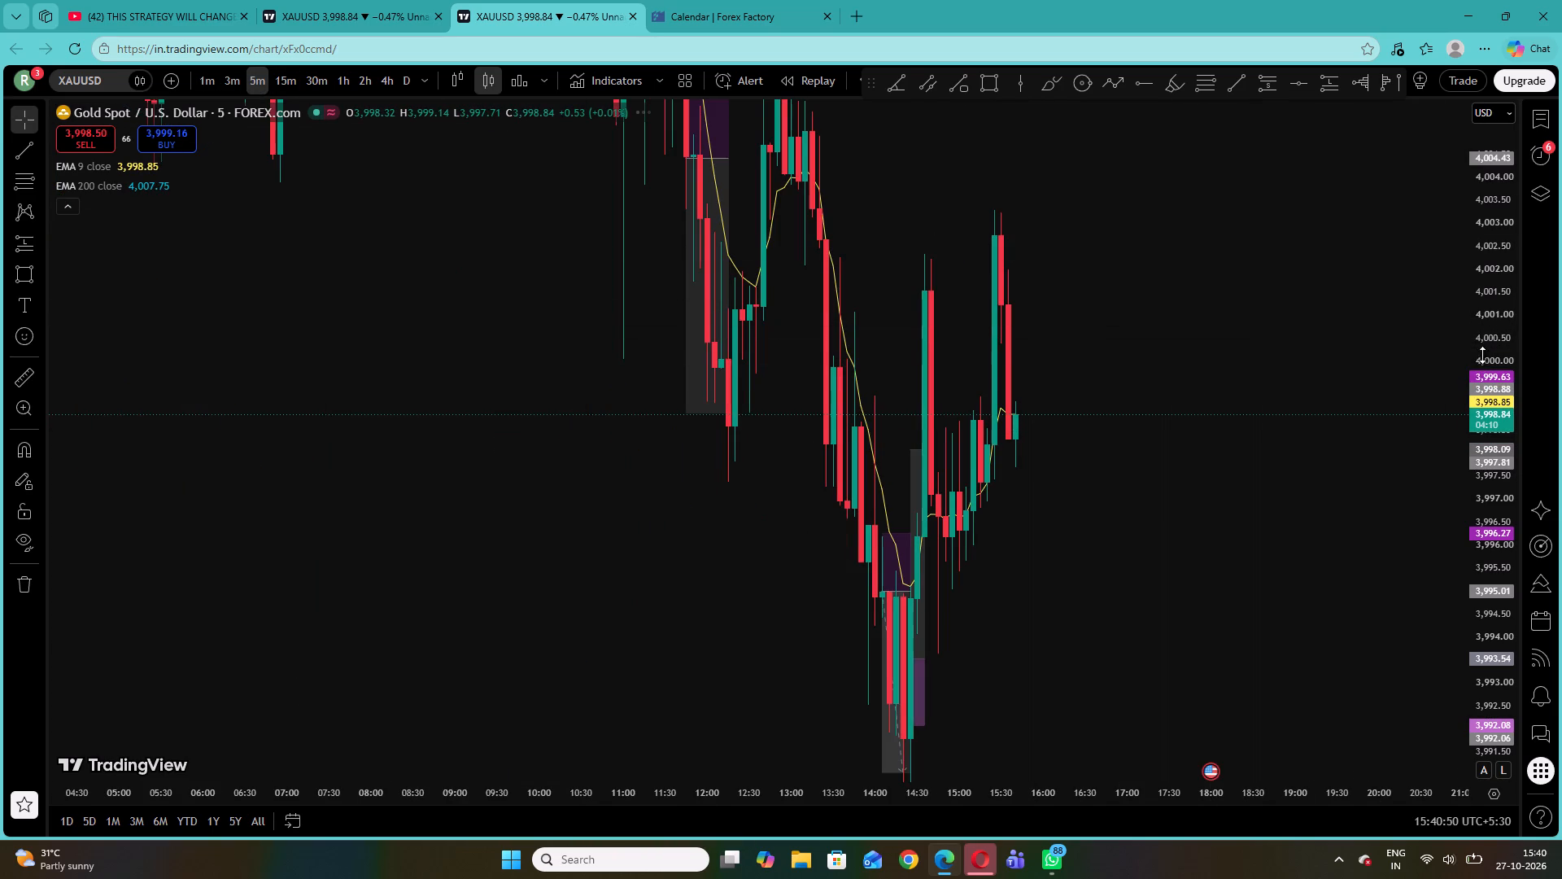
pyautogui.moveTo(1474, 333); pyautogui.dragTo(1505, 662)
pyautogui.moveTo(1019, 280); pyautogui.dragTo(1178, 580)
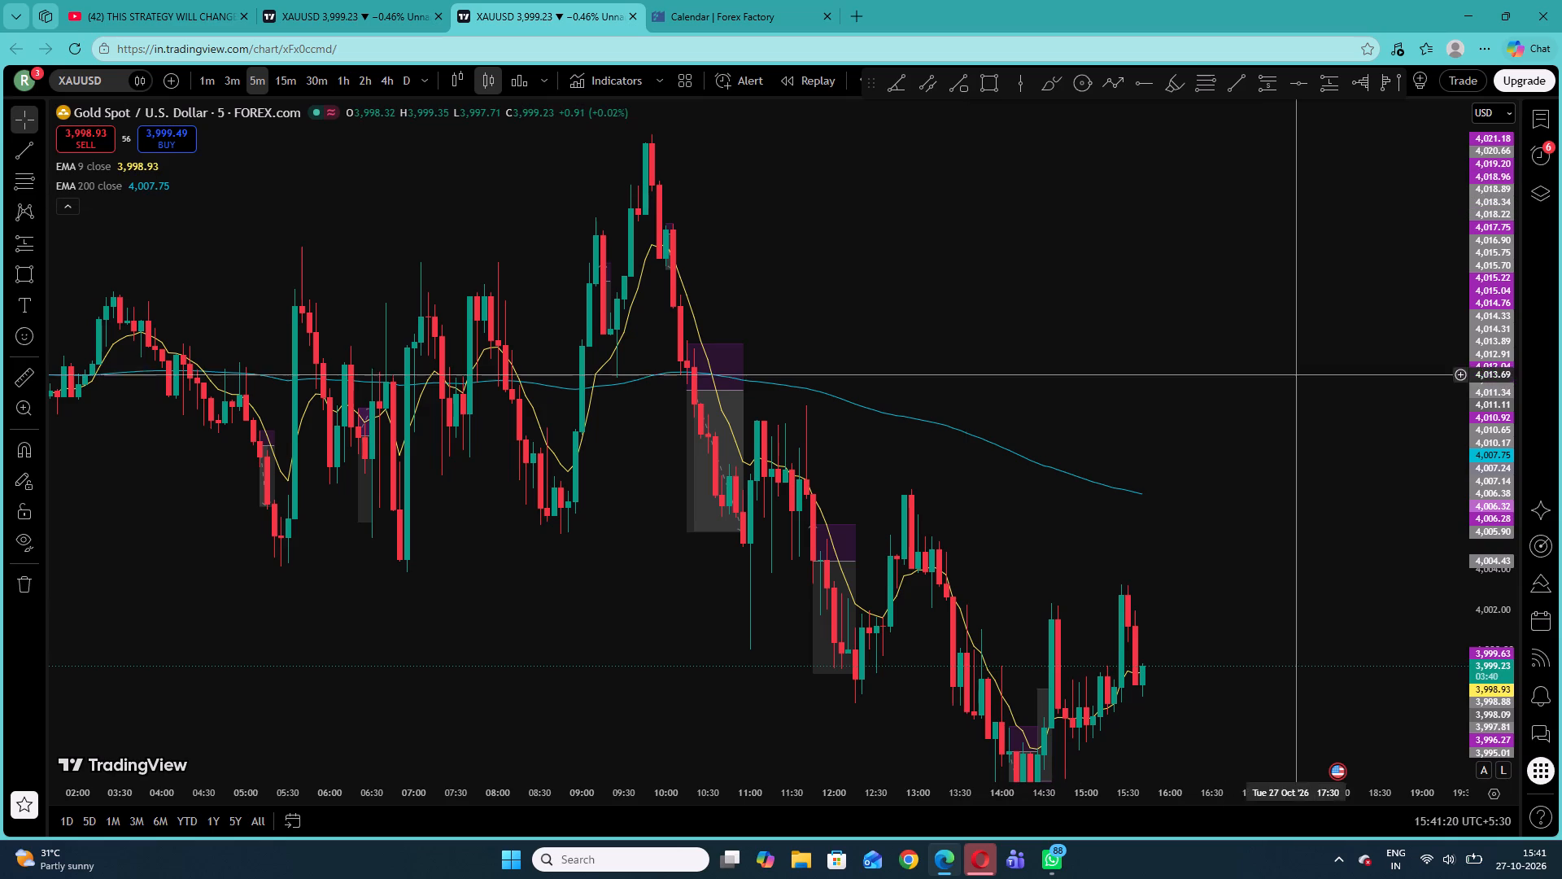
pyautogui.moveTo(1230, 482); pyautogui.dragTo(1220, 370)
pyautogui.moveTo(1481, 538); pyautogui.dragTo(1470, 584)
pyautogui.moveTo(1206, 339); pyautogui.dragTo(1246, 396)
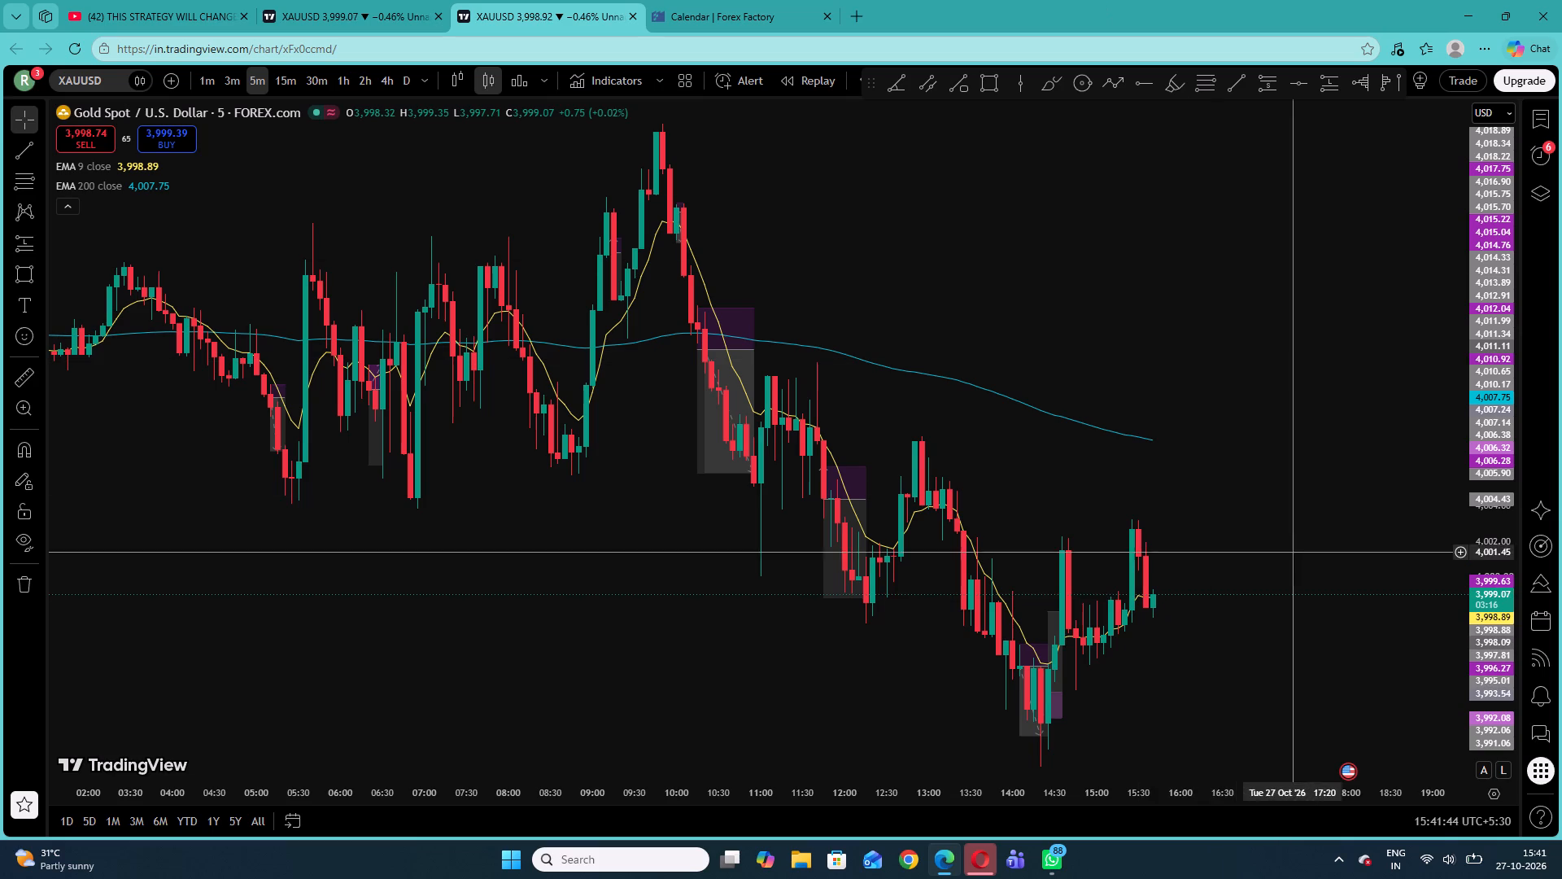
pyautogui.moveTo(1281, 535); pyautogui.dragTo(1147, 496)
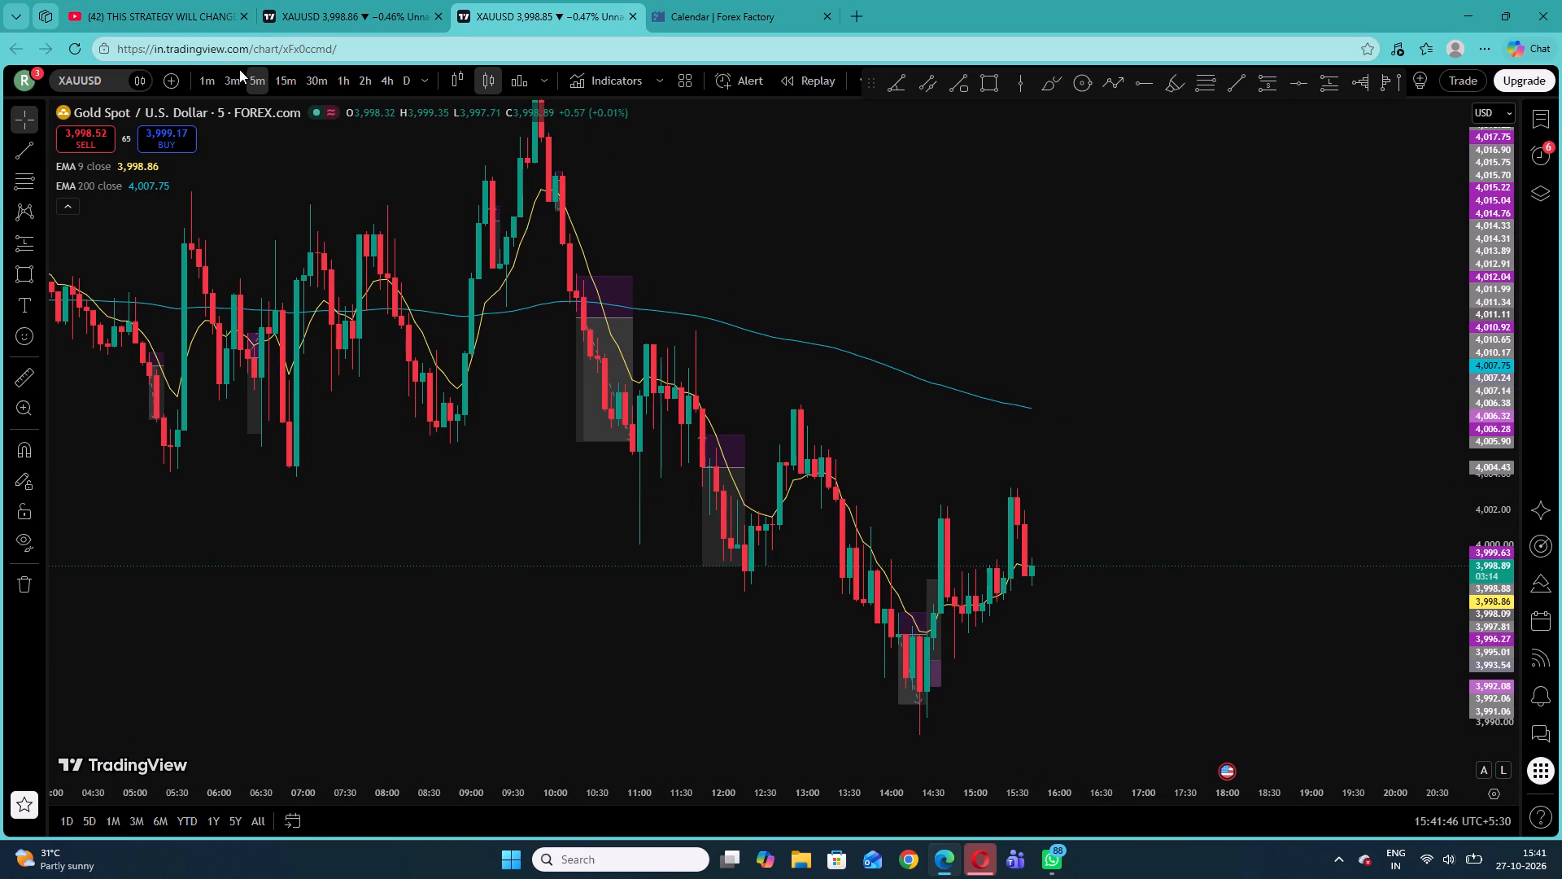
# Check the 3-minute chart briefly, then examine the latest candles against both EMAs on the 1-minute chart.
pyautogui.click(238, 77)
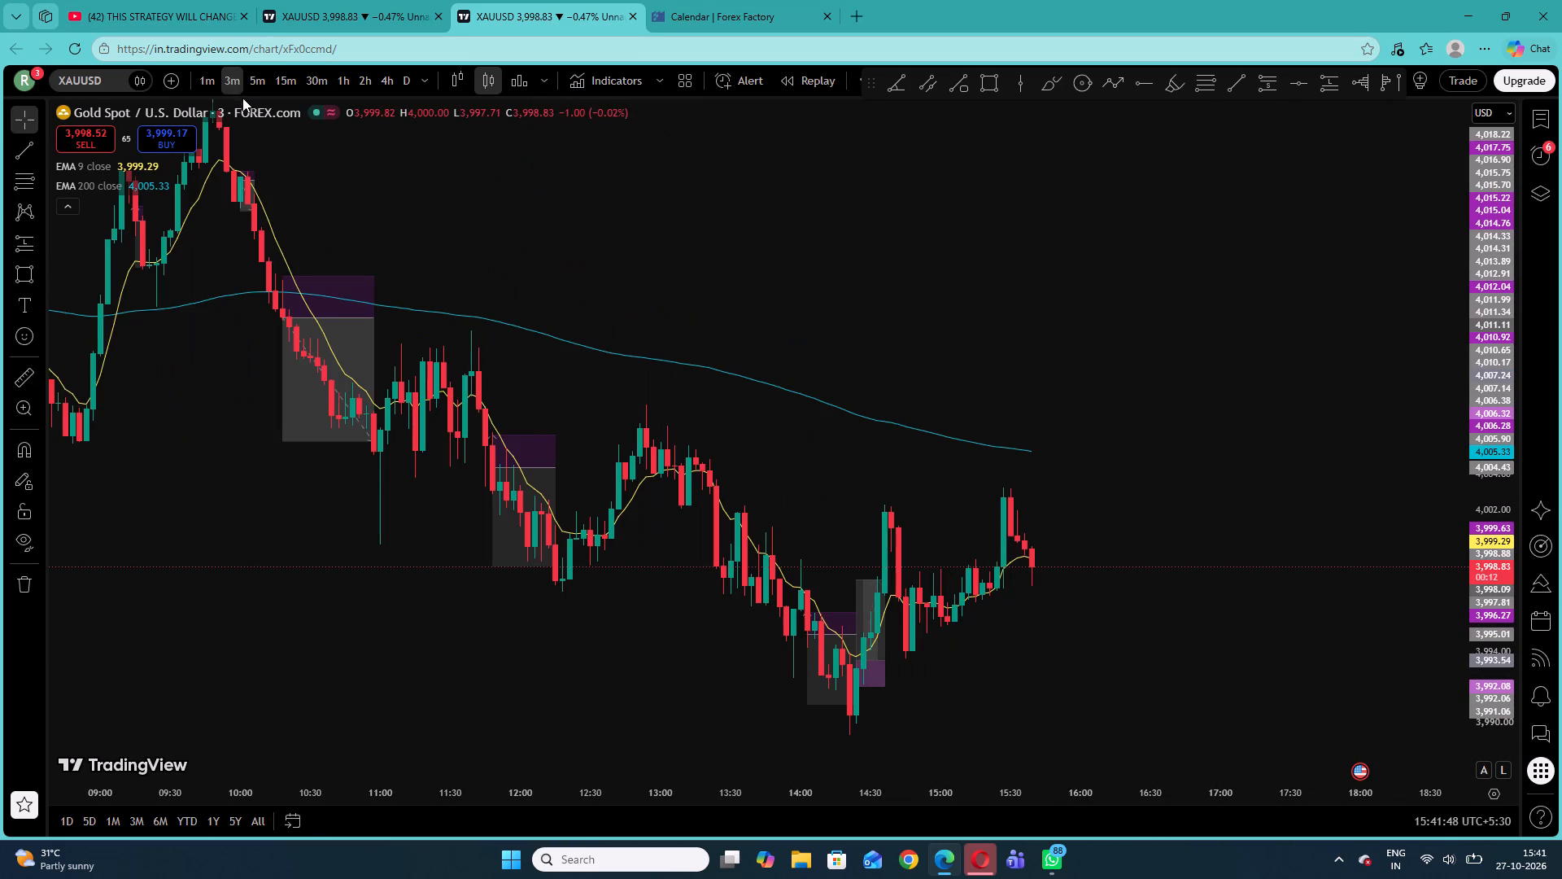
pyautogui.click(212, 79)
pyautogui.moveTo(1041, 482); pyautogui.dragTo(1077, 439)
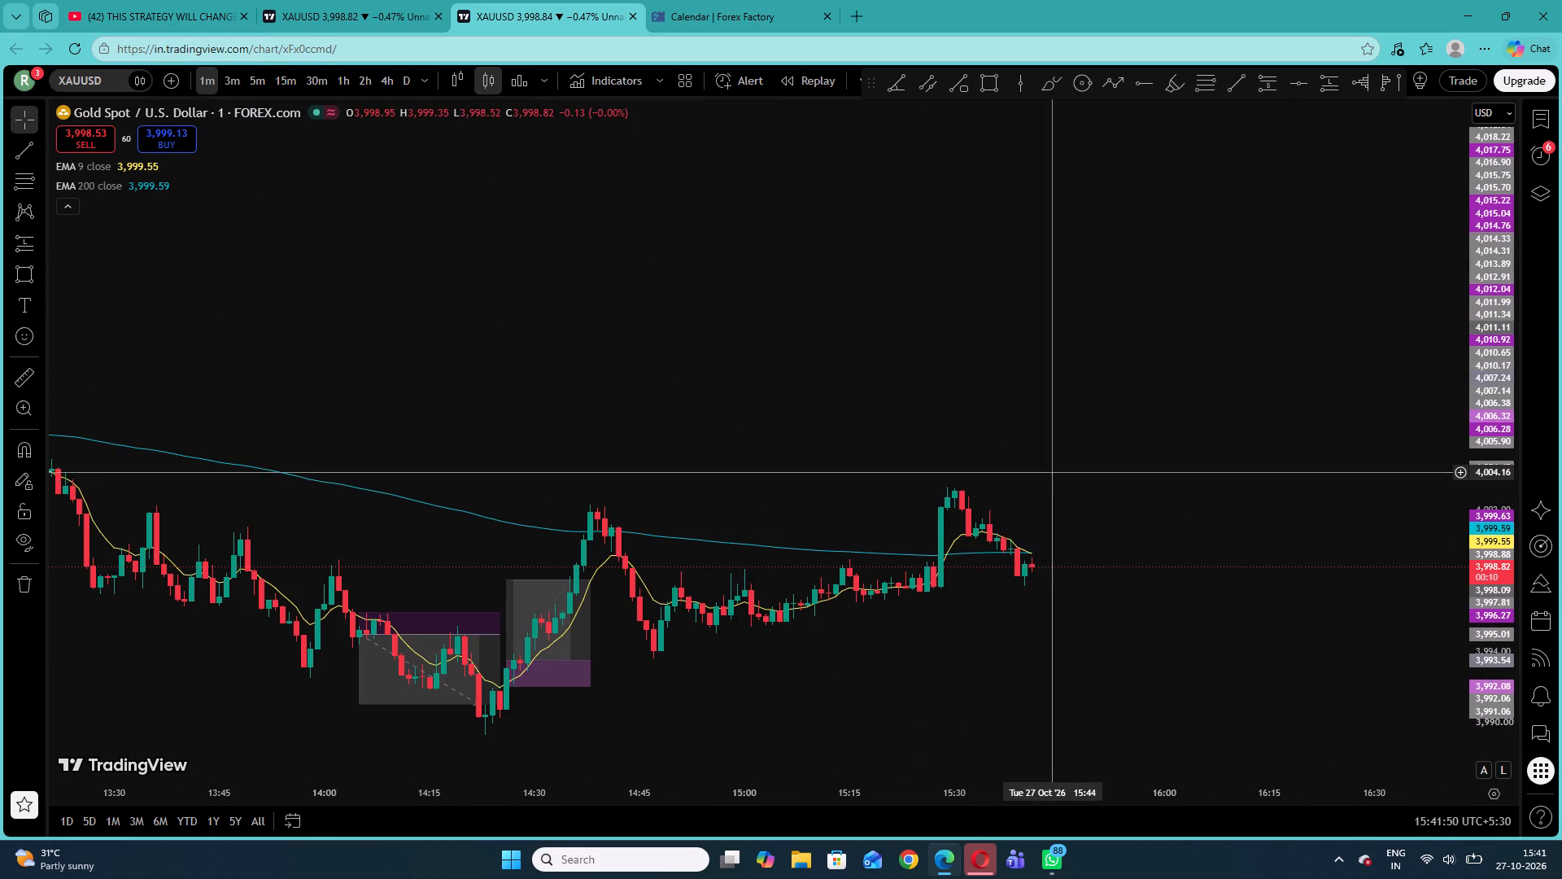
pyautogui.moveTo(1077, 439); pyautogui.dragTo(1136, 397)
pyautogui.moveTo(1496, 628); pyautogui.dragTo(1486, 321)
pyautogui.moveTo(909, 371); pyautogui.dragTo(925, 371)
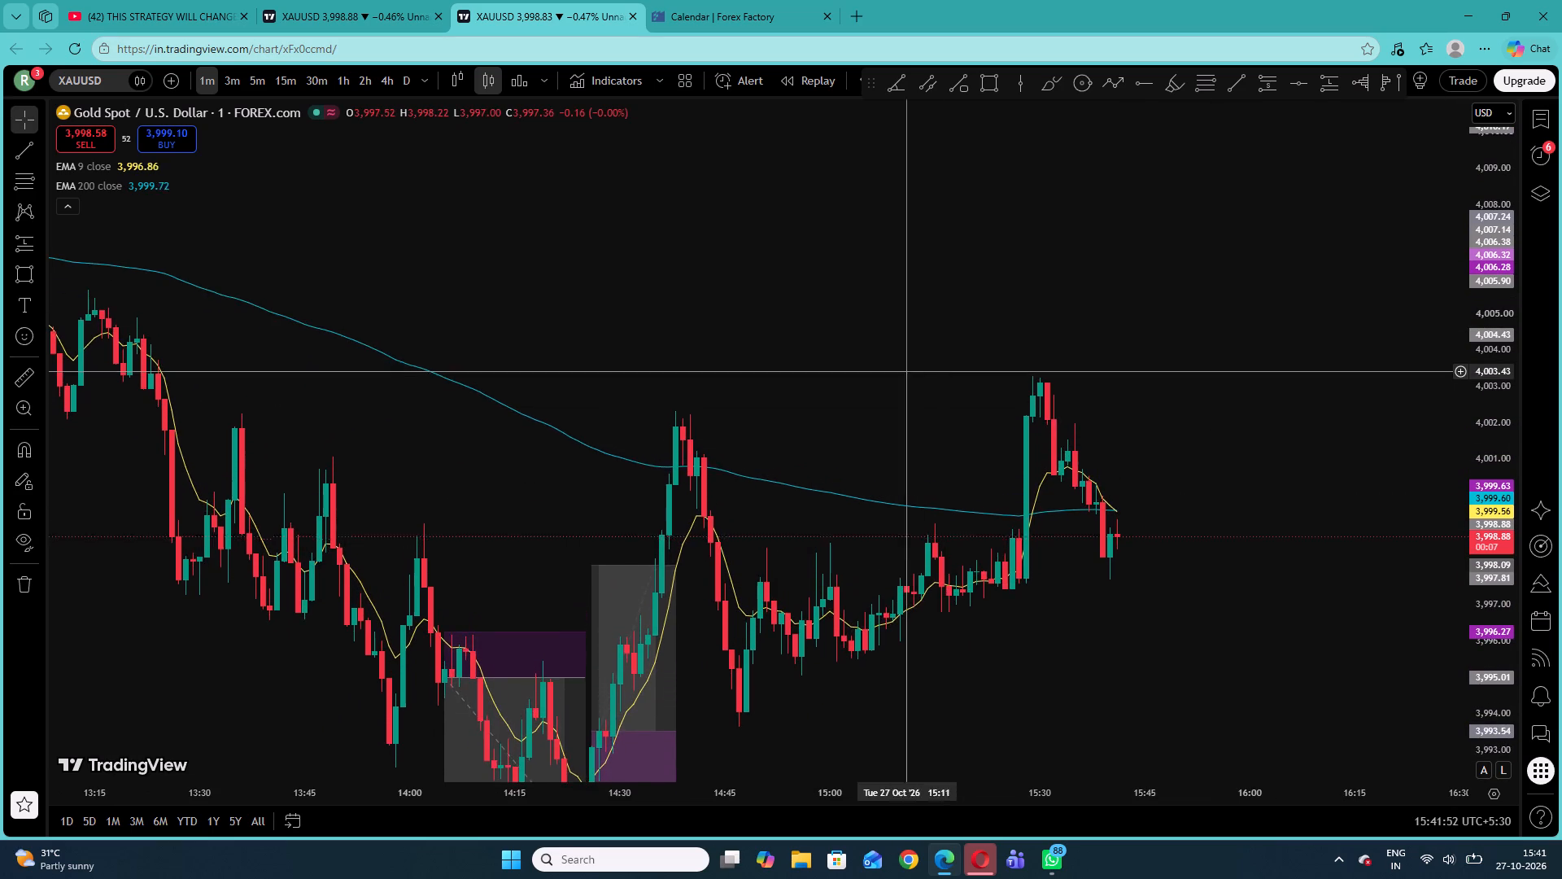
pyautogui.moveTo(925, 371); pyautogui.dragTo(1186, 380)
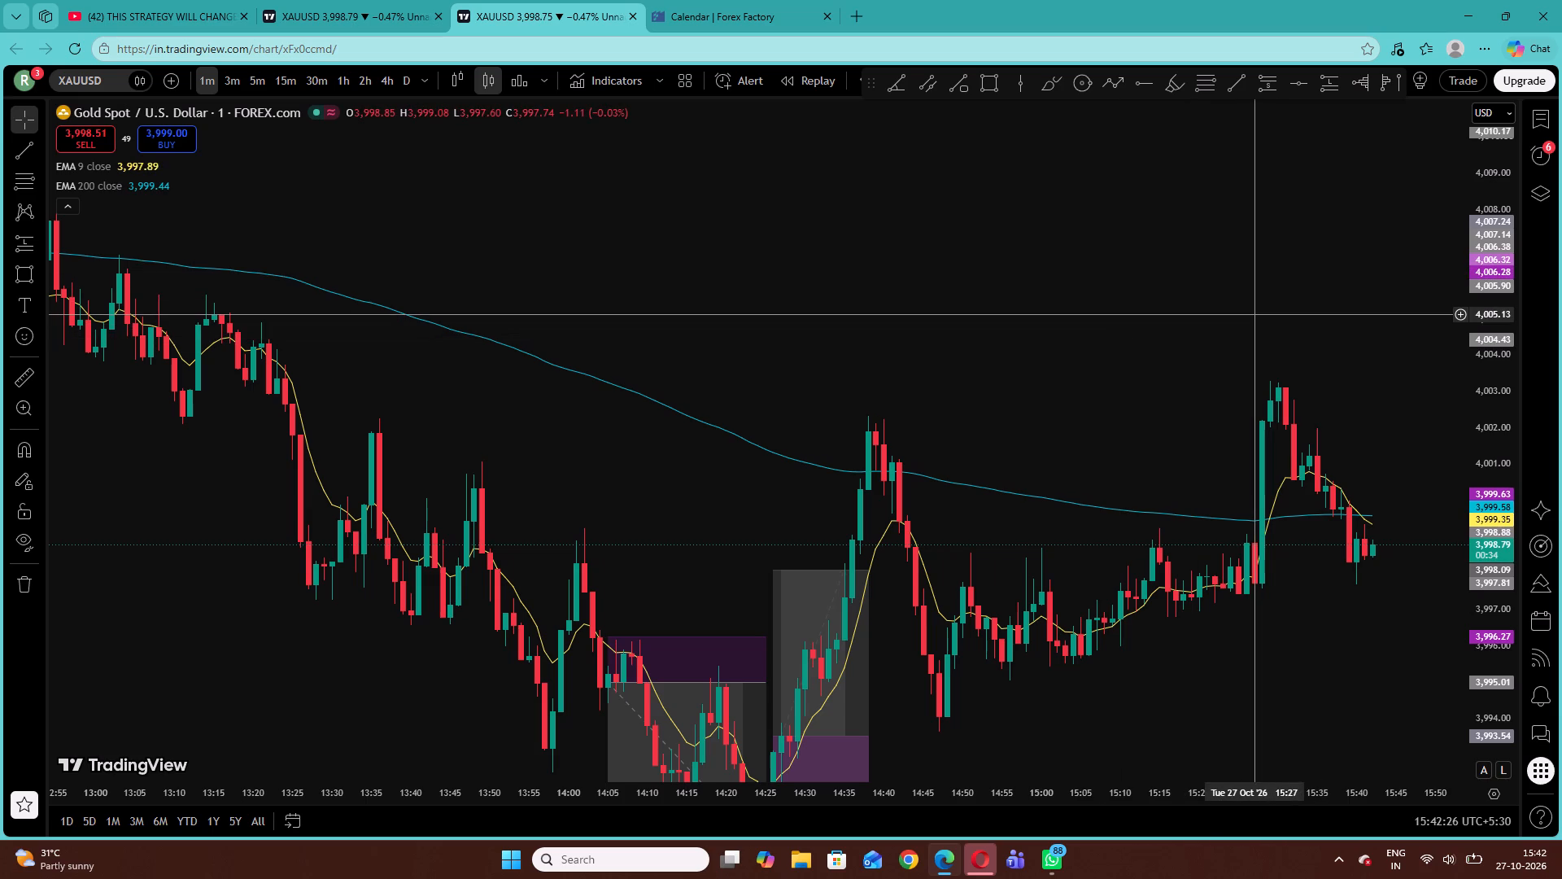
pyautogui.moveTo(1252, 314); pyautogui.dragTo(1114, 298)
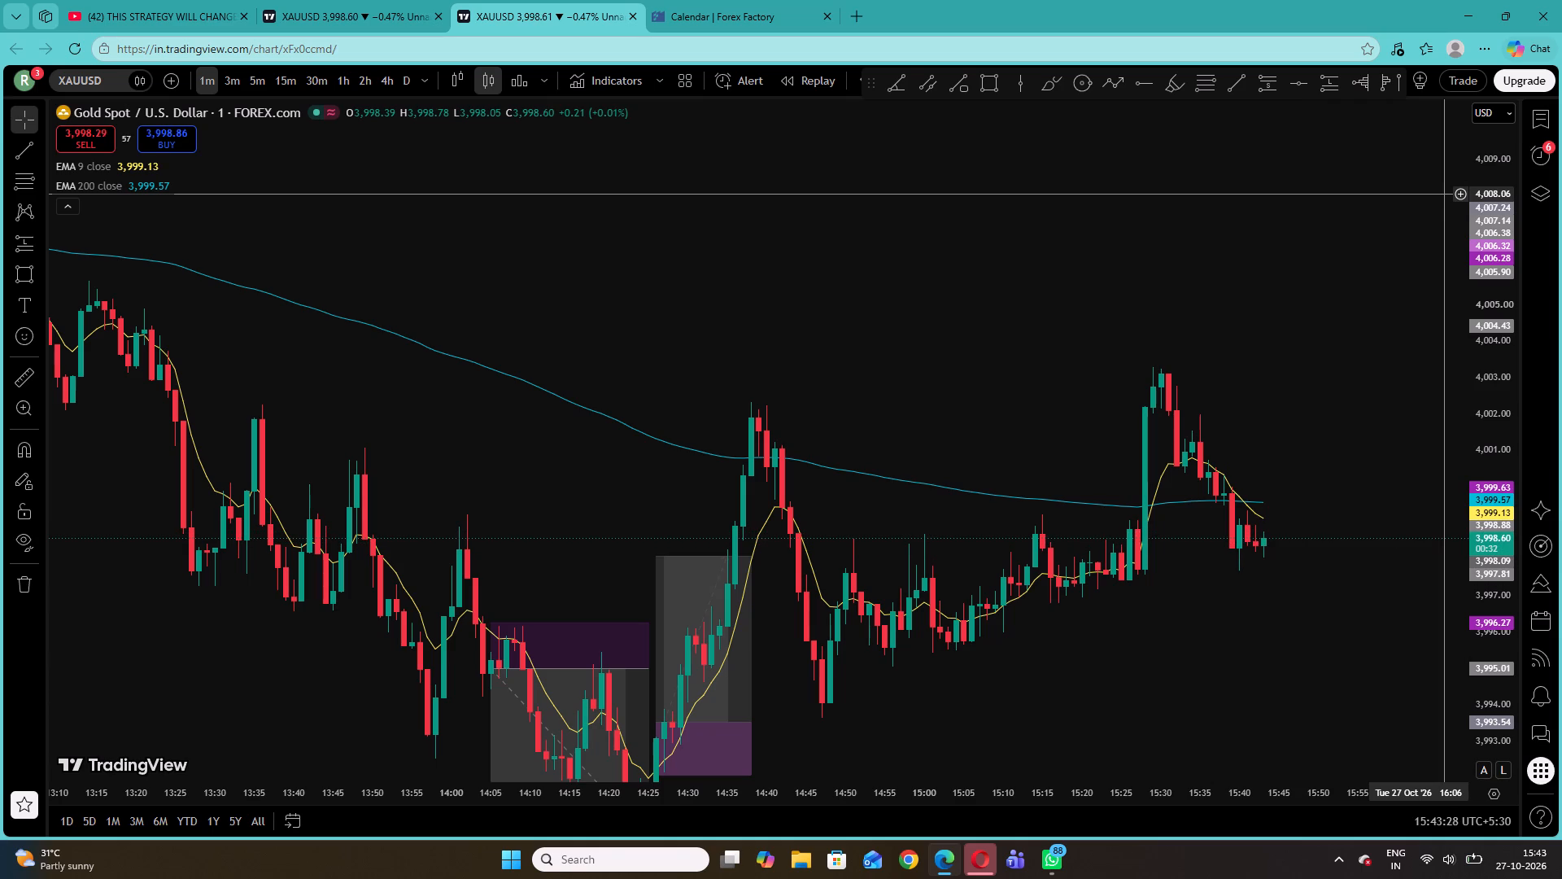
# Reset the chart view and review the 1-minute history of 27 October back to about 07:00, including the marked positions.
pyautogui.rightClick(886, 263)
pyautogui.click(955, 270)
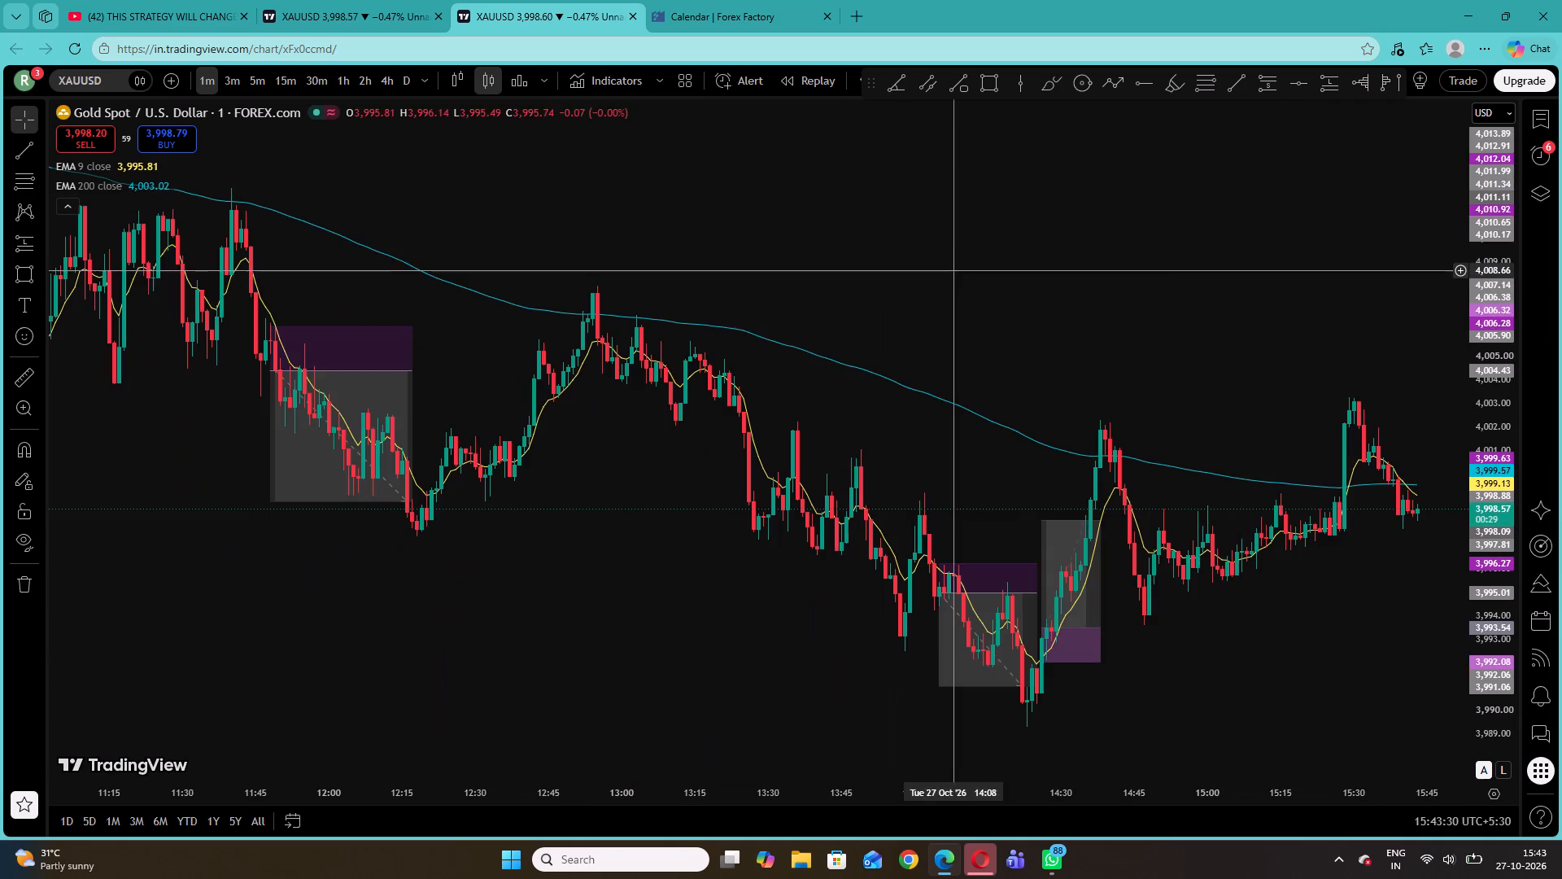
pyautogui.moveTo(1495, 501); pyautogui.dragTo(1483, 416)
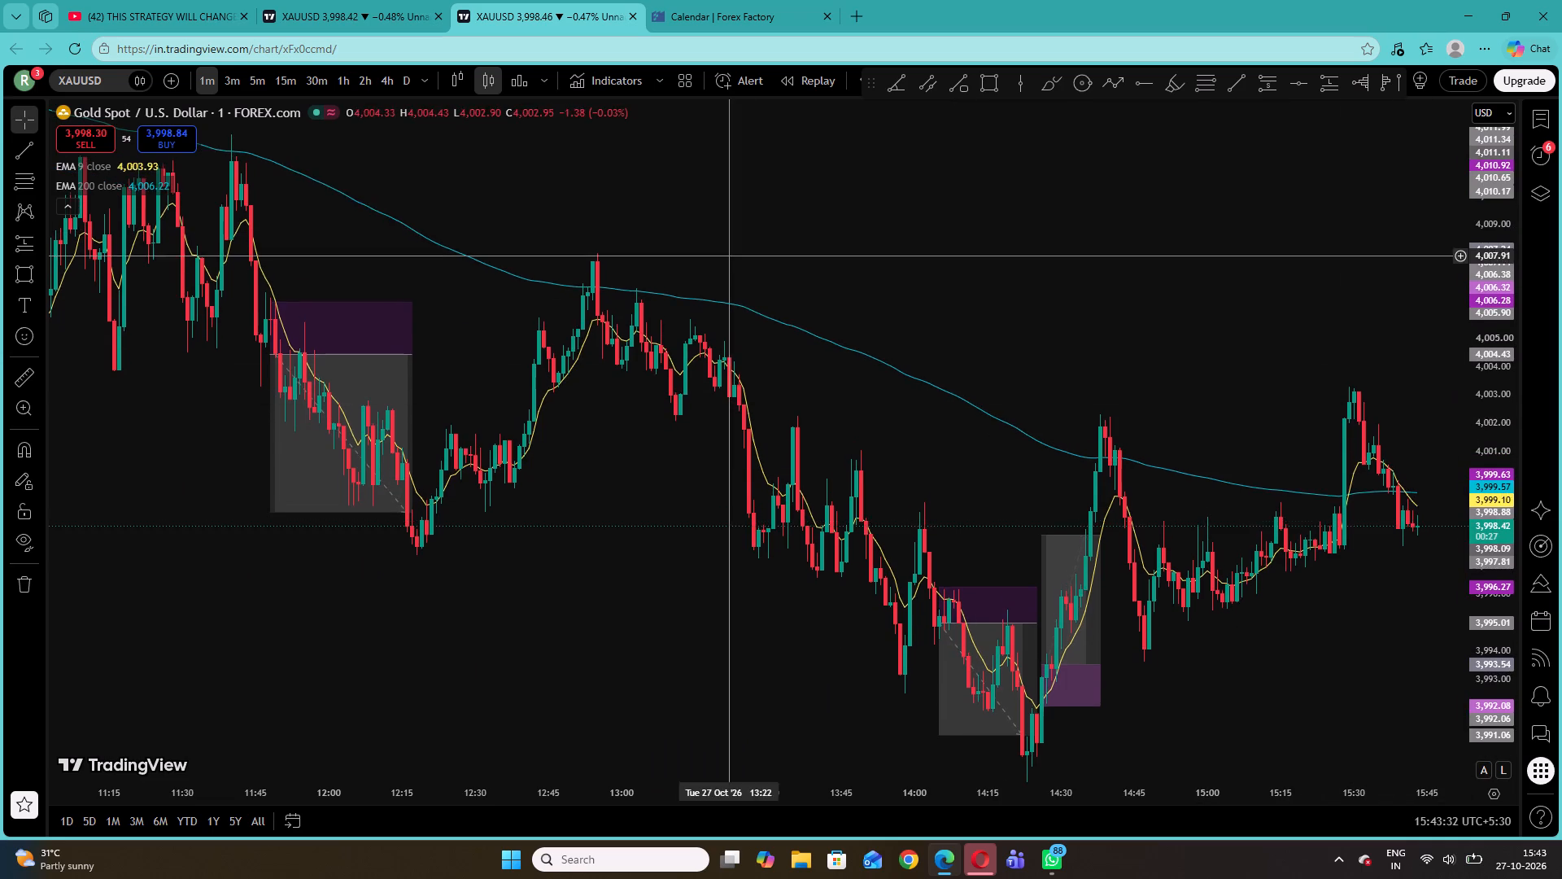
pyautogui.moveTo(728, 256); pyautogui.dragTo(1212, 399)
pyautogui.moveTo(552, 337); pyautogui.dragTo(944, 367)
pyautogui.moveTo(344, 283); pyautogui.dragTo(783, 423)
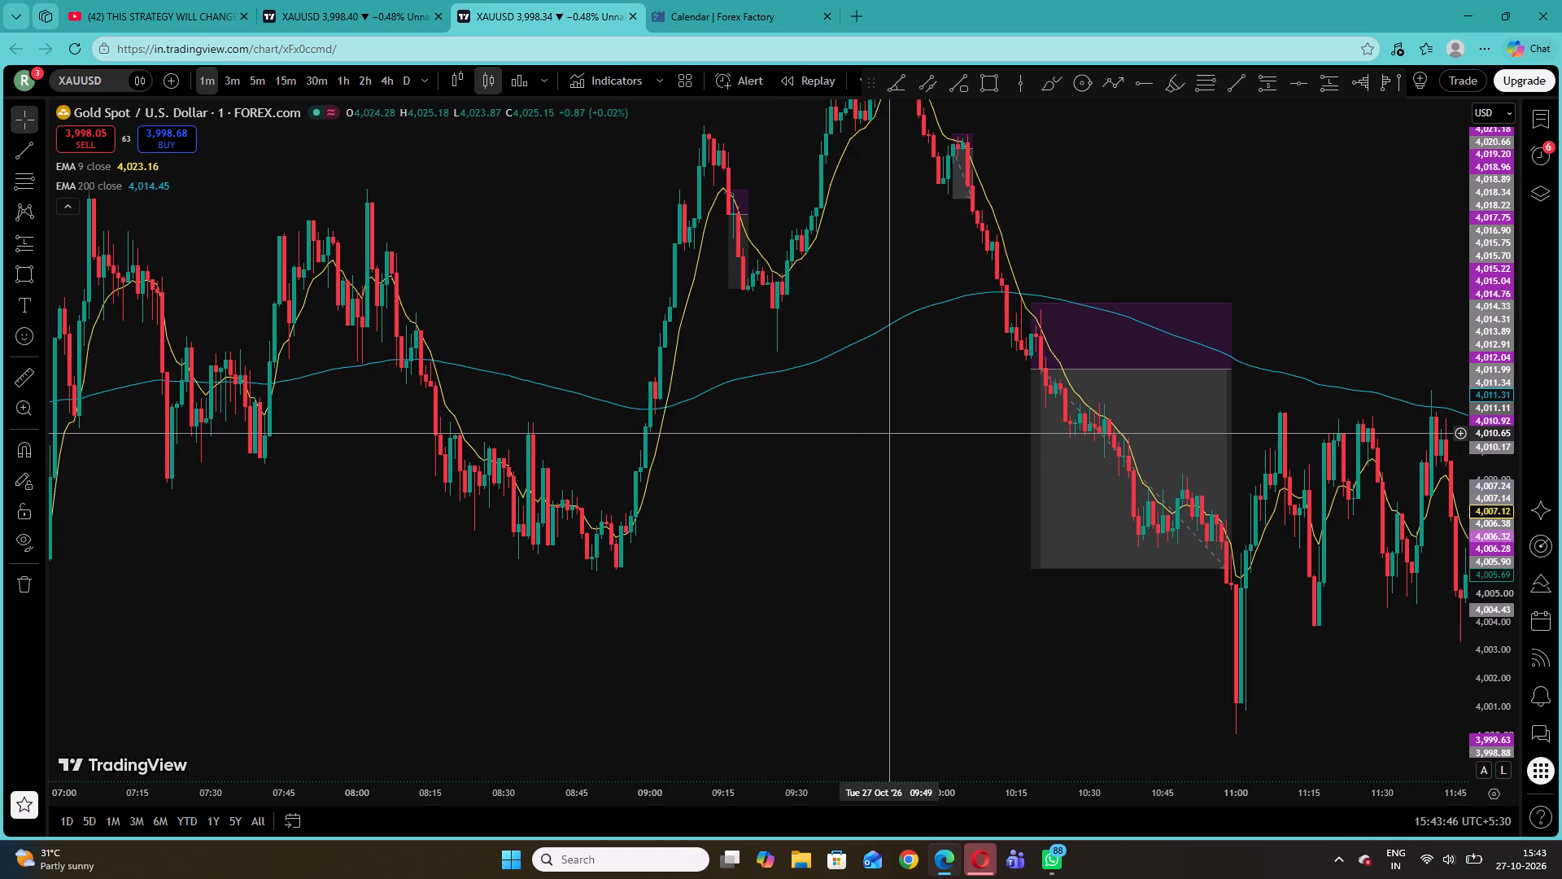
pyautogui.moveTo(1471, 422); pyautogui.dragTo(1480, 610)
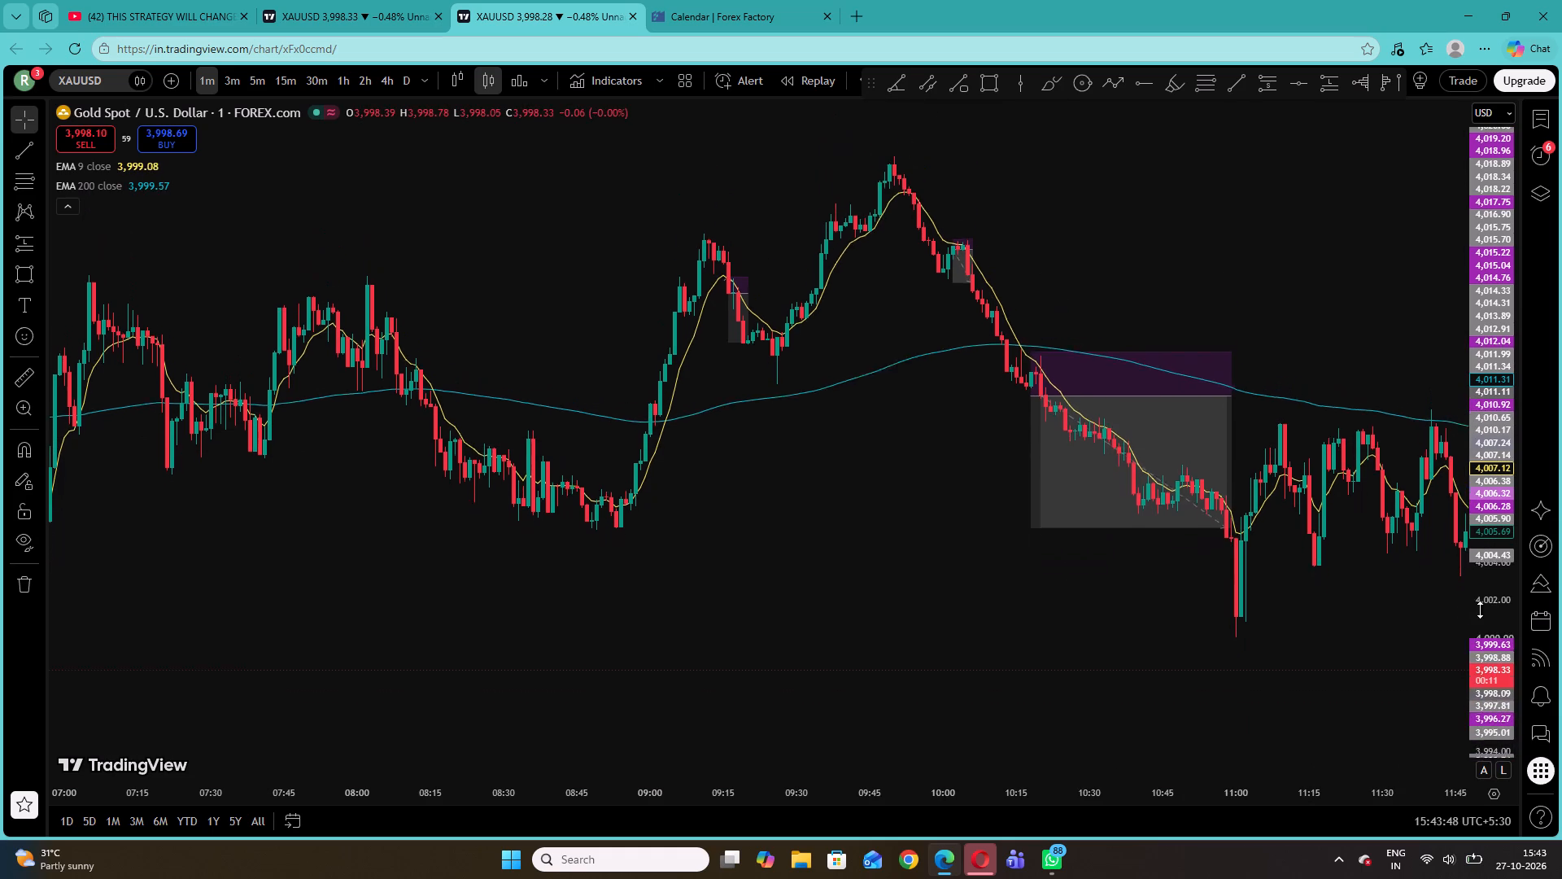
pyautogui.moveTo(1480, 610); pyautogui.dragTo(1477, 610)
pyautogui.moveTo(1325, 569); pyautogui.dragTo(850, 532)
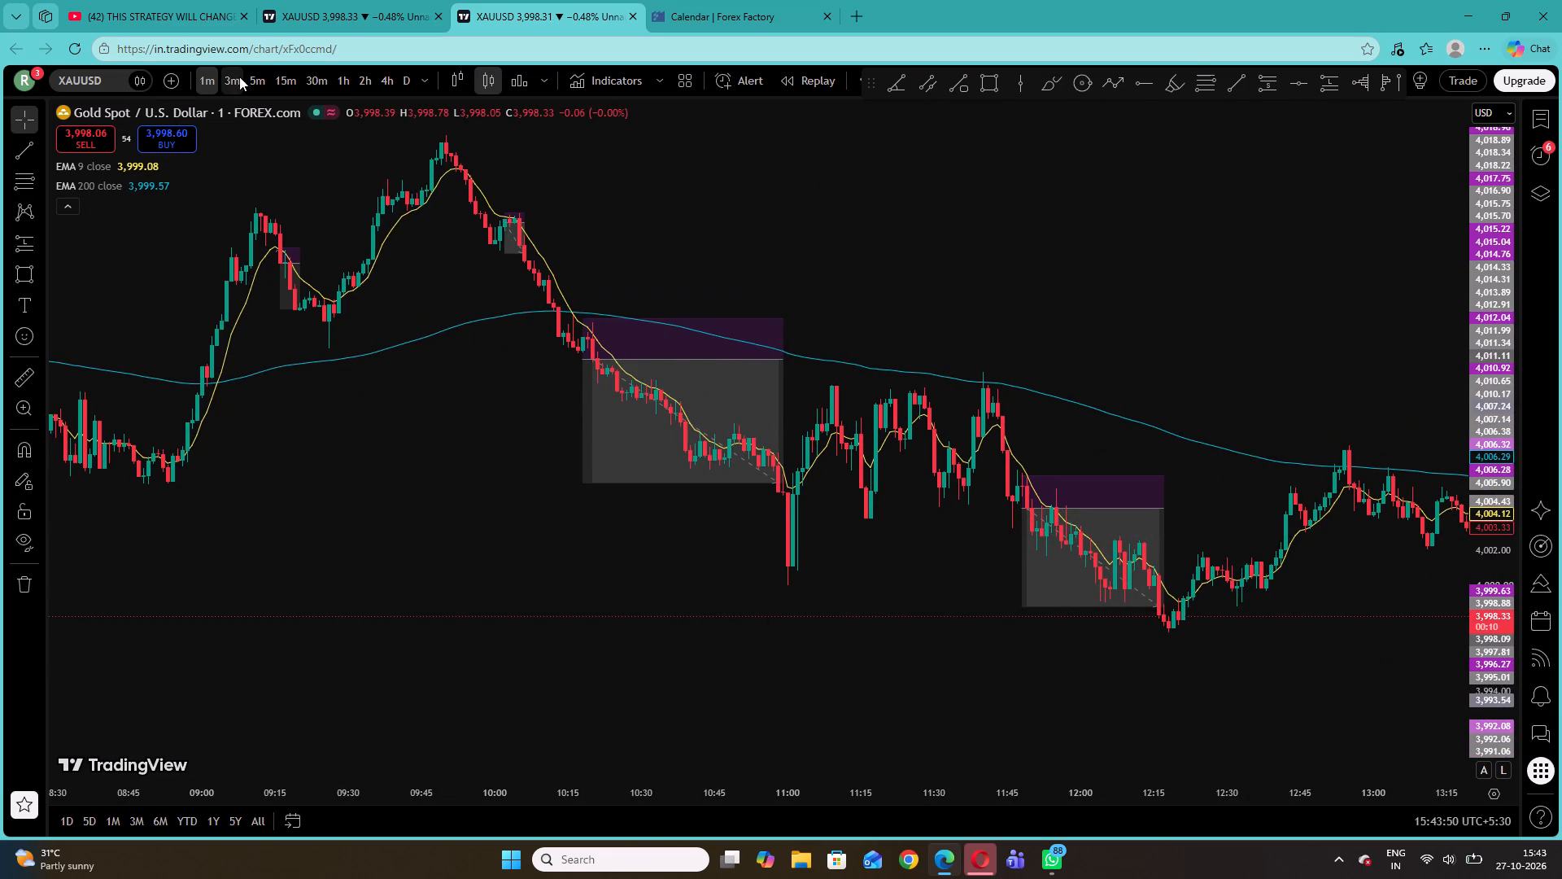
# Review the 26 October session on the 5-minute chart, including its EMA crossovers and marked positions, and return to current price.
pyautogui.click(255, 82)
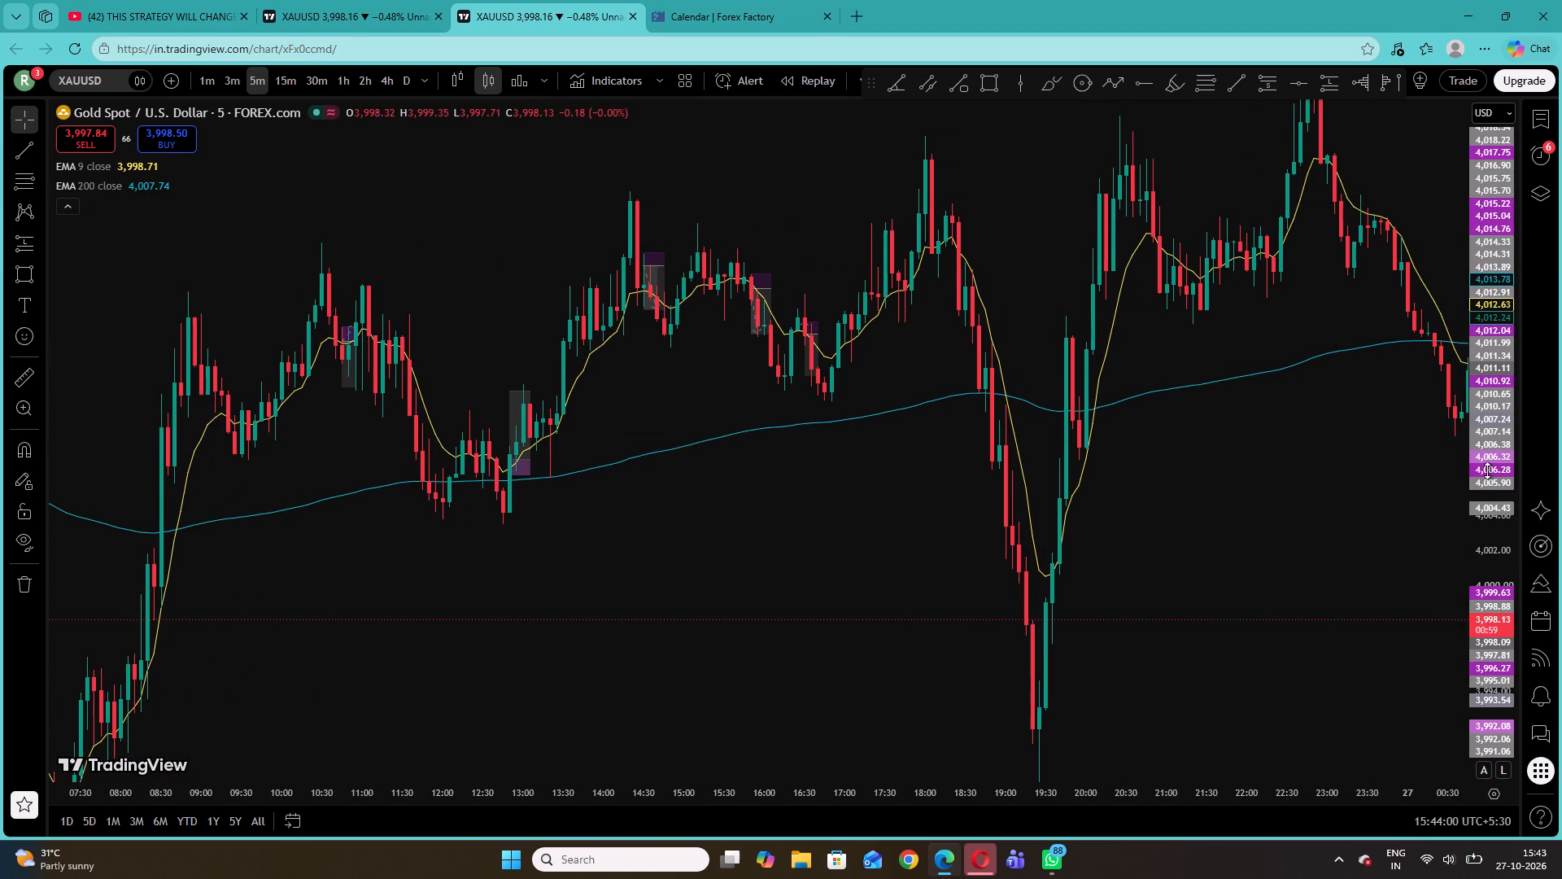
pyautogui.moveTo(1486, 468); pyautogui.dragTo(1485, 514)
pyautogui.click(1077, 517)
pyautogui.moveTo(531, 568); pyautogui.dragTo(667, 568)
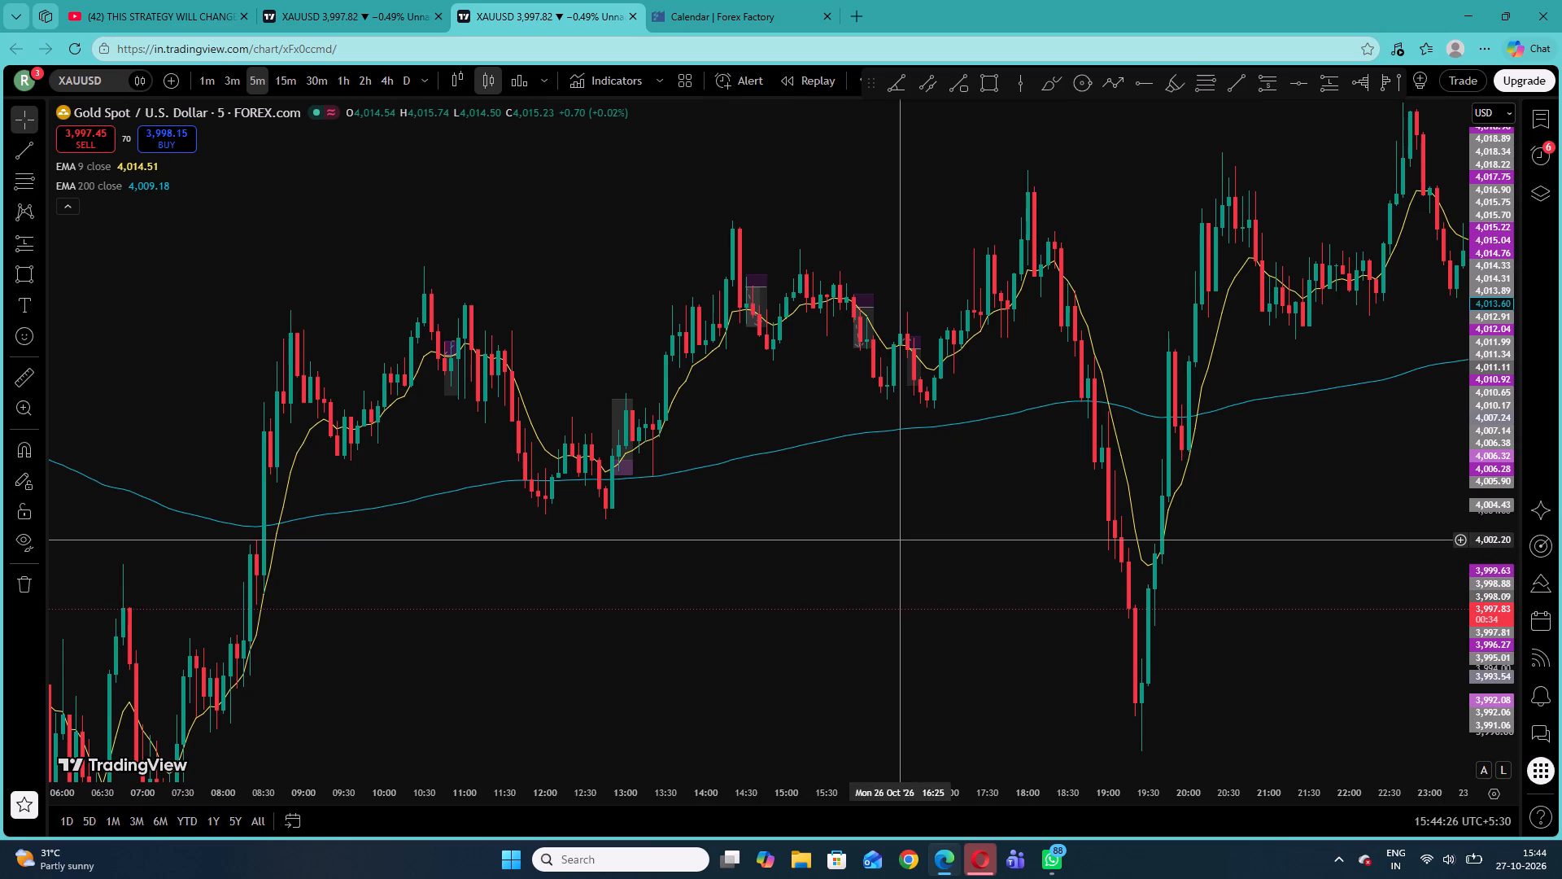
pyautogui.moveTo(832, 571); pyautogui.dragTo(1130, 391)
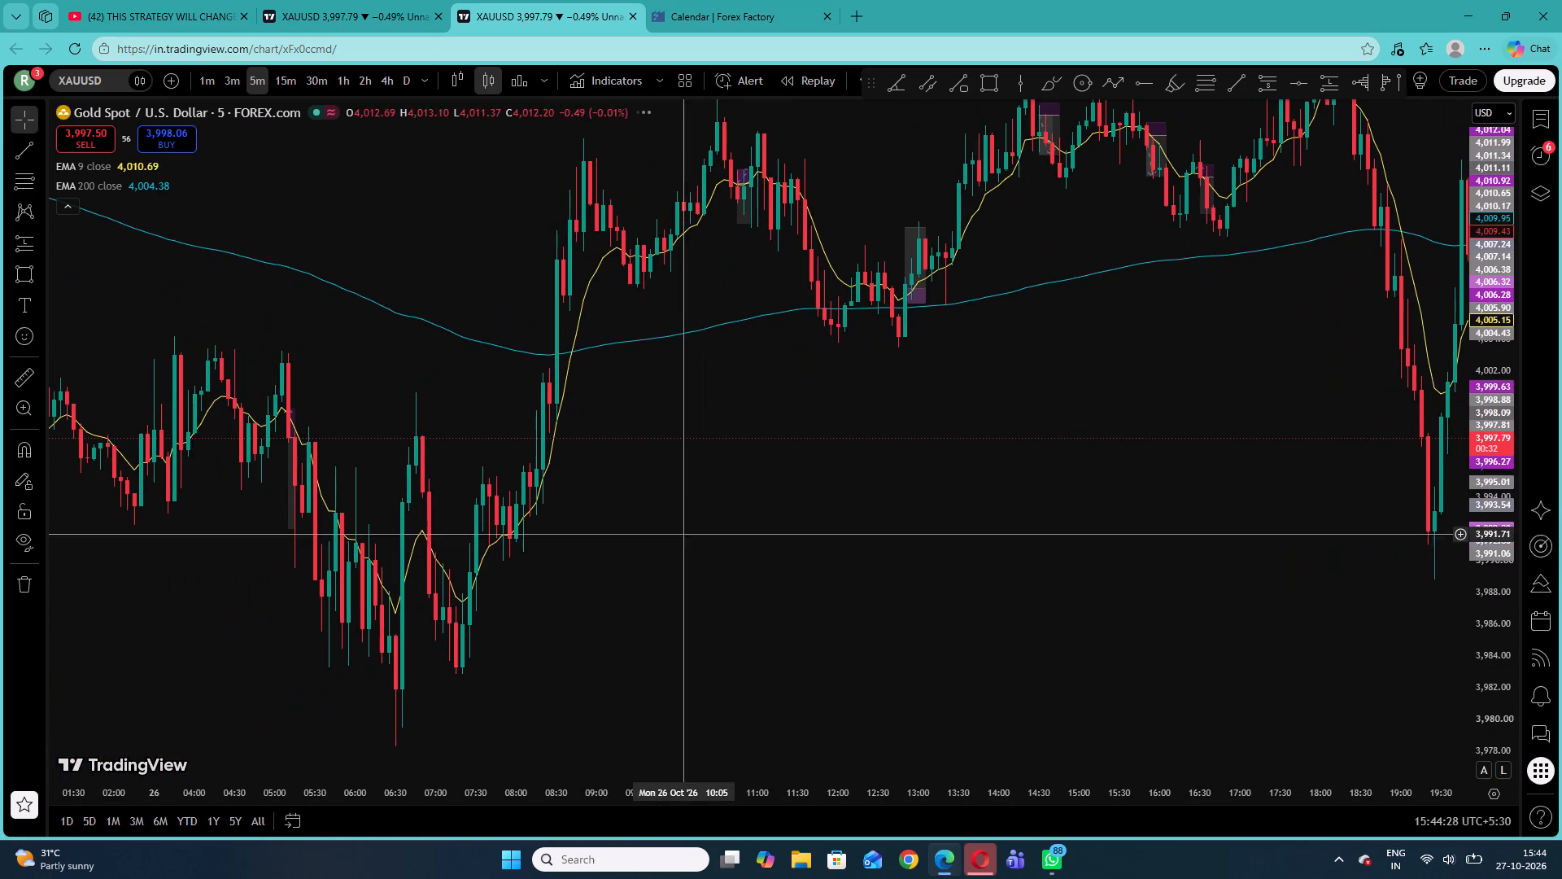
pyautogui.moveTo(621, 561); pyautogui.dragTo(925, 540)
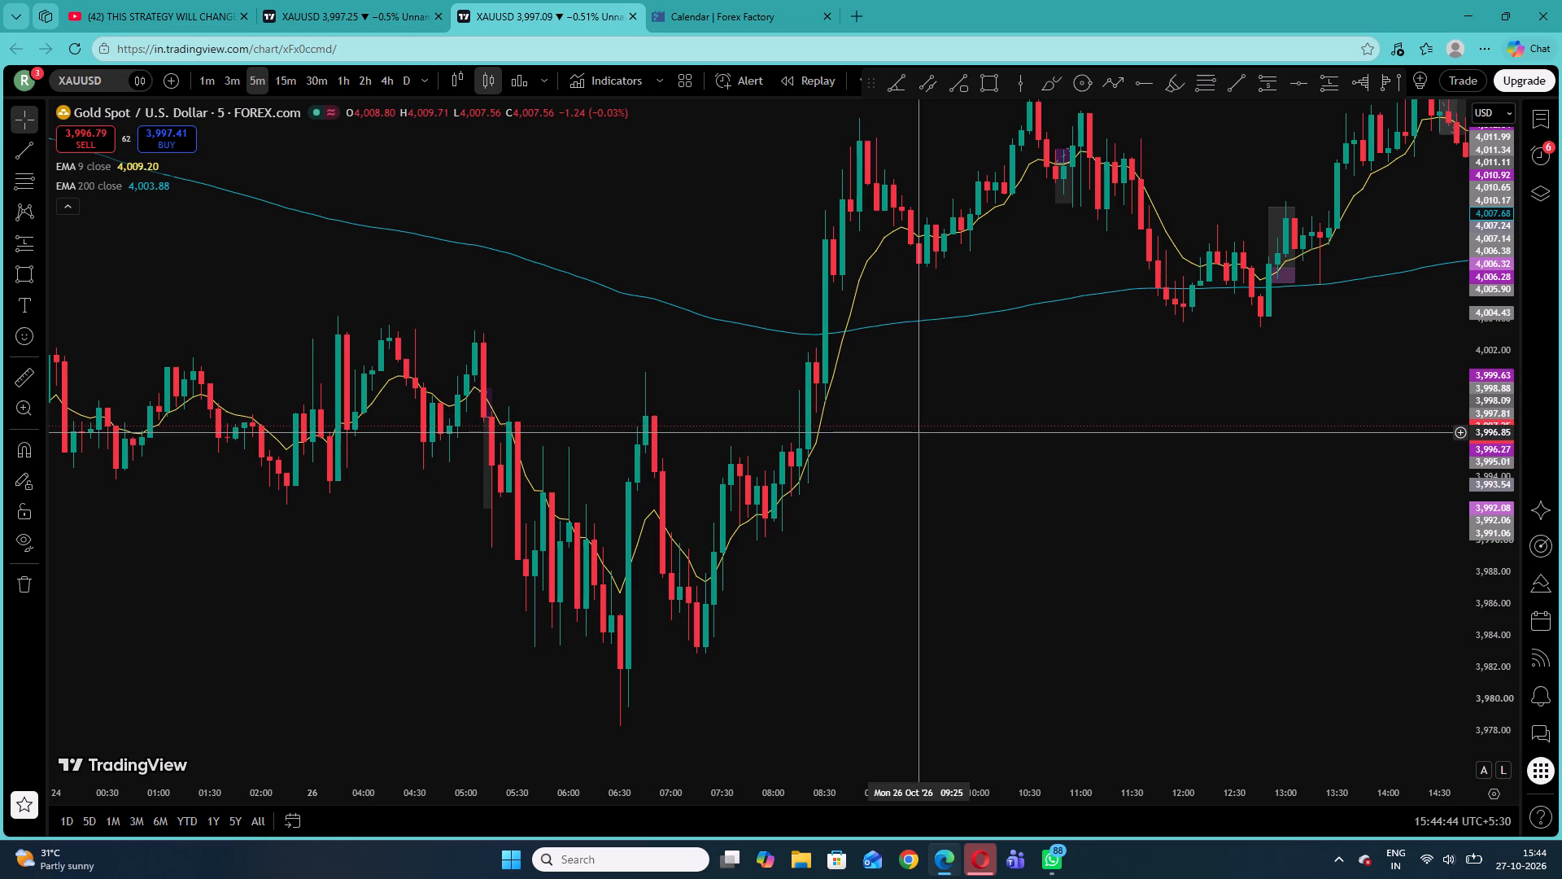
pyautogui.moveTo(1128, 451); pyautogui.dragTo(923, 615)
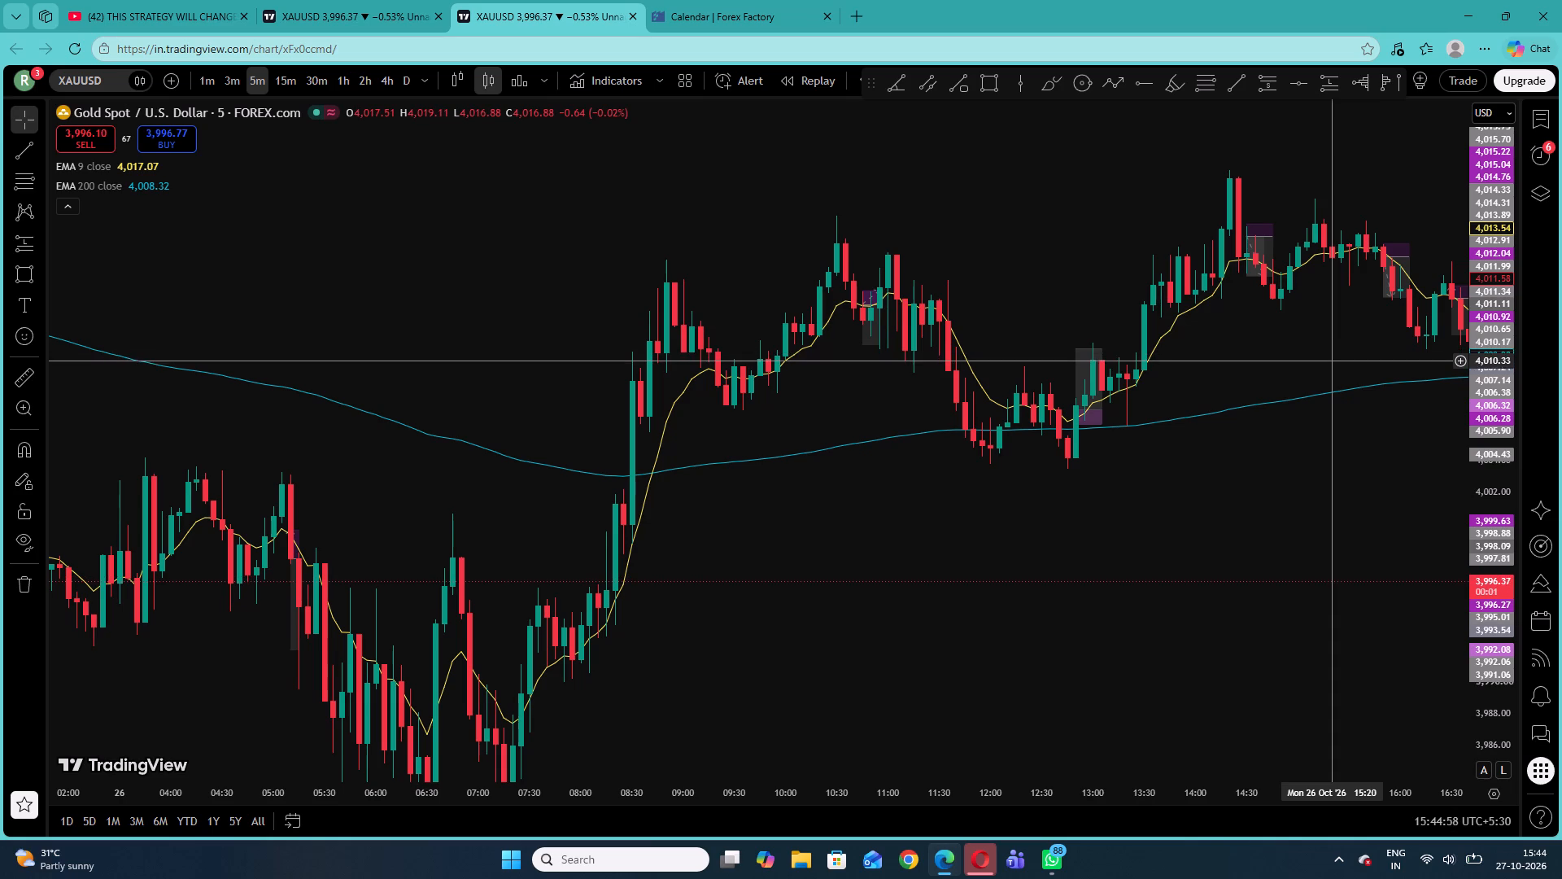
pyautogui.moveTo(1332, 361); pyautogui.dragTo(756, 366)
pyautogui.moveTo(1013, 471); pyautogui.dragTo(489, 492)
pyautogui.moveTo(1152, 554); pyautogui.dragTo(456, 584)
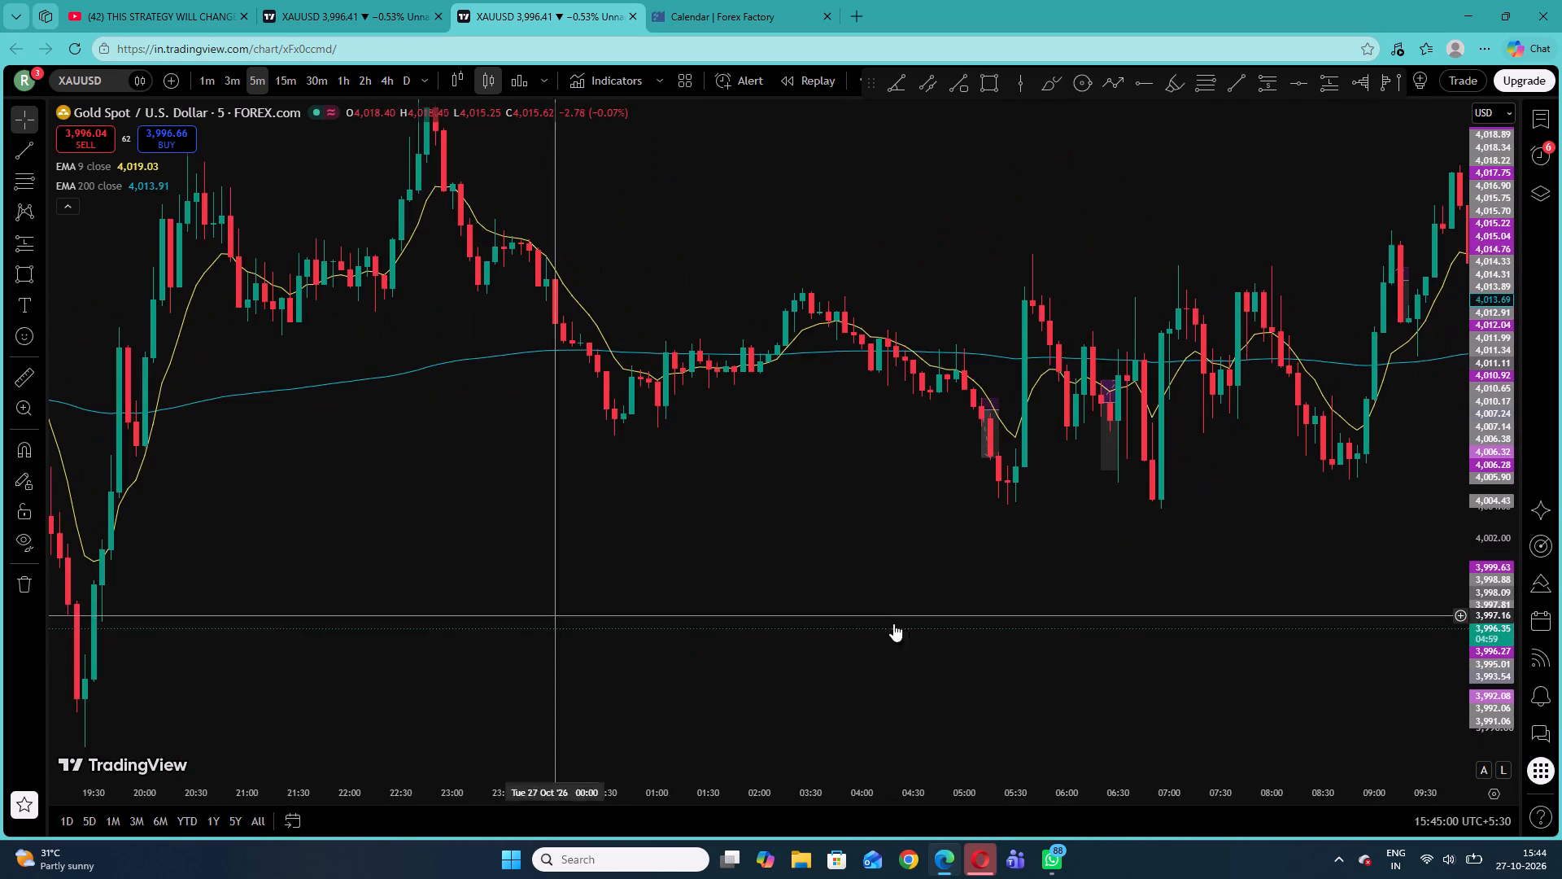
pyautogui.moveTo(1071, 618); pyautogui.dragTo(254, 541)
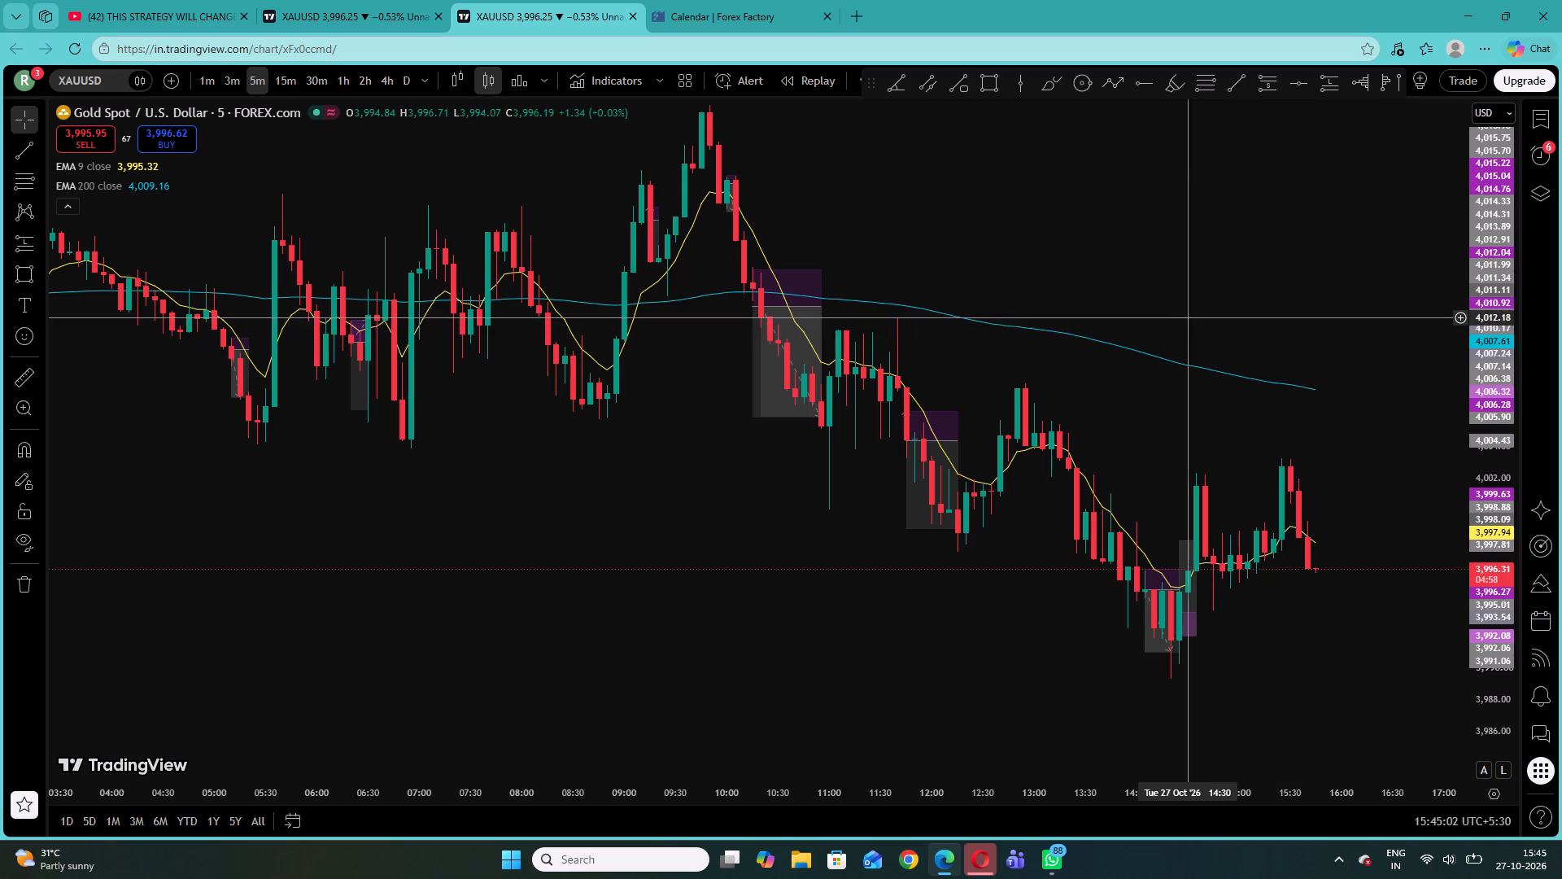
# Return to the 1-minute chart, reset its view and examine the live candles around 15:45 against both EMAs.
pyautogui.click(200, 81)
pyautogui.rightClick(809, 193)
pyautogui.click(847, 206)
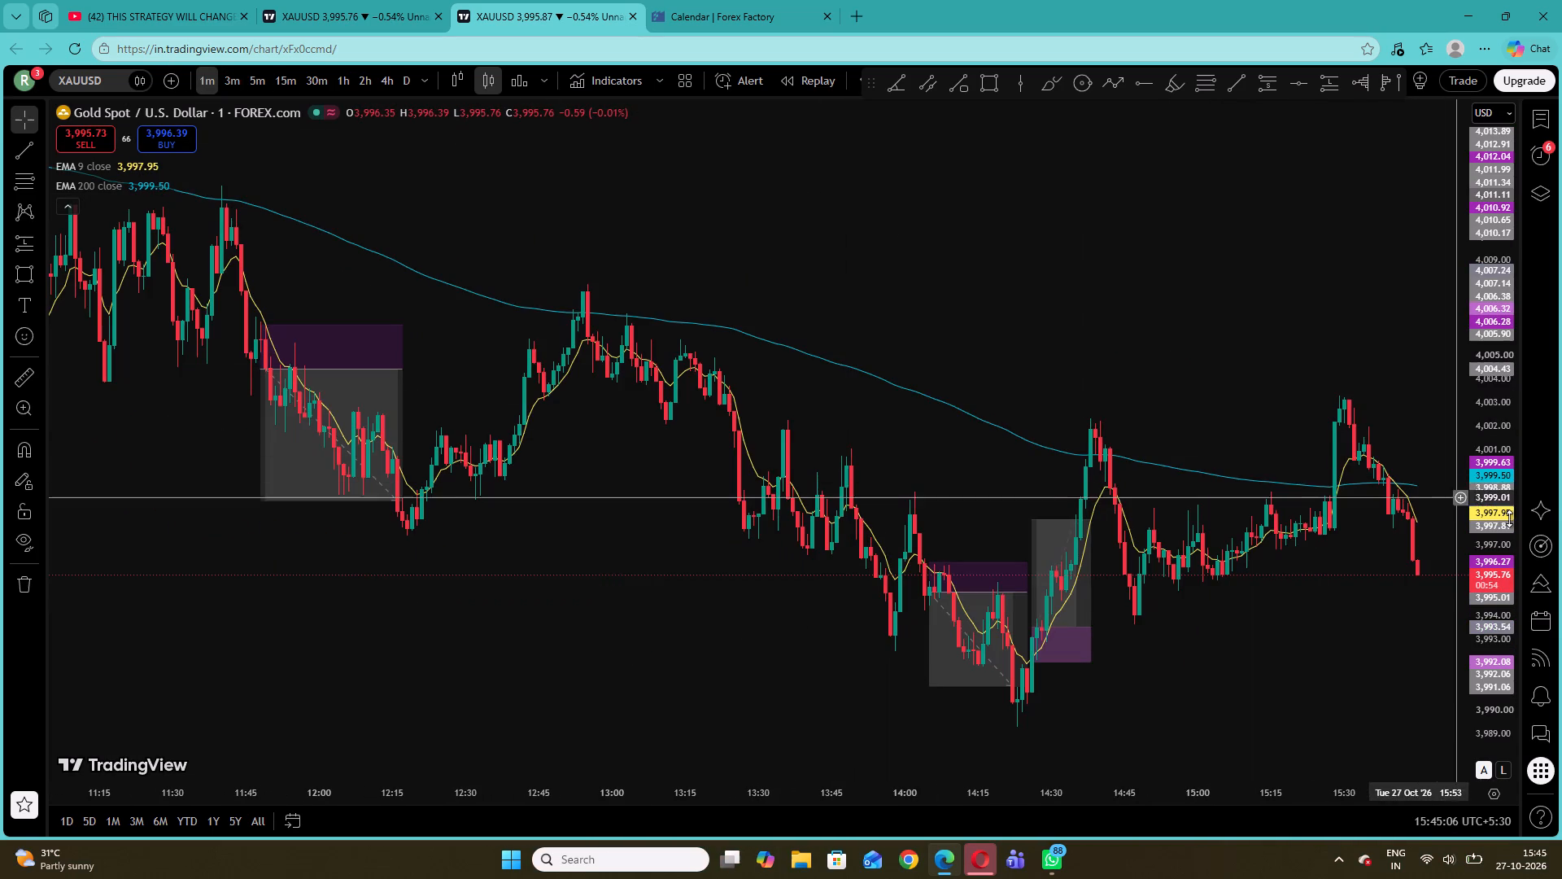
pyautogui.moveTo(1483, 537); pyautogui.dragTo(1428, 234)
pyautogui.moveTo(1409, 435); pyautogui.dragTo(1013, 349)
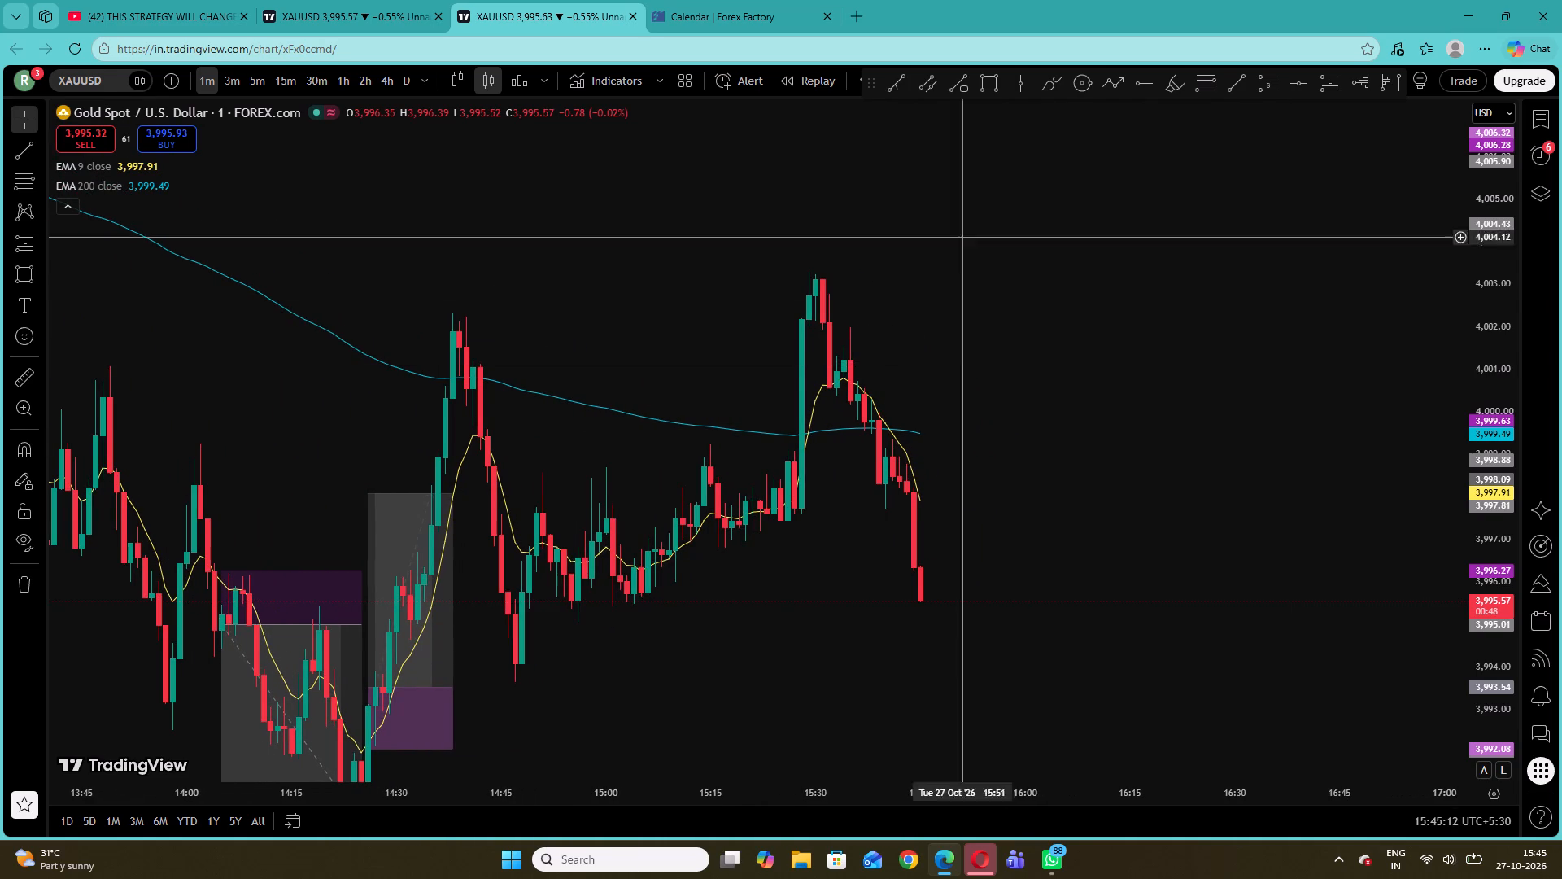
pyautogui.moveTo(911, 251); pyautogui.dragTo(1160, 191)
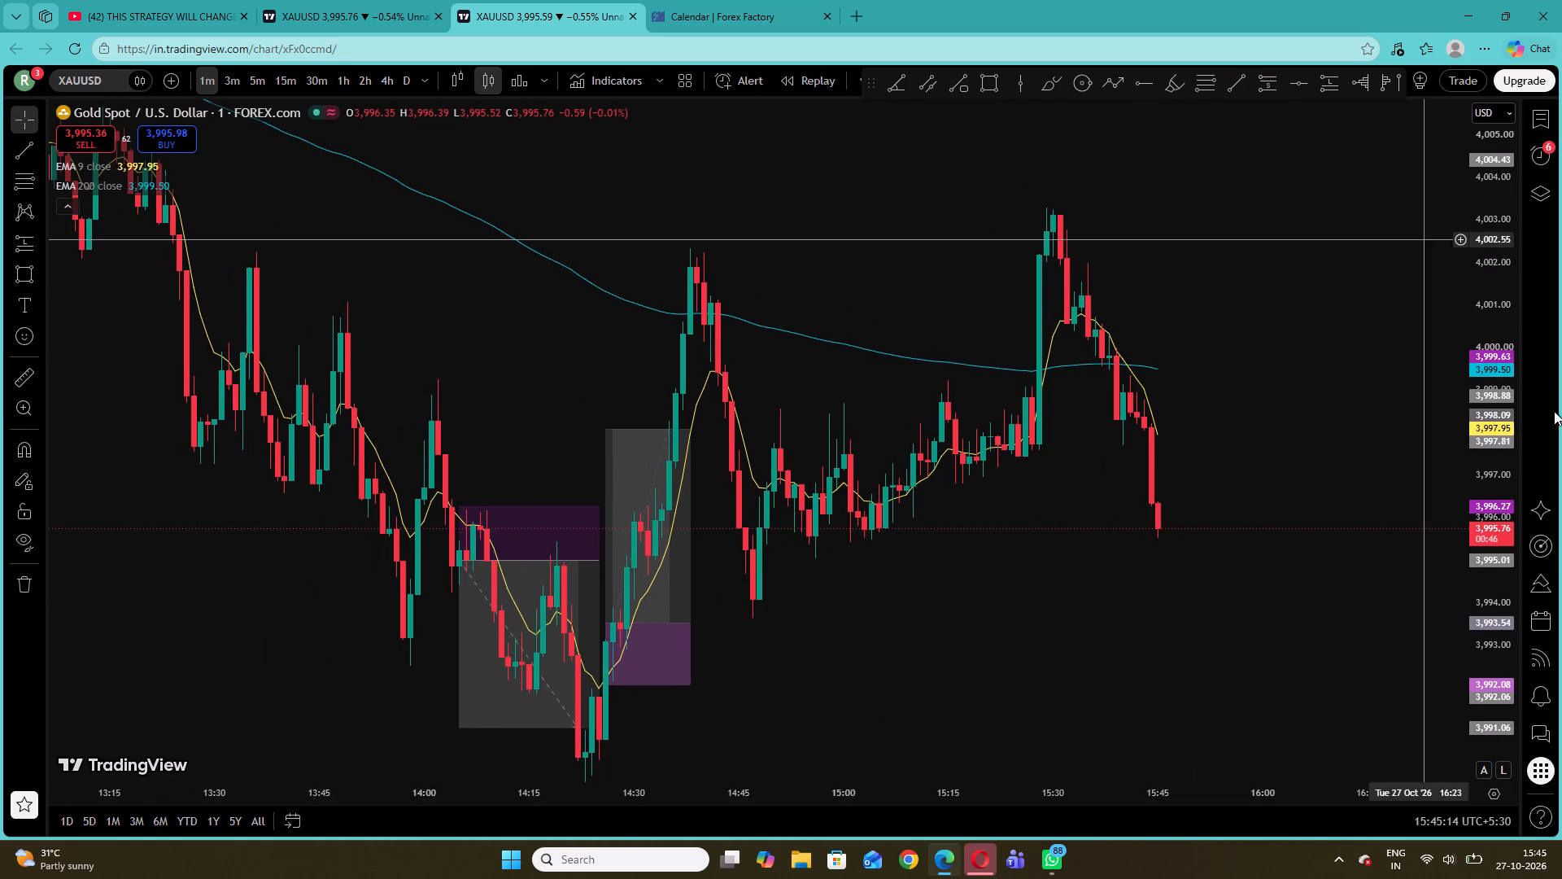
pyautogui.moveTo(1502, 371); pyautogui.dragTo(1493, 553)
pyautogui.moveTo(1489, 521); pyautogui.dragTo(1493, 496)
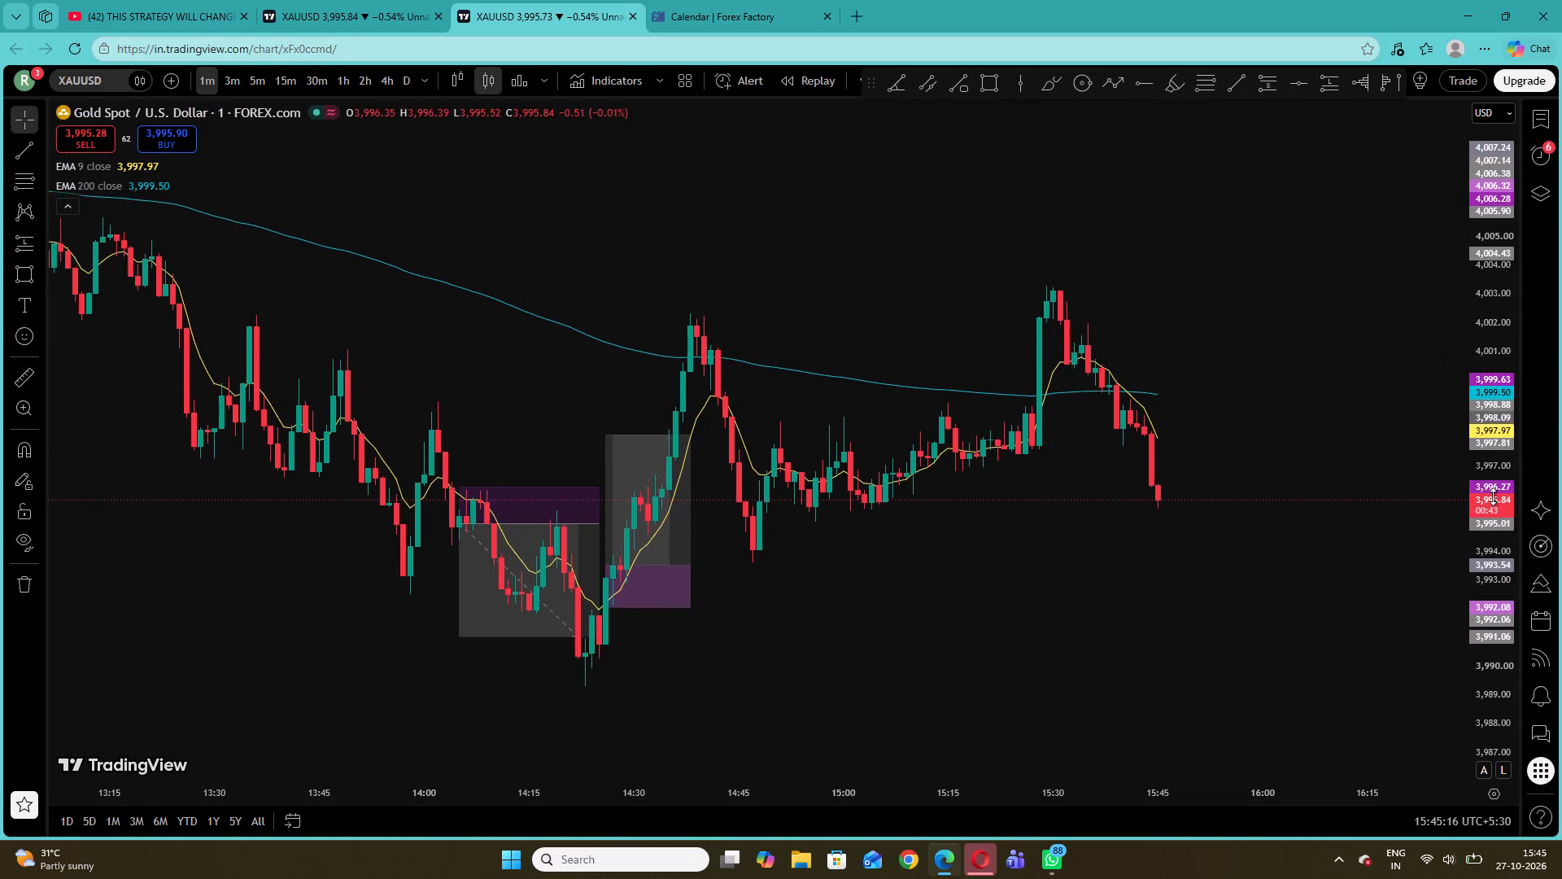
pyautogui.moveTo(1493, 496); pyautogui.dragTo(1477, 335)
pyautogui.moveTo(1339, 292); pyautogui.dragTo(1356, 365)
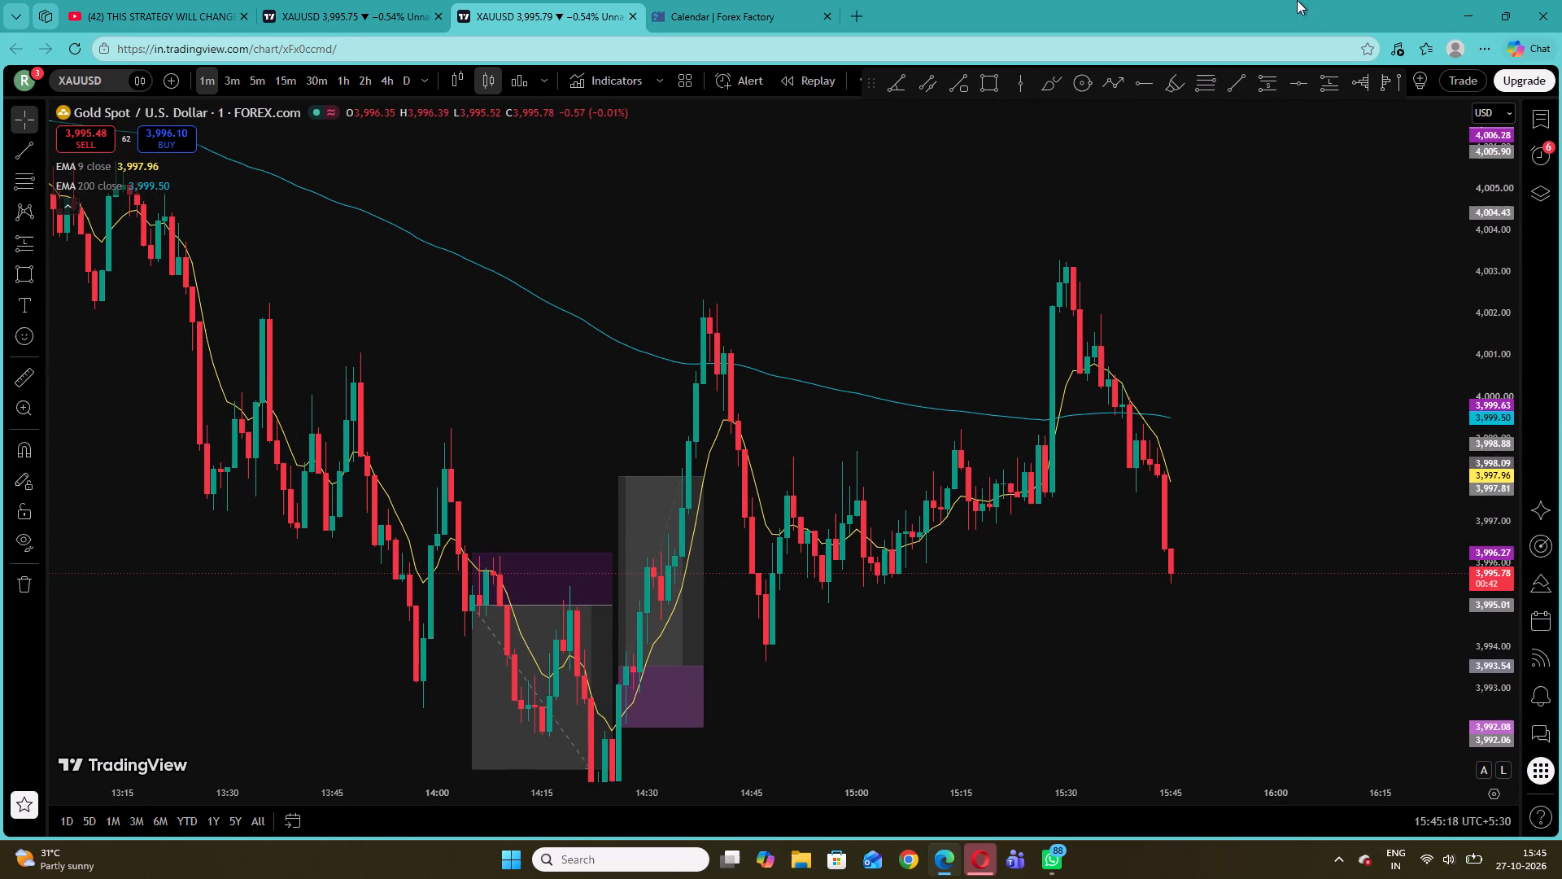
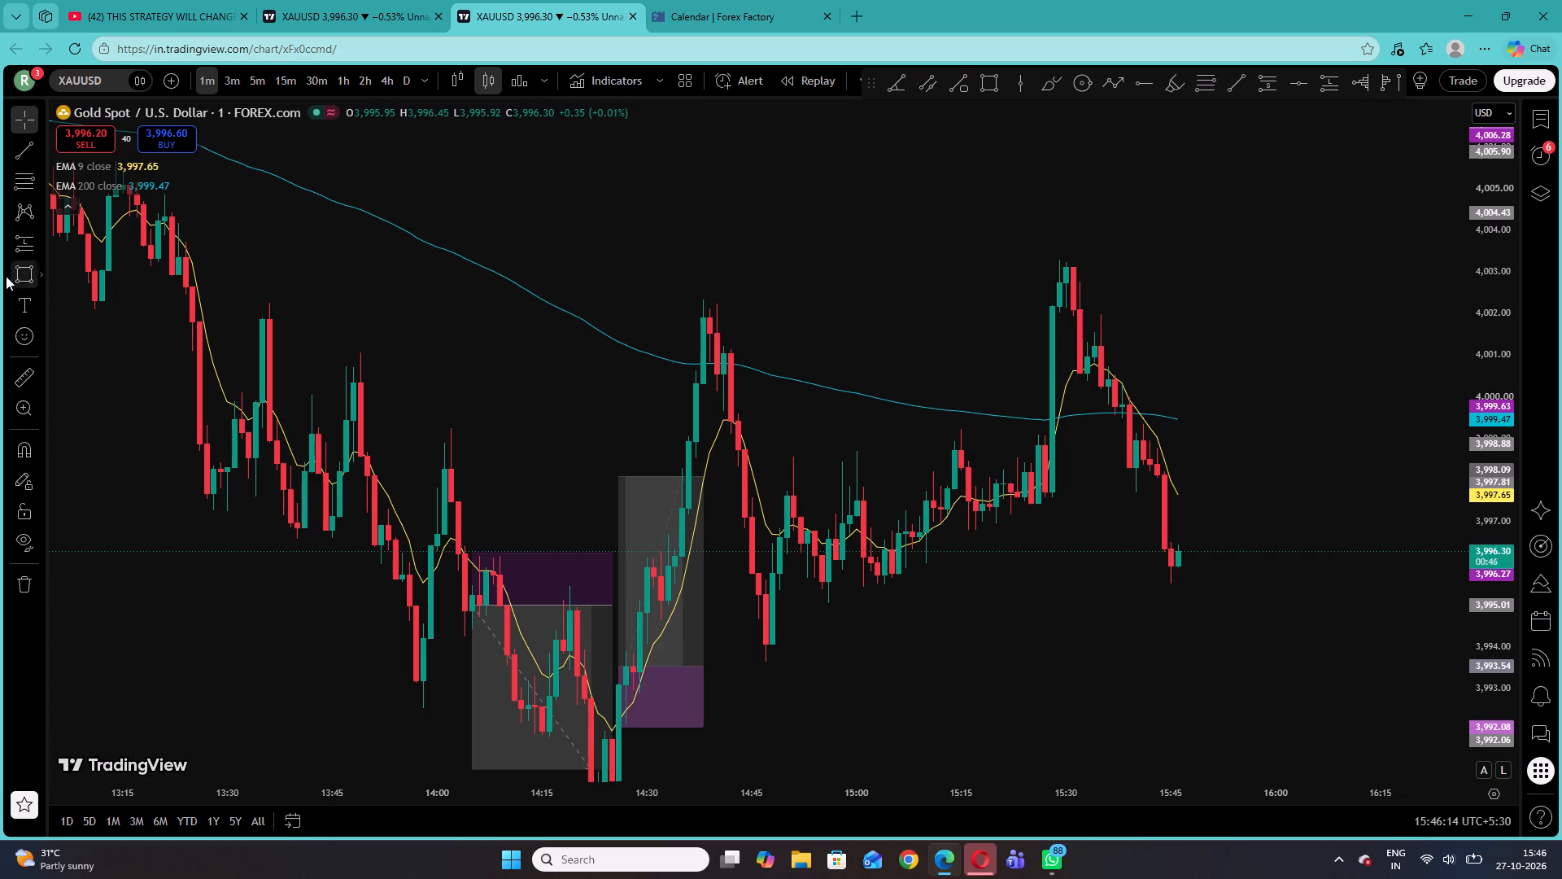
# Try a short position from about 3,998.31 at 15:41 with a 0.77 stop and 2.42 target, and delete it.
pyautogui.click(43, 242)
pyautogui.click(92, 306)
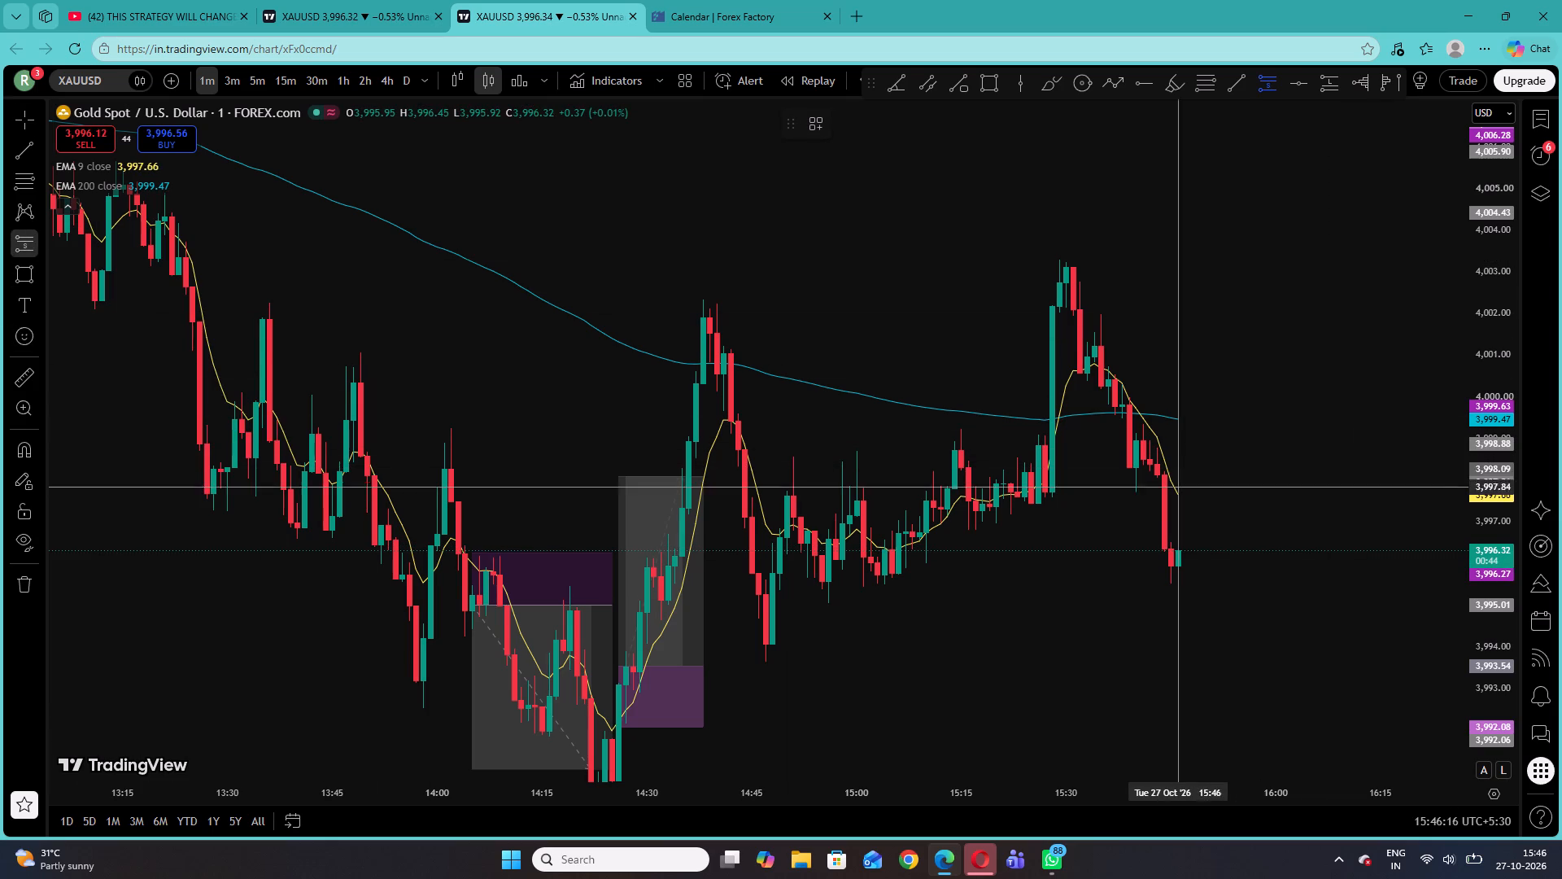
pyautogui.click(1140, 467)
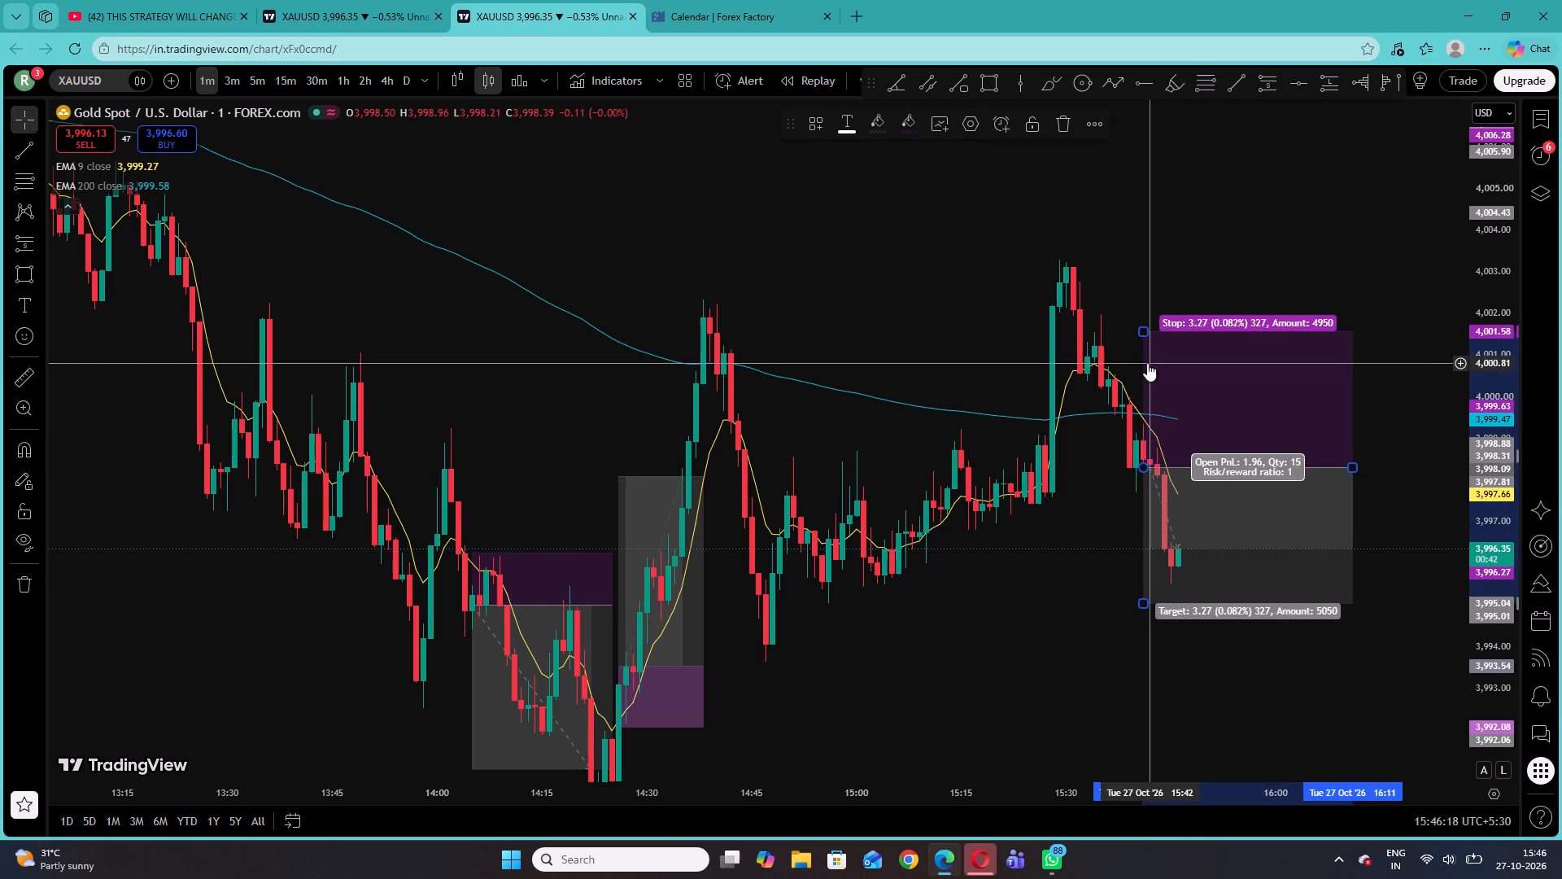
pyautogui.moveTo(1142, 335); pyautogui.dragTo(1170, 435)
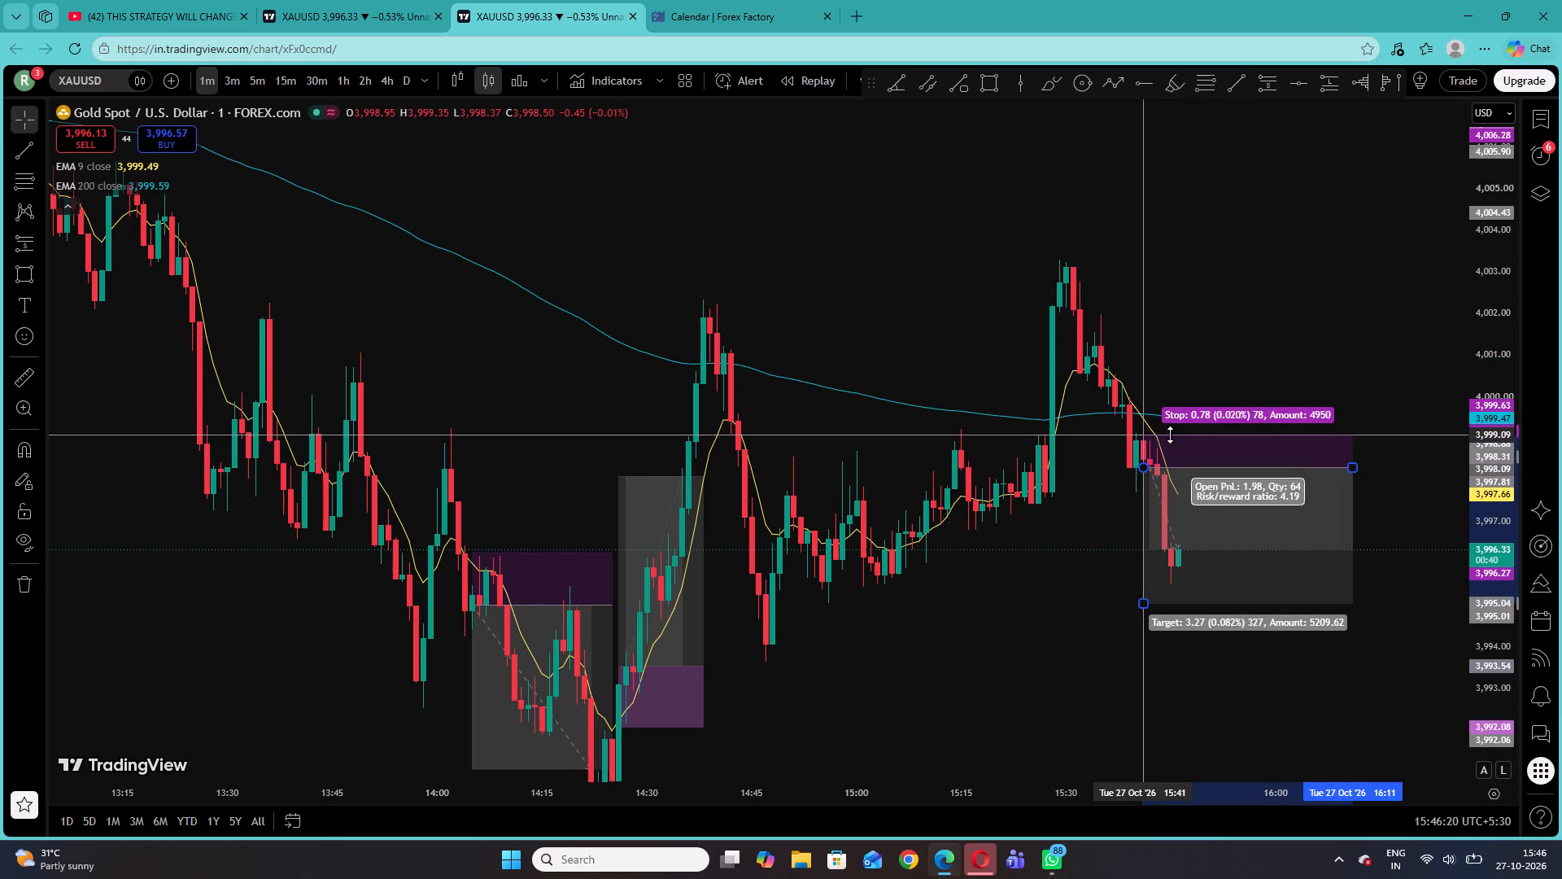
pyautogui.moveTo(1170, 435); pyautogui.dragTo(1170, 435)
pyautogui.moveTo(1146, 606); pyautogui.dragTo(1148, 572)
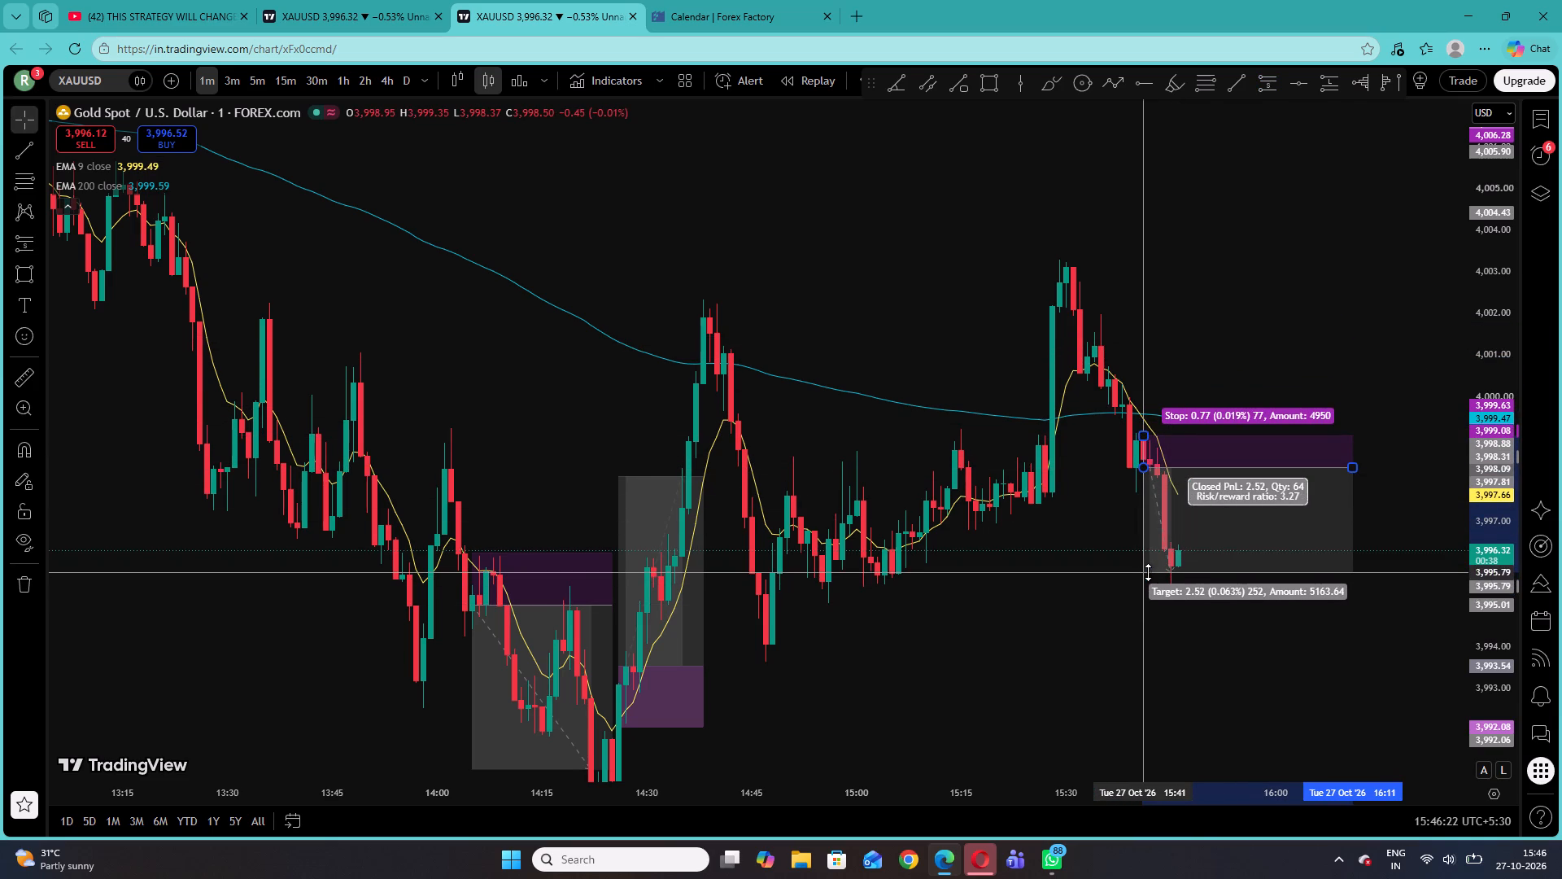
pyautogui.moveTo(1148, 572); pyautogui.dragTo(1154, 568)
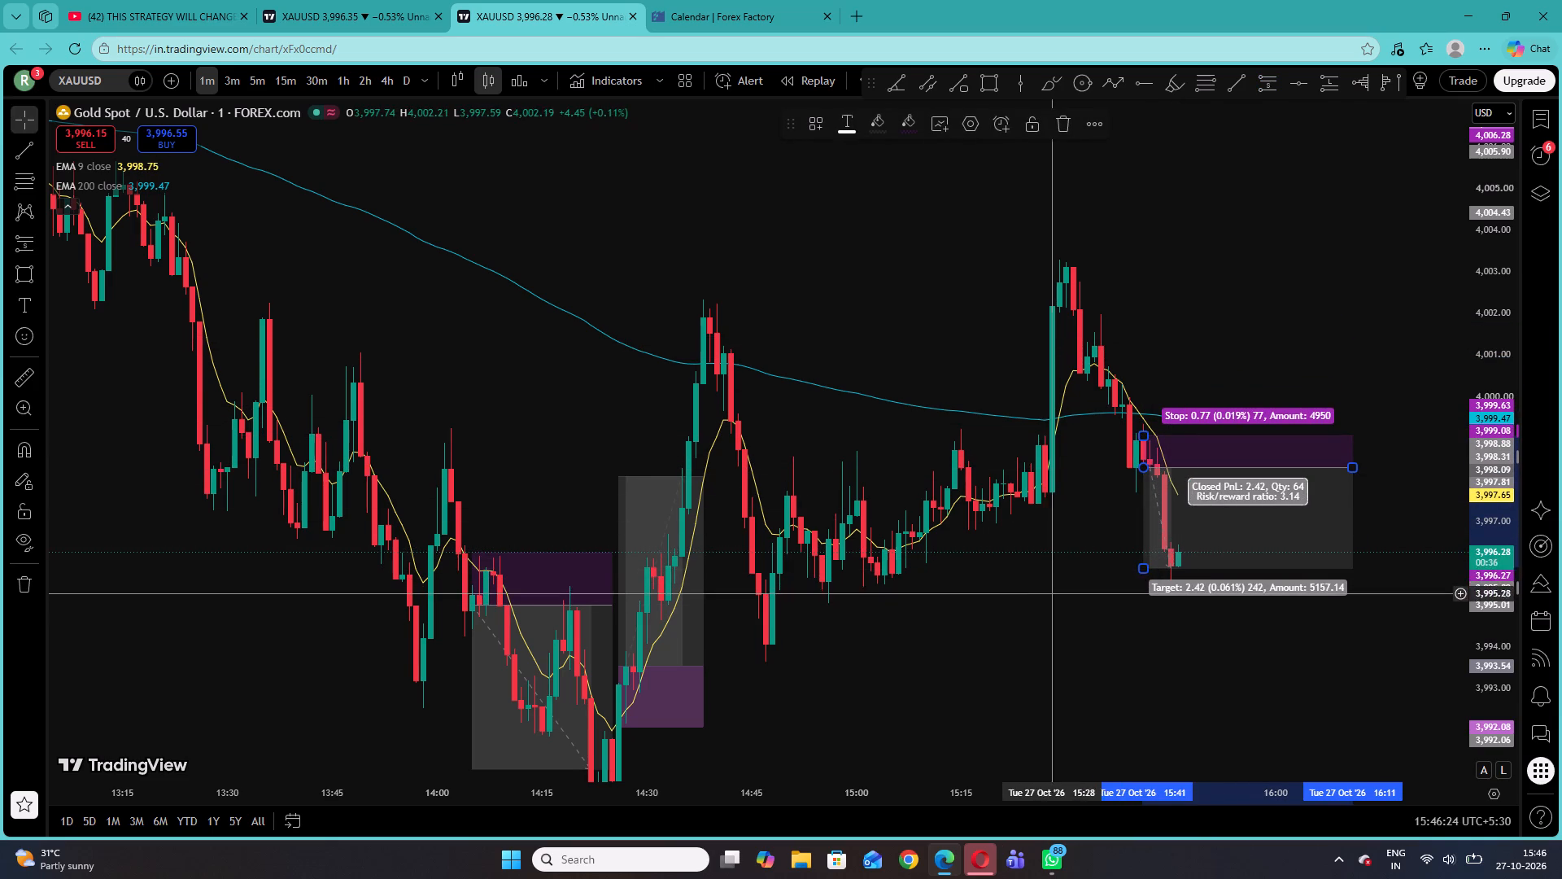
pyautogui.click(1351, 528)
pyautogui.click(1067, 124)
# Examine the live candles, and review the 1-minute history of 27 October back to about 04:00, including the marked positions.
pyautogui.moveTo(856, 200); pyautogui.dragTo(1130, 249)
pyautogui.moveTo(1121, 280); pyautogui.dragTo(1032, 238)
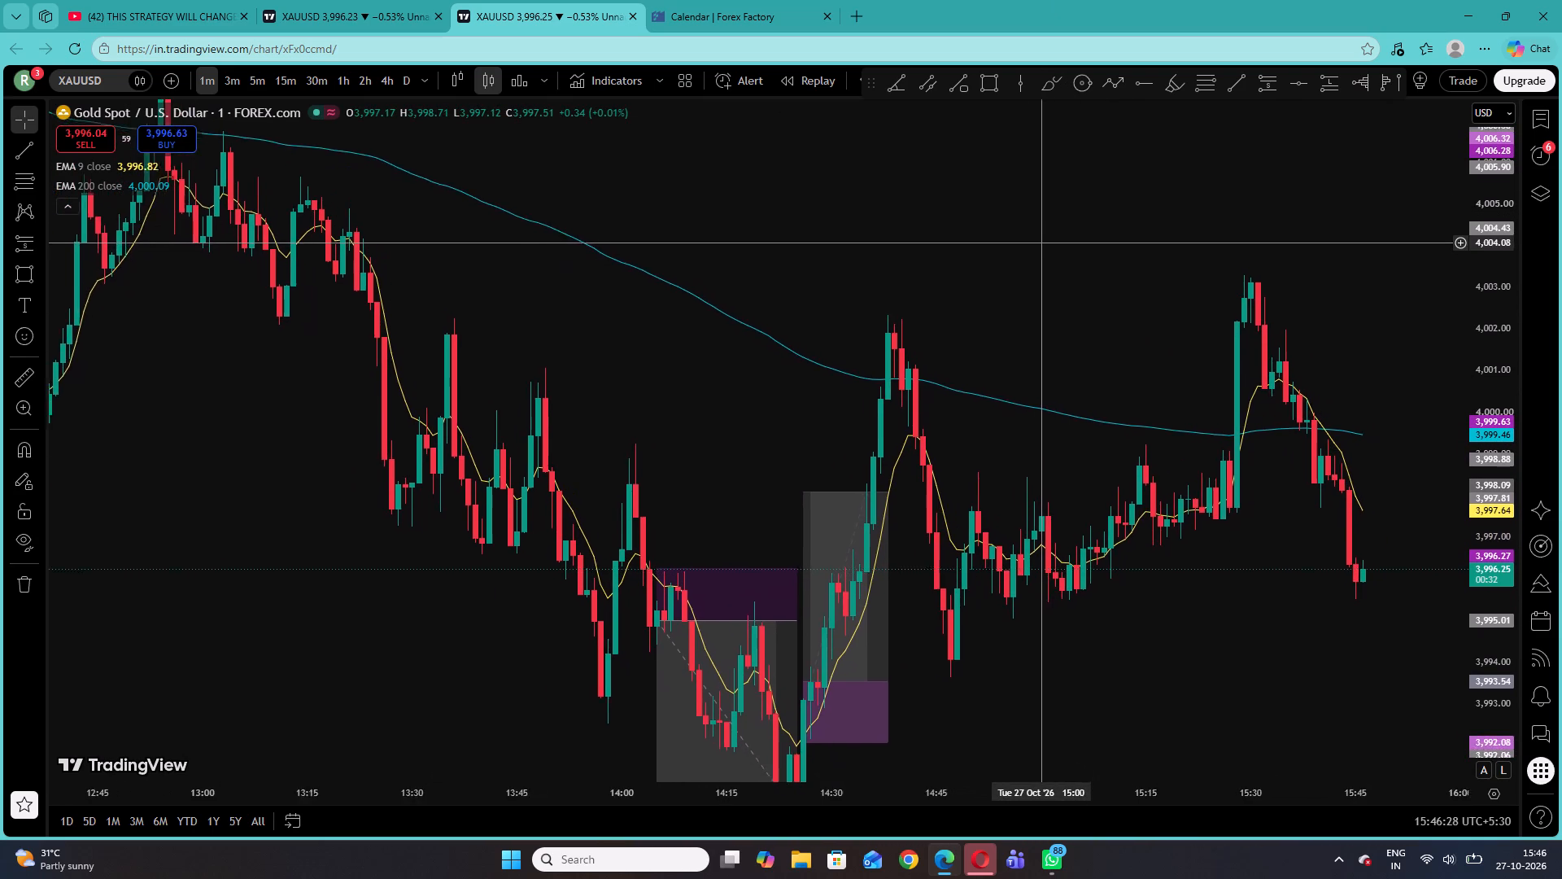
pyautogui.moveTo(1032, 238); pyautogui.dragTo(942, 214)
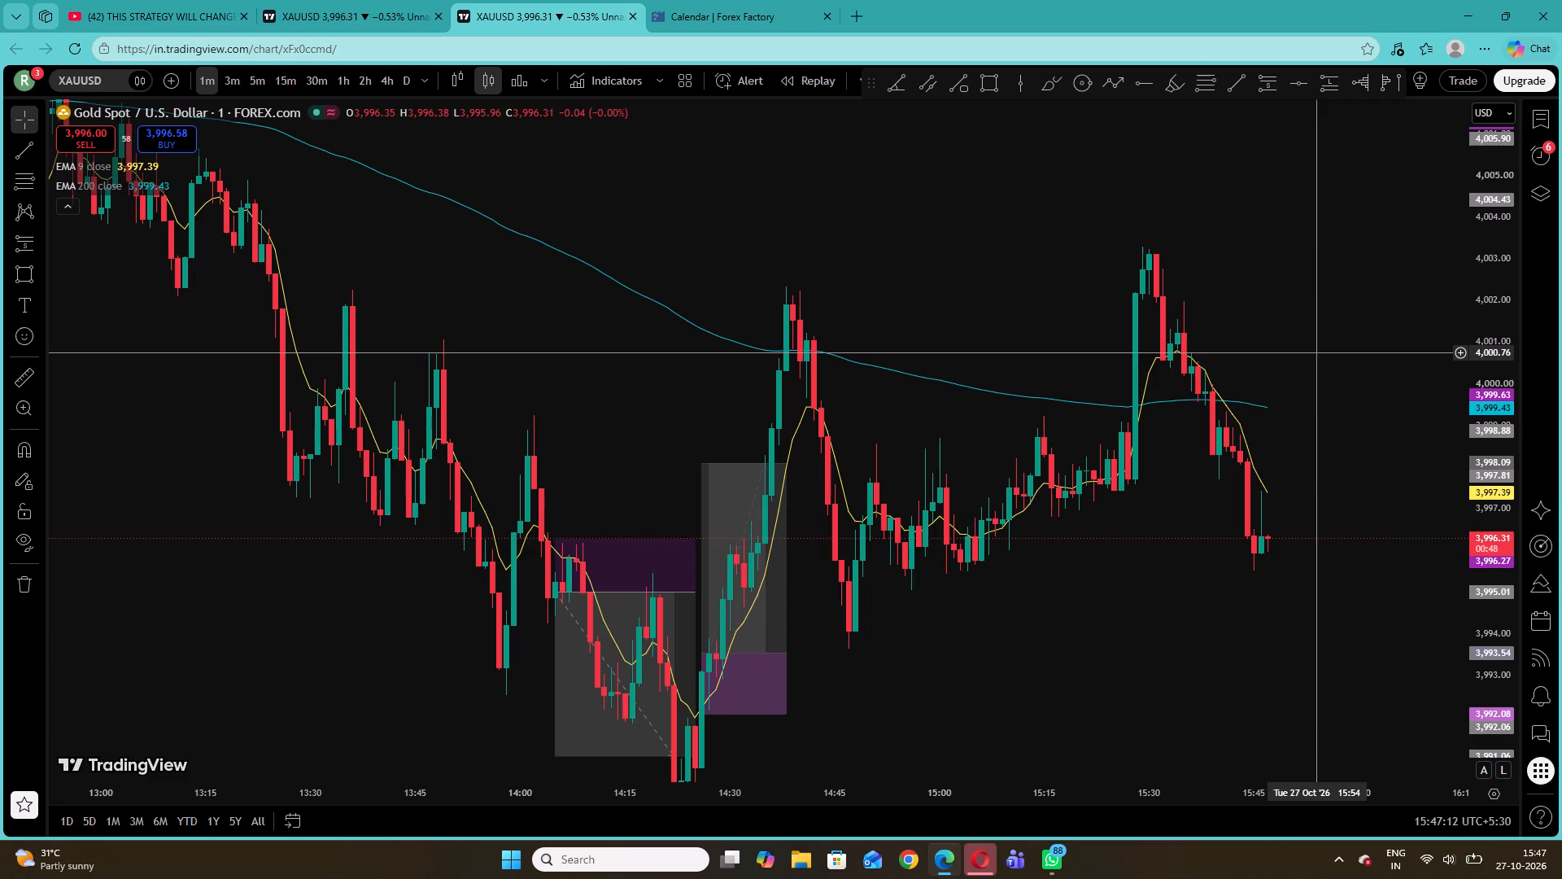
pyautogui.moveTo(1509, 362); pyautogui.dragTo(1484, 500)
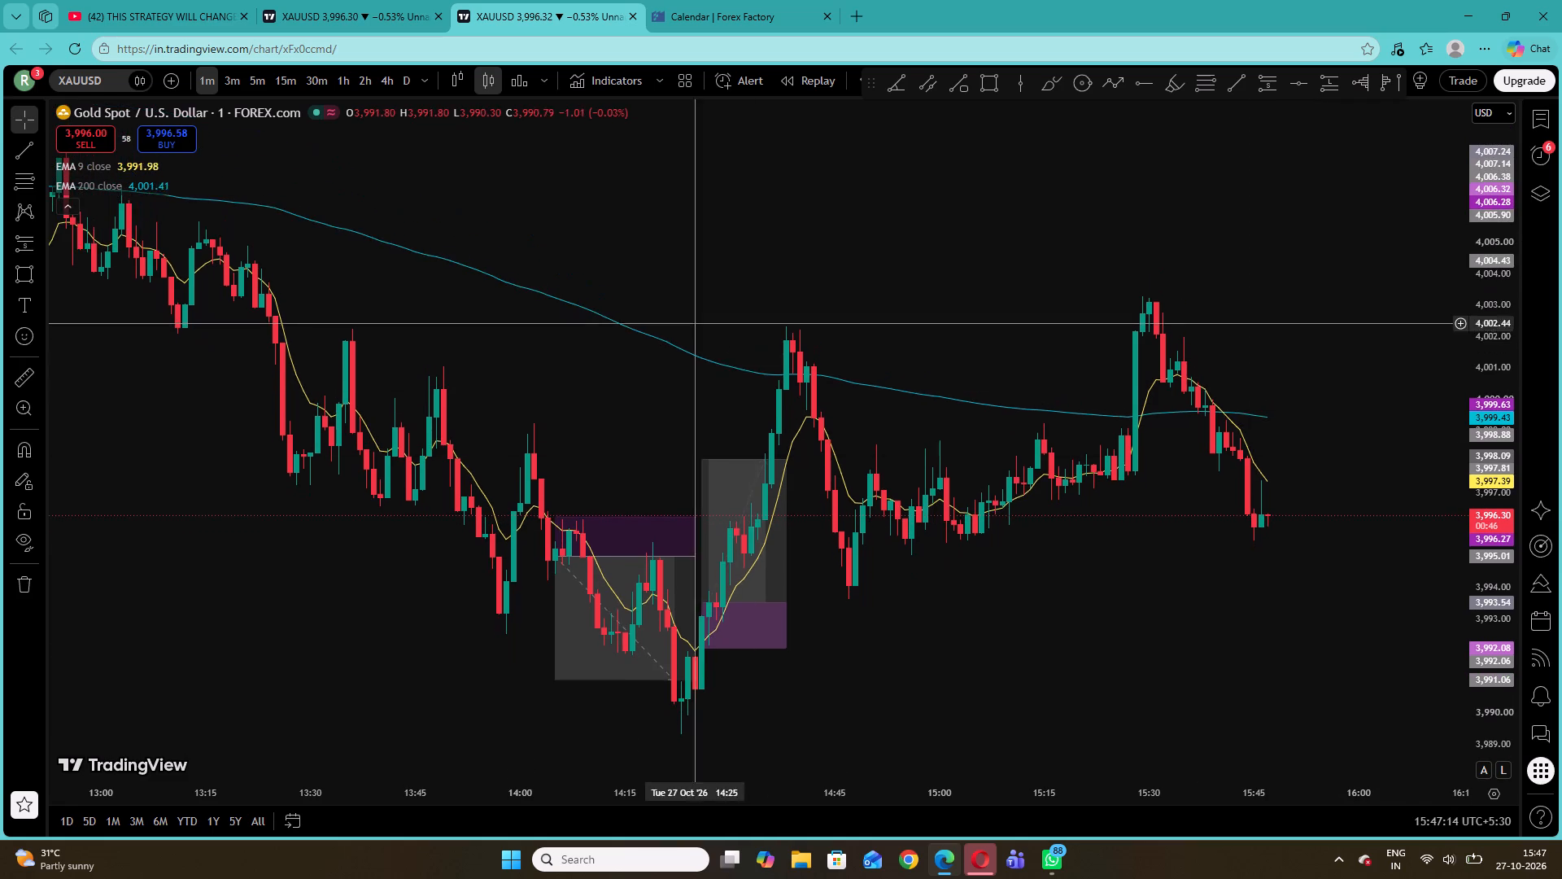
pyautogui.moveTo(609, 309); pyautogui.dragTo(1132, 400)
pyautogui.moveTo(768, 393); pyautogui.dragTo(1176, 511)
pyautogui.moveTo(702, 265); pyautogui.dragTo(1281, 383)
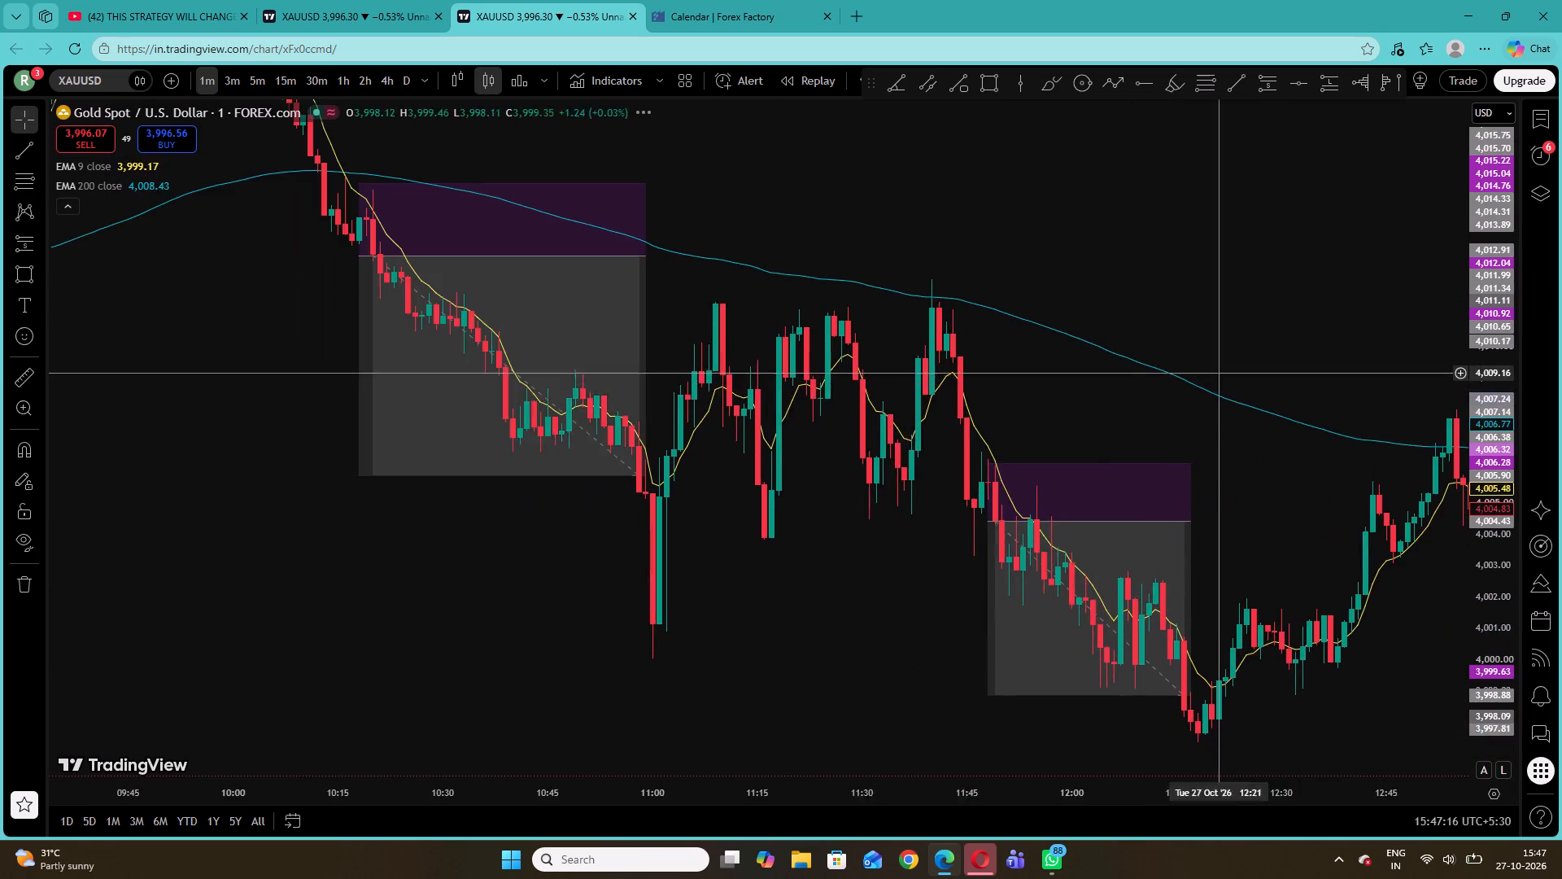
pyautogui.moveTo(792, 472); pyautogui.dragTo(1325, 587)
pyautogui.moveTo(553, 370); pyautogui.dragTo(1375, 393)
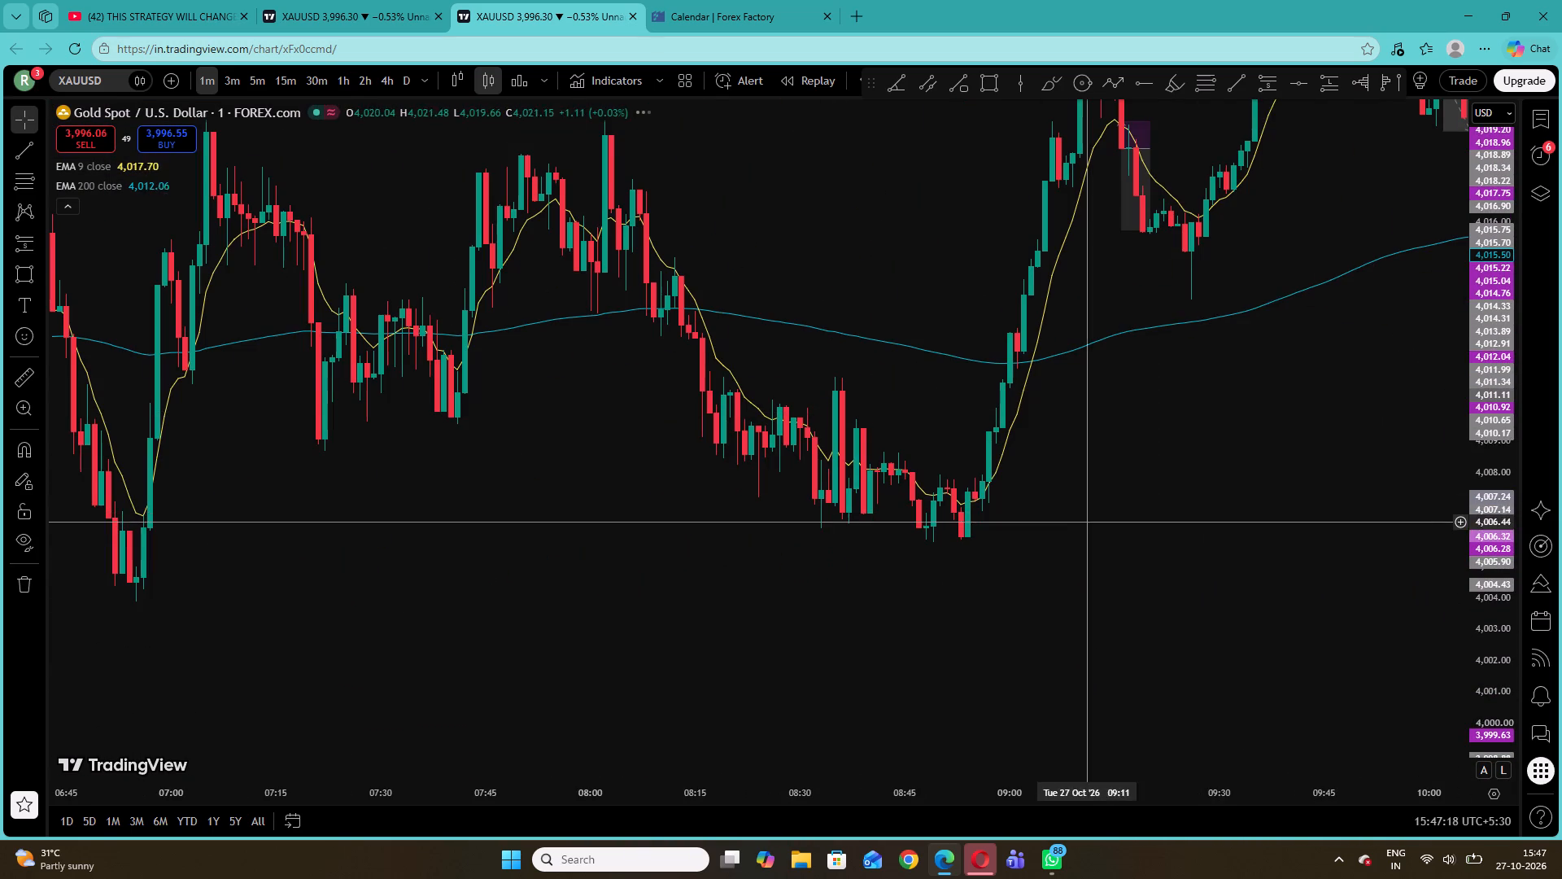
pyautogui.moveTo(962, 431); pyautogui.dragTo(1561, 427)
pyautogui.moveTo(1508, 413); pyautogui.dragTo(1501, 468)
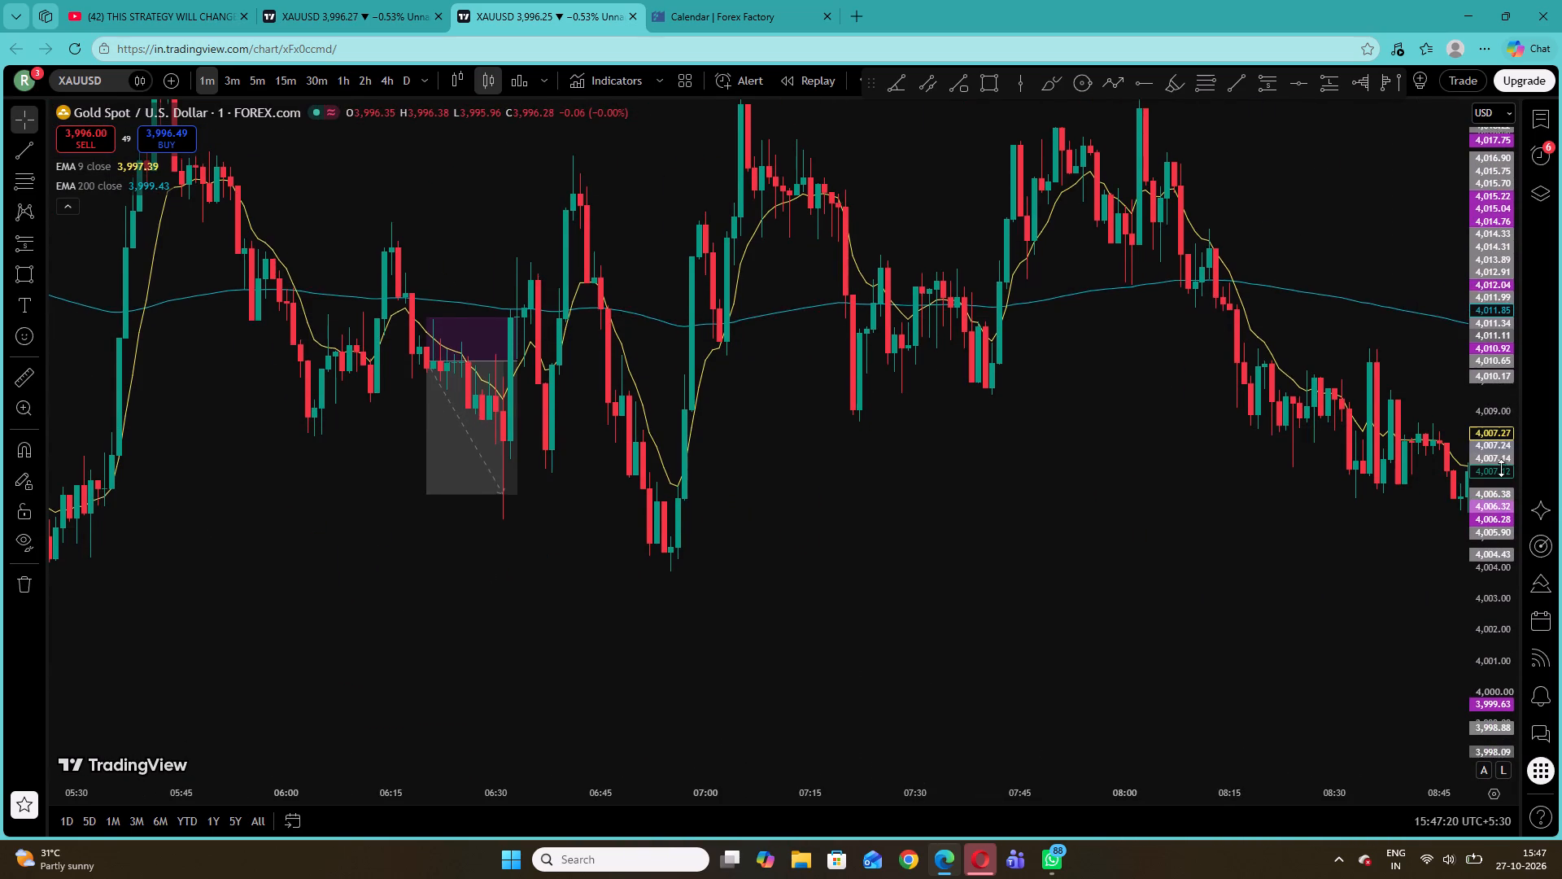
pyautogui.moveTo(1501, 468); pyautogui.dragTo(1500, 483)
pyautogui.moveTo(469, 585); pyautogui.dragTo(1093, 579)
pyautogui.moveTo(785, 552); pyautogui.dragTo(1004, 588)
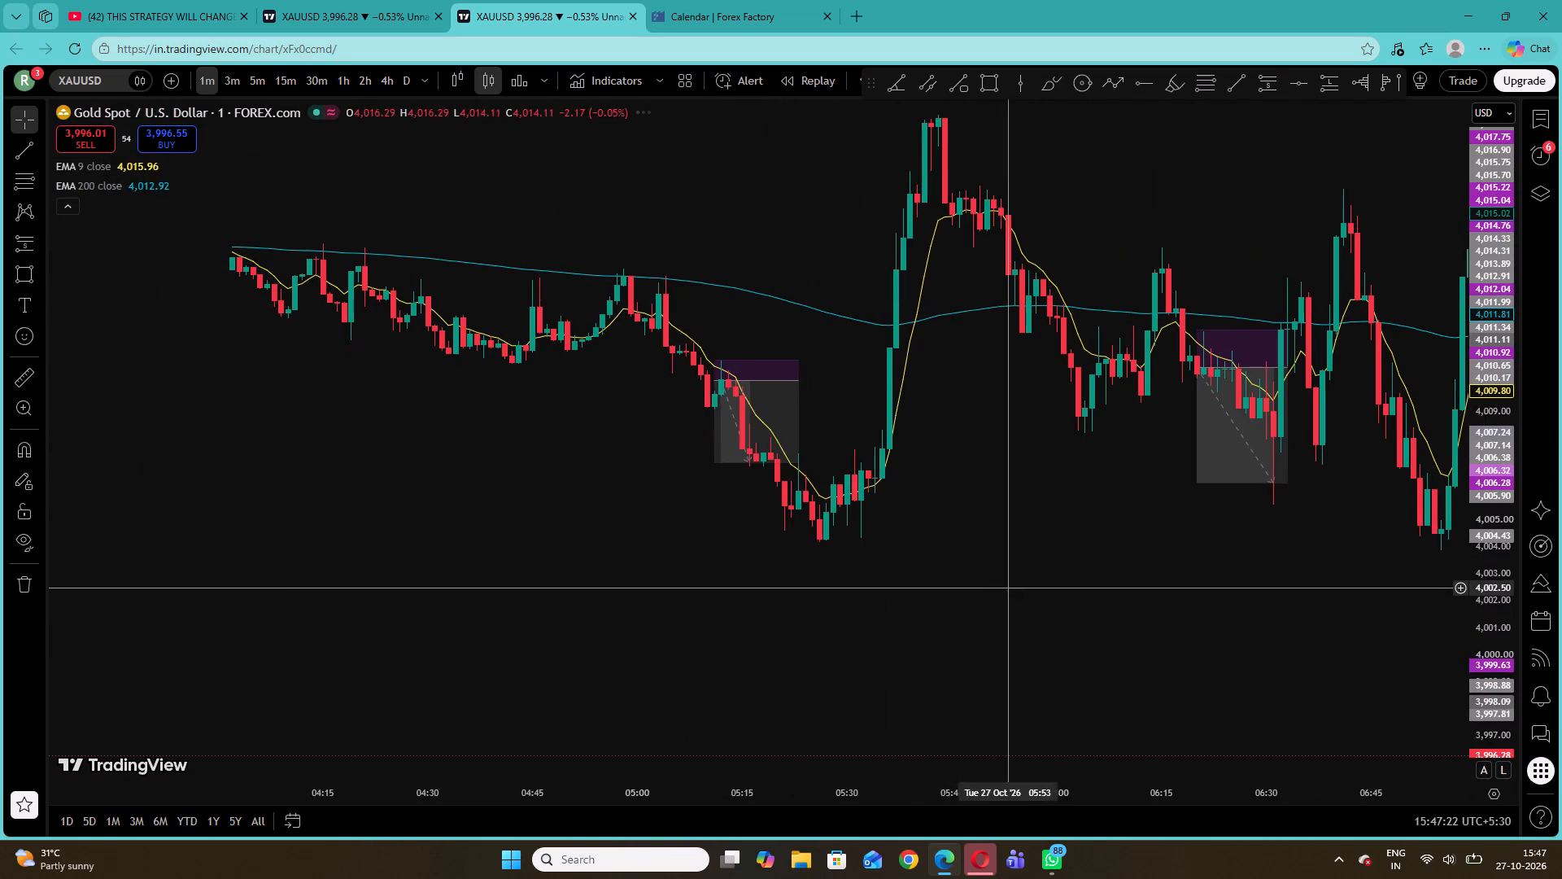
pyautogui.moveTo(1361, 589); pyautogui.dragTo(770, 628)
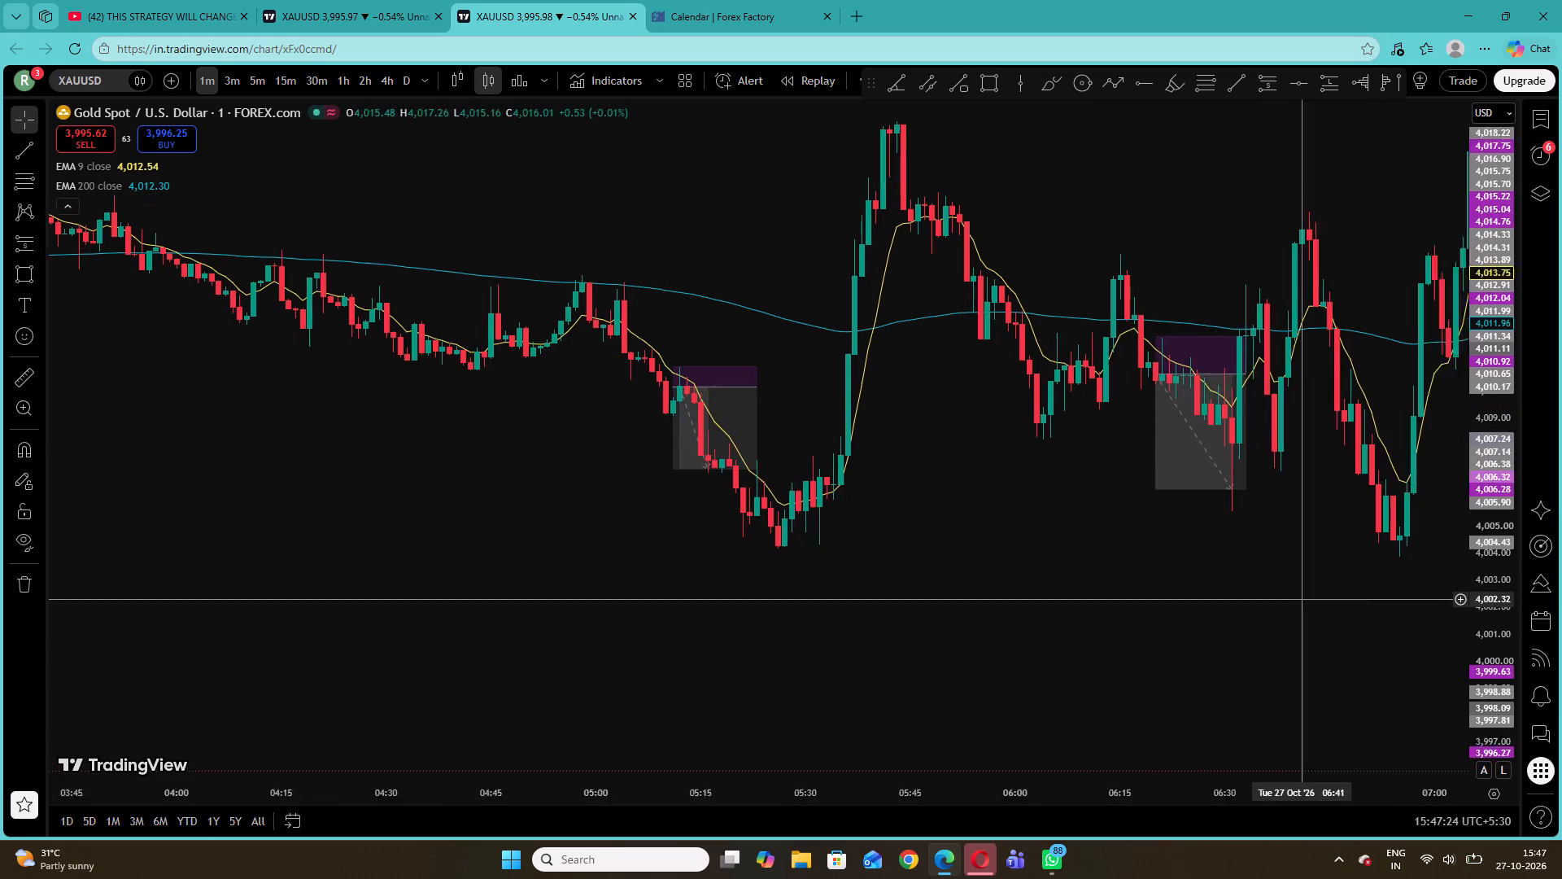
pyautogui.moveTo(770, 628); pyautogui.dragTo(678, 635)
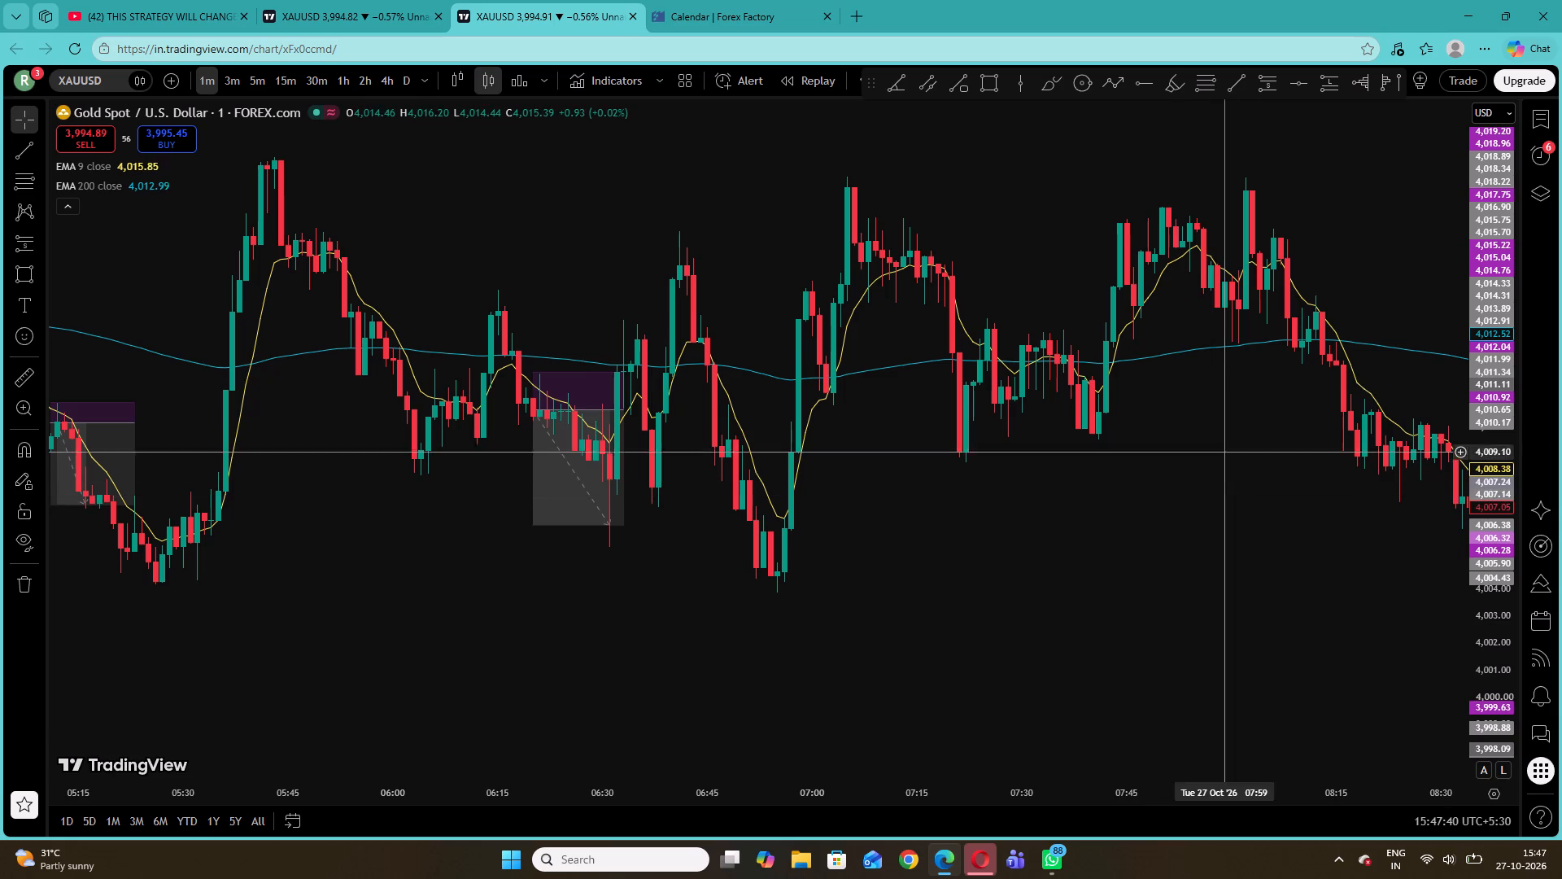
# Examine the EMA crossovers and marked short positions between about 04:00 and 09:00 on 27 October.
pyautogui.moveTo(1269, 375); pyautogui.dragTo(1262, 393, button='right')
pyautogui.click(1077, 435)
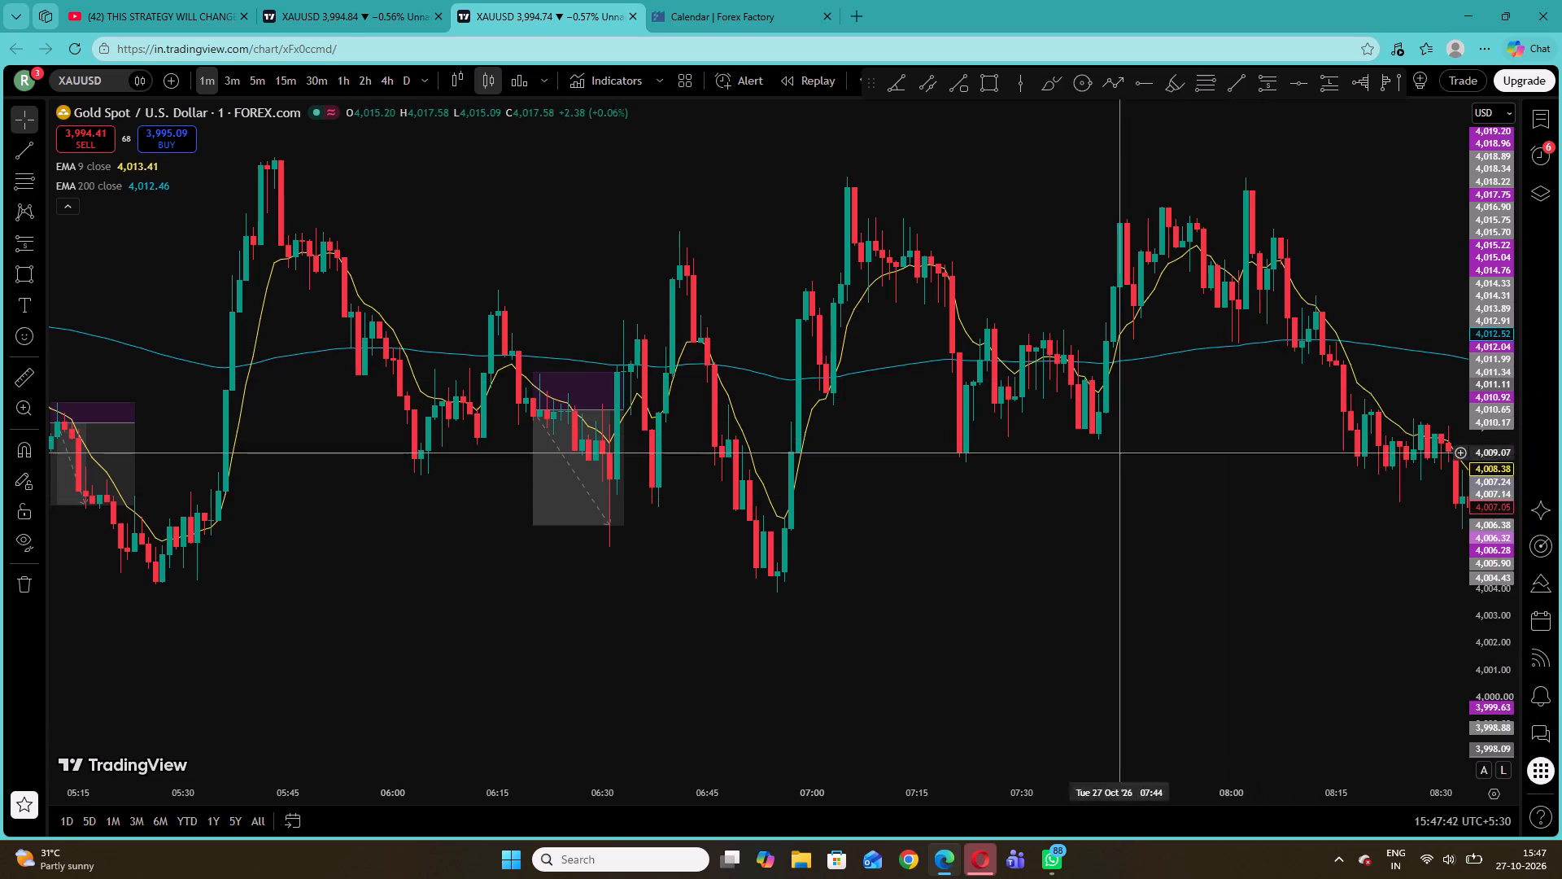
pyautogui.moveTo(1229, 456); pyautogui.dragTo(815, 509)
pyautogui.moveTo(685, 391); pyautogui.dragTo(1180, 448)
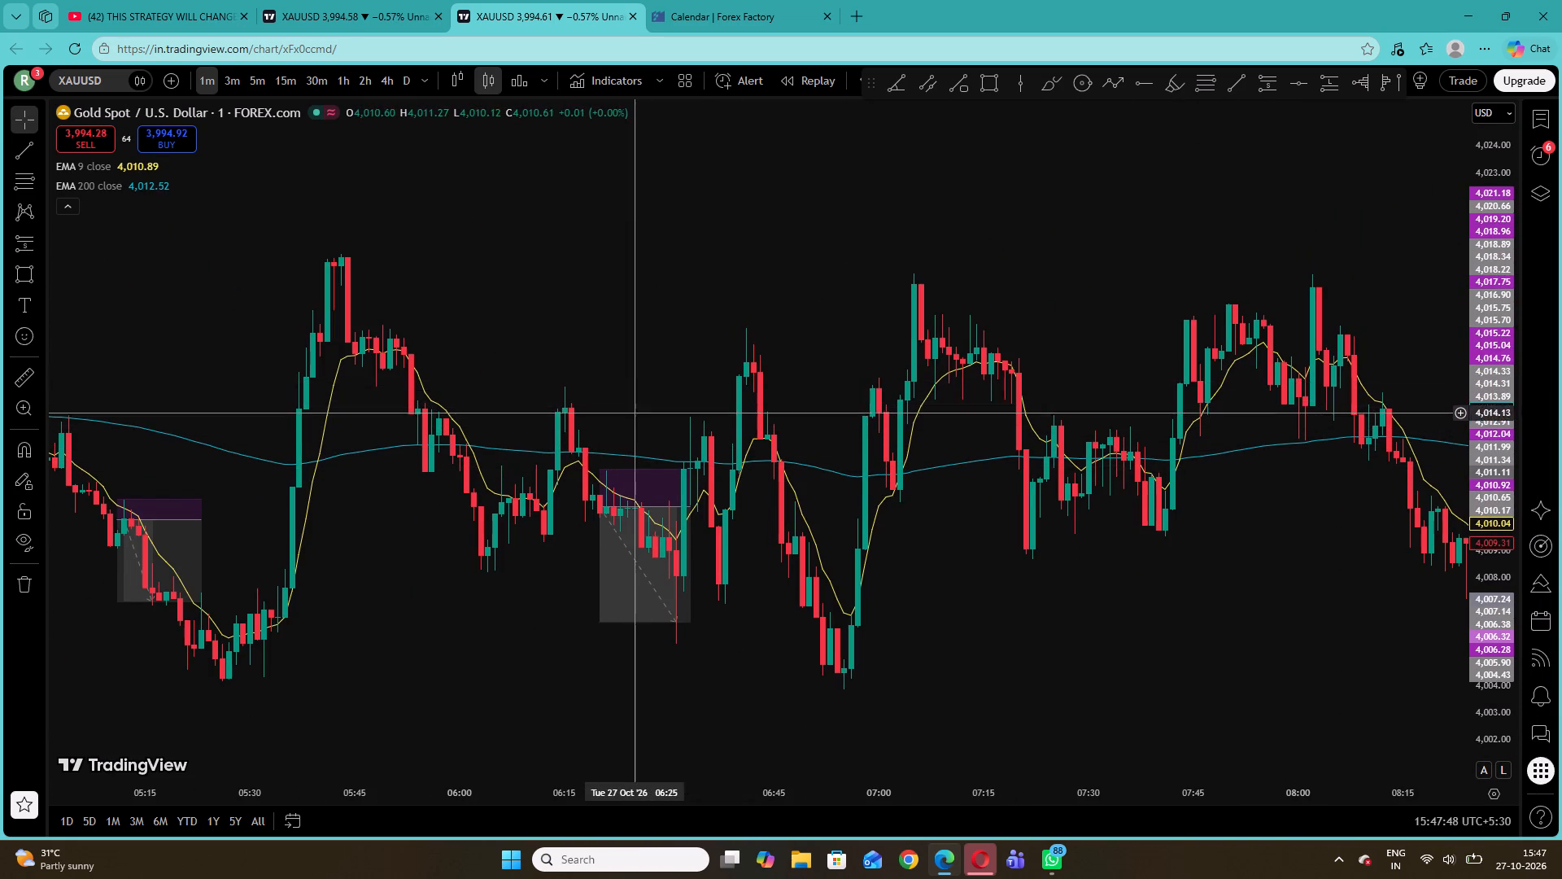
pyautogui.moveTo(490, 385); pyautogui.dragTo(1017, 418)
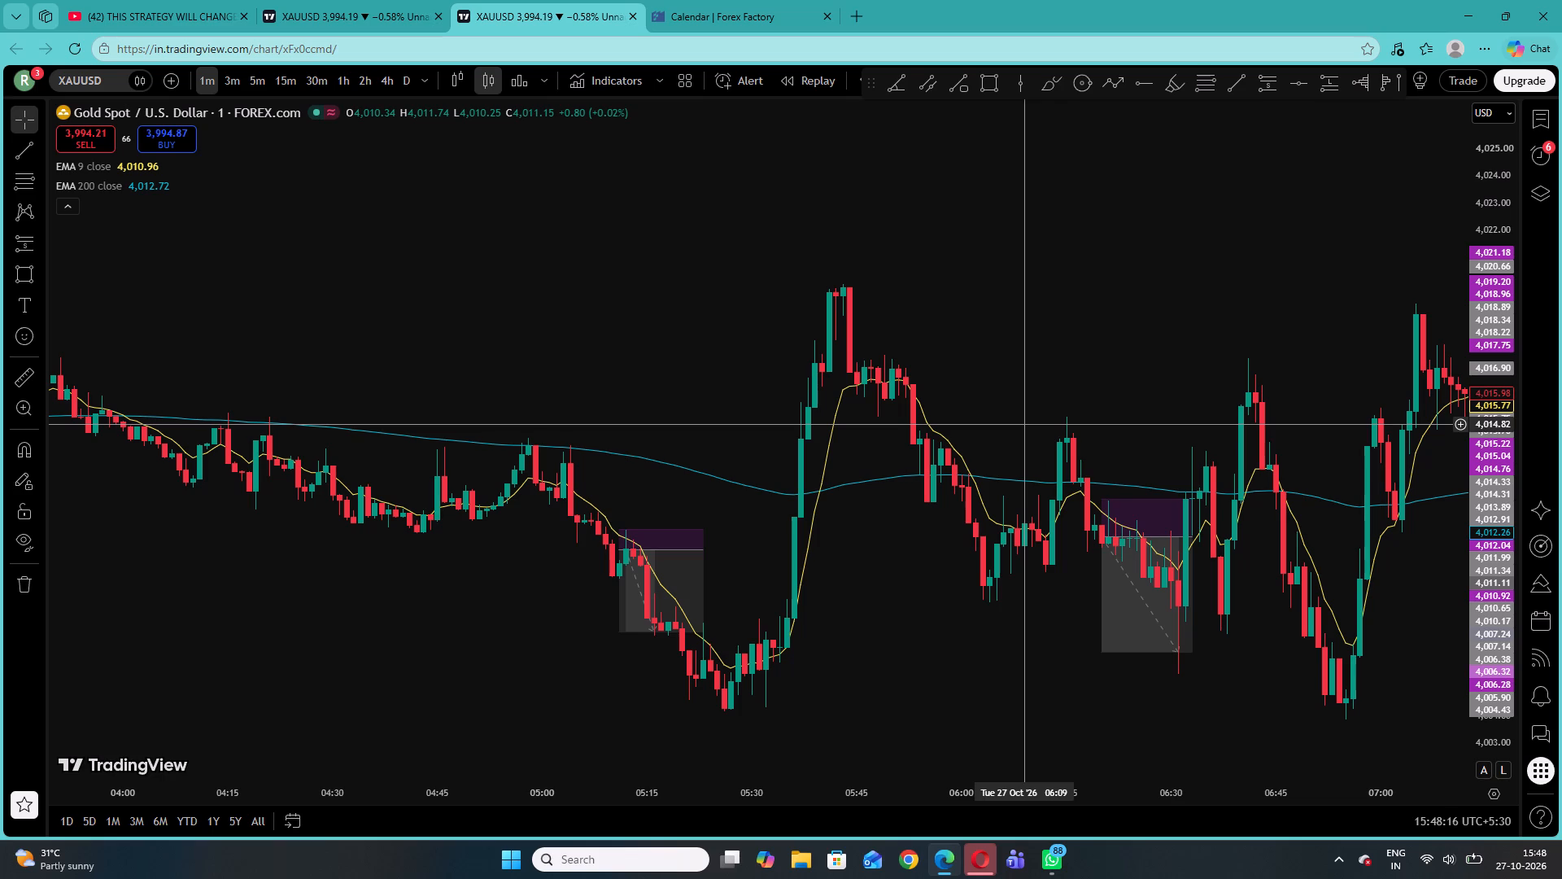
pyautogui.click(1084, 362)
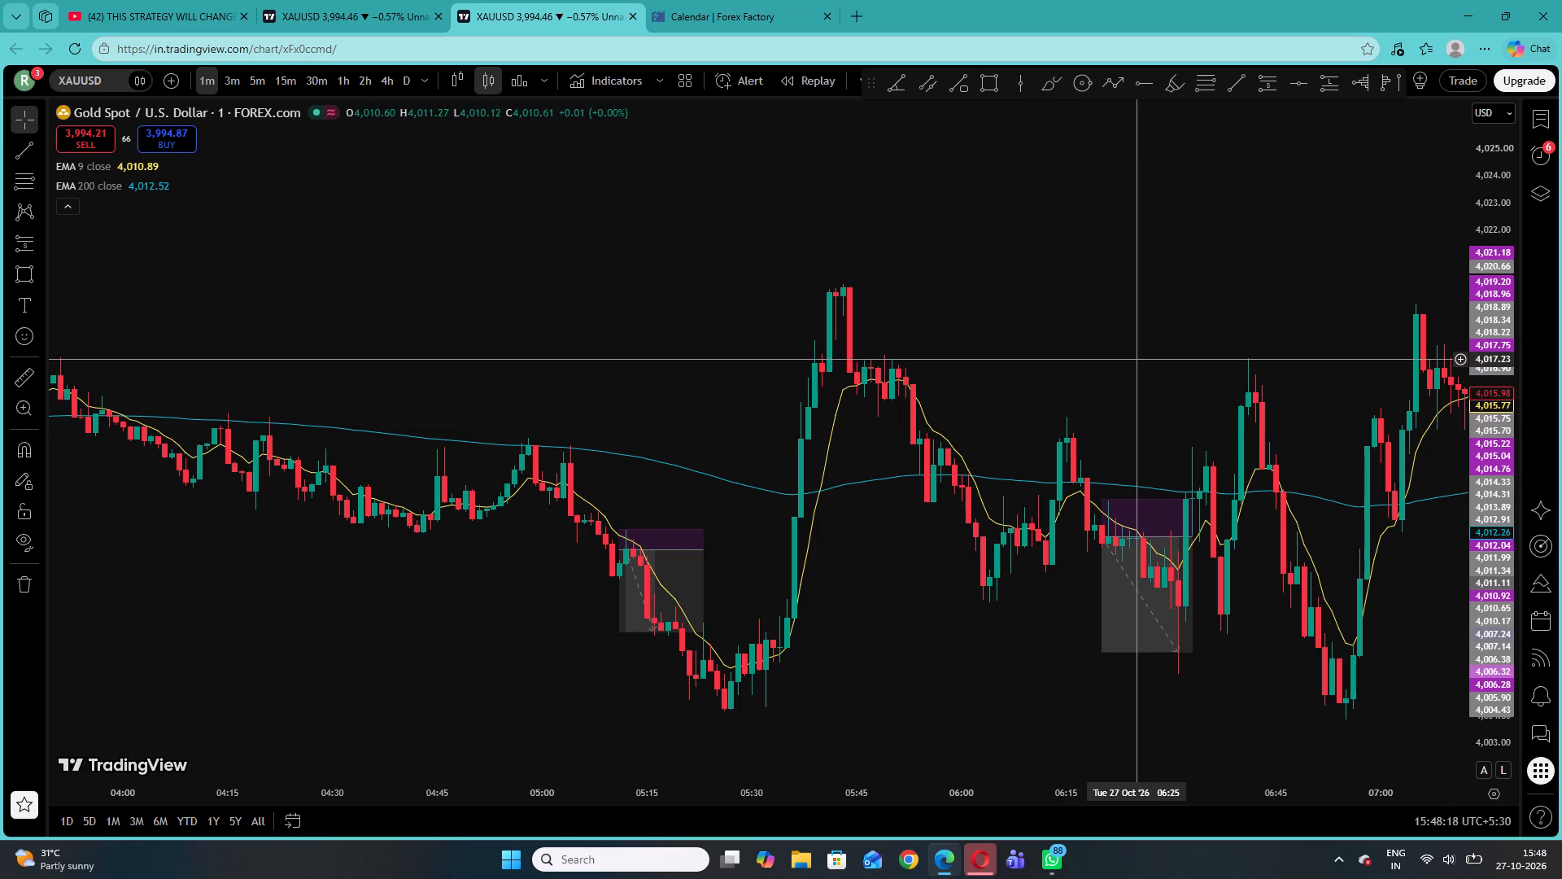
pyautogui.moveTo(1134, 359); pyautogui.dragTo(779, 359)
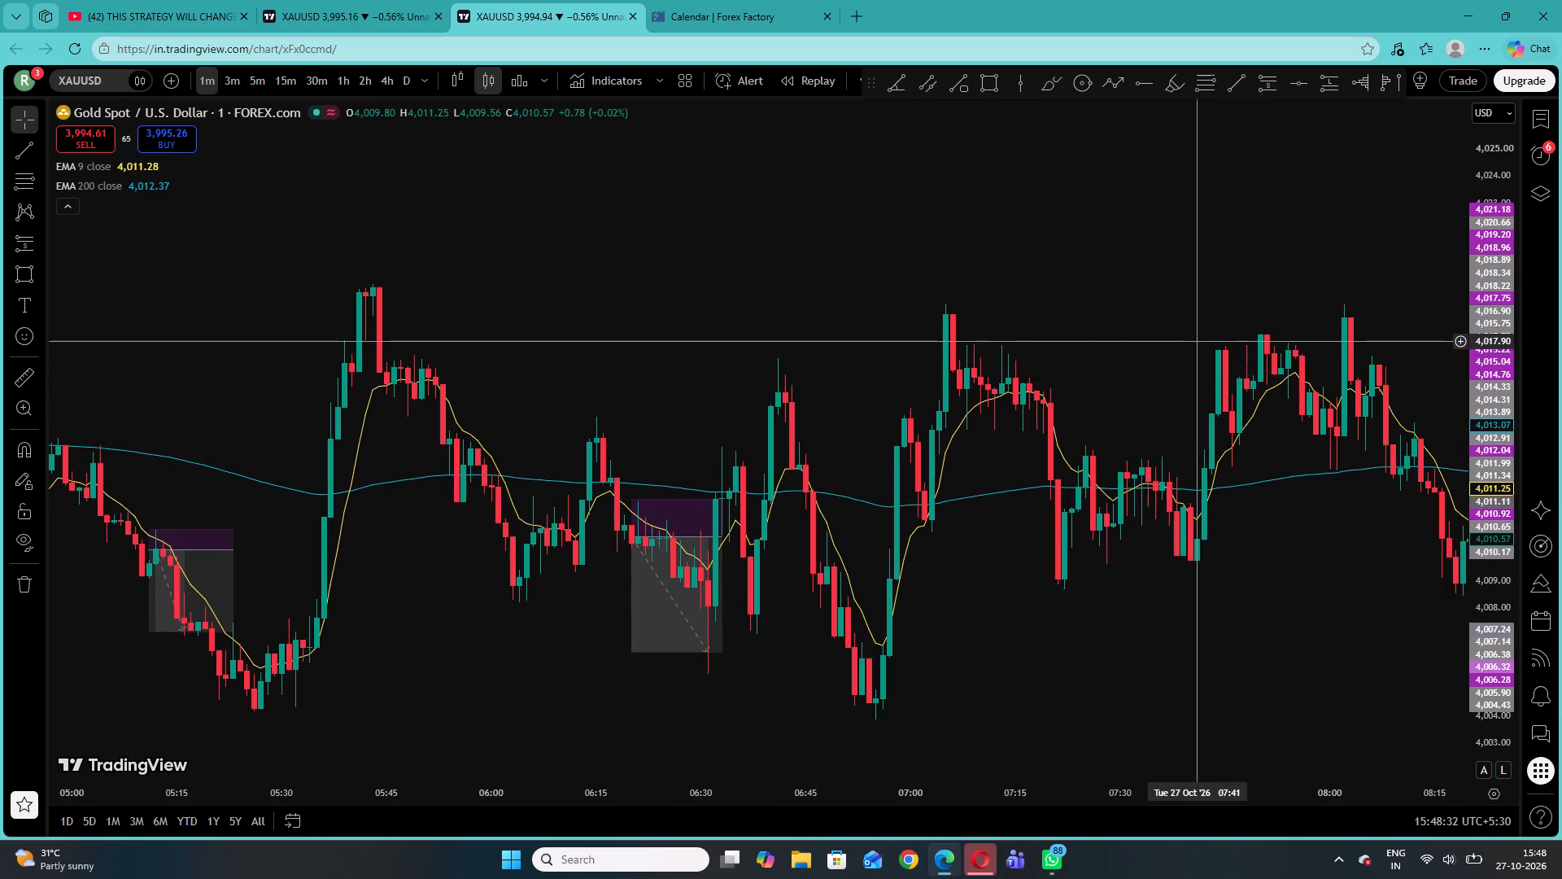
pyautogui.moveTo(1176, 392); pyautogui.dragTo(808, 343)
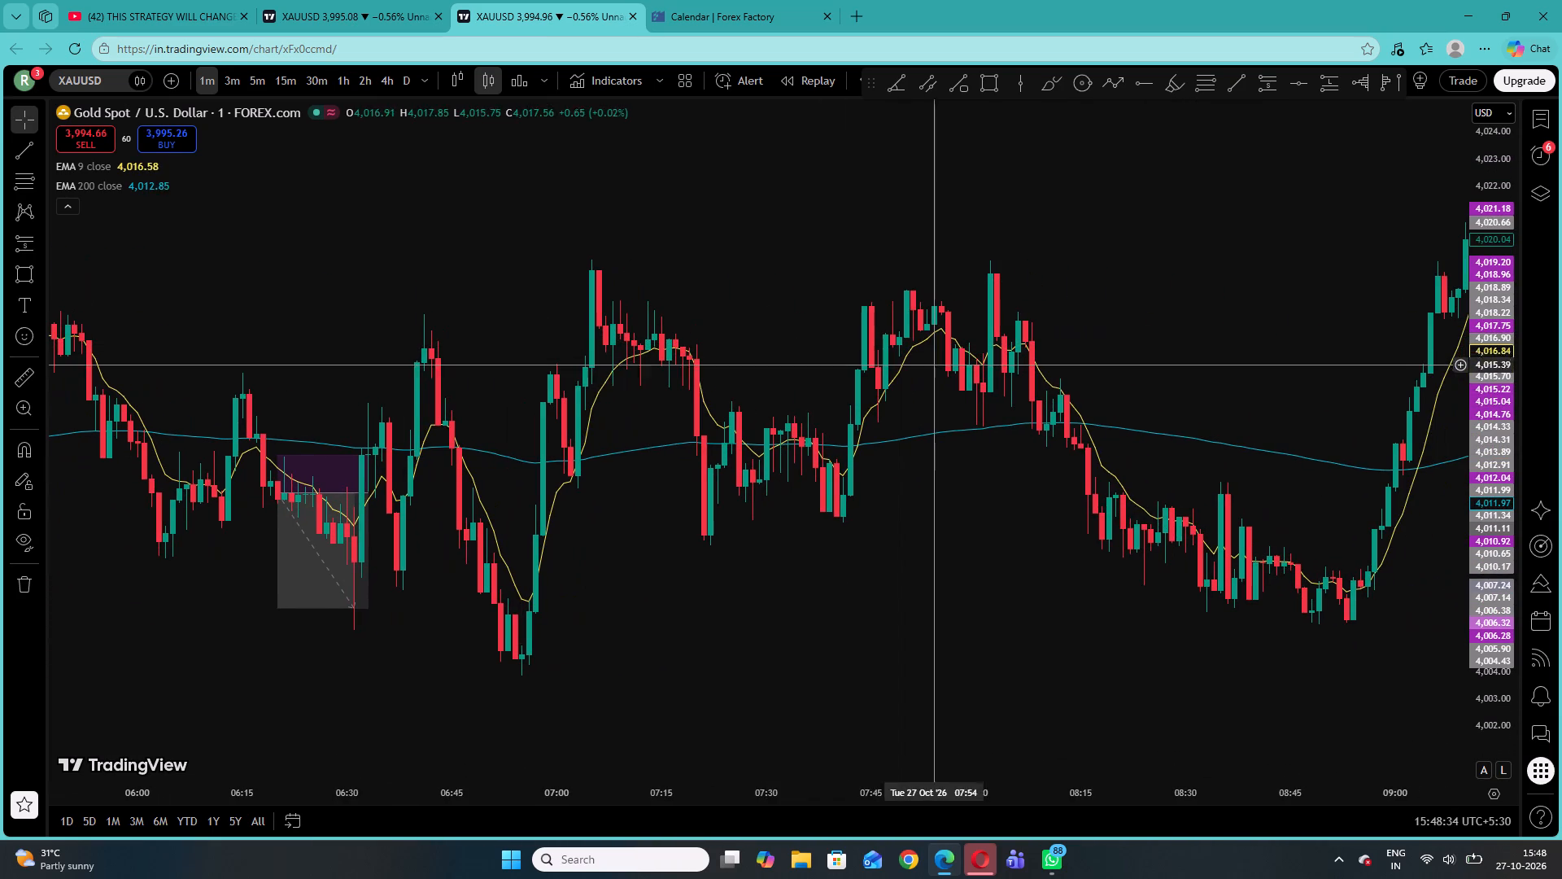
# Review the 1-minute history and marked positions further back, to about 04:30 on 26 October.
pyautogui.moveTo(740, 492); pyautogui.dragTo(1561, 552)
pyautogui.moveTo(556, 389); pyautogui.dragTo(1414, 349)
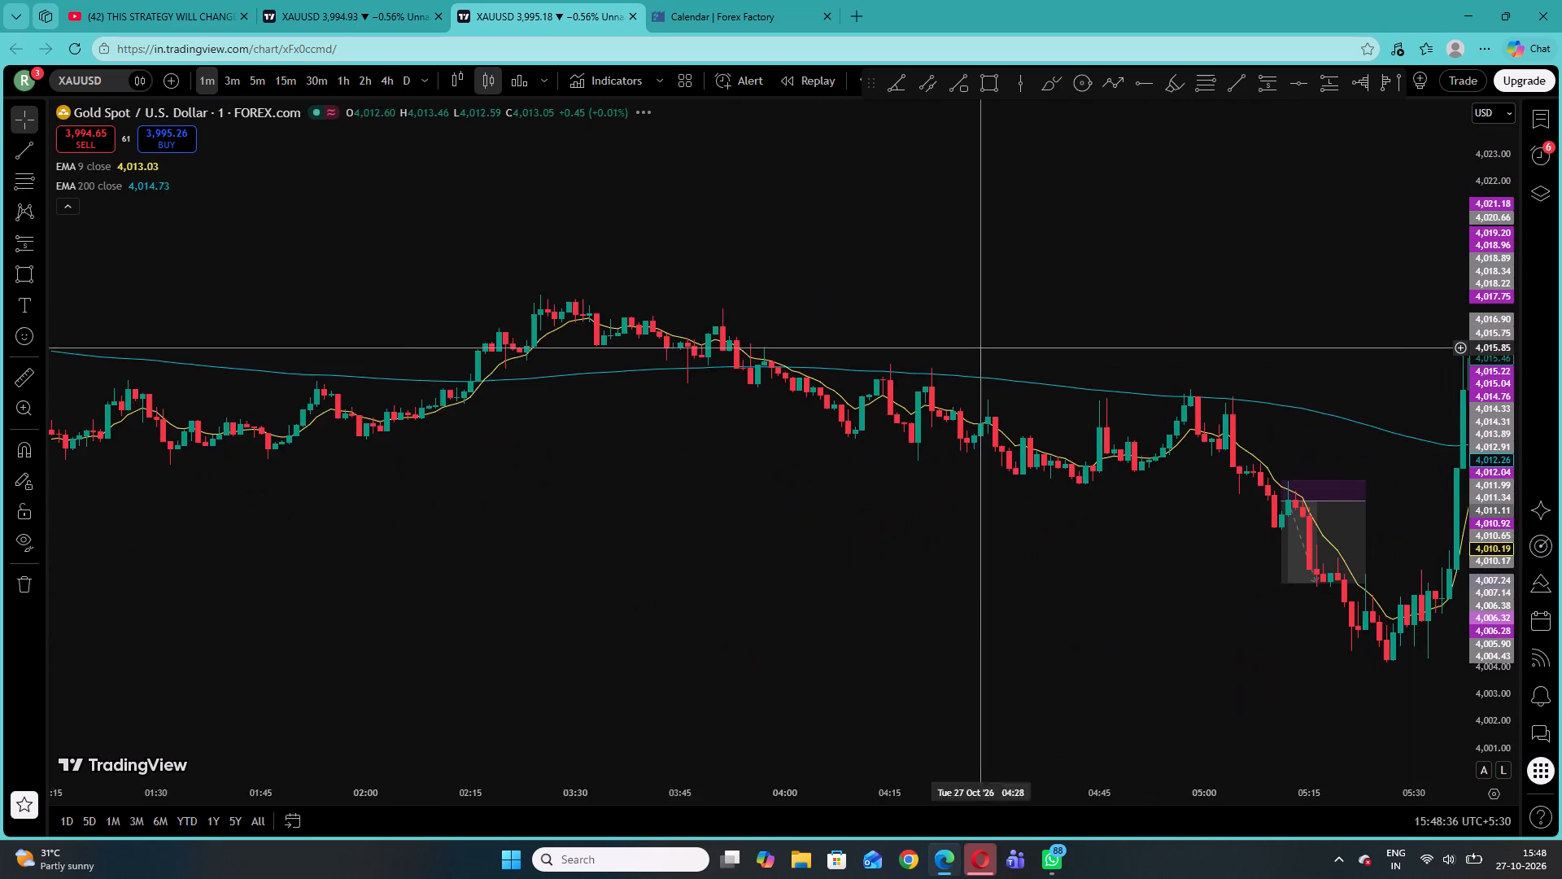
pyautogui.moveTo(600, 349); pyautogui.dragTo(1483, 405)
pyautogui.moveTo(674, 493); pyautogui.dragTo(1561, 492)
pyautogui.moveTo(705, 473); pyautogui.dragTo(1167, 505)
pyautogui.moveTo(257, 510); pyautogui.dragTo(1528, 534)
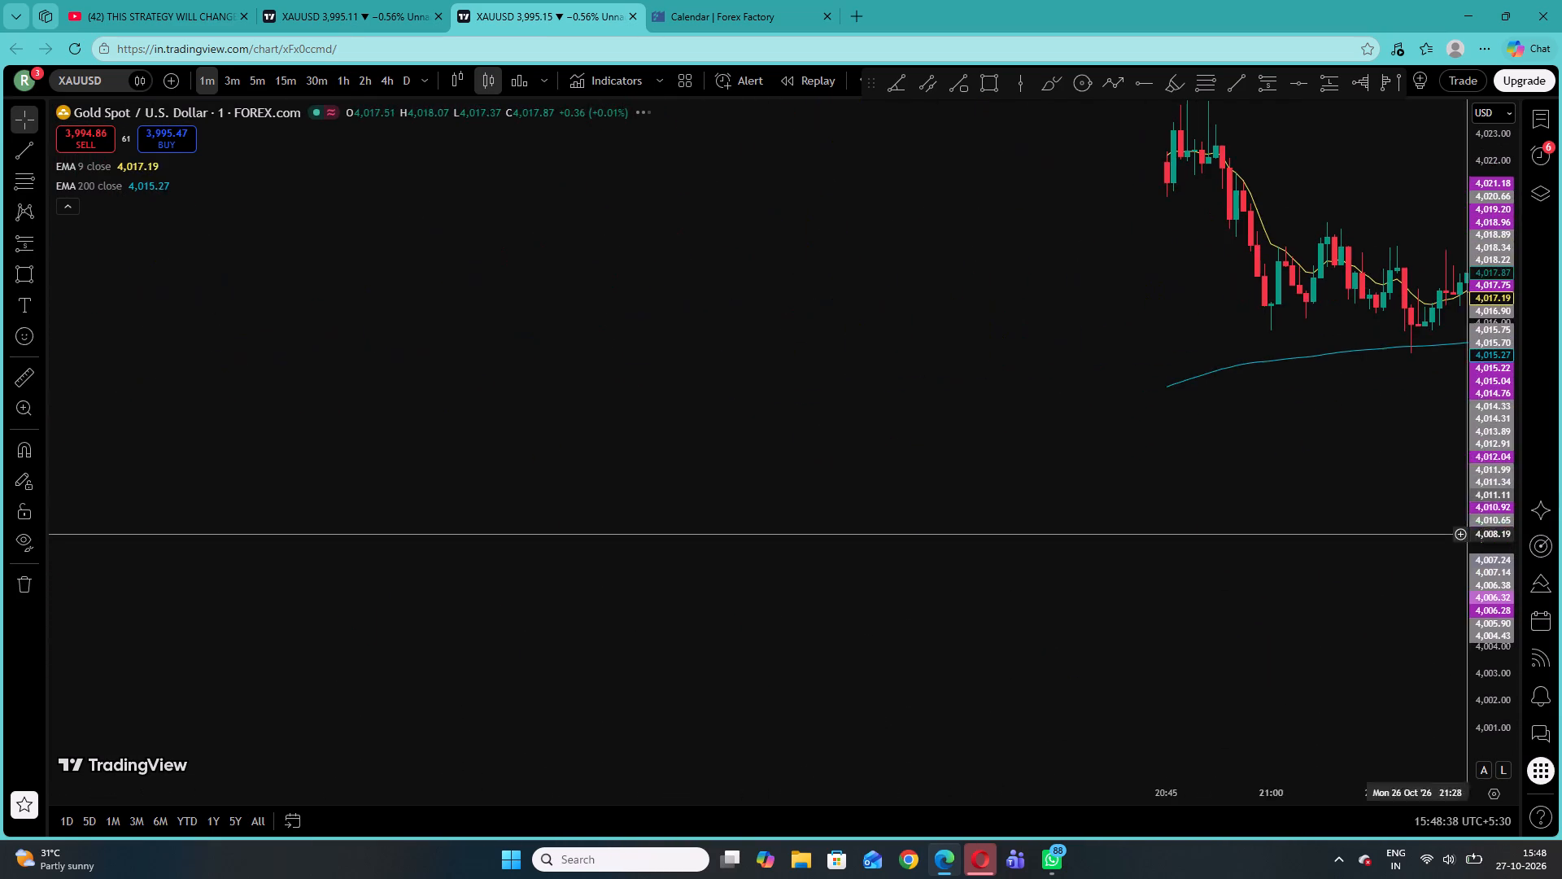
pyautogui.moveTo(798, 454); pyautogui.dragTo(1561, 530)
pyautogui.moveTo(649, 439); pyautogui.dragTo(1561, 494)
pyautogui.moveTo(966, 549); pyautogui.dragTo(1561, 572)
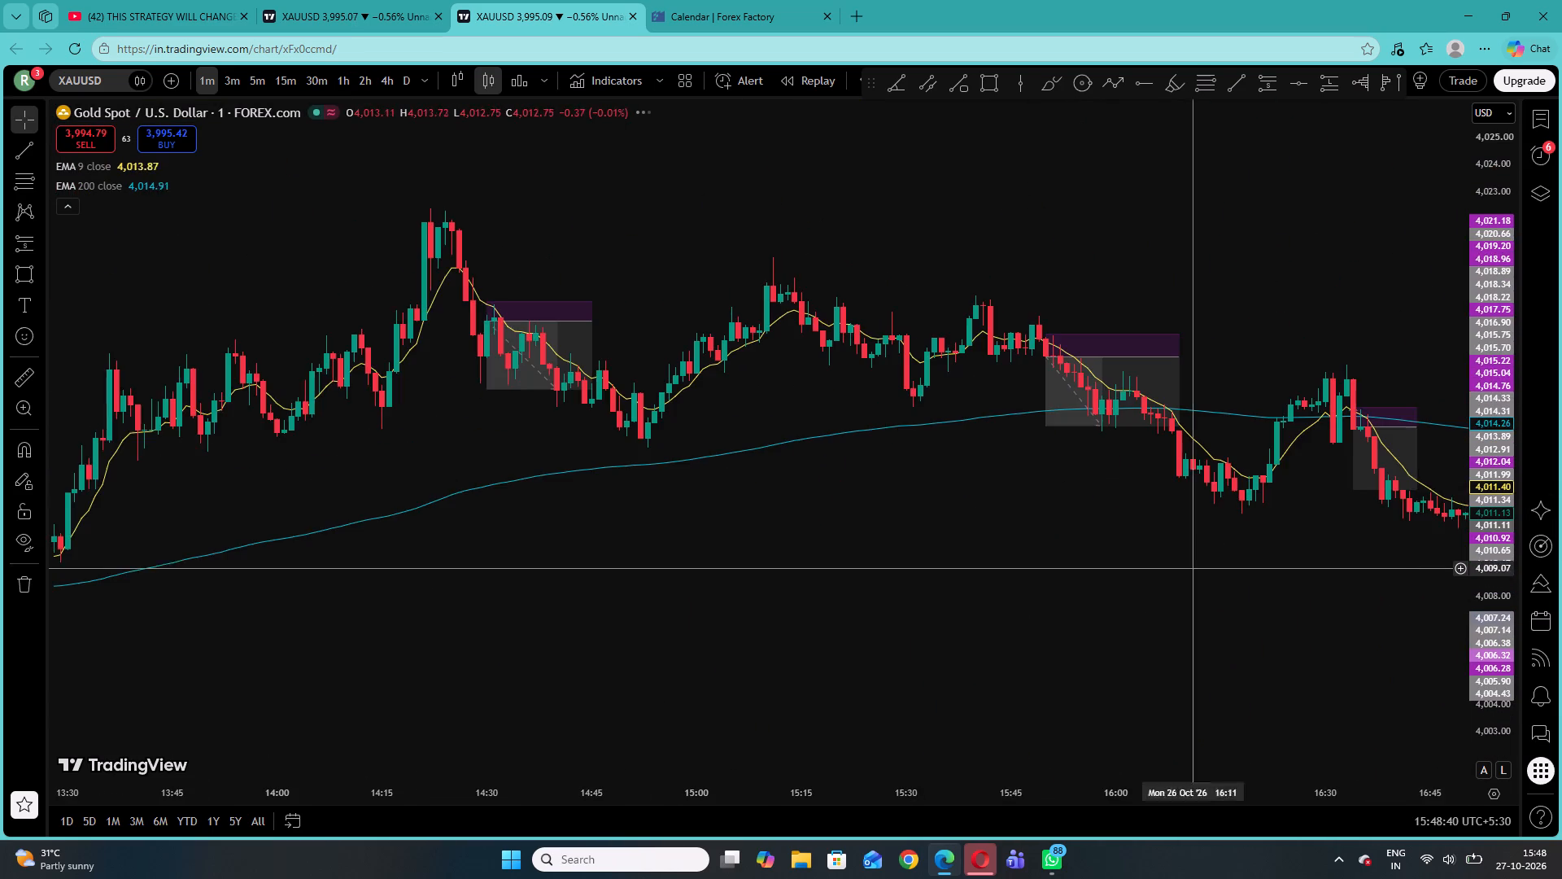
pyautogui.moveTo(872, 553); pyautogui.dragTo(1561, 522)
pyautogui.moveTo(777, 586); pyautogui.dragTo(1542, 533)
pyautogui.moveTo(798, 658); pyautogui.dragTo(1561, 590)
pyautogui.moveTo(914, 511); pyautogui.dragTo(1561, 489)
pyautogui.moveTo(814, 478); pyautogui.dragTo(1473, 433)
pyautogui.moveTo(1031, 539); pyautogui.dragTo(1561, 336)
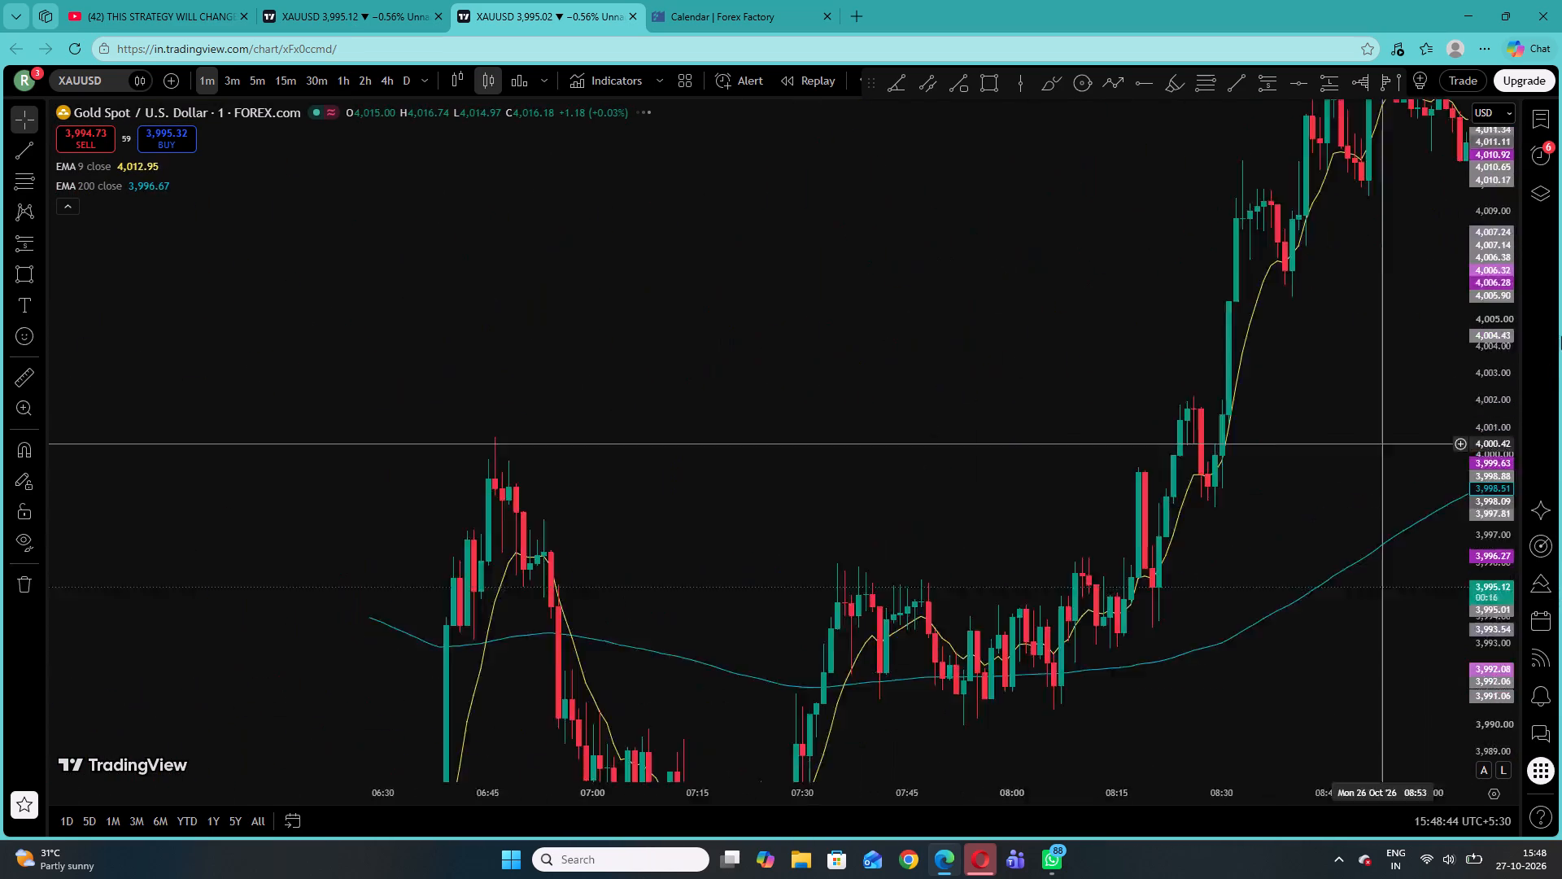
pyautogui.moveTo(1561, 336); pyautogui.dragTo(1561, 321)
pyautogui.moveTo(1173, 473); pyautogui.dragTo(1561, 317)
pyautogui.moveTo(1106, 412); pyautogui.dragTo(1547, 450)
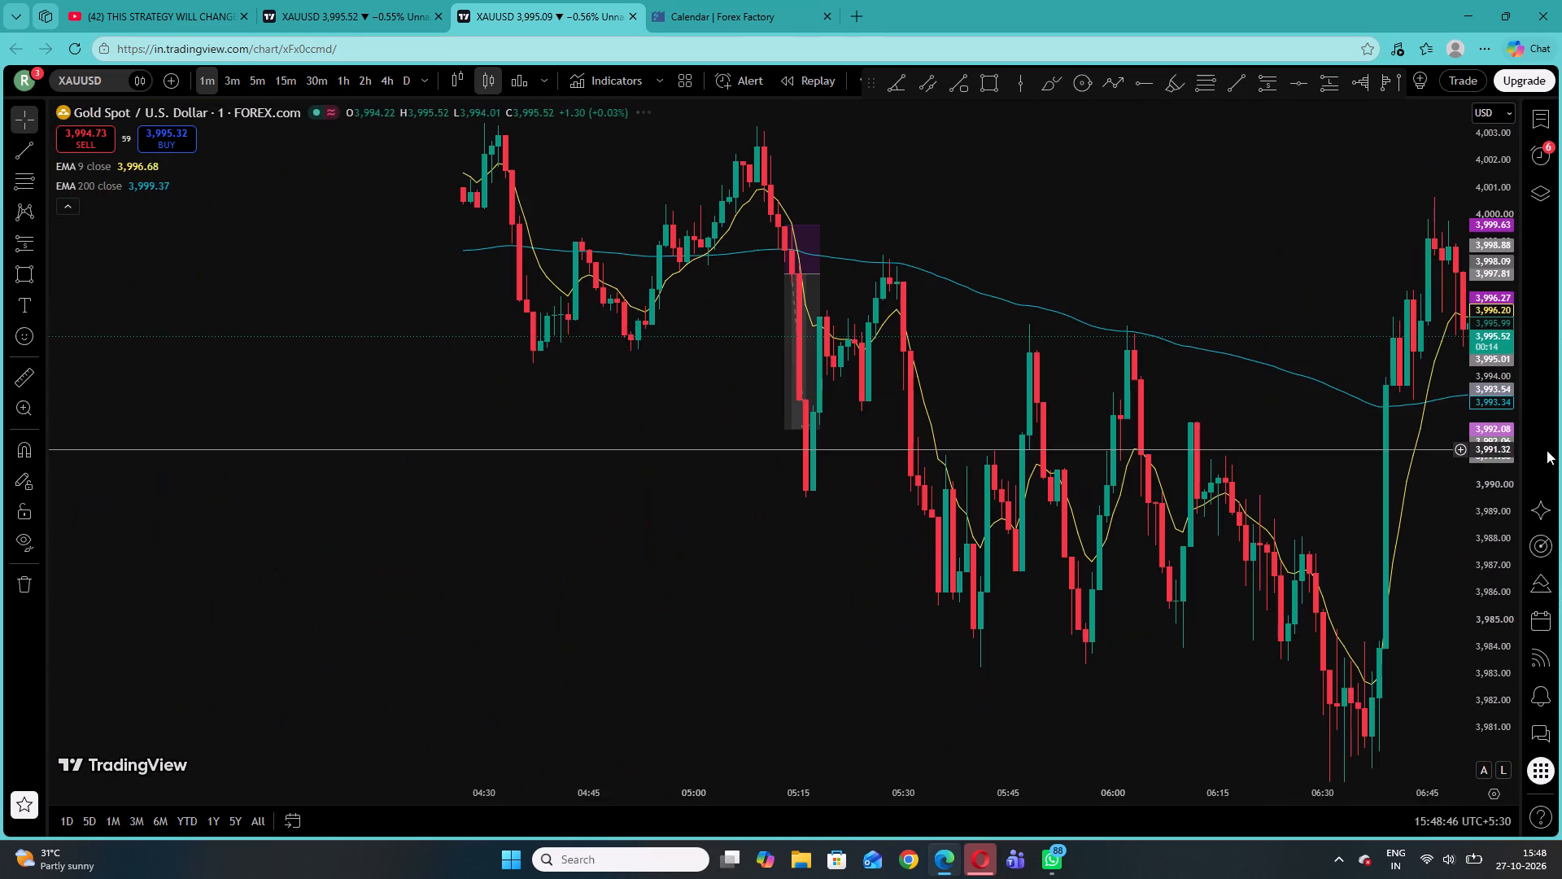
pyautogui.moveTo(1547, 450); pyautogui.dragTo(1547, 449)
# Draw a short position at 3,989.87 on 26 October, about 05:34 to 05:45, with a 1.23 stop and 3.92 target.
pyautogui.moveTo(1256, 257); pyautogui.dragTo(1219, 400)
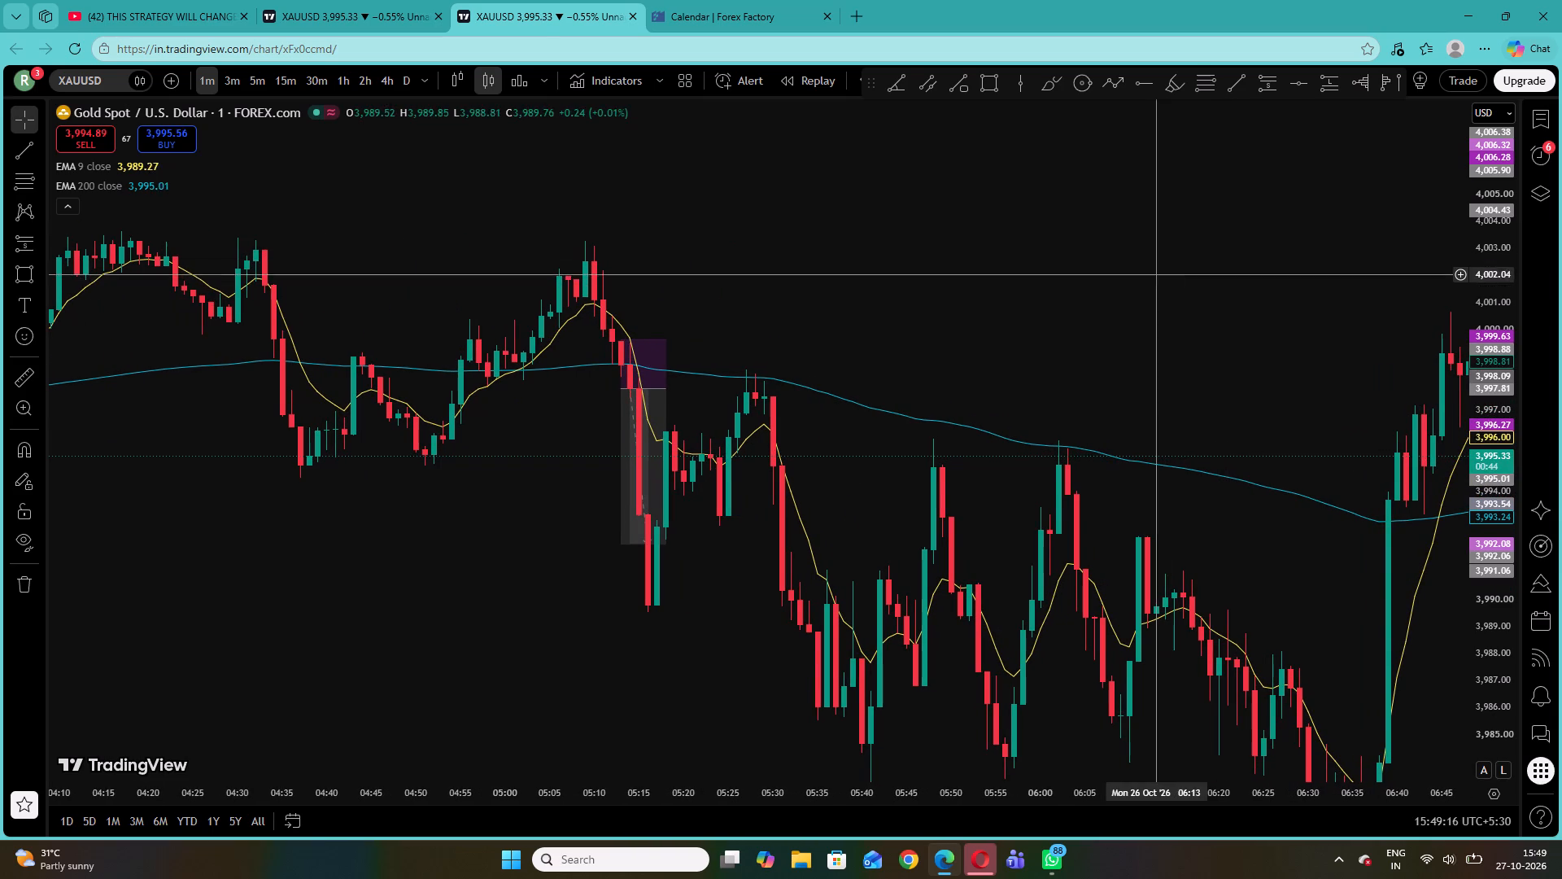
pyautogui.moveTo(1028, 338); pyautogui.dragTo(857, 210)
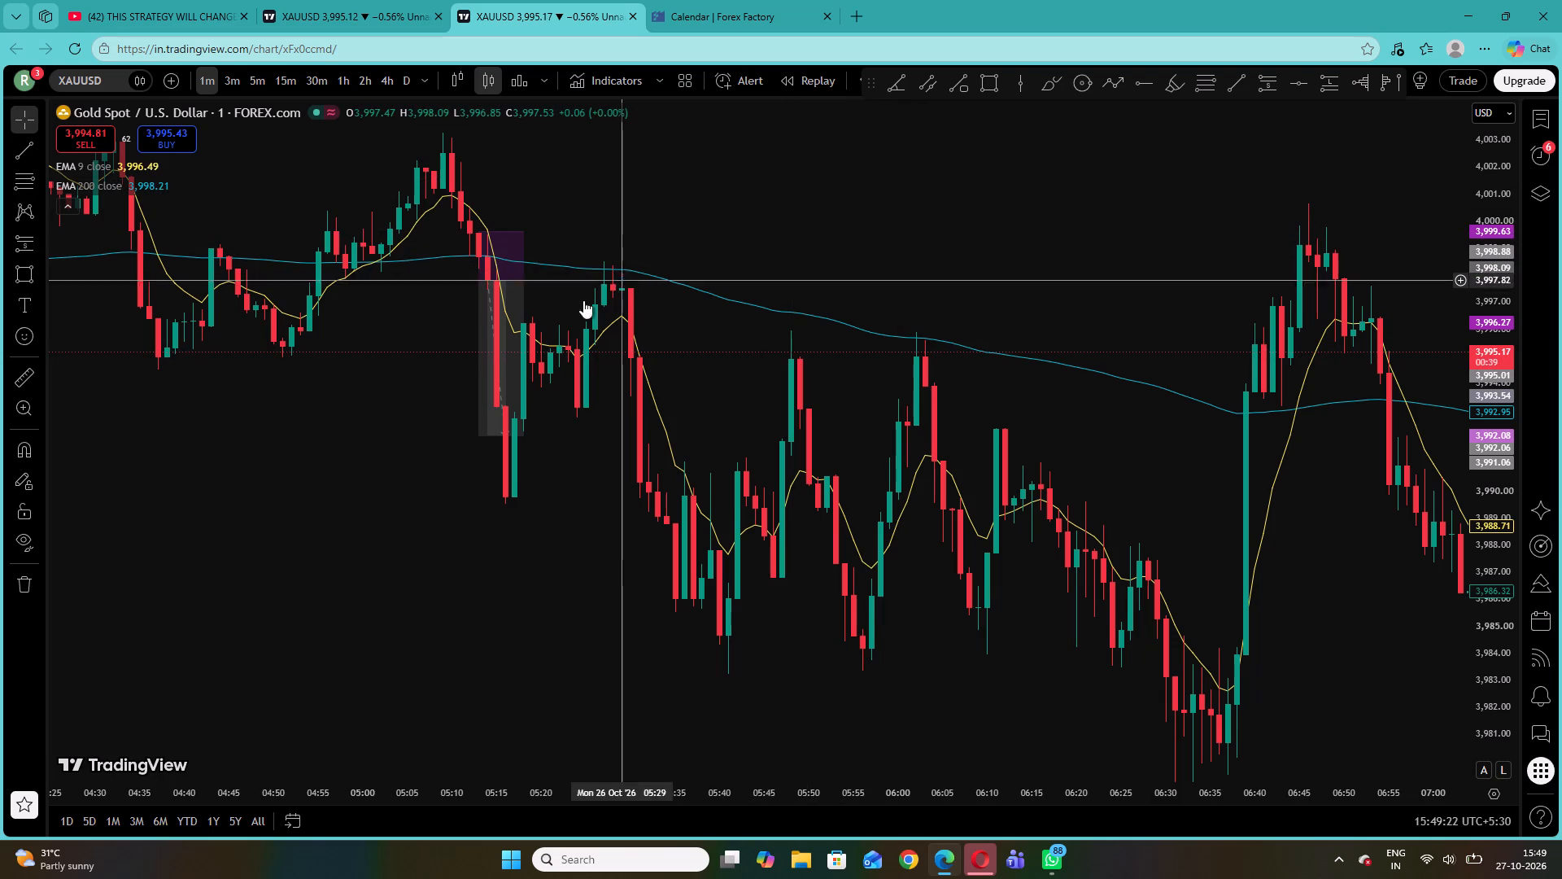
pyautogui.click(40, 243)
pyautogui.click(103, 301)
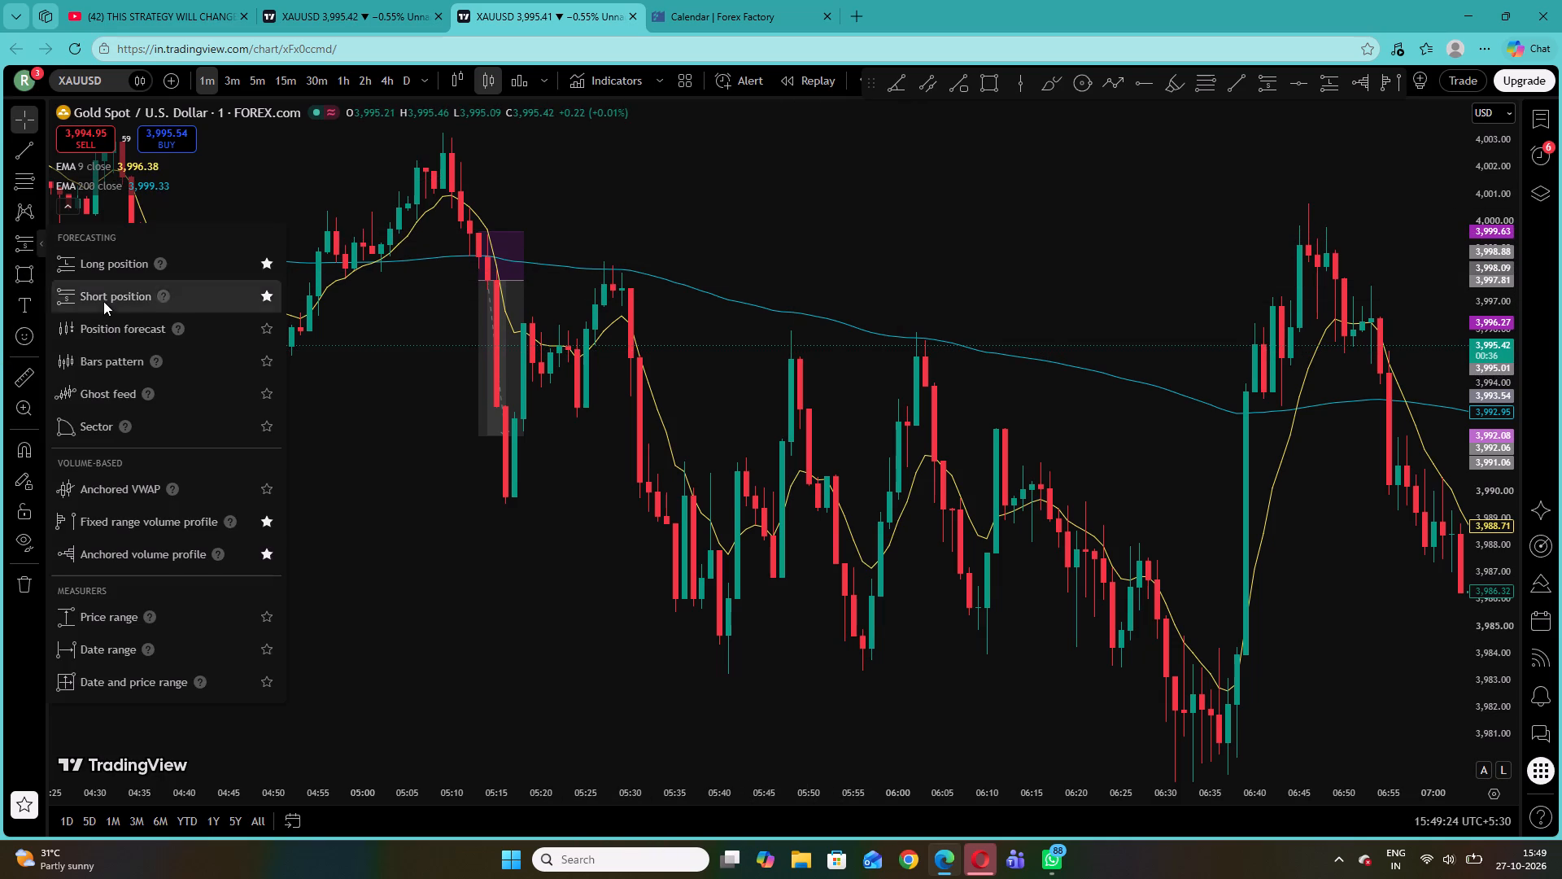
pyautogui.click(662, 495)
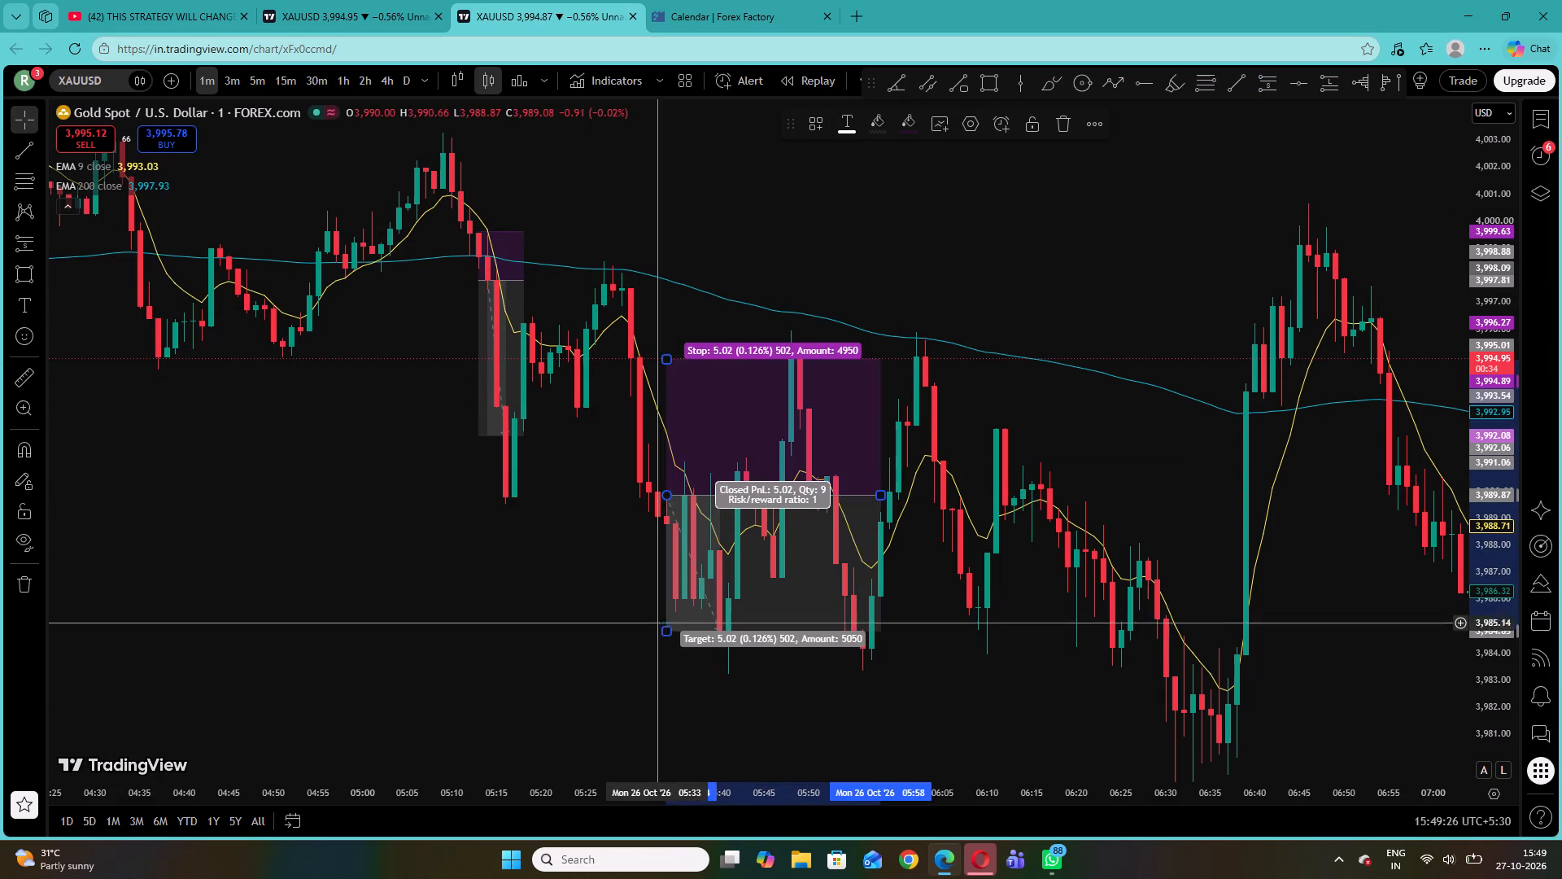
pyautogui.moveTo(668, 355); pyautogui.dragTo(669, 442)
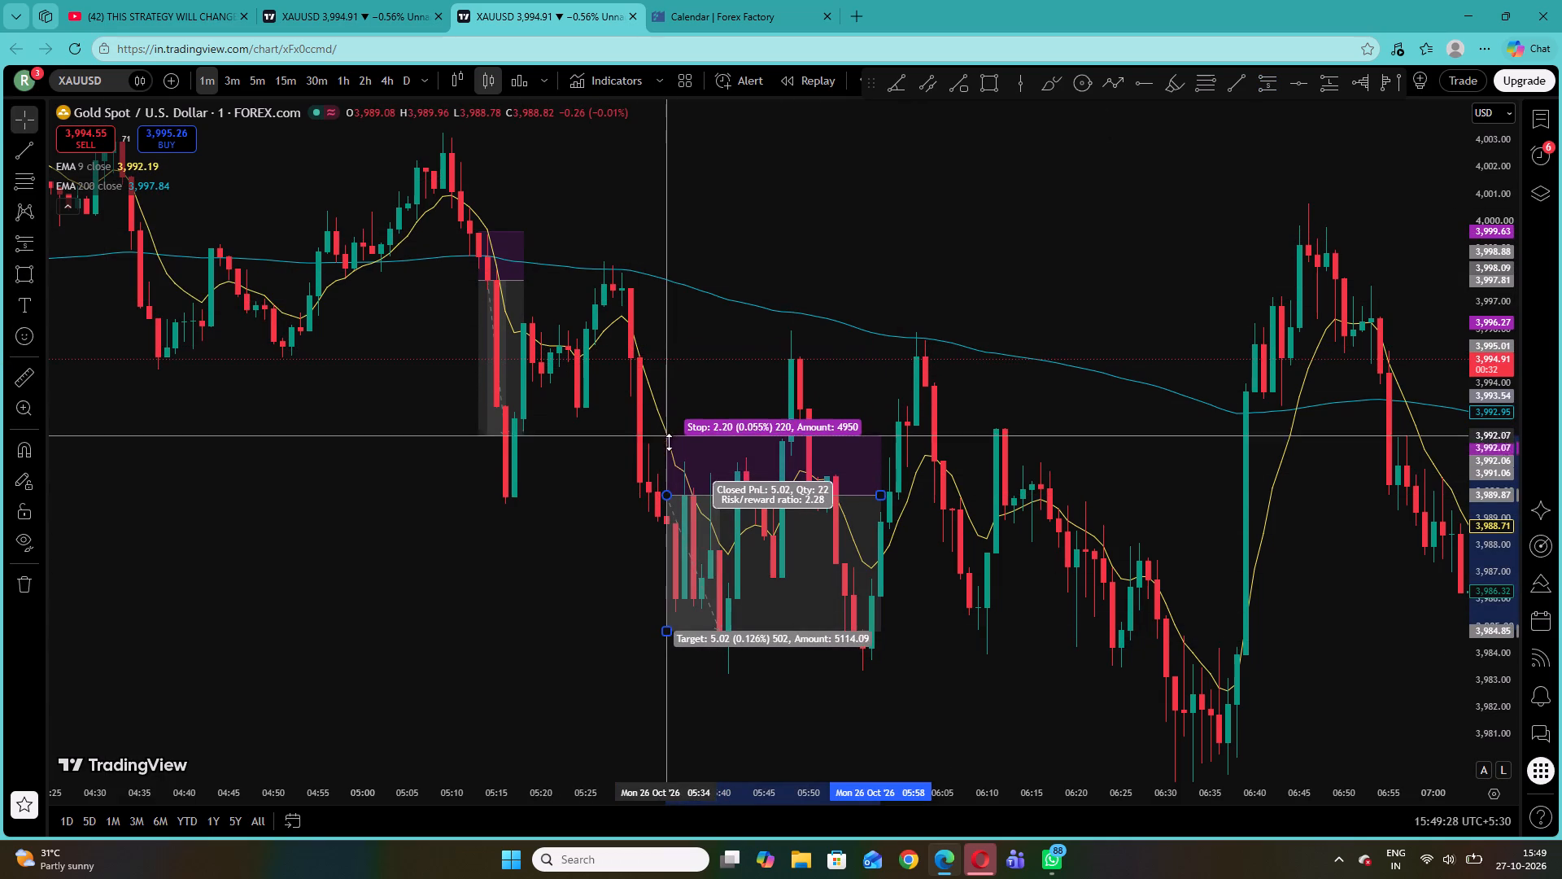
pyautogui.moveTo(669, 442); pyautogui.dragTo(667, 461)
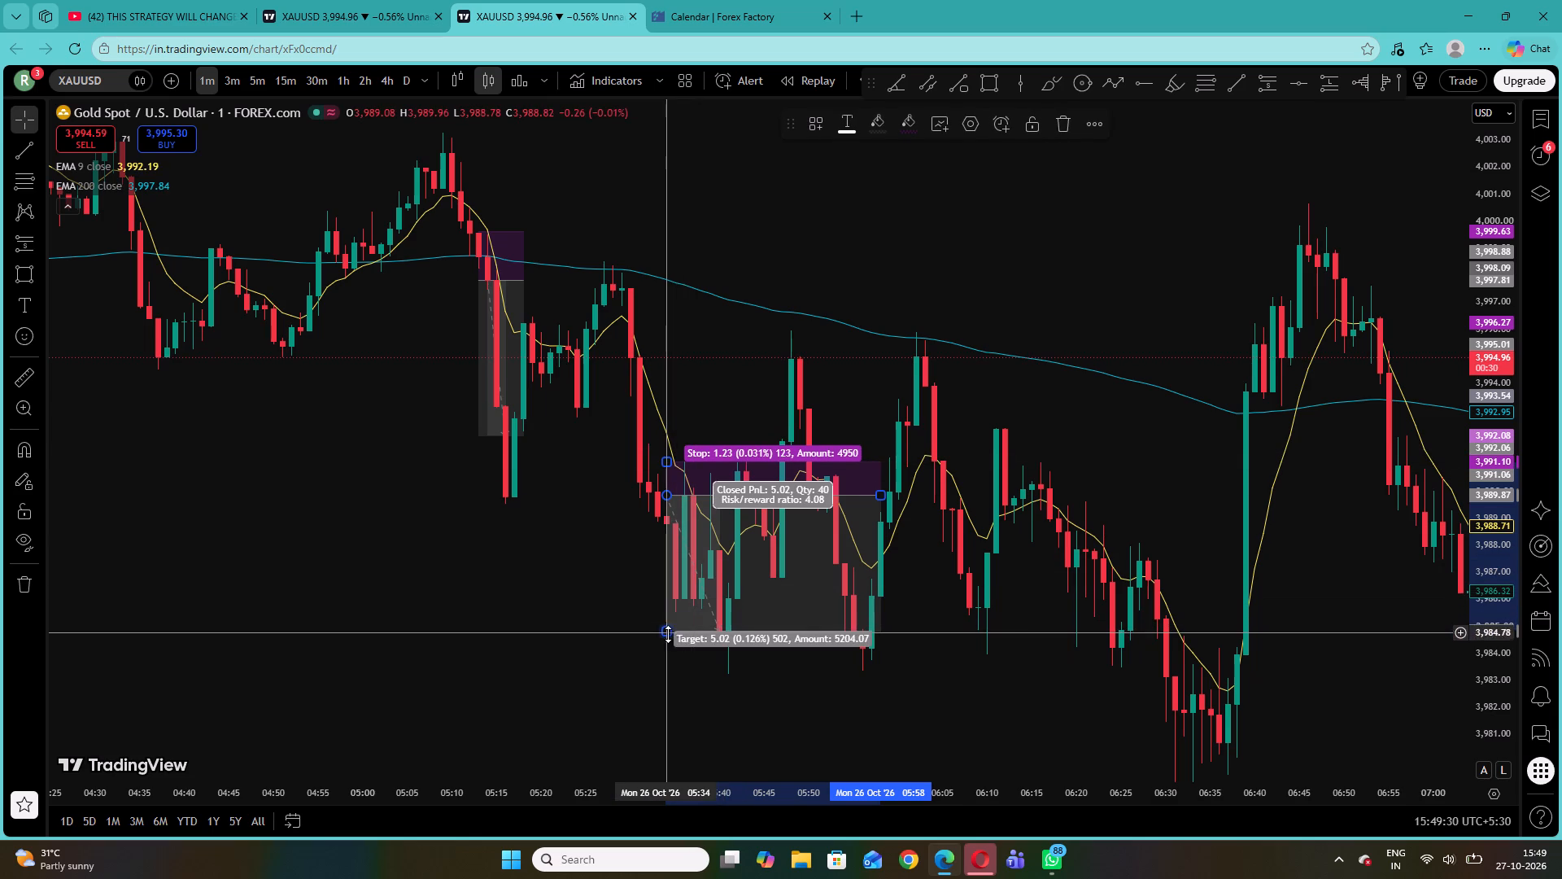
pyautogui.moveTo(668, 633); pyautogui.dragTo(670, 611)
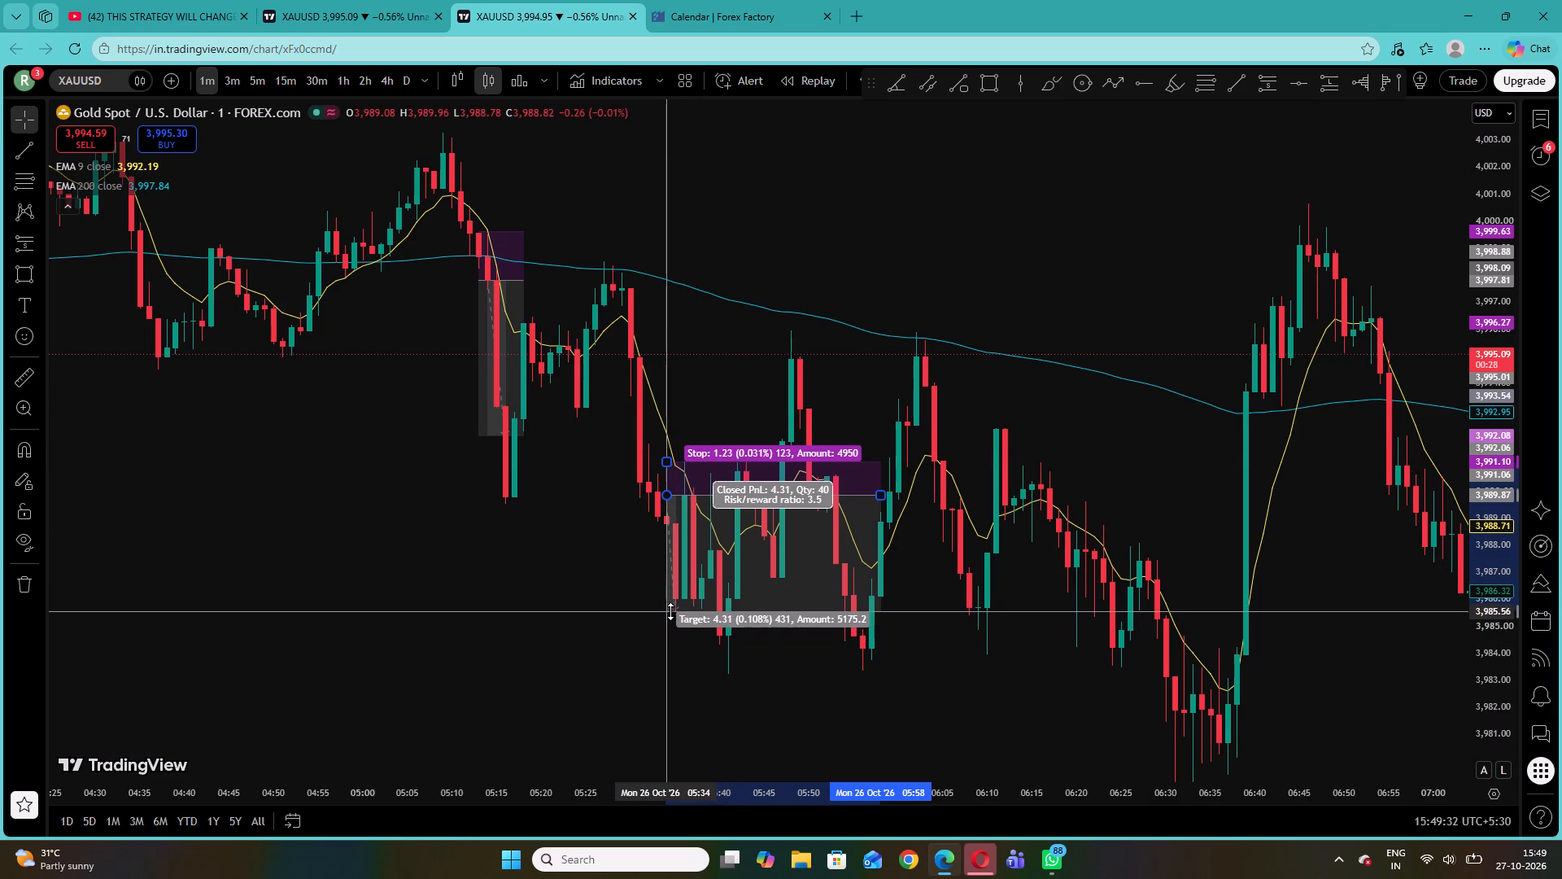
pyautogui.moveTo(670, 611); pyautogui.dragTo(673, 601)
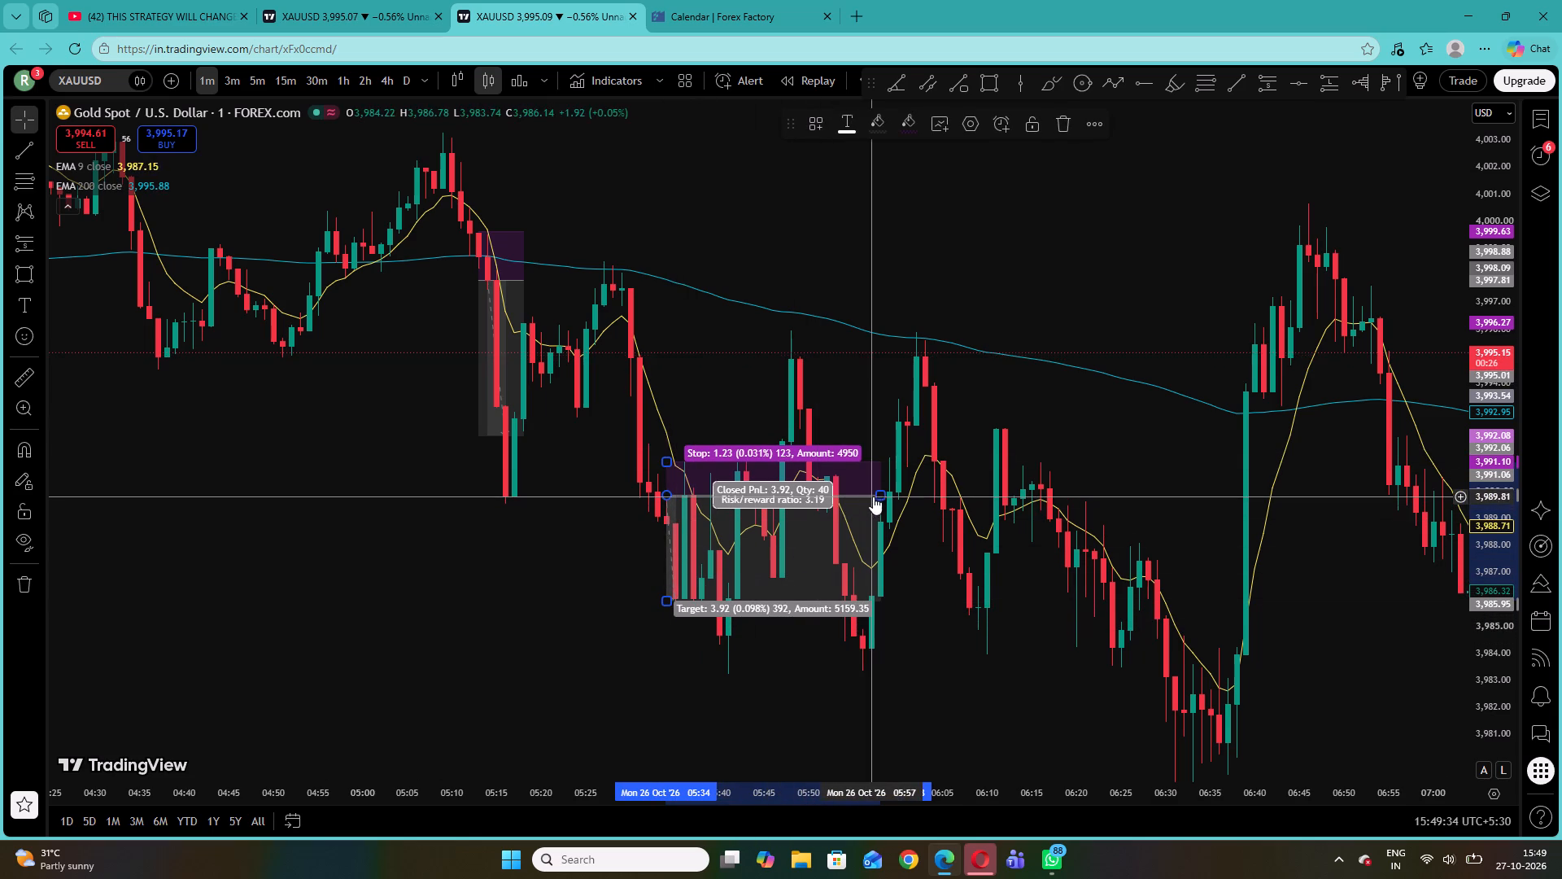
pyautogui.moveTo(881, 495); pyautogui.dragTo(760, 514)
pyautogui.click(699, 359)
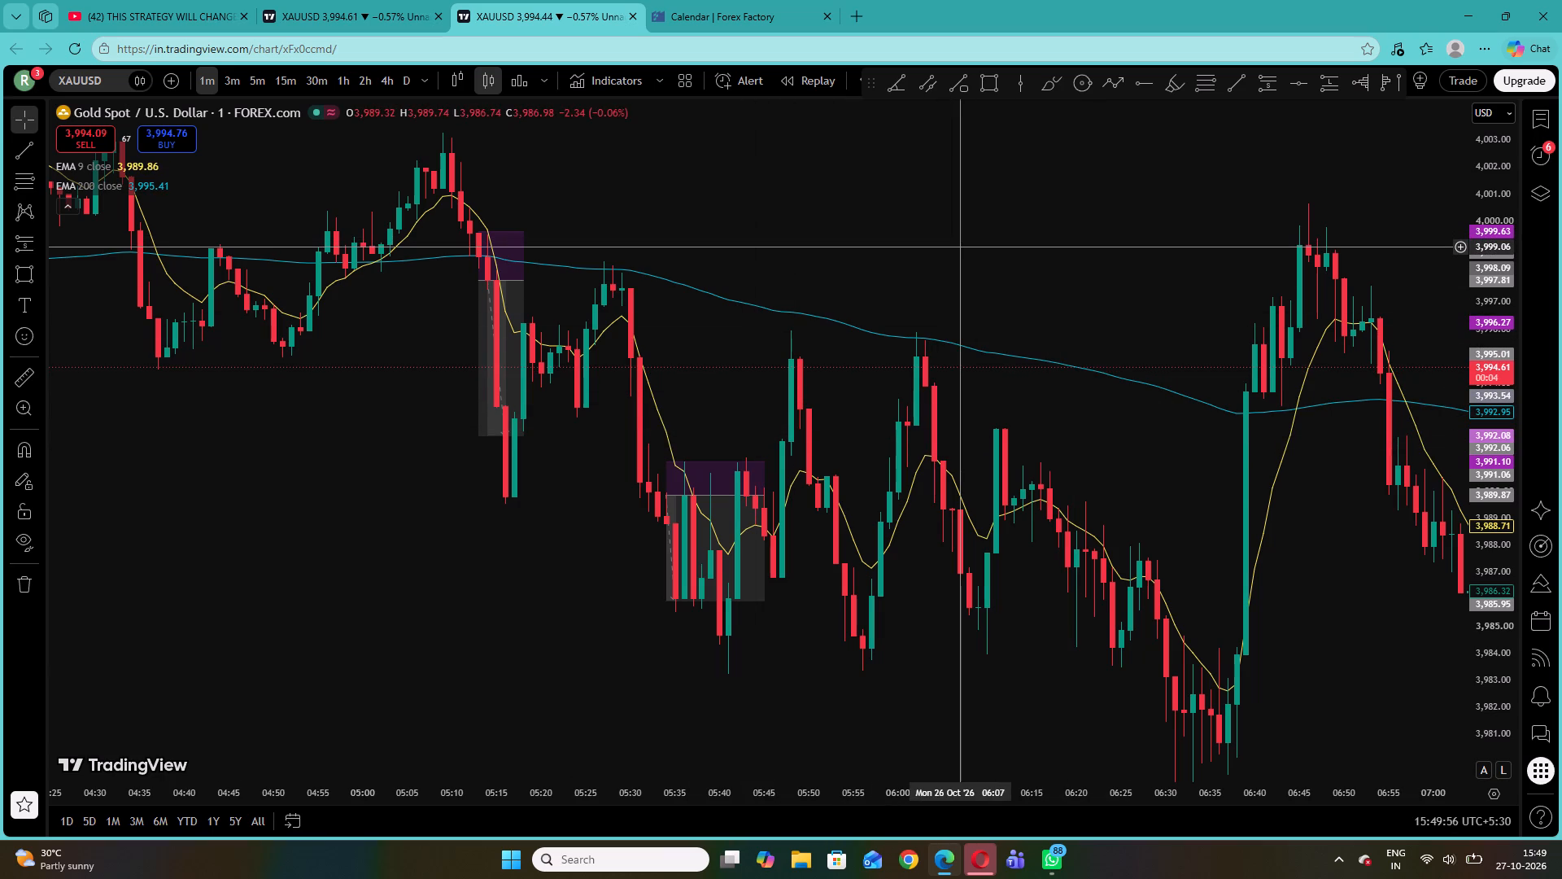
# Examine the 1-minute candles and EMA crossovers around the marked short positions, from about 04:15 to 07:40 on 26 October.
pyautogui.moveTo(1134, 435); pyautogui.dragTo(1012, 408)
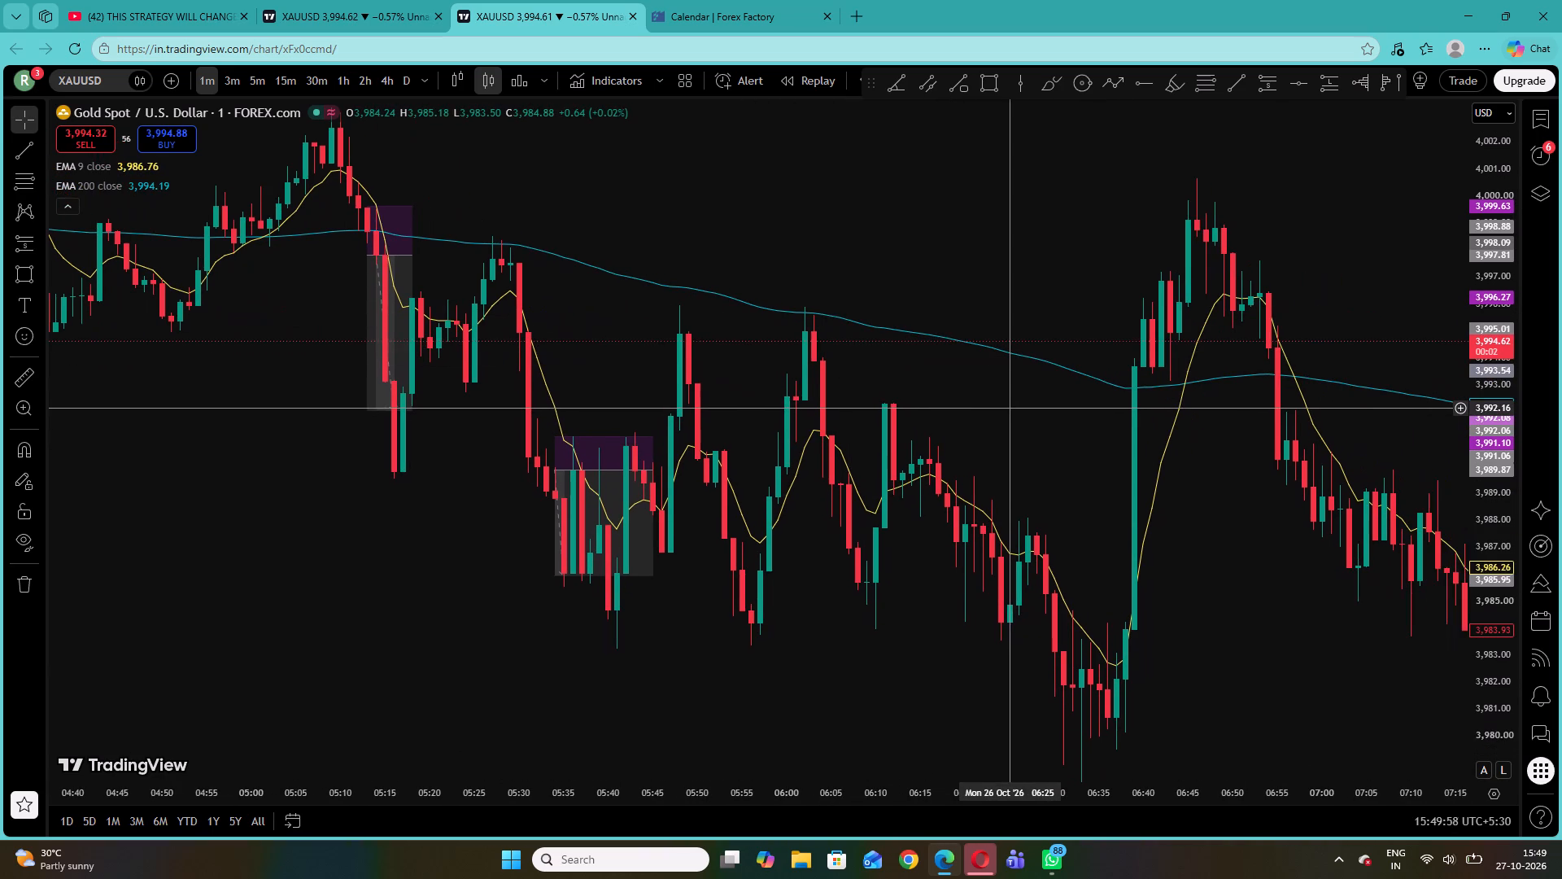
pyautogui.moveTo(1012, 408); pyautogui.dragTo(1242, 436)
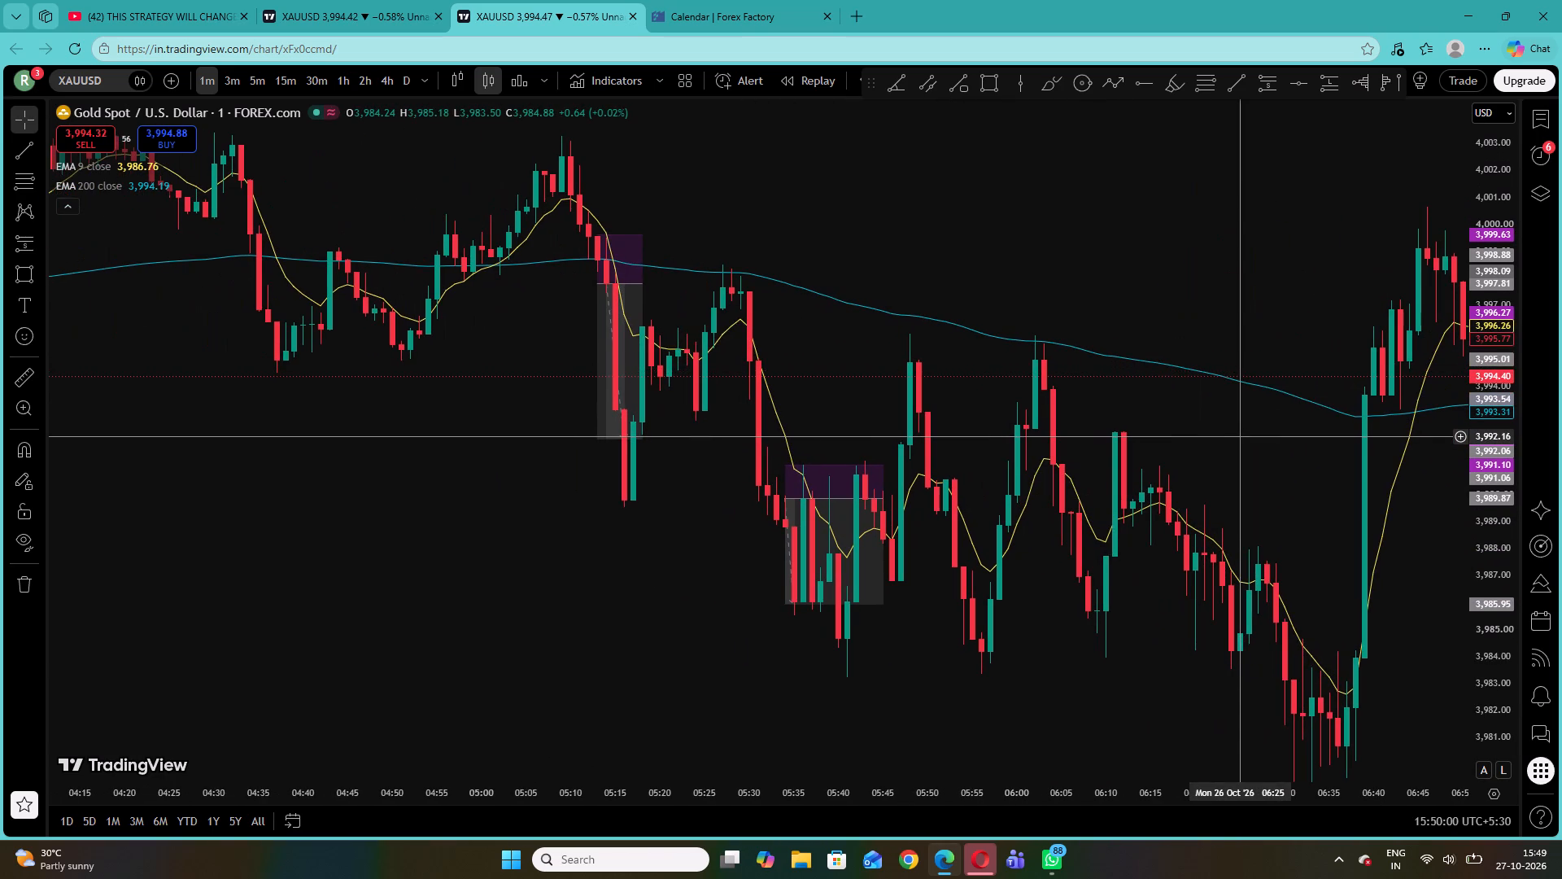
pyautogui.moveTo(1242, 436); pyautogui.dragTo(1219, 436)
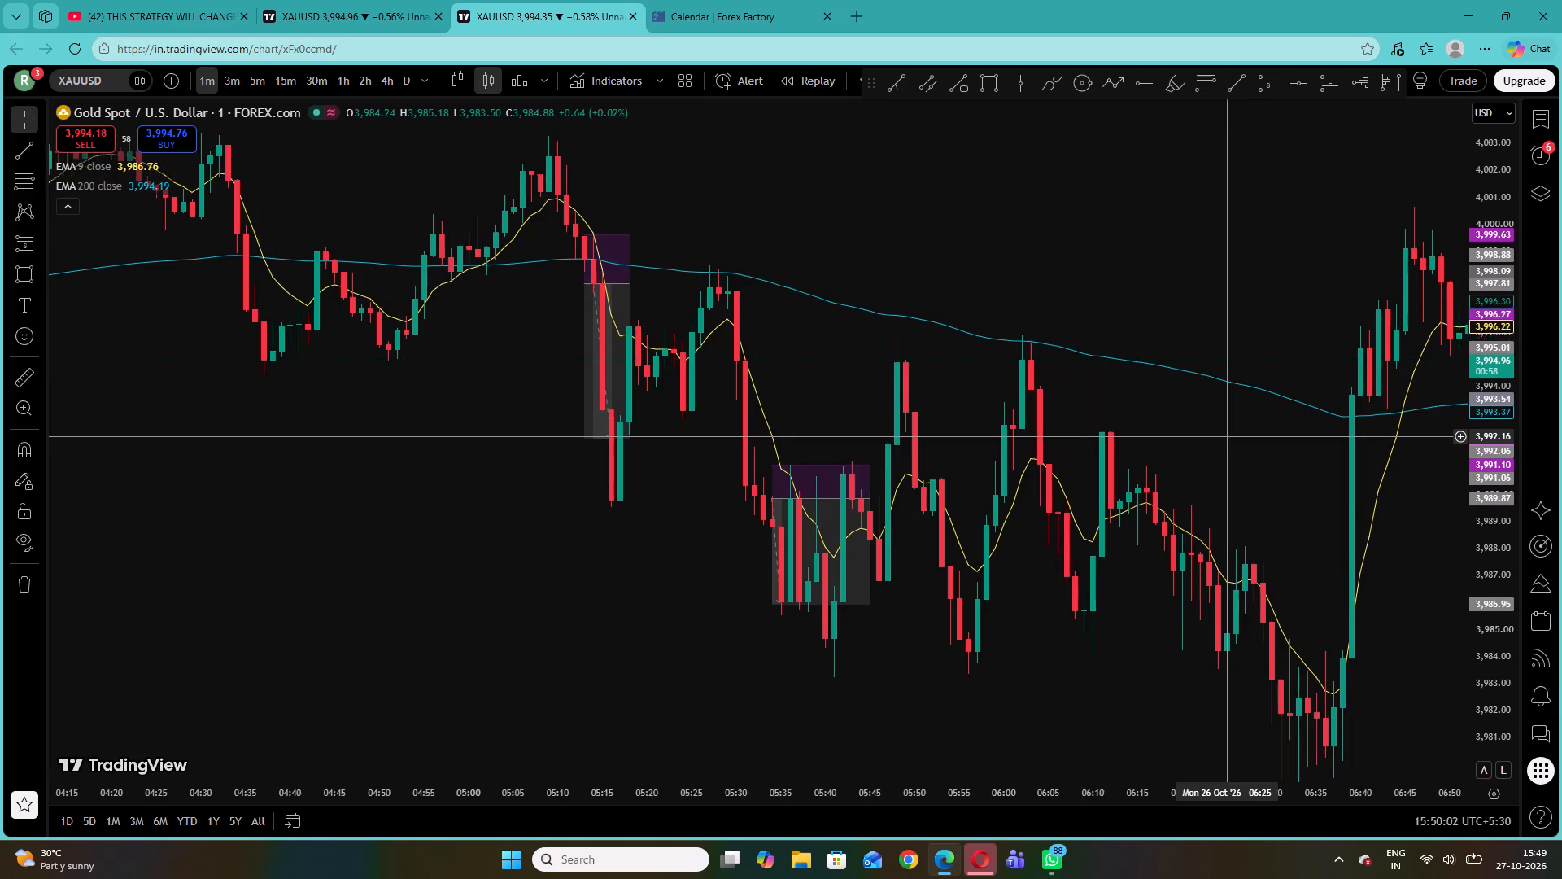
pyautogui.moveTo(1219, 436); pyautogui.dragTo(792, 418)
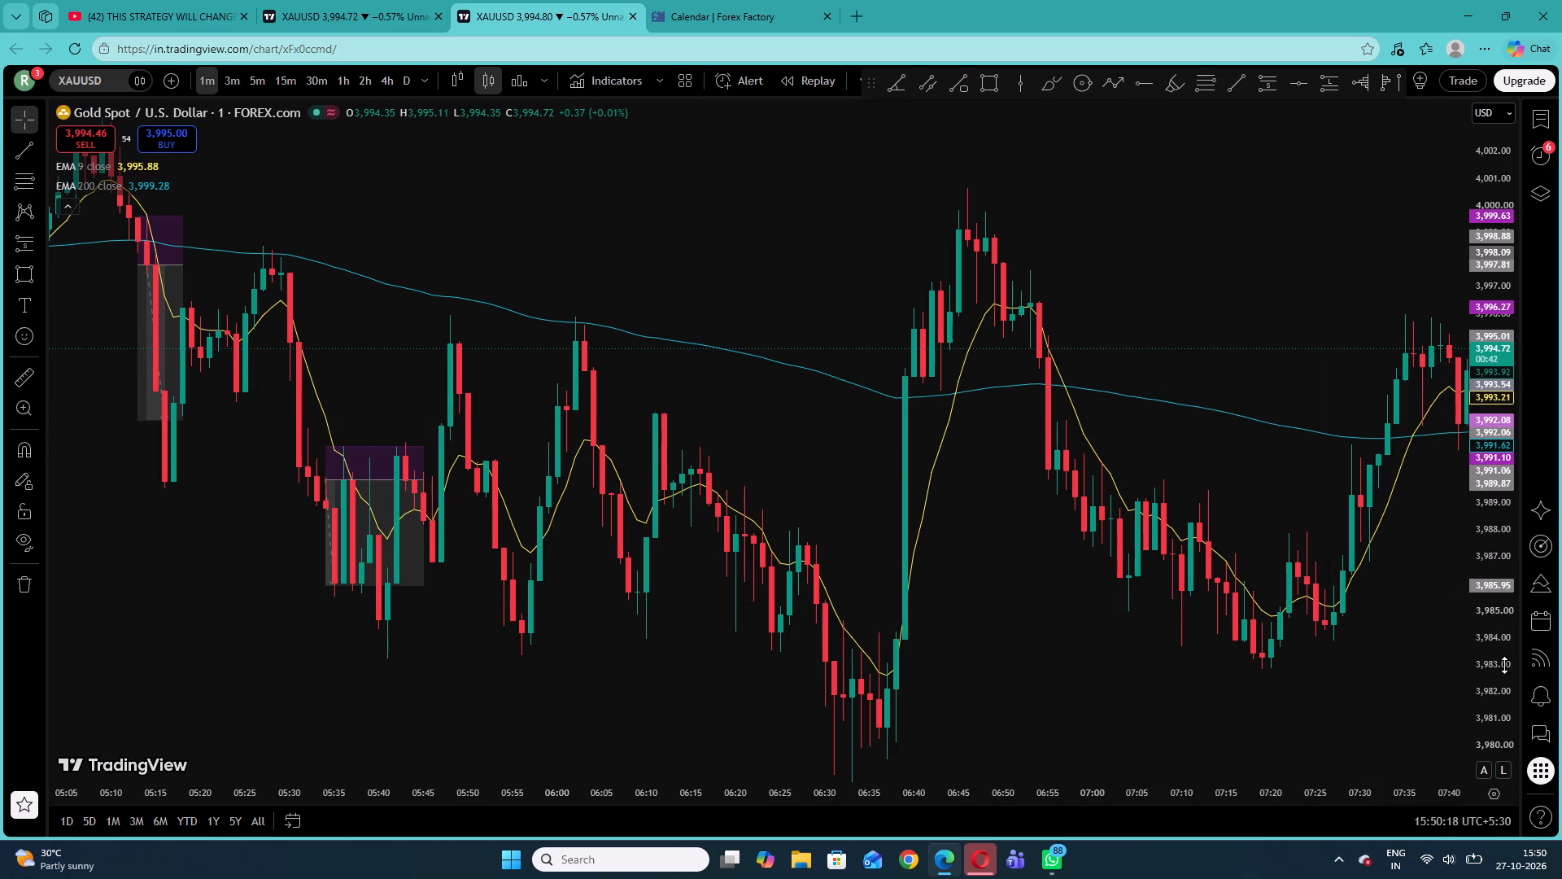
pyautogui.moveTo(1498, 687); pyautogui.dragTo(1503, 347)
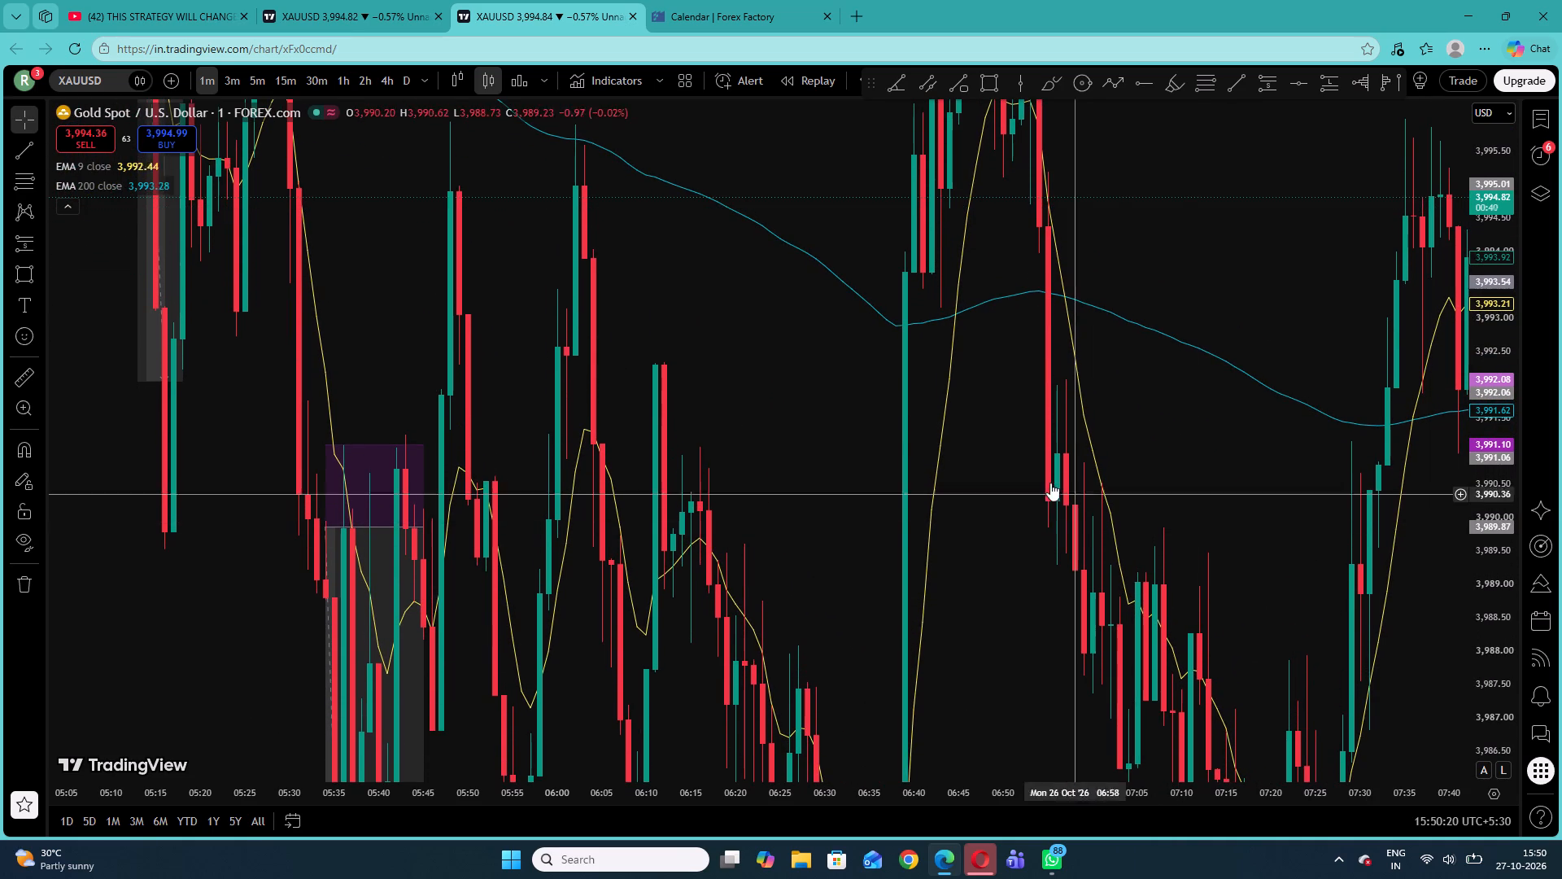
pyautogui.moveTo(884, 462); pyautogui.dragTo(940, 350)
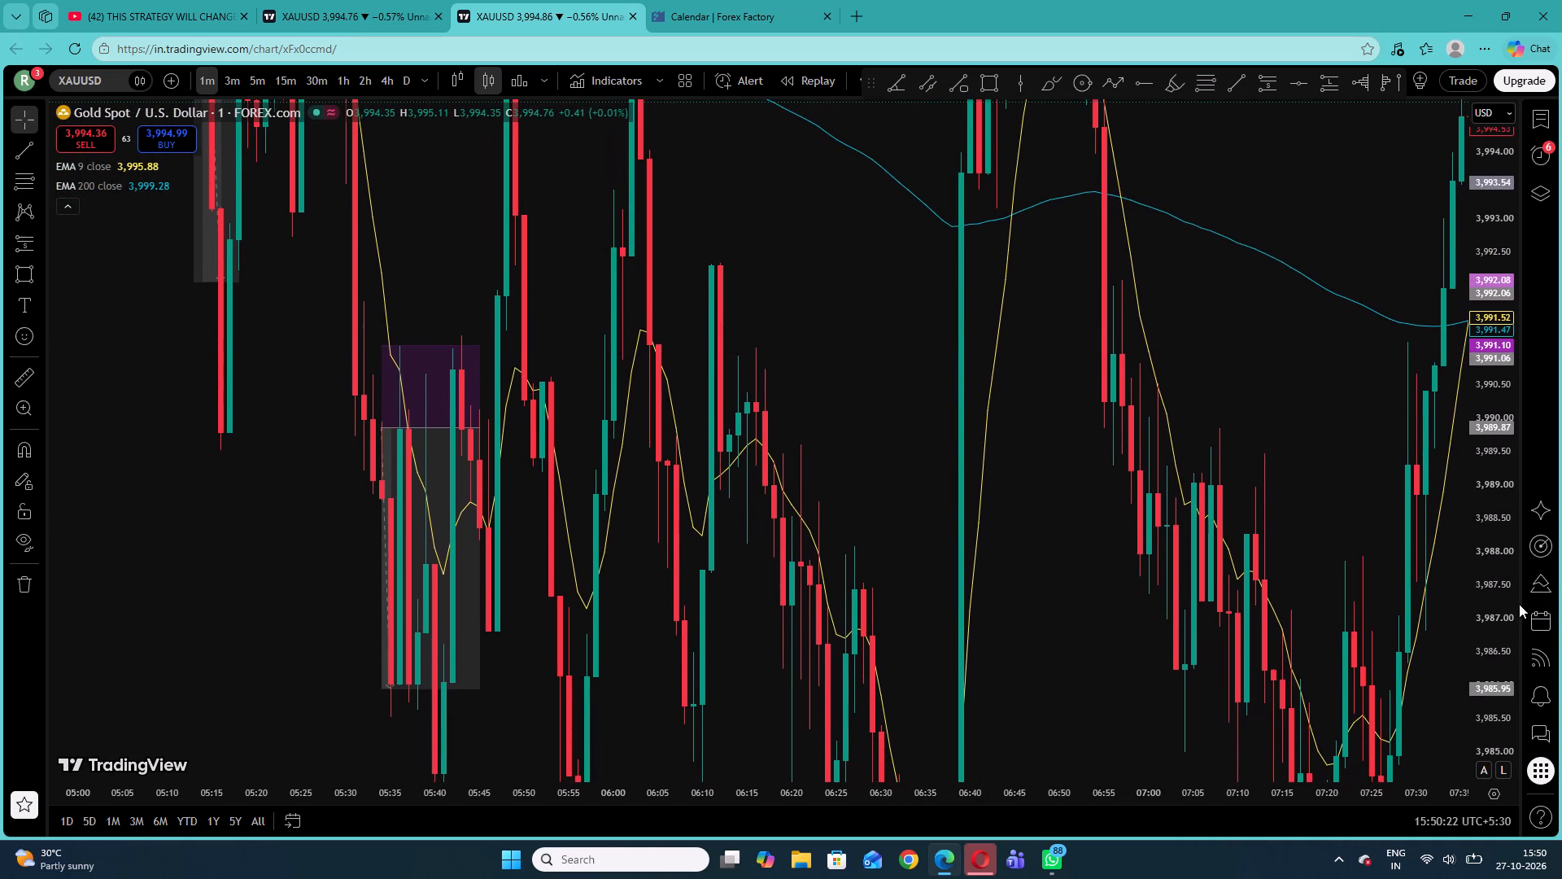
pyautogui.moveTo(1506, 549); pyautogui.dragTo(1494, 701)
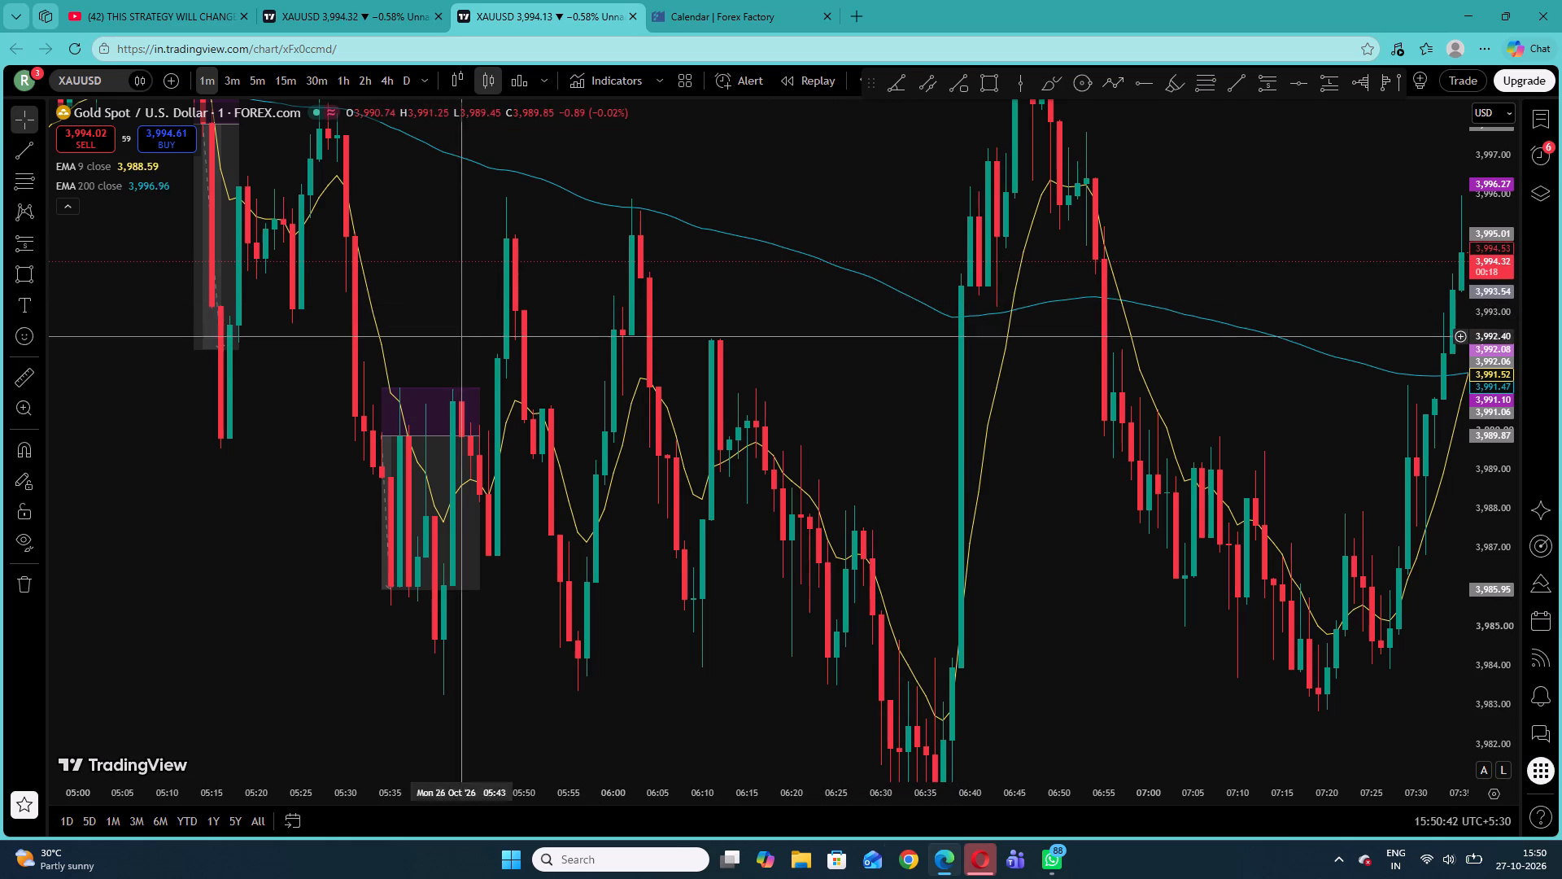
# Draw a long position at 3,989.52 on 26 October, about 06:11 to 06:17, with a 0.64 stop and 4.99 target.
pyautogui.click(38, 234)
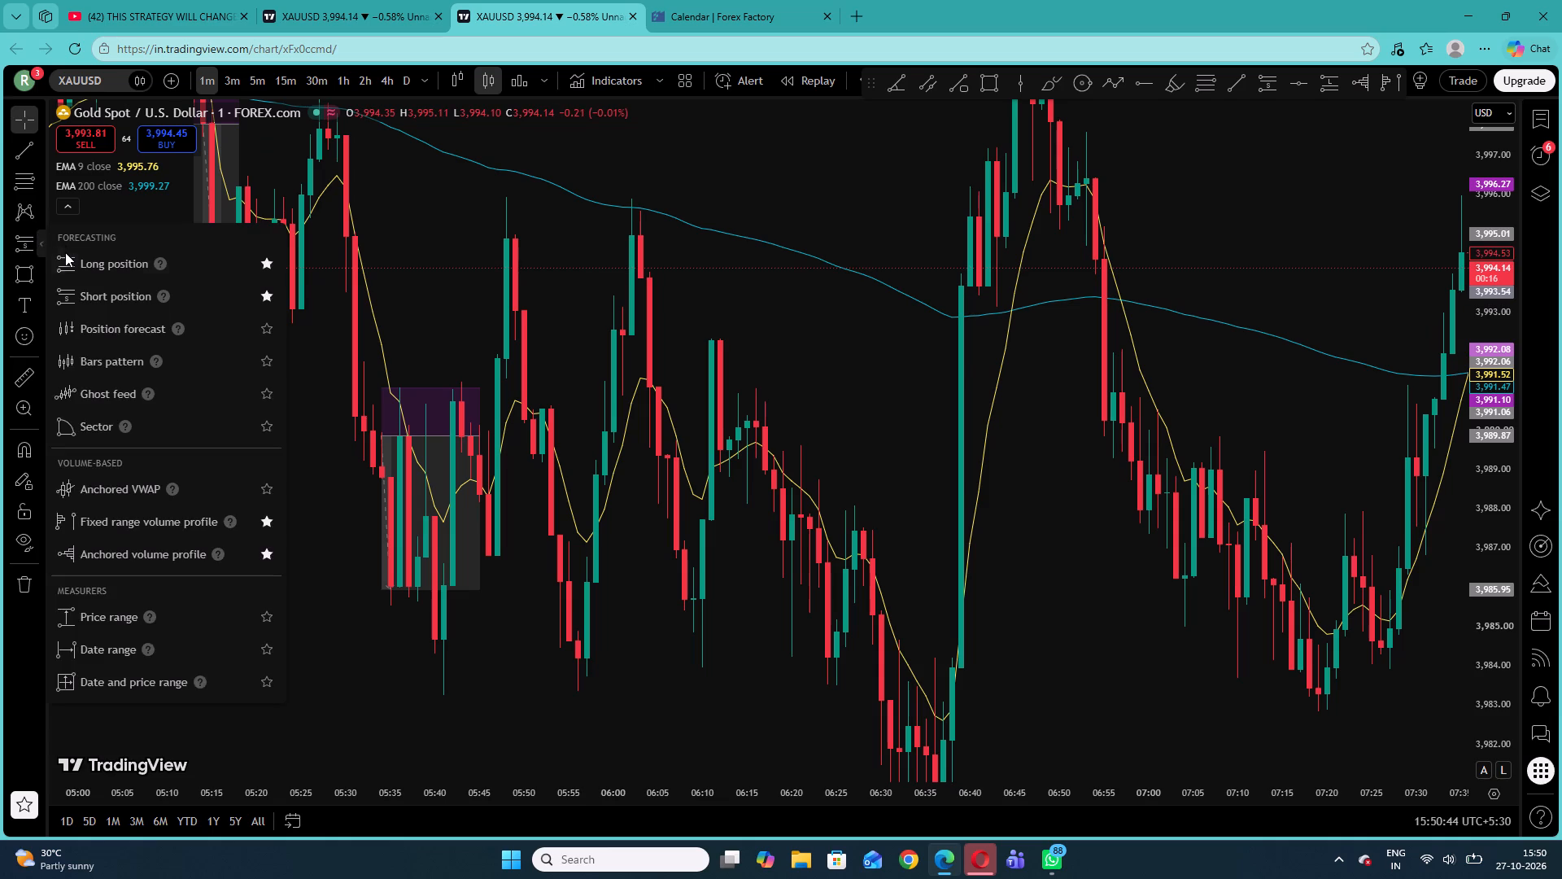
pyautogui.click(67, 258)
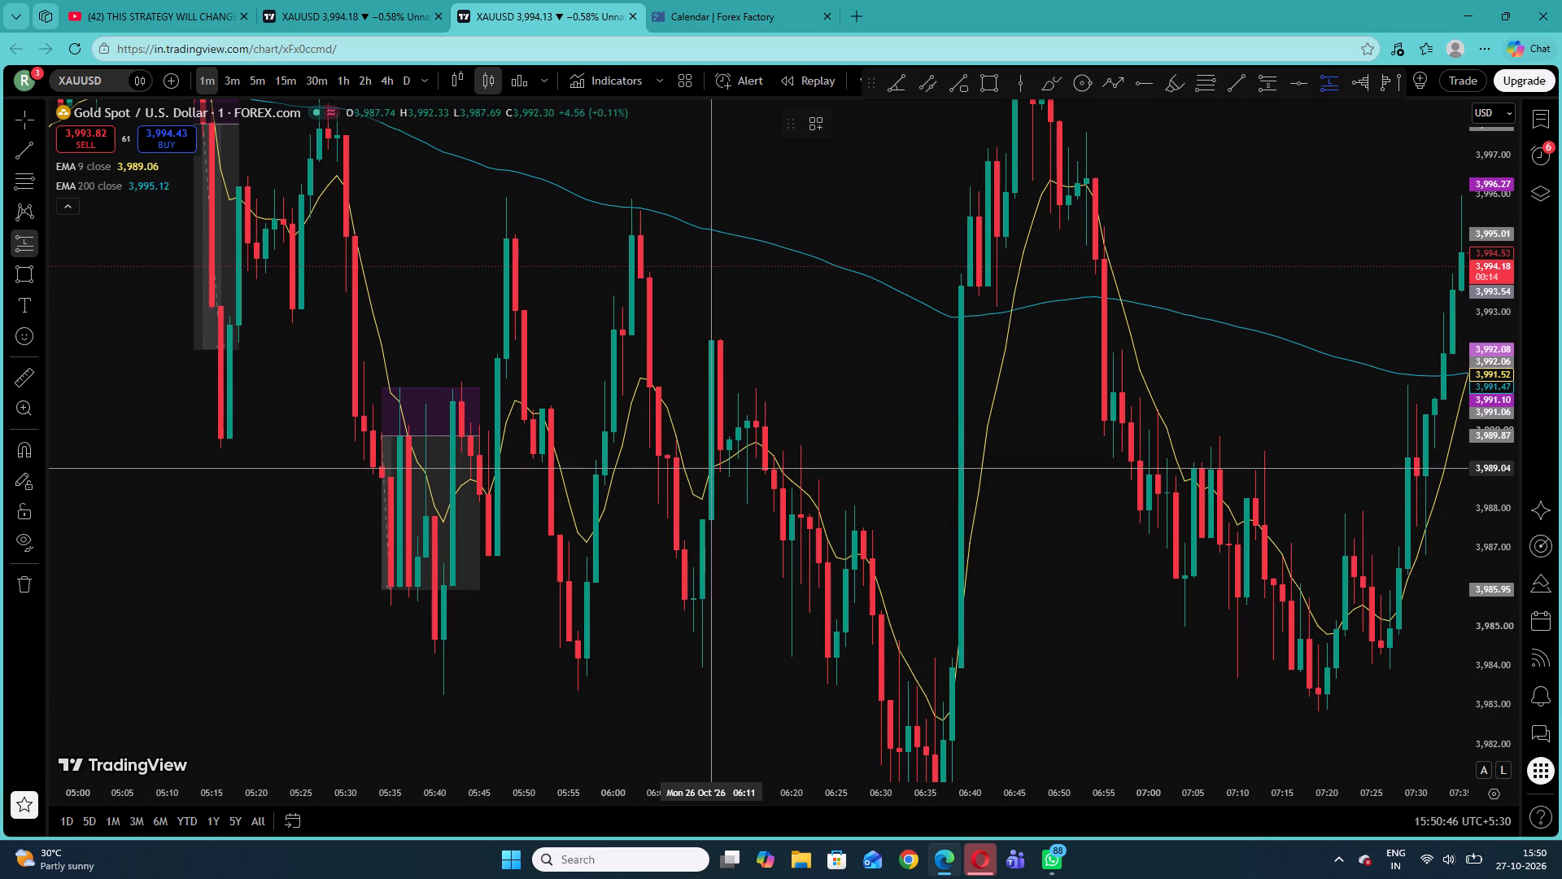
pyautogui.click(712, 449)
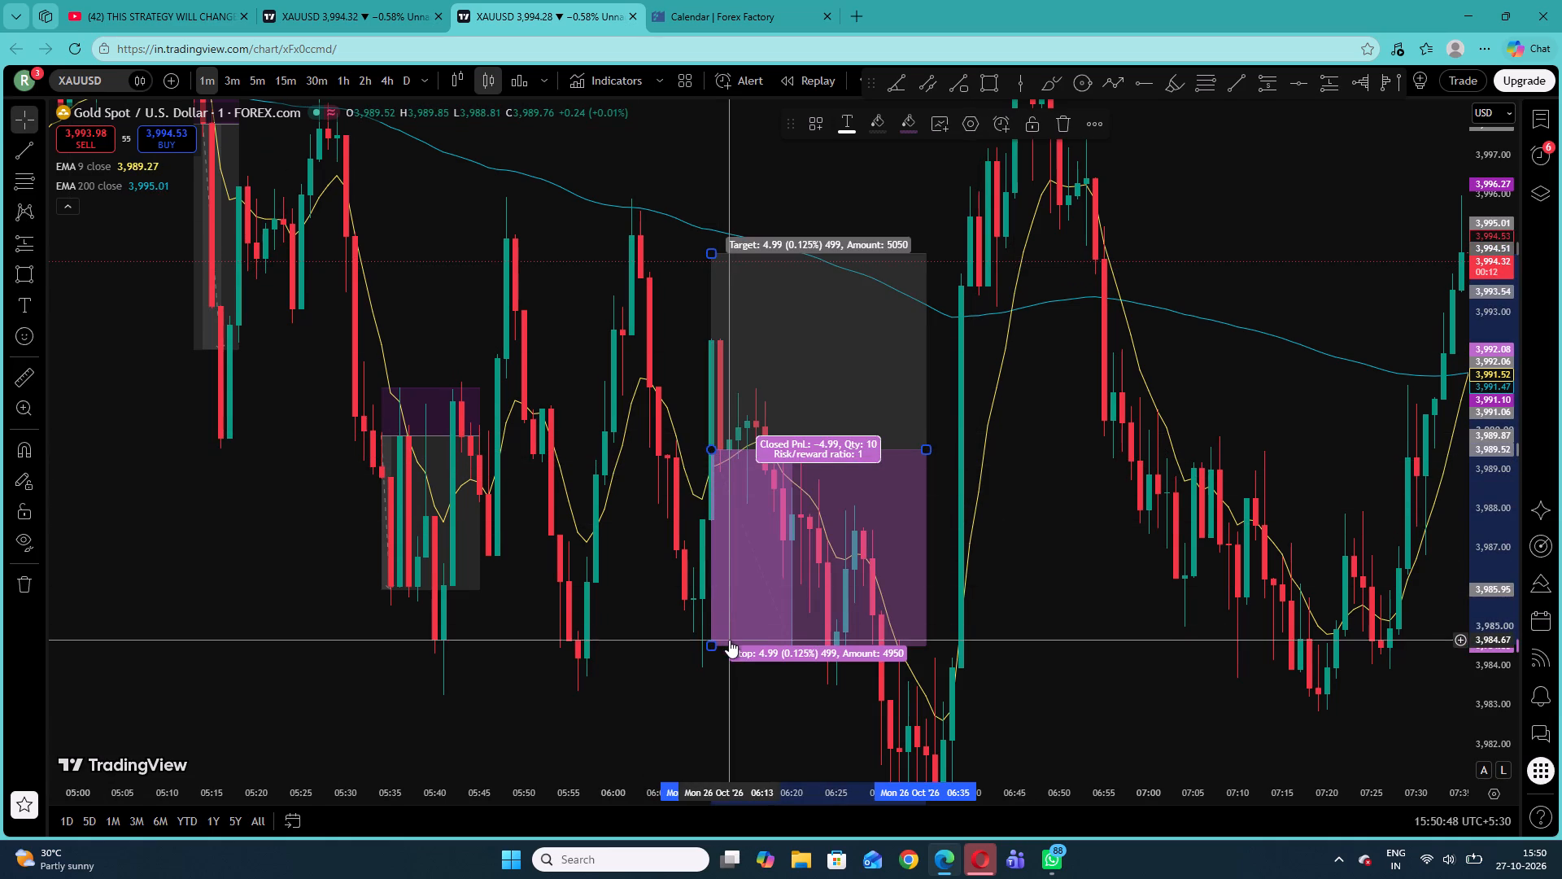
pyautogui.moveTo(707, 643); pyautogui.dragTo(744, 474)
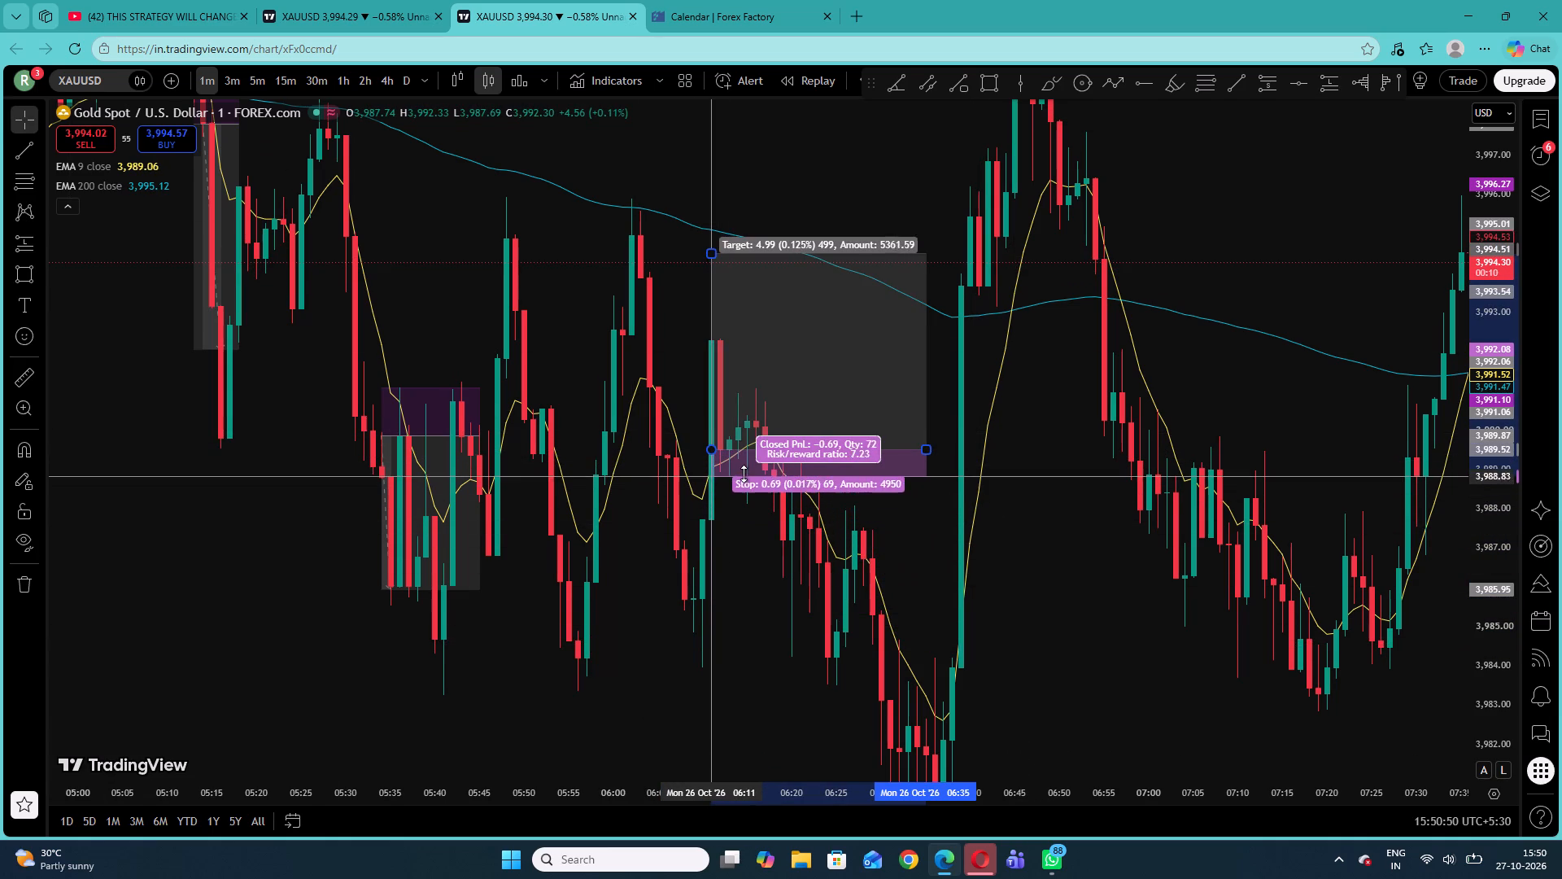
pyautogui.moveTo(744, 474); pyautogui.dragTo(743, 474)
pyautogui.click(728, 609)
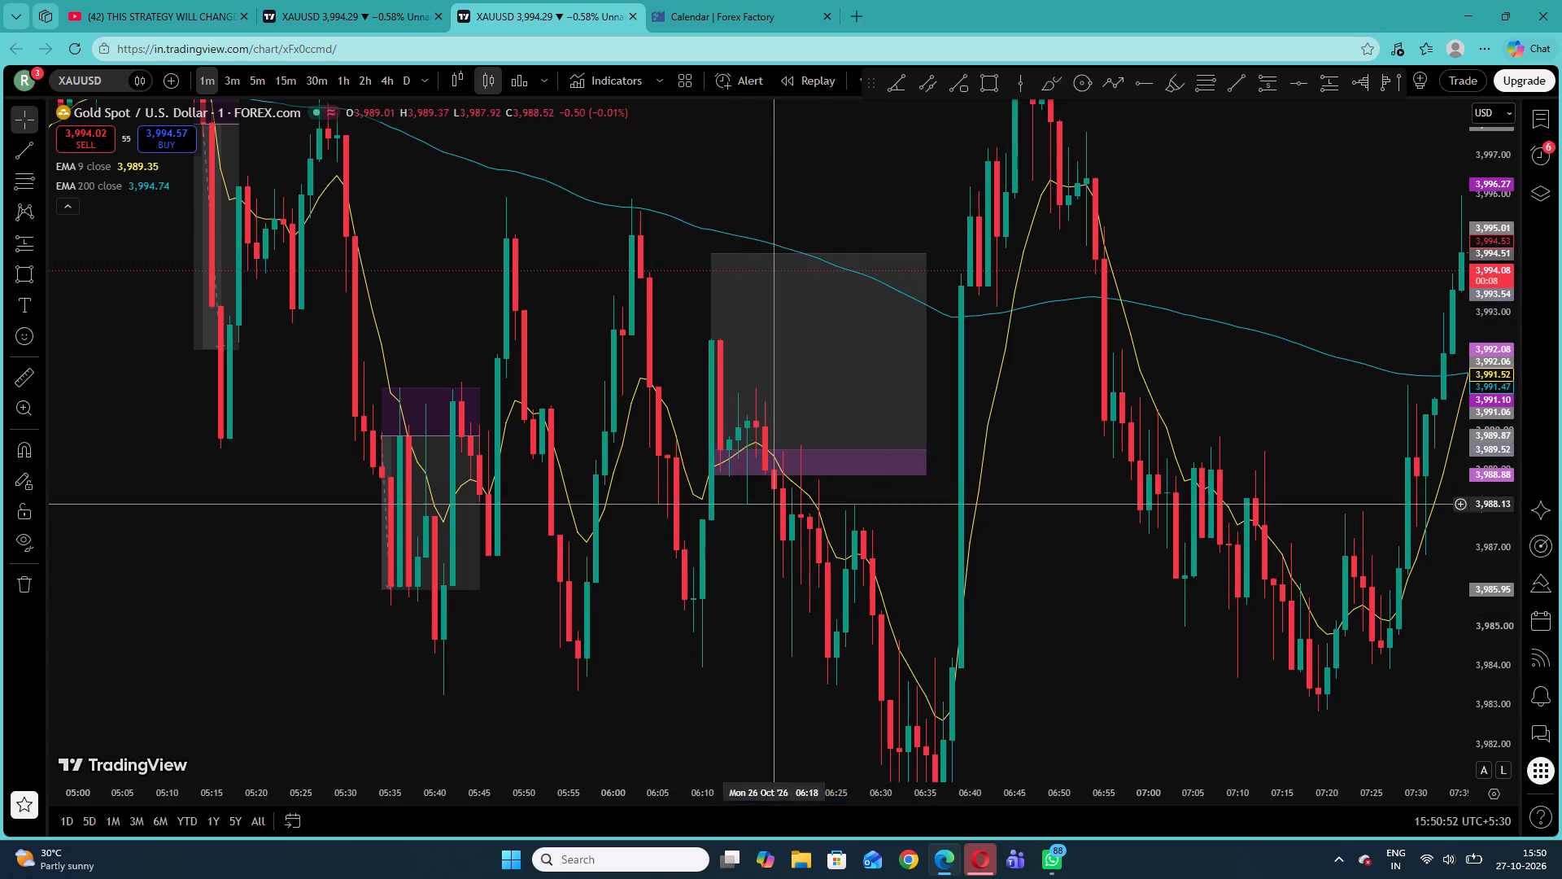
pyautogui.moveTo(930, 447); pyautogui.dragTo(760, 439)
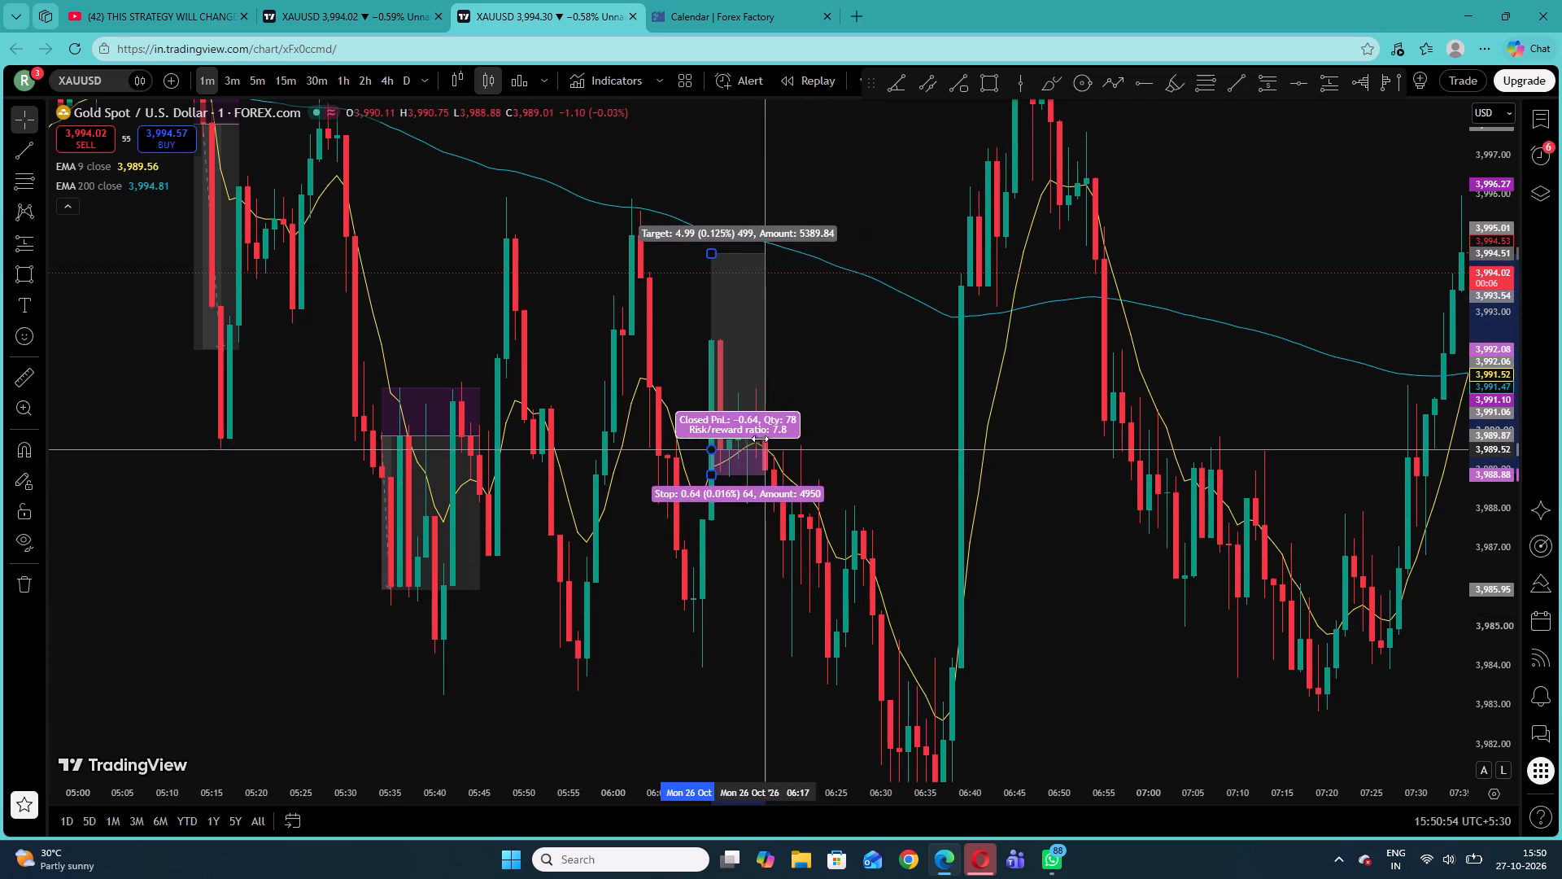
pyautogui.moveTo(760, 439); pyautogui.dragTo(763, 437)
pyautogui.click(834, 421)
# Examine the 1-minute price action following the new long position, up to about 07:50 on 26 October.
pyautogui.moveTo(1500, 480); pyautogui.dragTo(1491, 625)
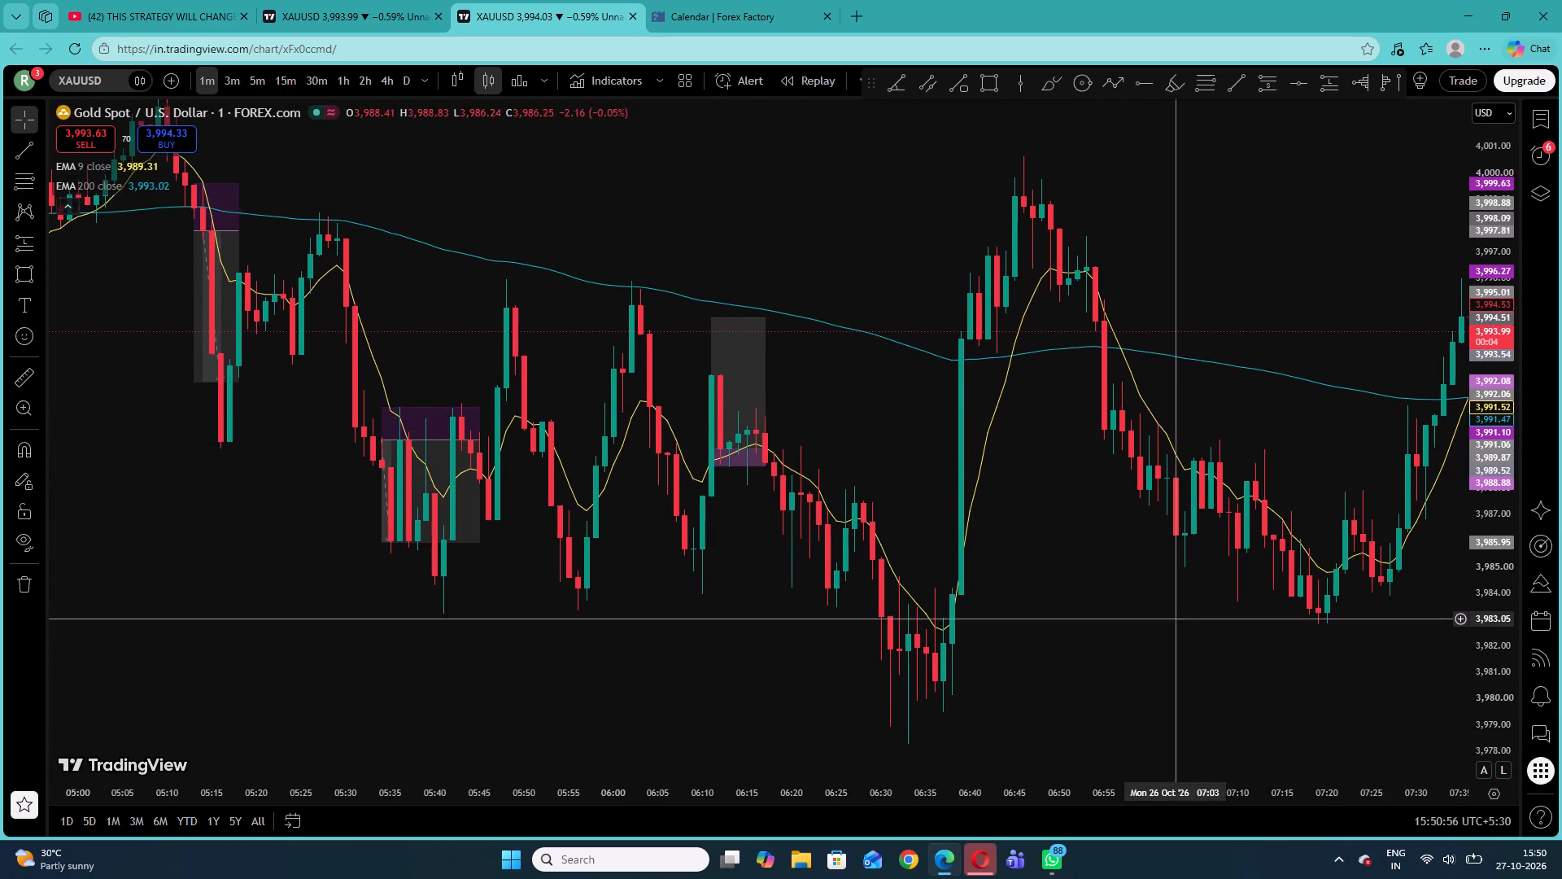
pyautogui.moveTo(1176, 619); pyautogui.dragTo(997, 523)
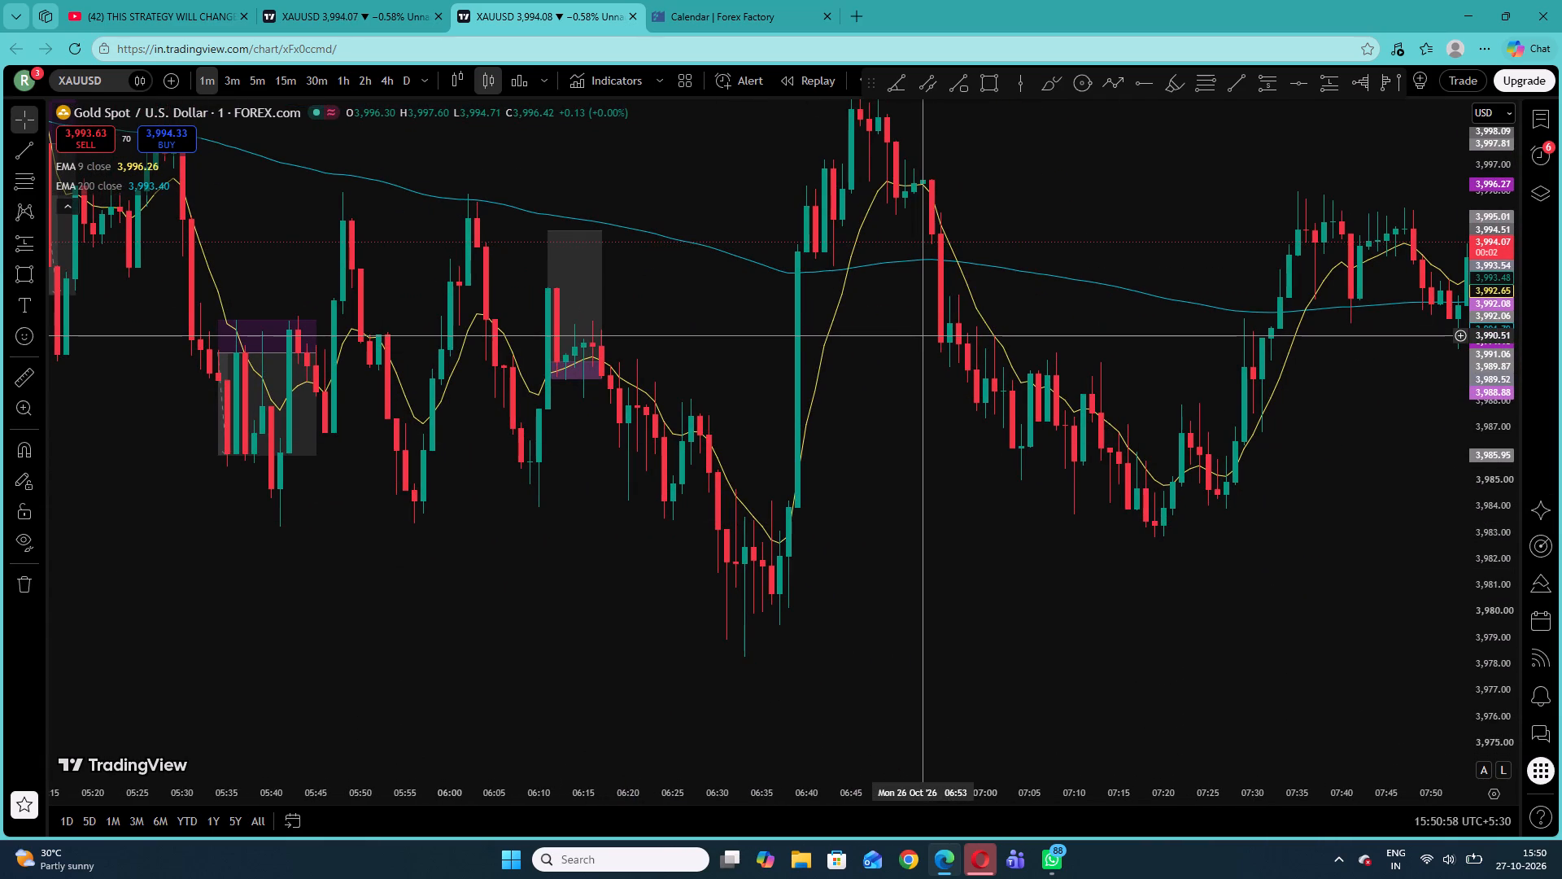
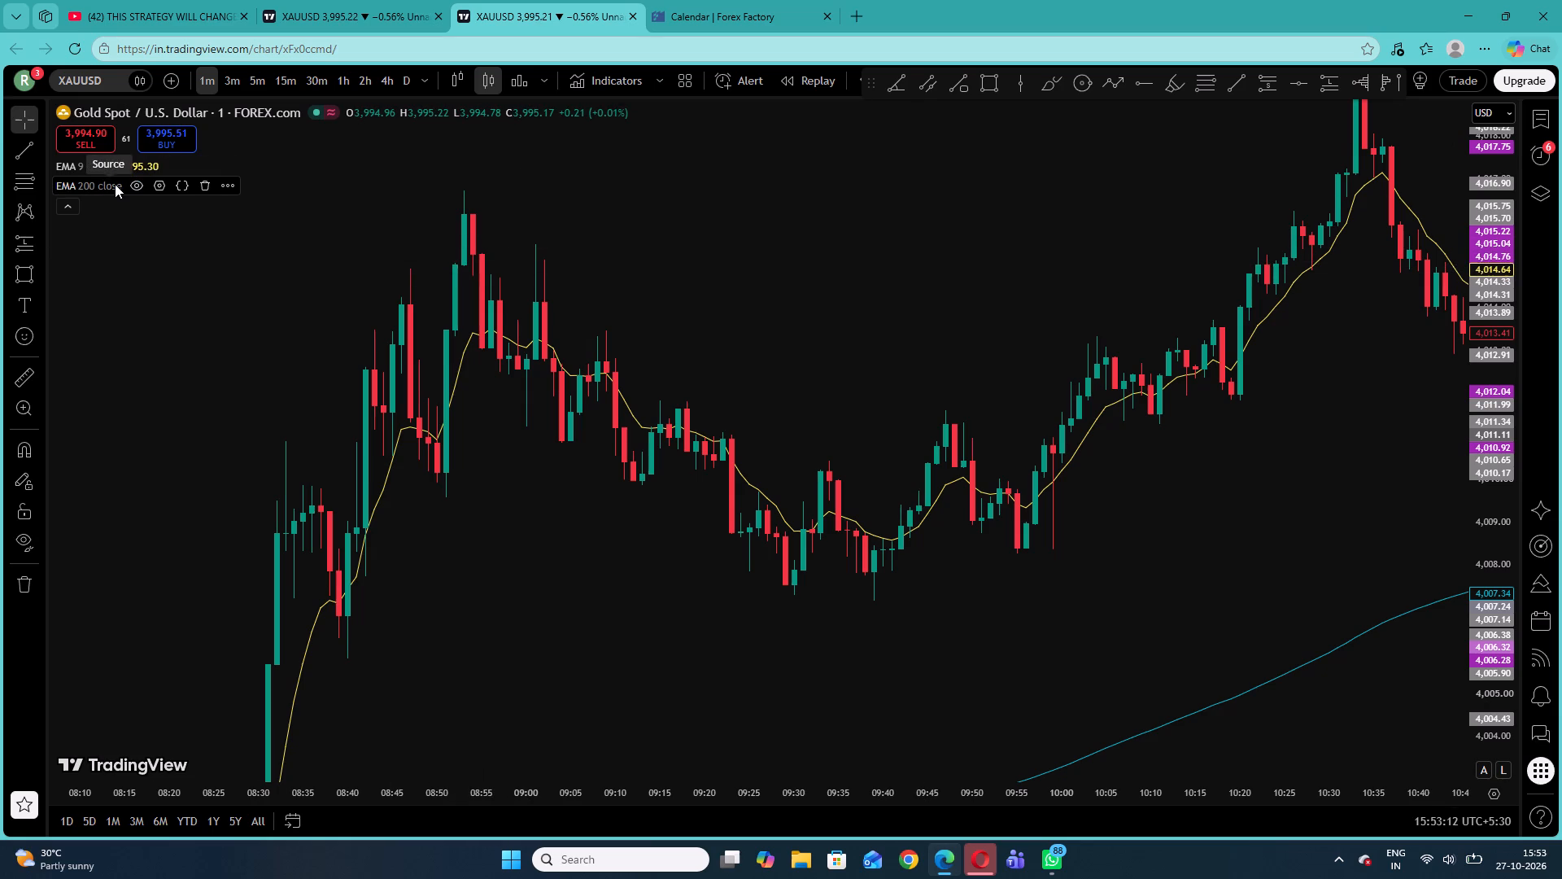
# Remove the 200-period EMA indicator from the XAUUSD history chart.
pyautogui.click(205, 185)
# Search the indicators for "ema" and add the Moving average ribbon to the chart.
pyautogui.click(615, 85)
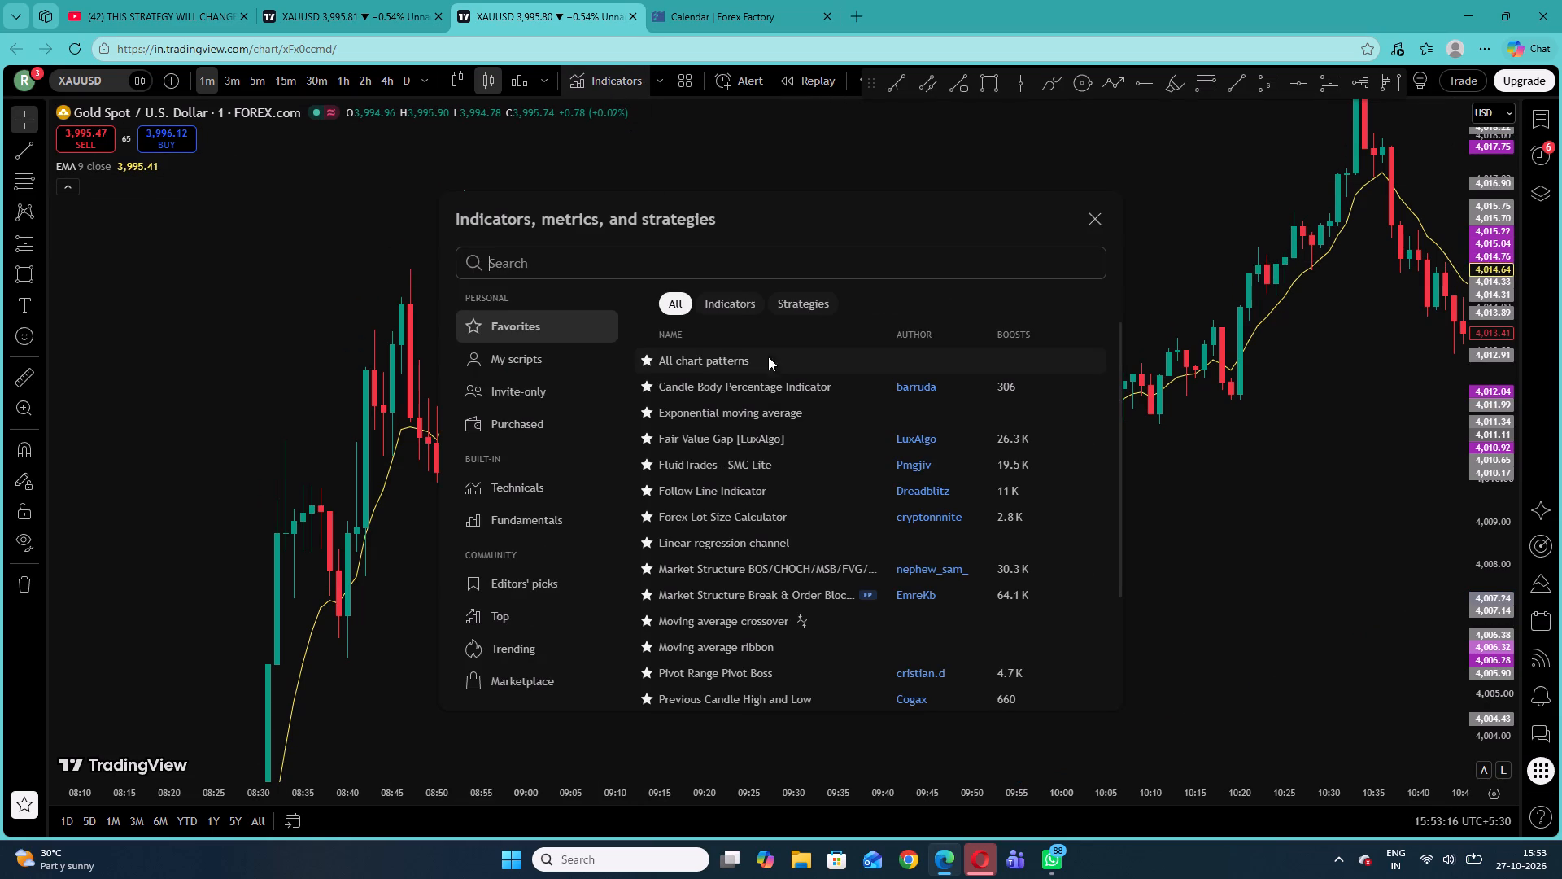
pyautogui.click(647, 260)
pyautogui.click(647, 259)
pyautogui.write('ema')
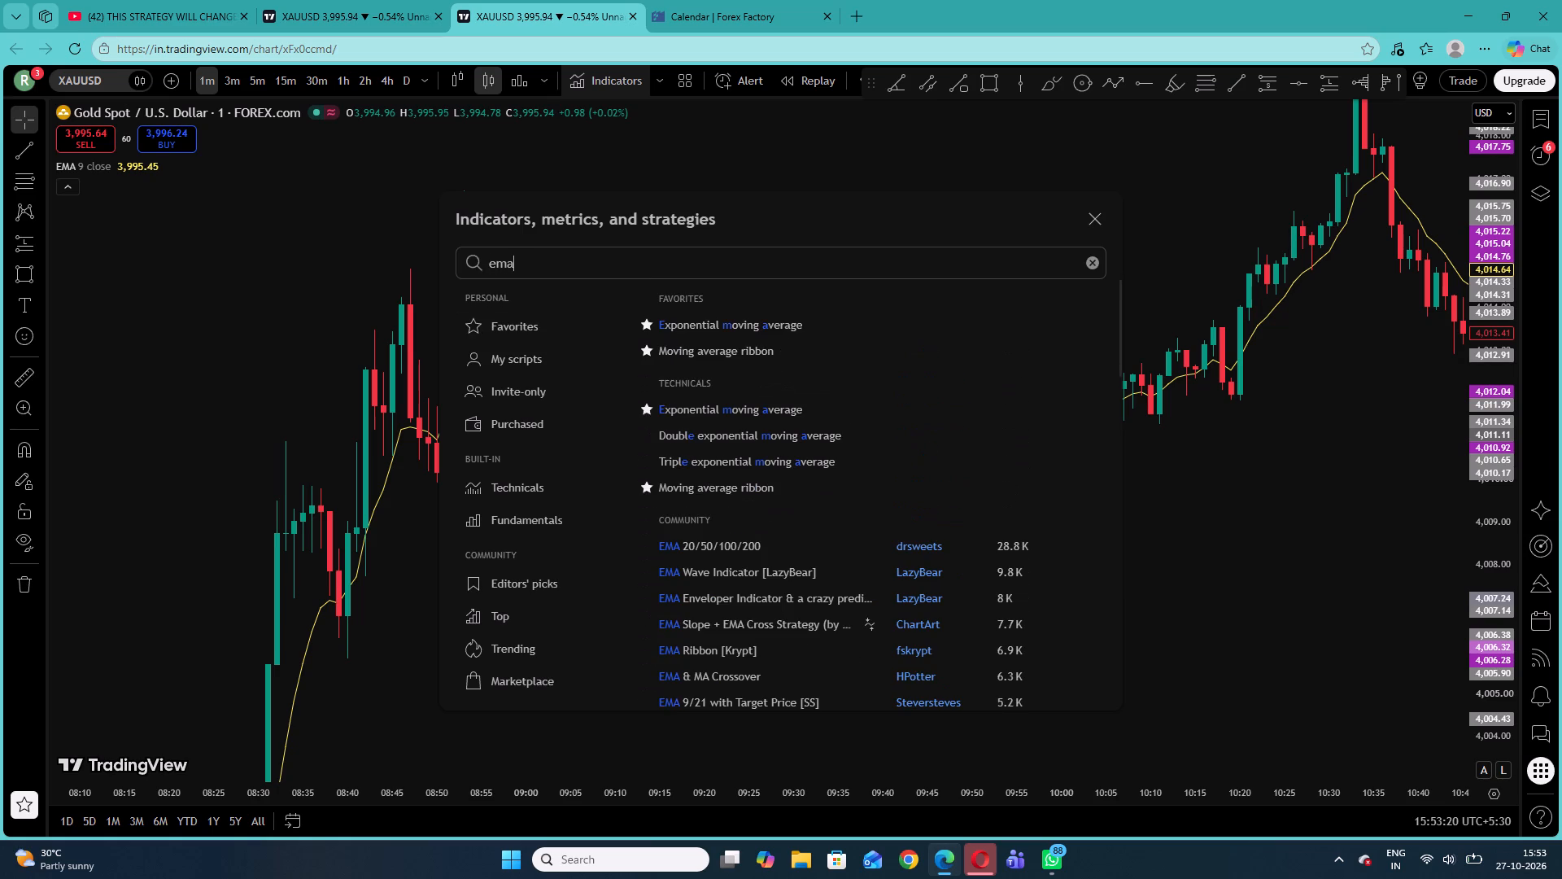
pyautogui.click(869, 348)
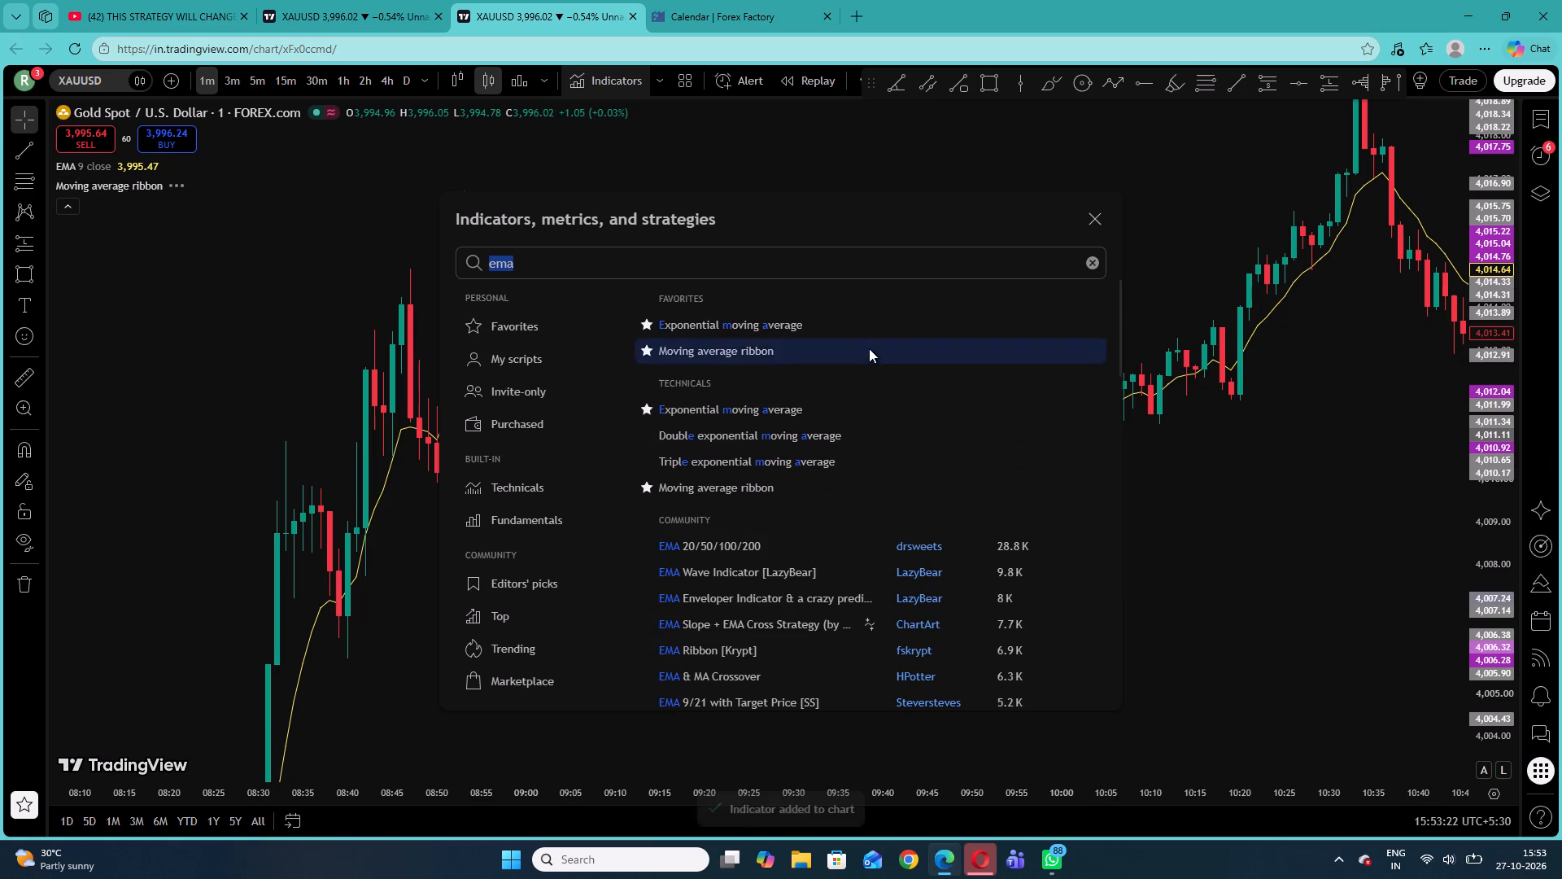
pyautogui.scroll(-2, 869, 348)
pyautogui.click(1099, 208)
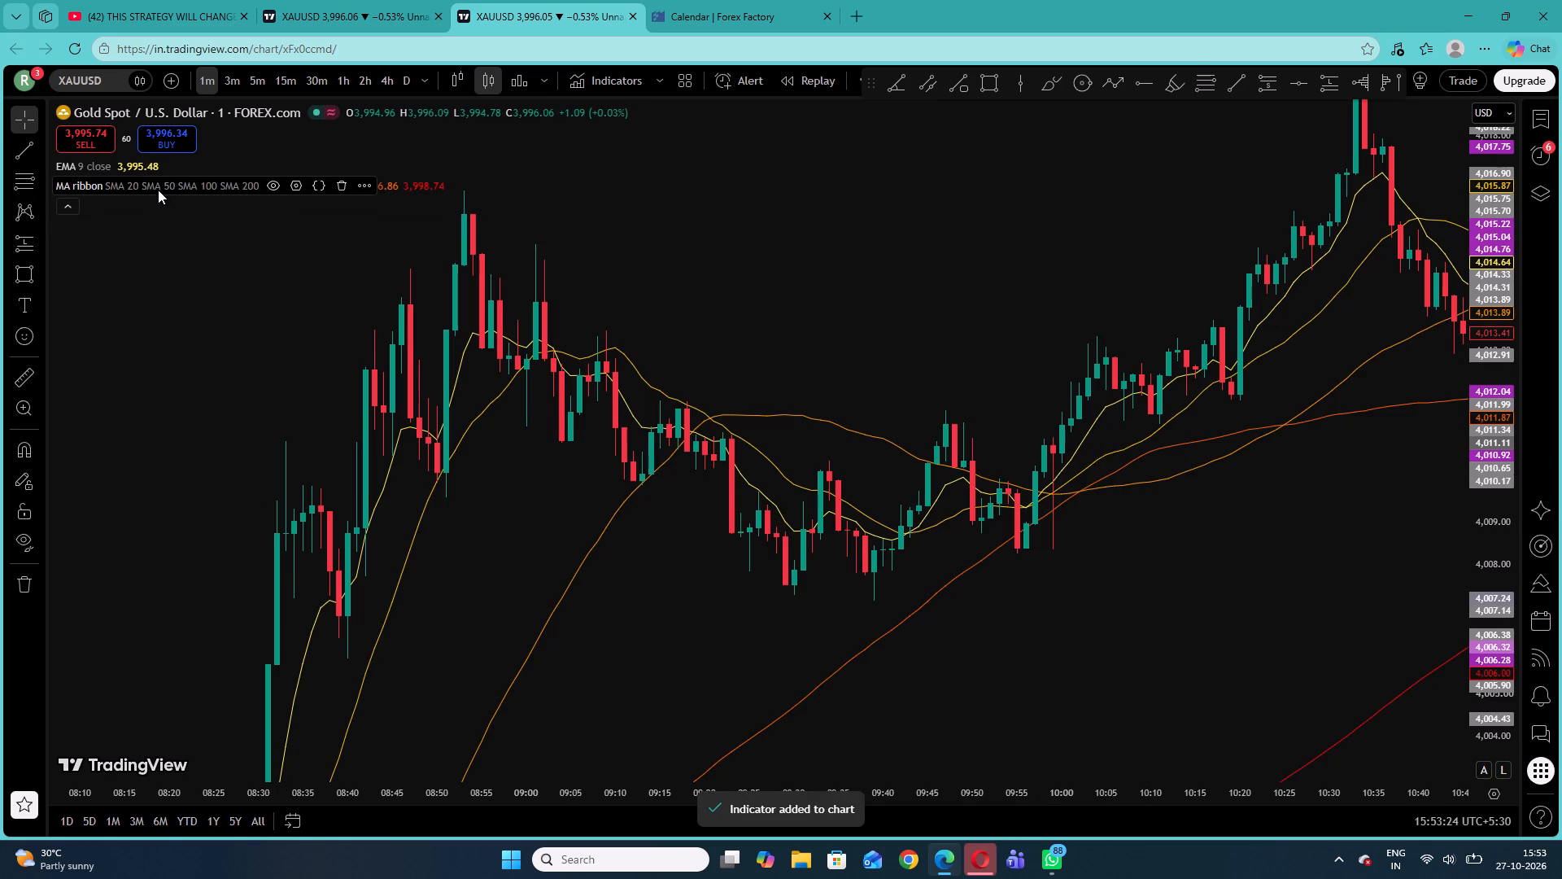
# Switch off all four moving averages, MA #1 to MA #4, in the MA ribbon's inputs.
pyautogui.click(290, 186)
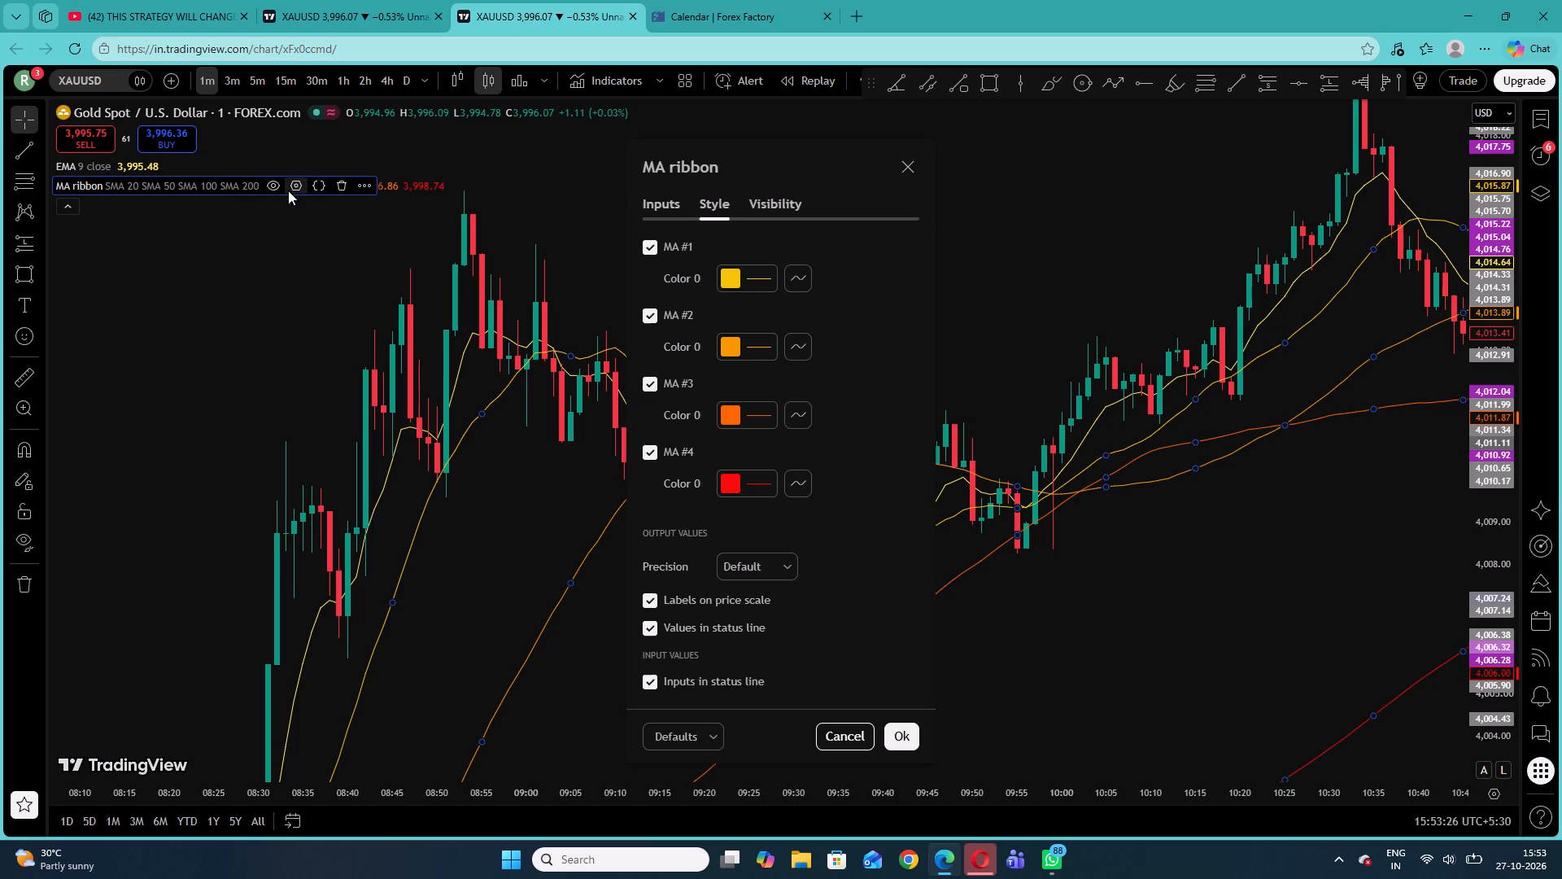
pyautogui.click(660, 208)
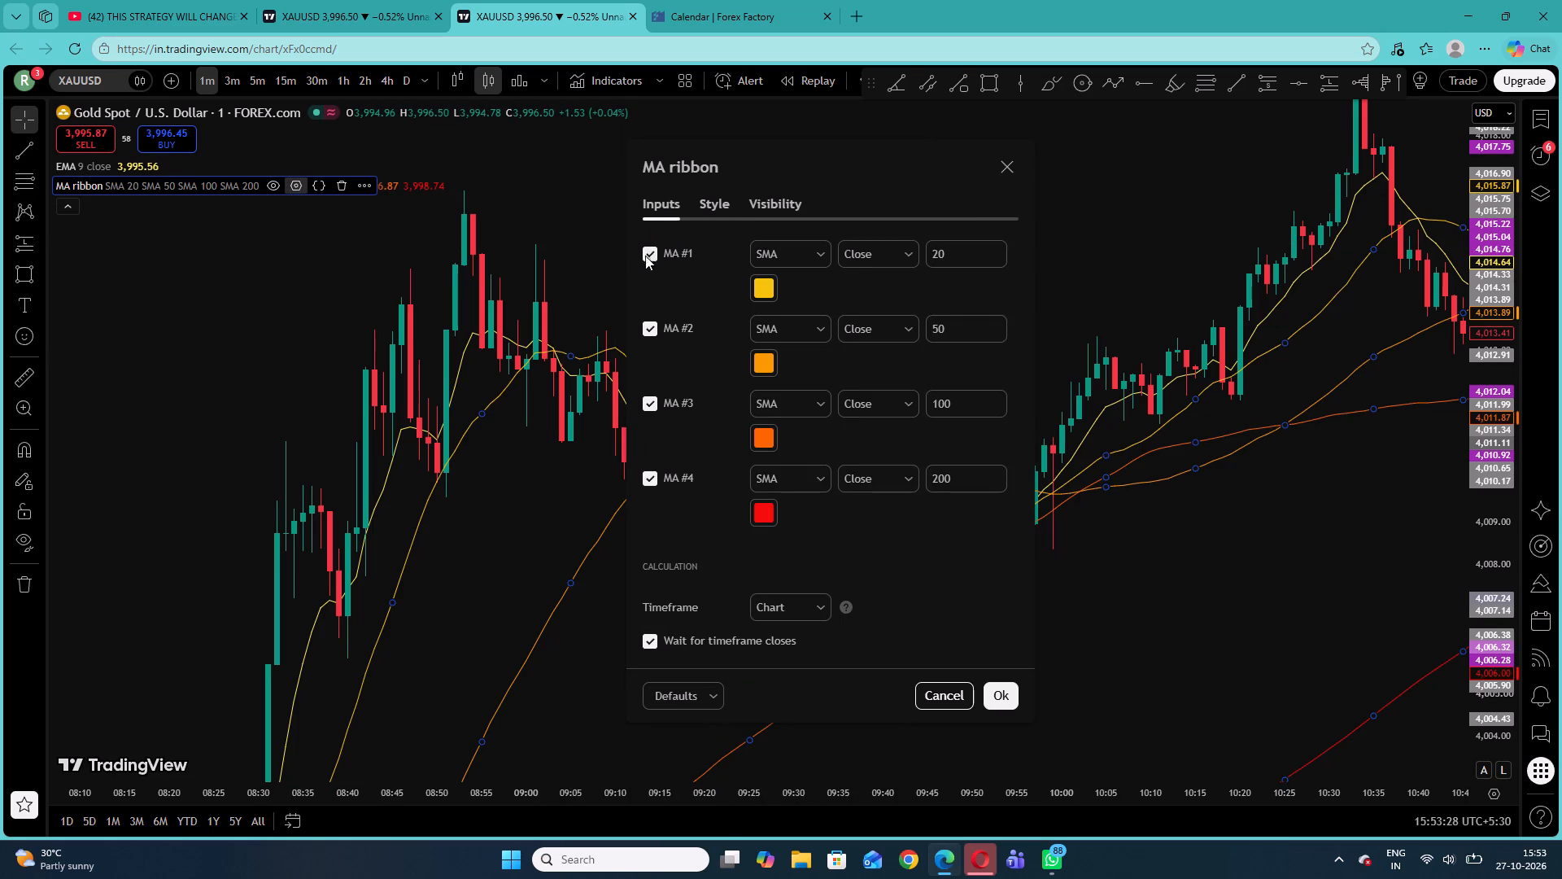
pyautogui.click(652, 252)
pyautogui.click(656, 322)
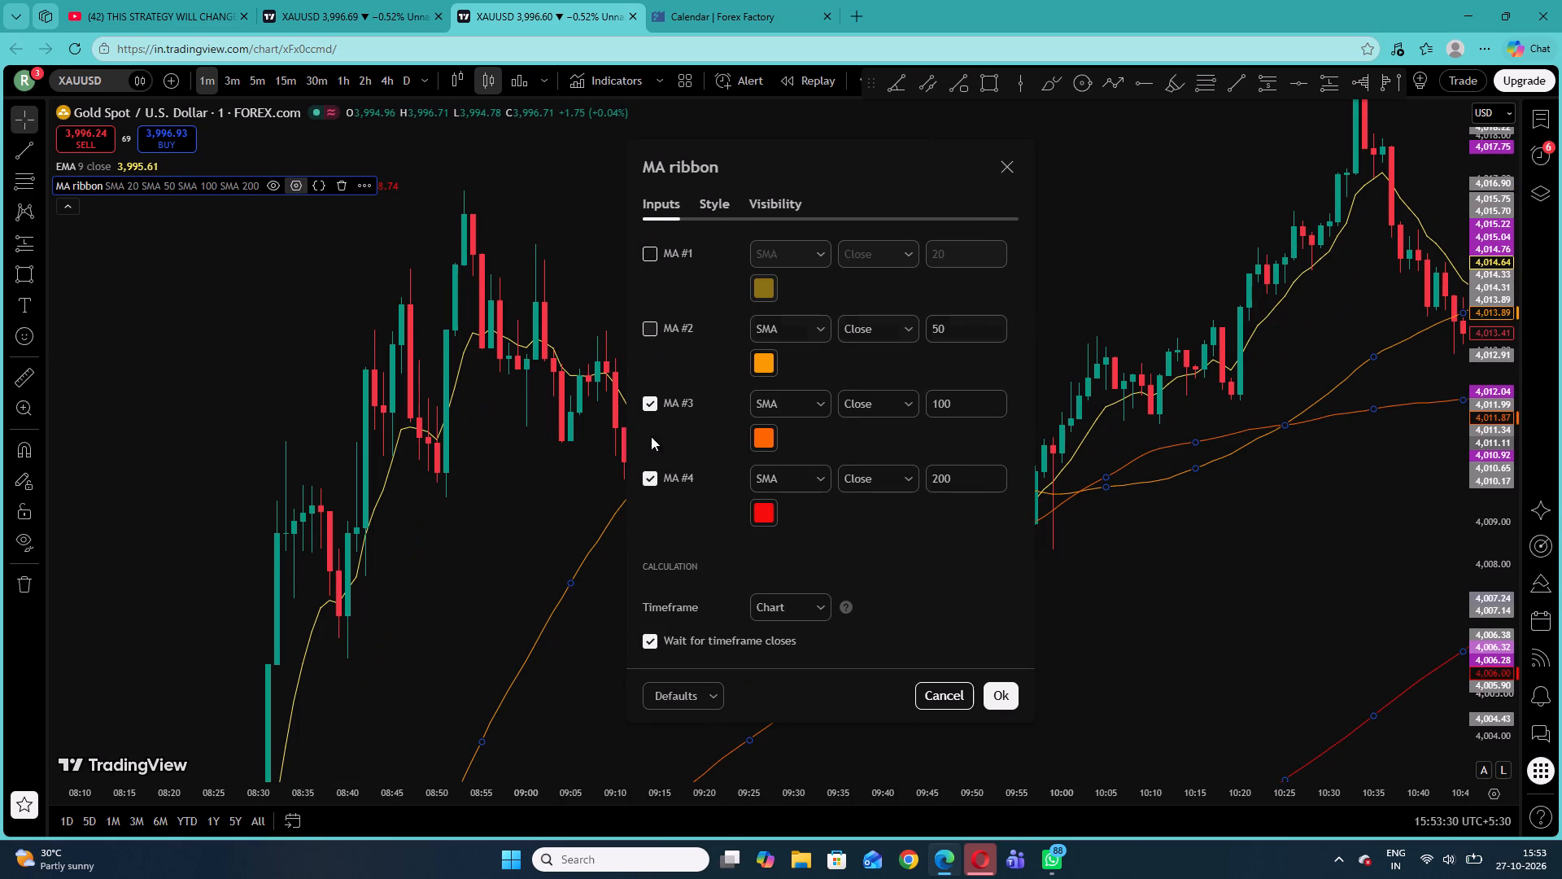
pyautogui.click(654, 408)
pyautogui.click(648, 479)
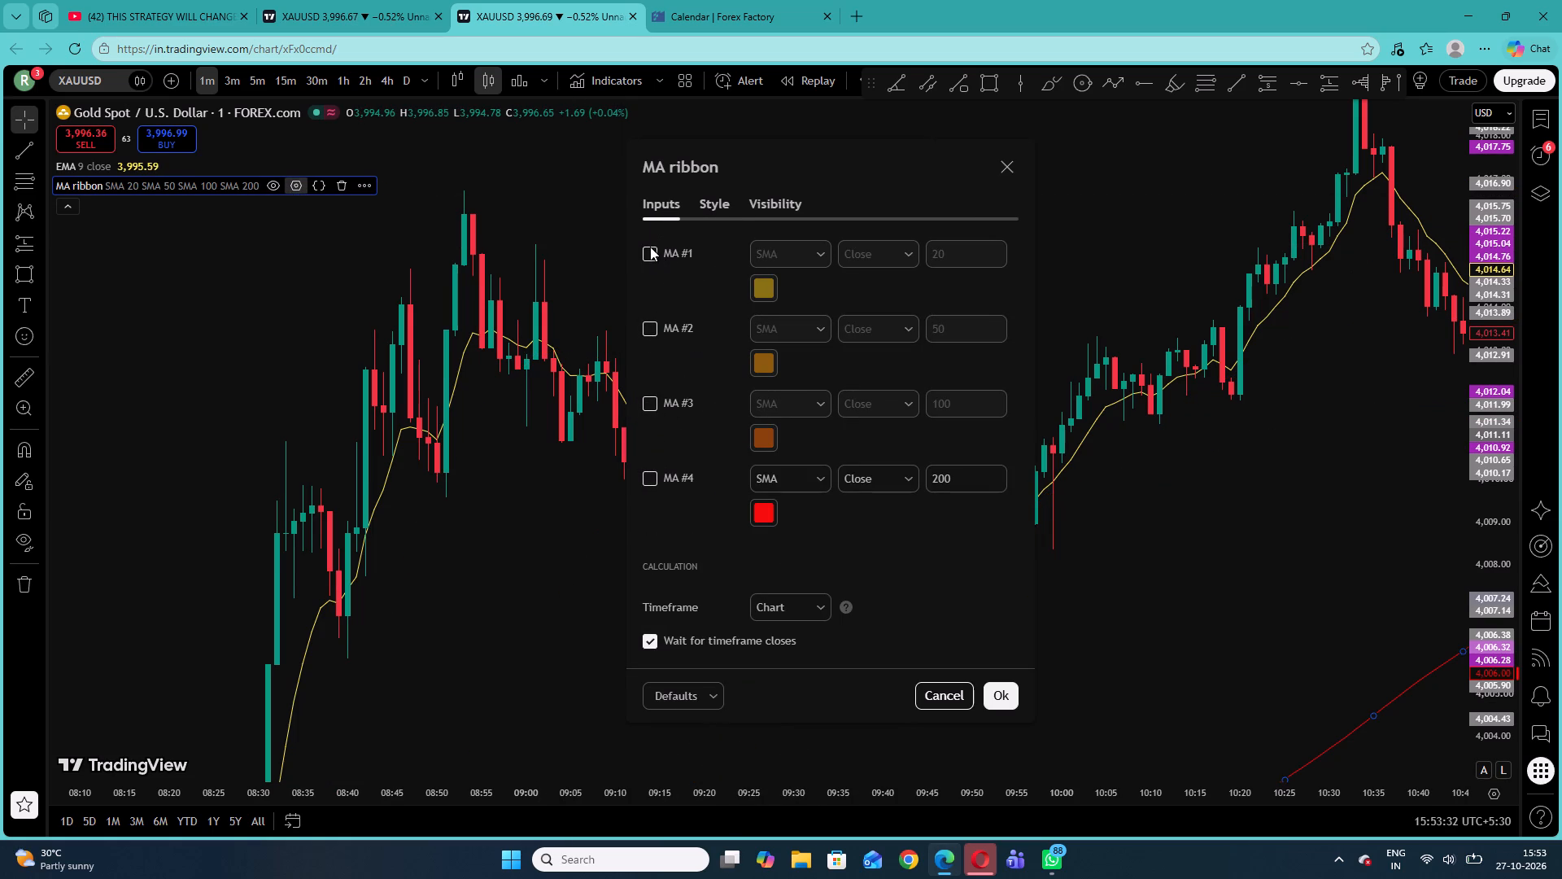
# Enable MA #1 in the ribbon and make it an EMA with a length of 5.
pyautogui.click(650, 247)
pyautogui.click(811, 256)
pyautogui.click(821, 256)
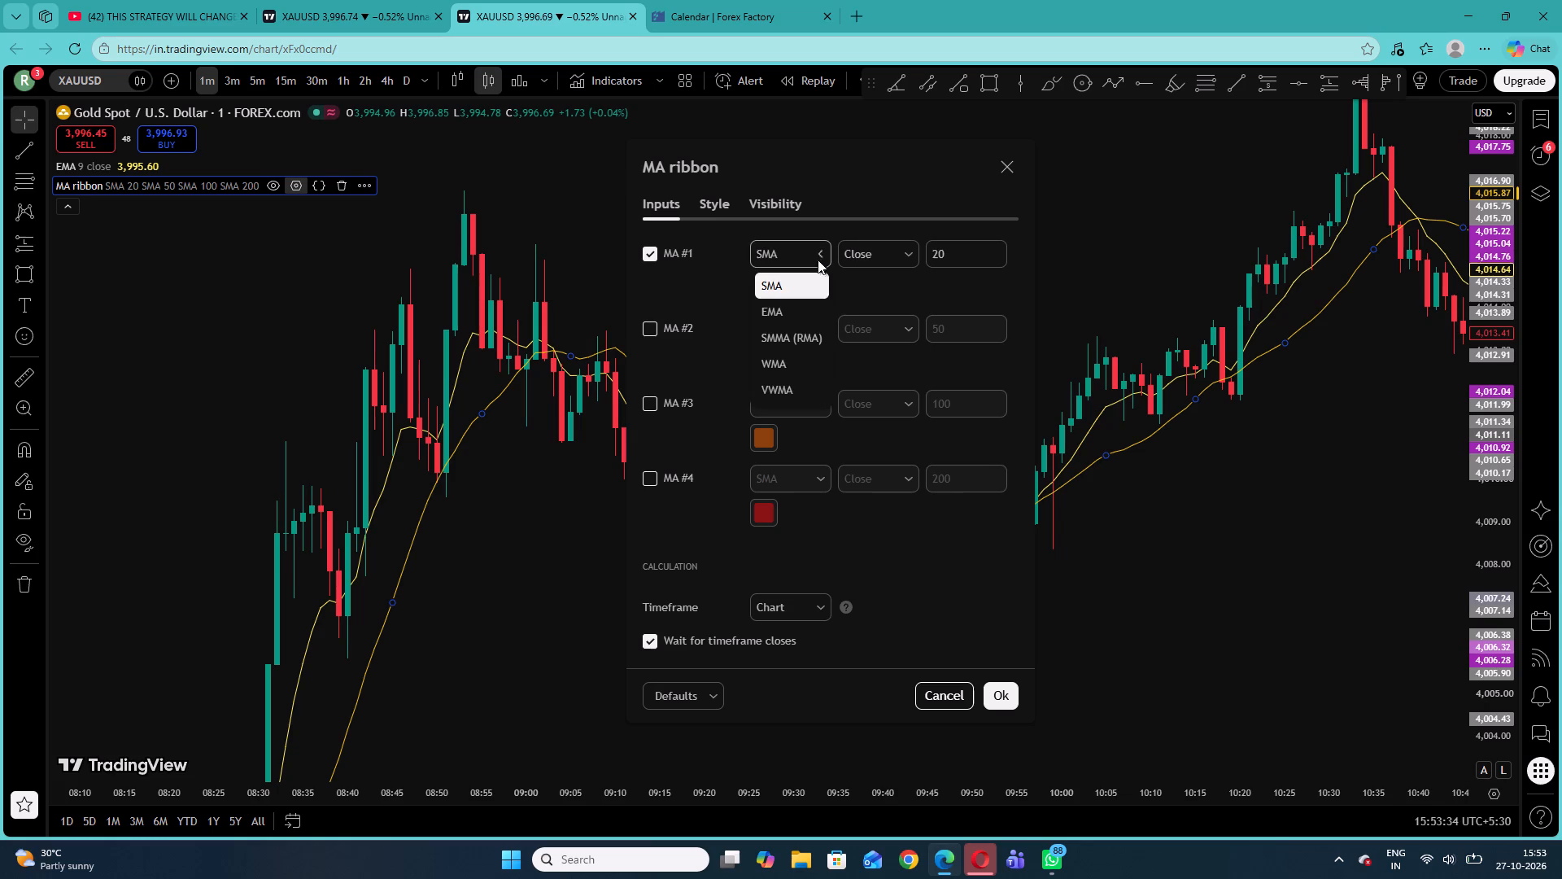
pyautogui.click(801, 321)
pyautogui.click(948, 254)
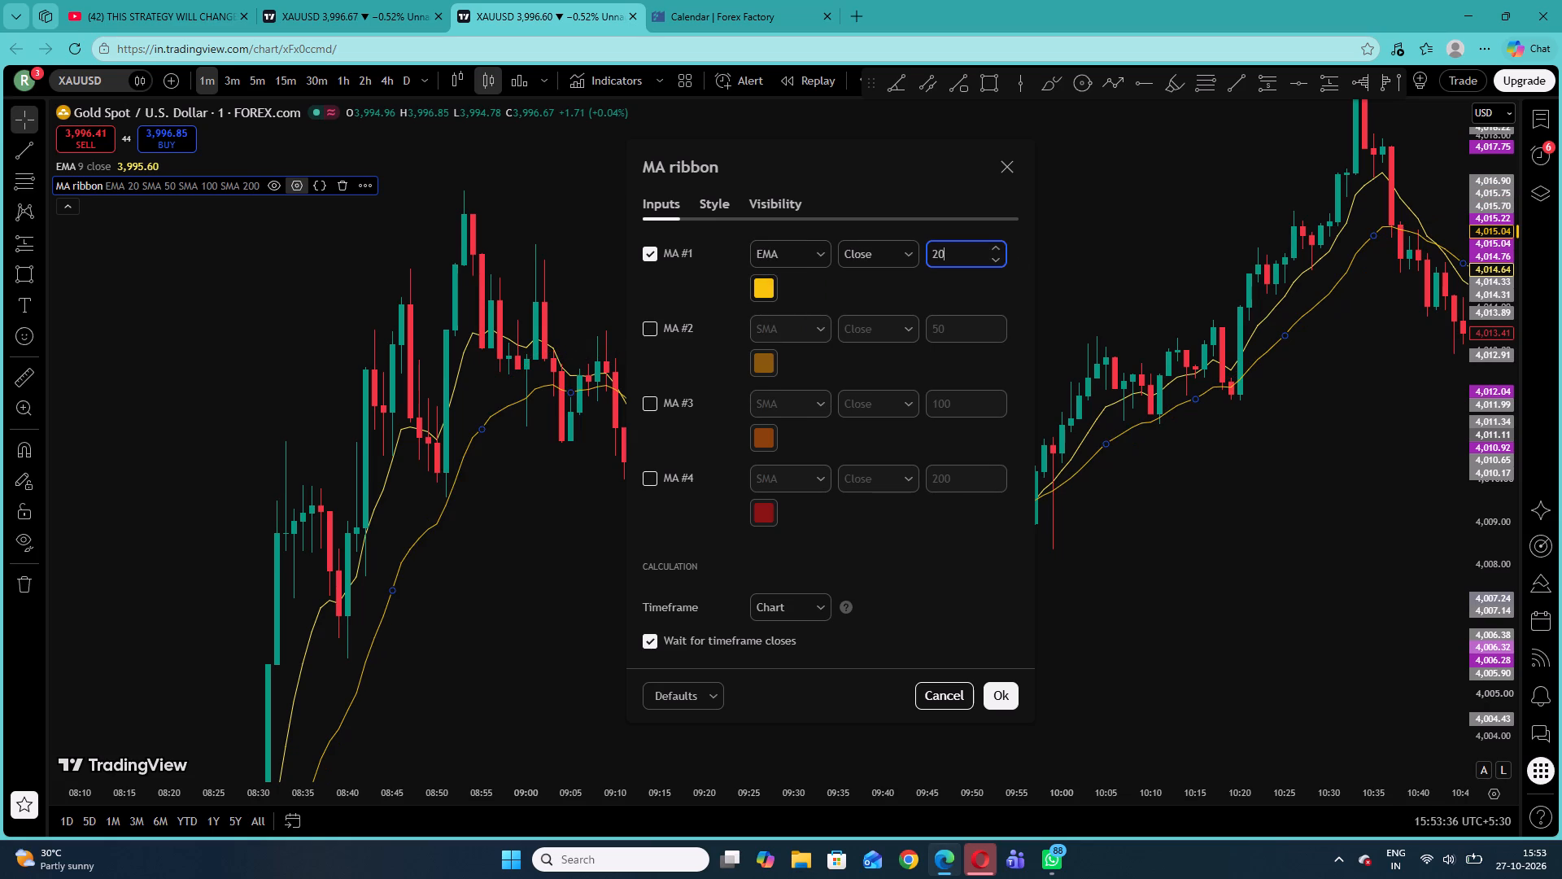
pyautogui.press('BackSpace')
pyautogui.press('BackSpace')
pyautogui.press('5')
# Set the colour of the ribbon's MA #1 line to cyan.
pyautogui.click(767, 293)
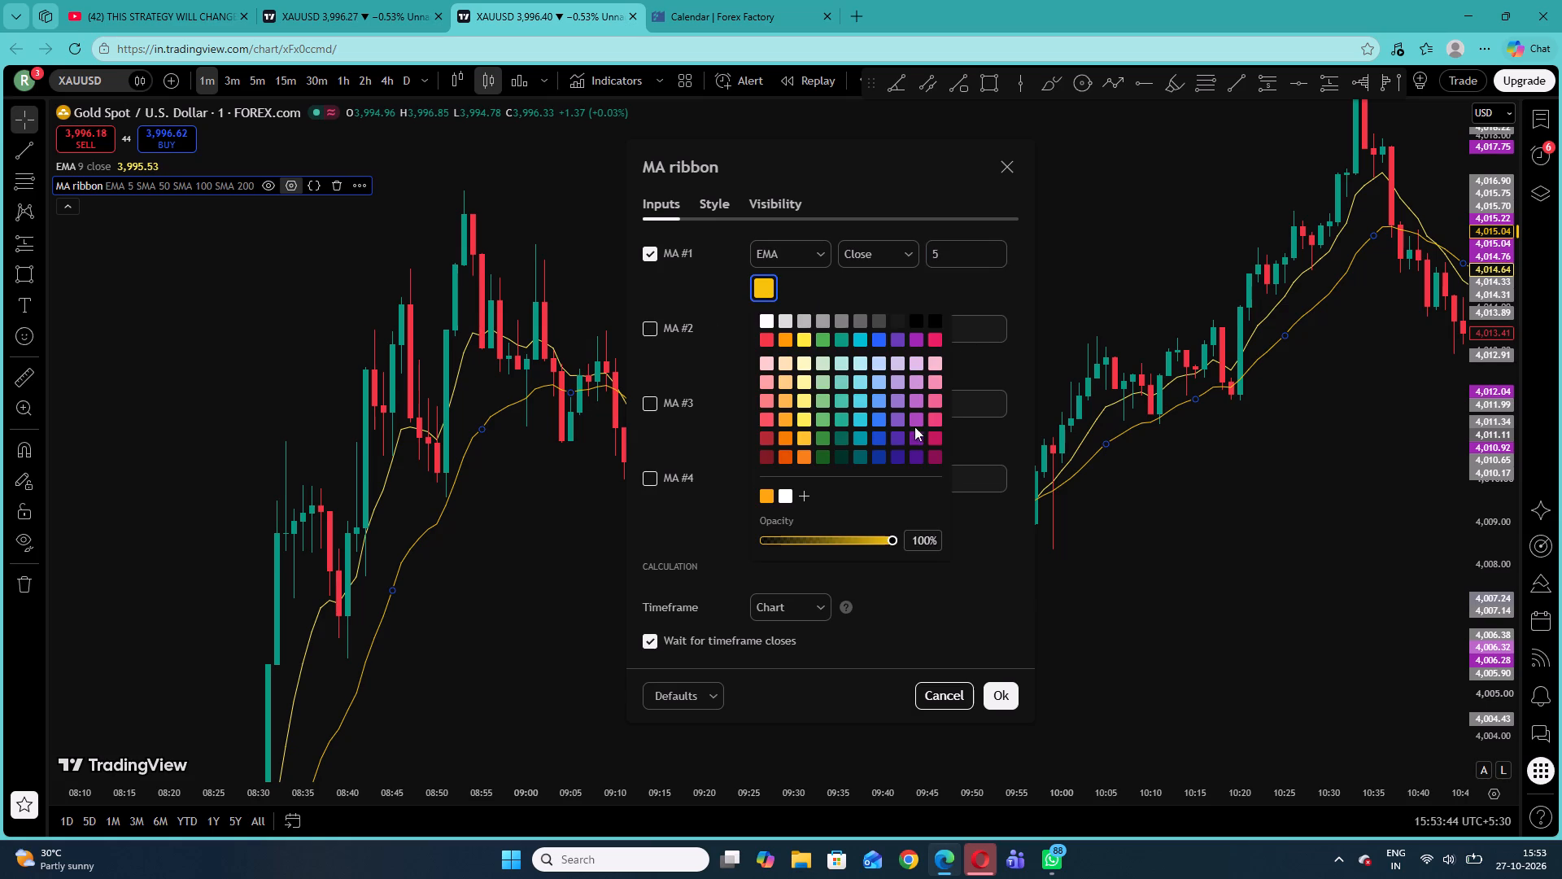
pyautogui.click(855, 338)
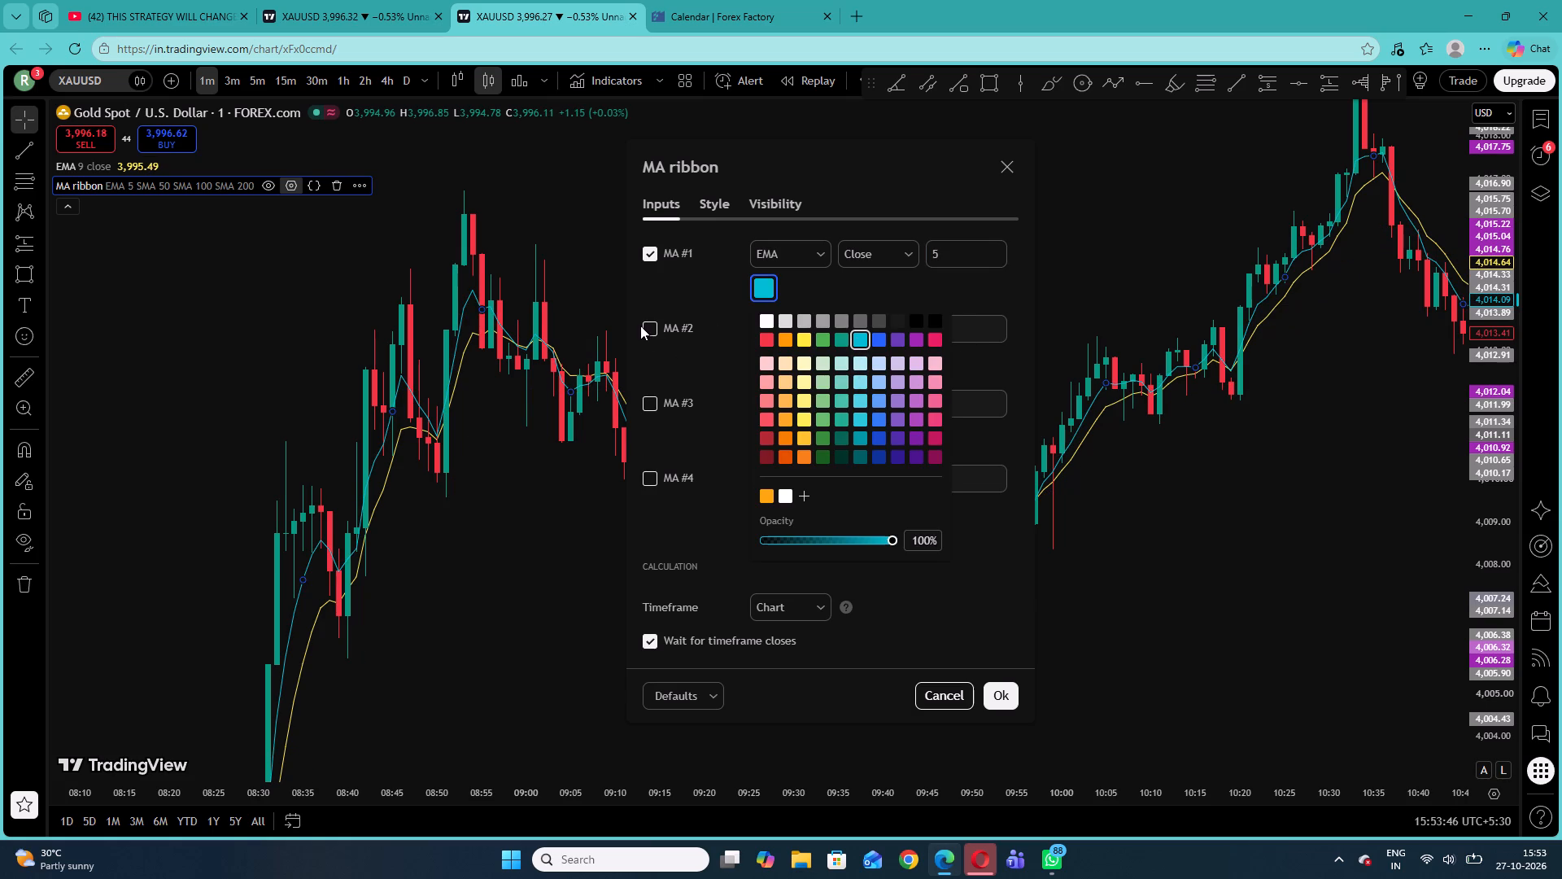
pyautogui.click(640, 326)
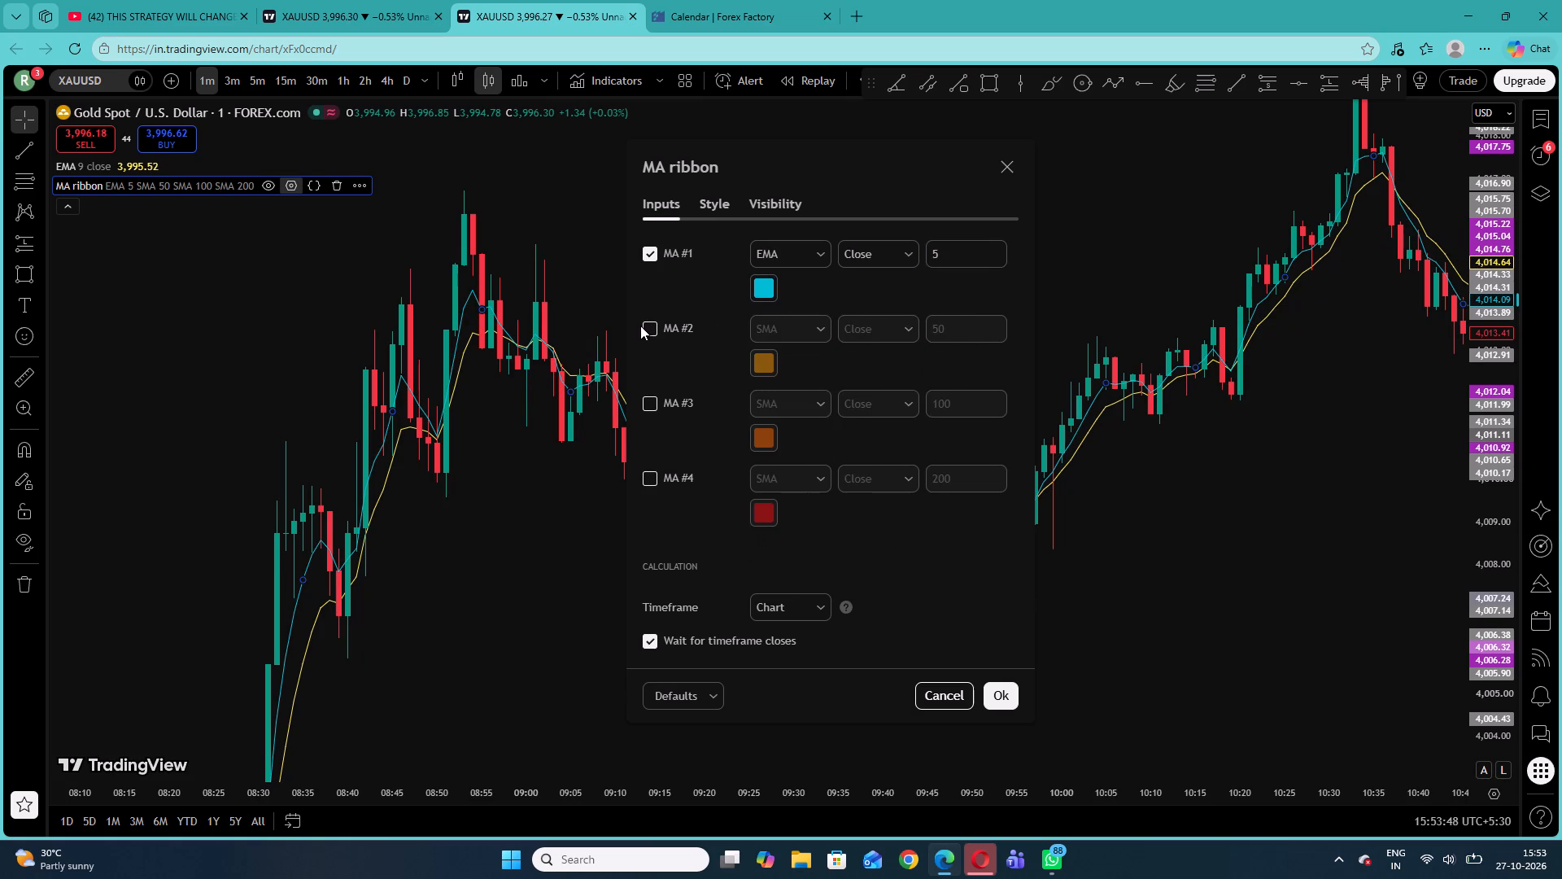
# Set the colour of the ribbon's MA #1 line to purple.
pyautogui.click(775, 286)
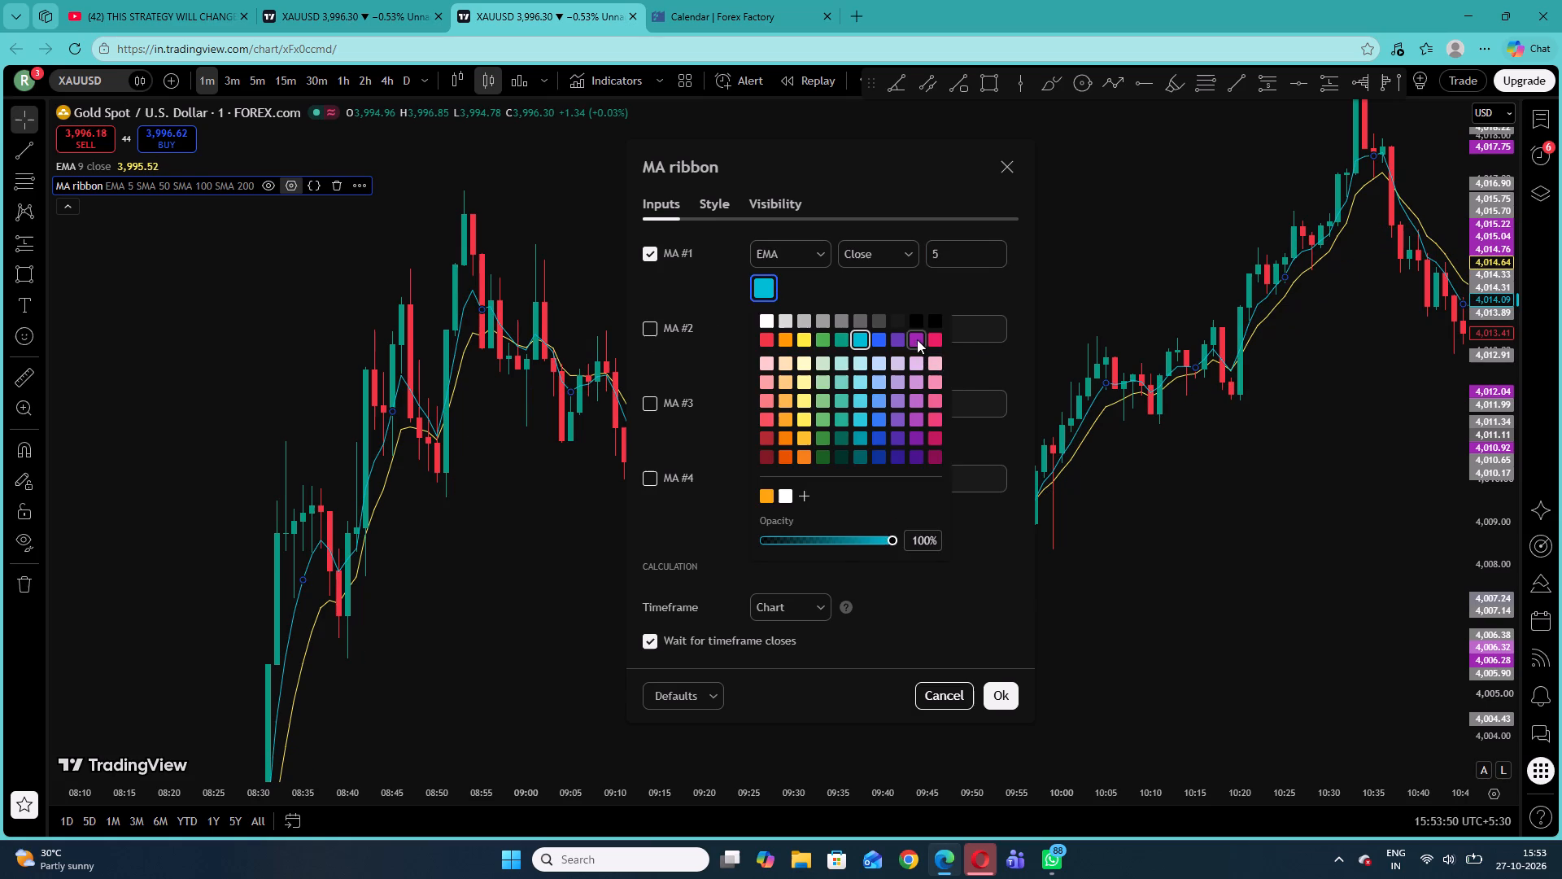
pyautogui.click(917, 339)
pyautogui.click(643, 325)
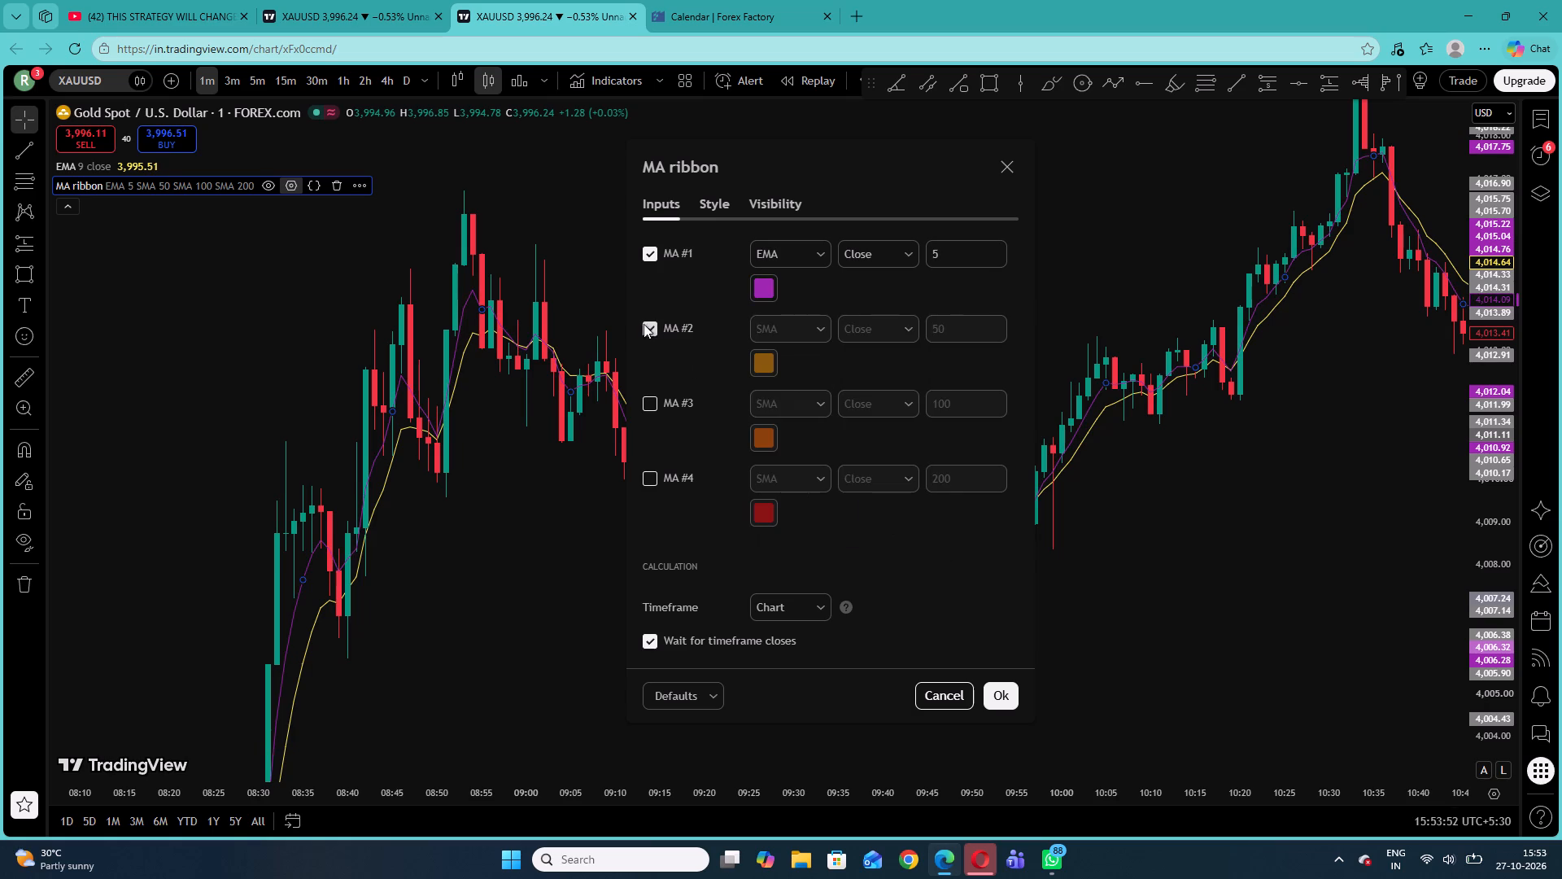
# Enable MA #2 in the ribbon as an EMA with a length of 200 and apply the ribbon settings.
pyautogui.click(661, 332)
pyautogui.click(653, 330)
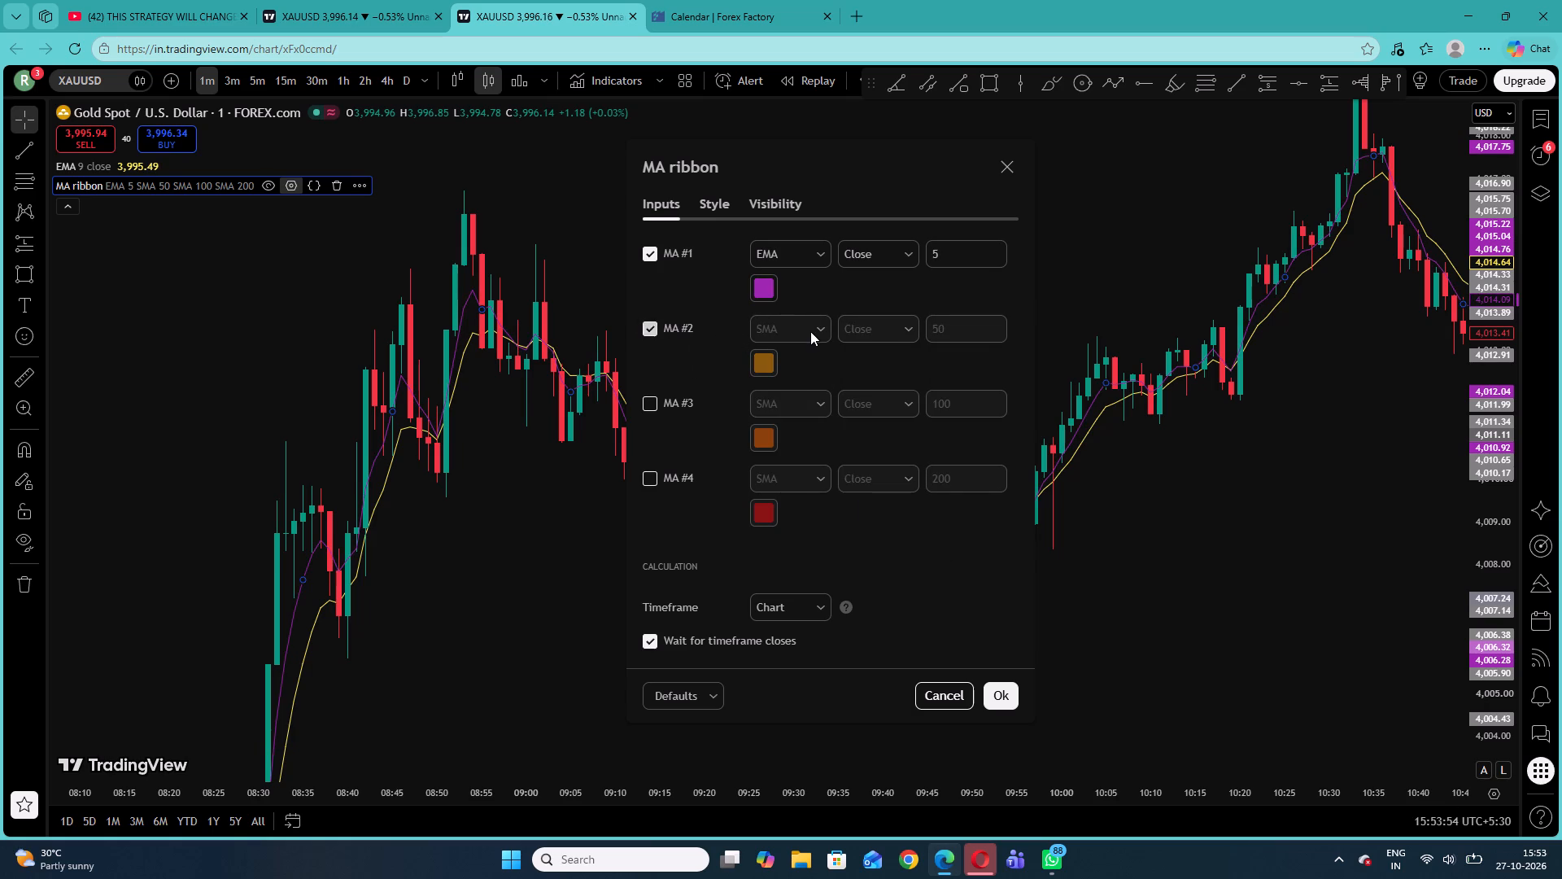
pyautogui.click(815, 330)
pyautogui.click(804, 393)
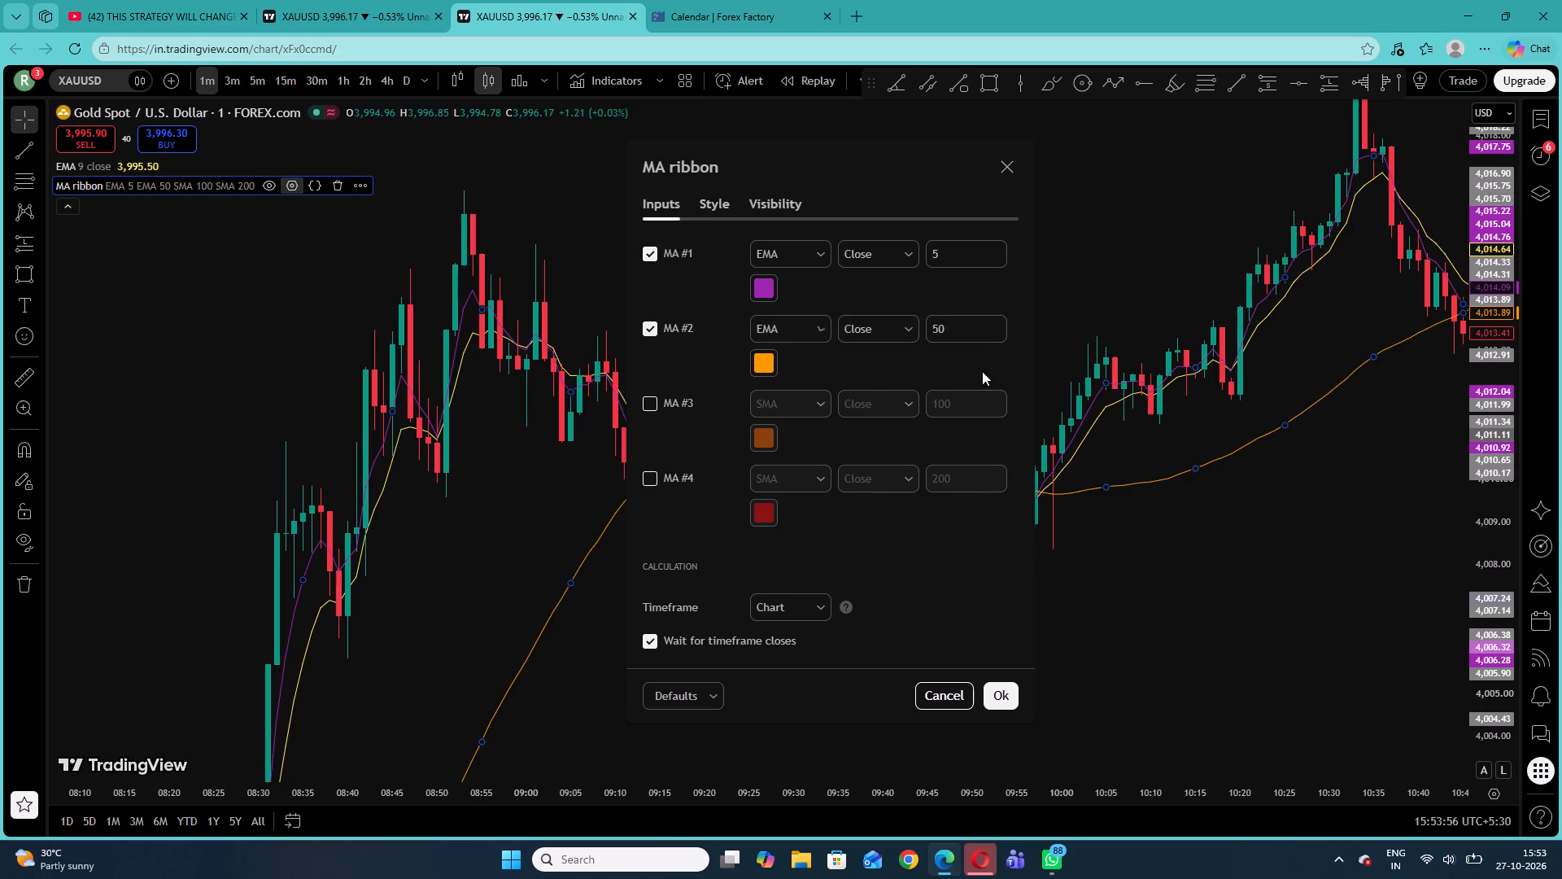
pyautogui.click(963, 336)
pyautogui.click(963, 336)
pyautogui.press('BackSpace')
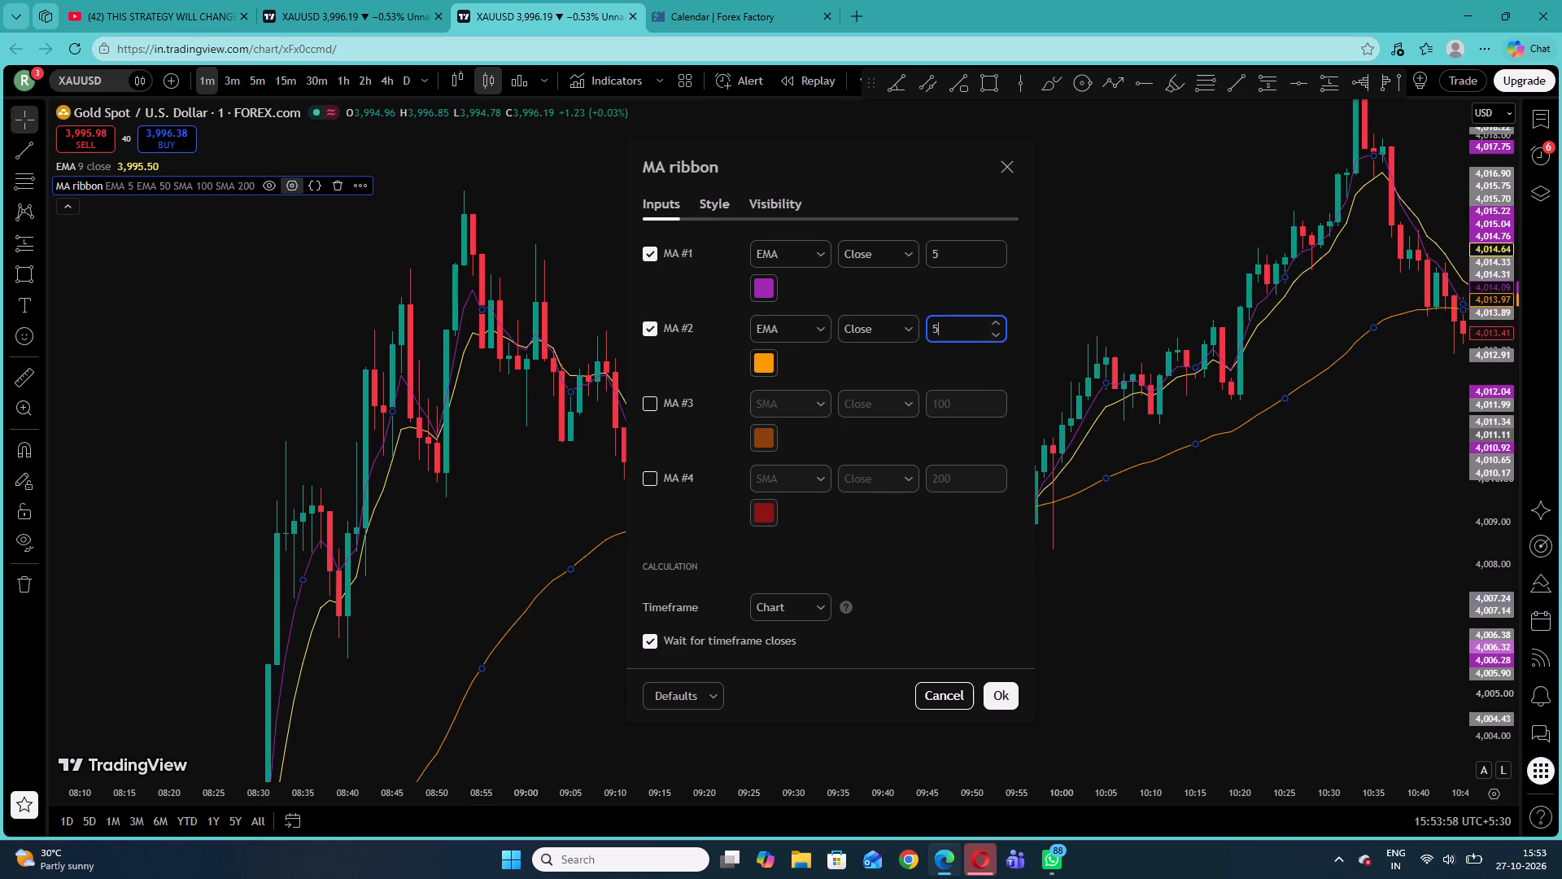
pyautogui.press('BackSpace')
pyautogui.write('200')
pyautogui.click(1000, 702)
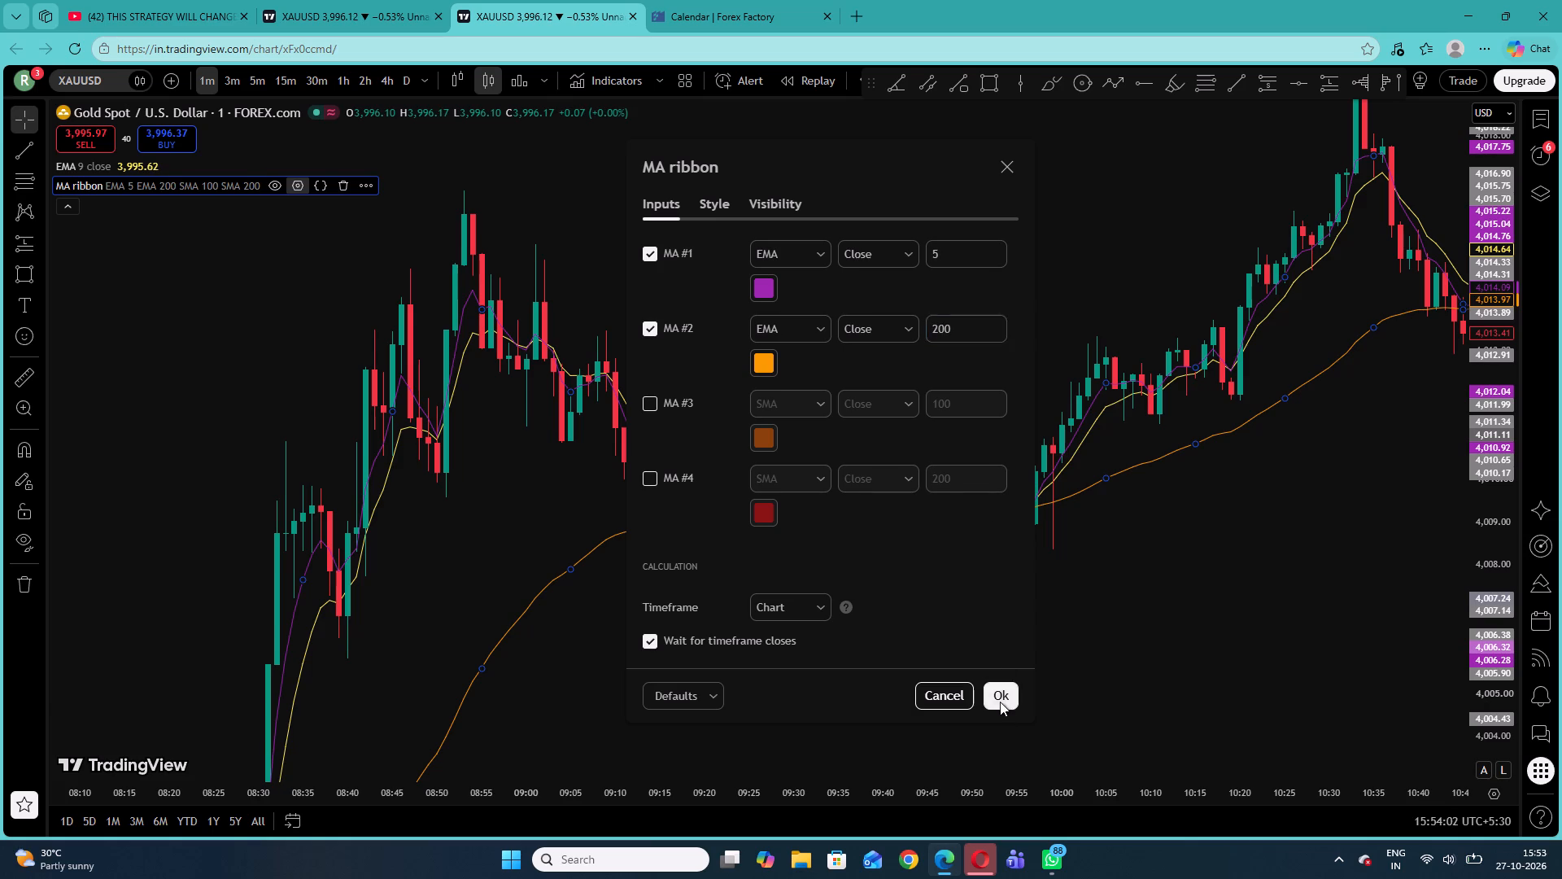
pyautogui.click(890, 252)
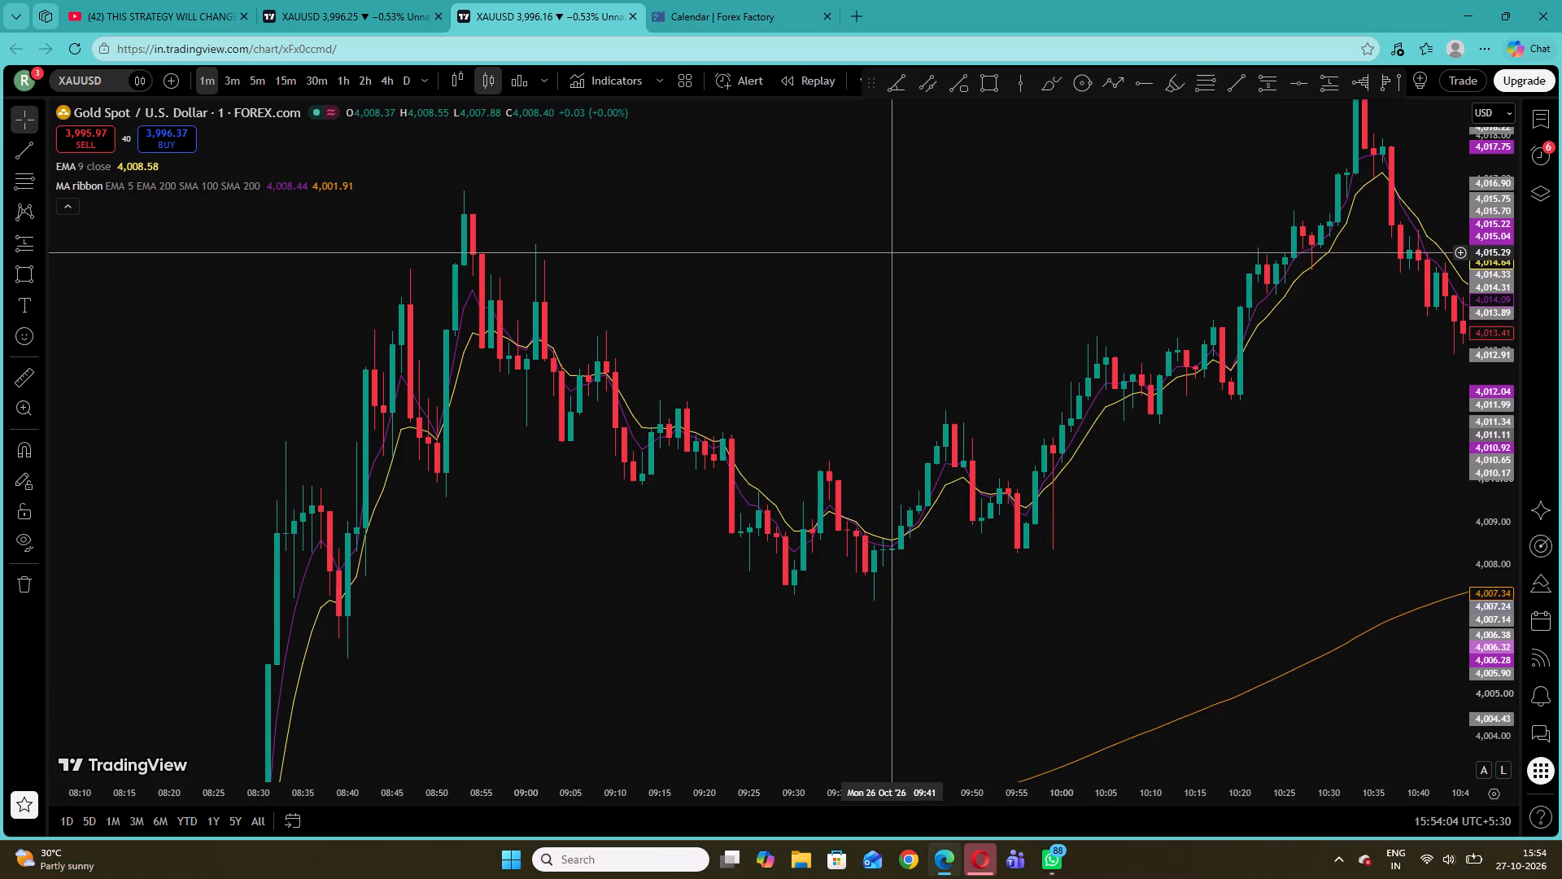
# Examine the 1-minute candles against the 5, 9 and 200 EMAs from about 04:20 to 10:30 on 26 October.
pyautogui.moveTo(853, 311); pyautogui.dragTo(977, 177)
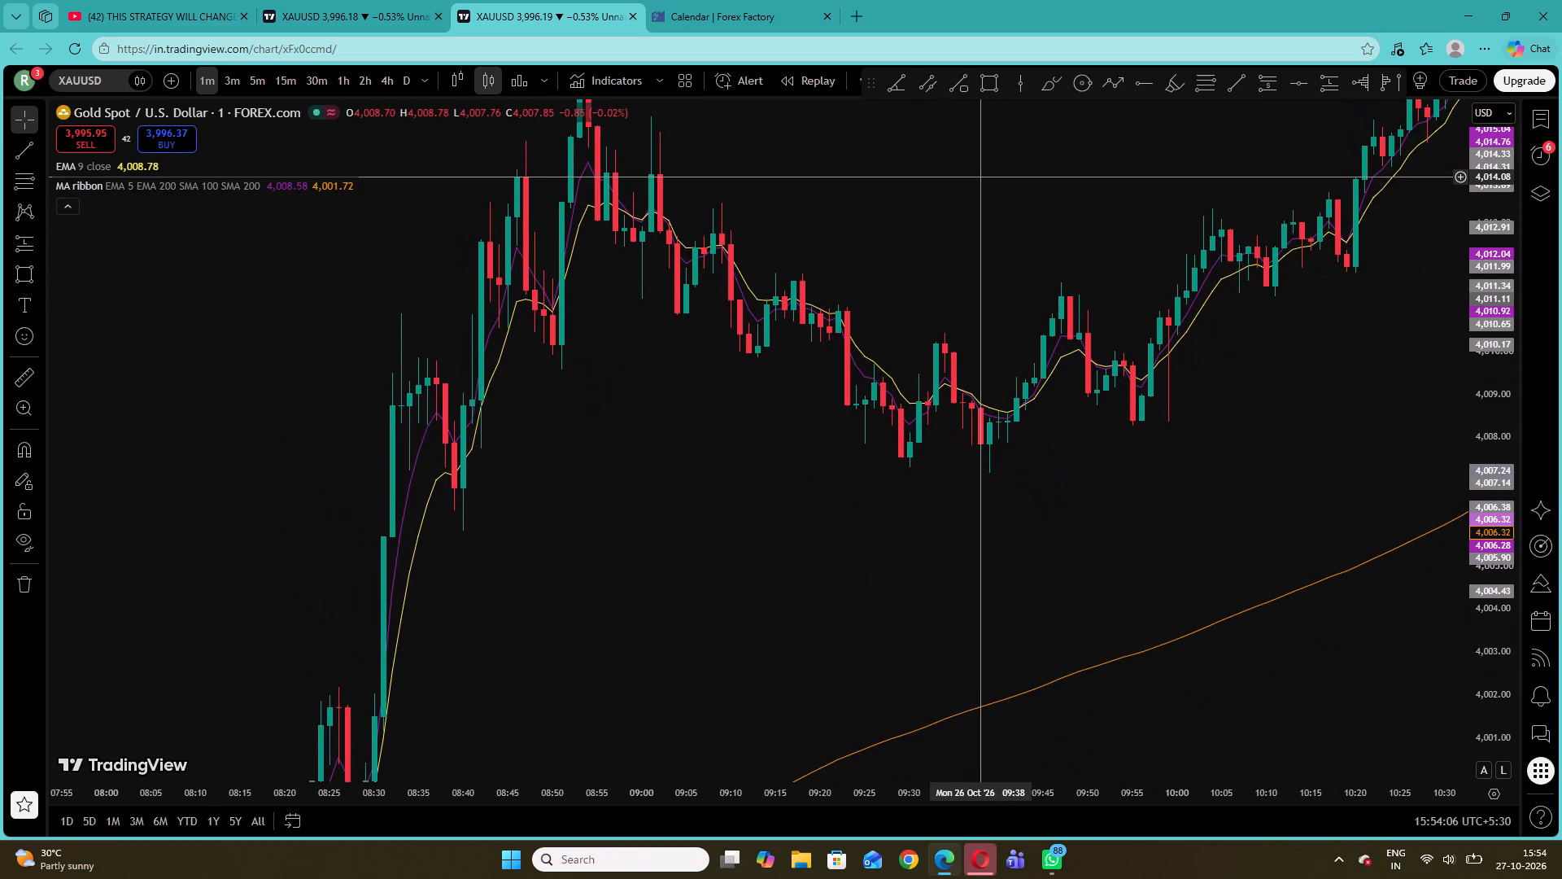
pyautogui.moveTo(780, 478); pyautogui.dragTo(770, 548)
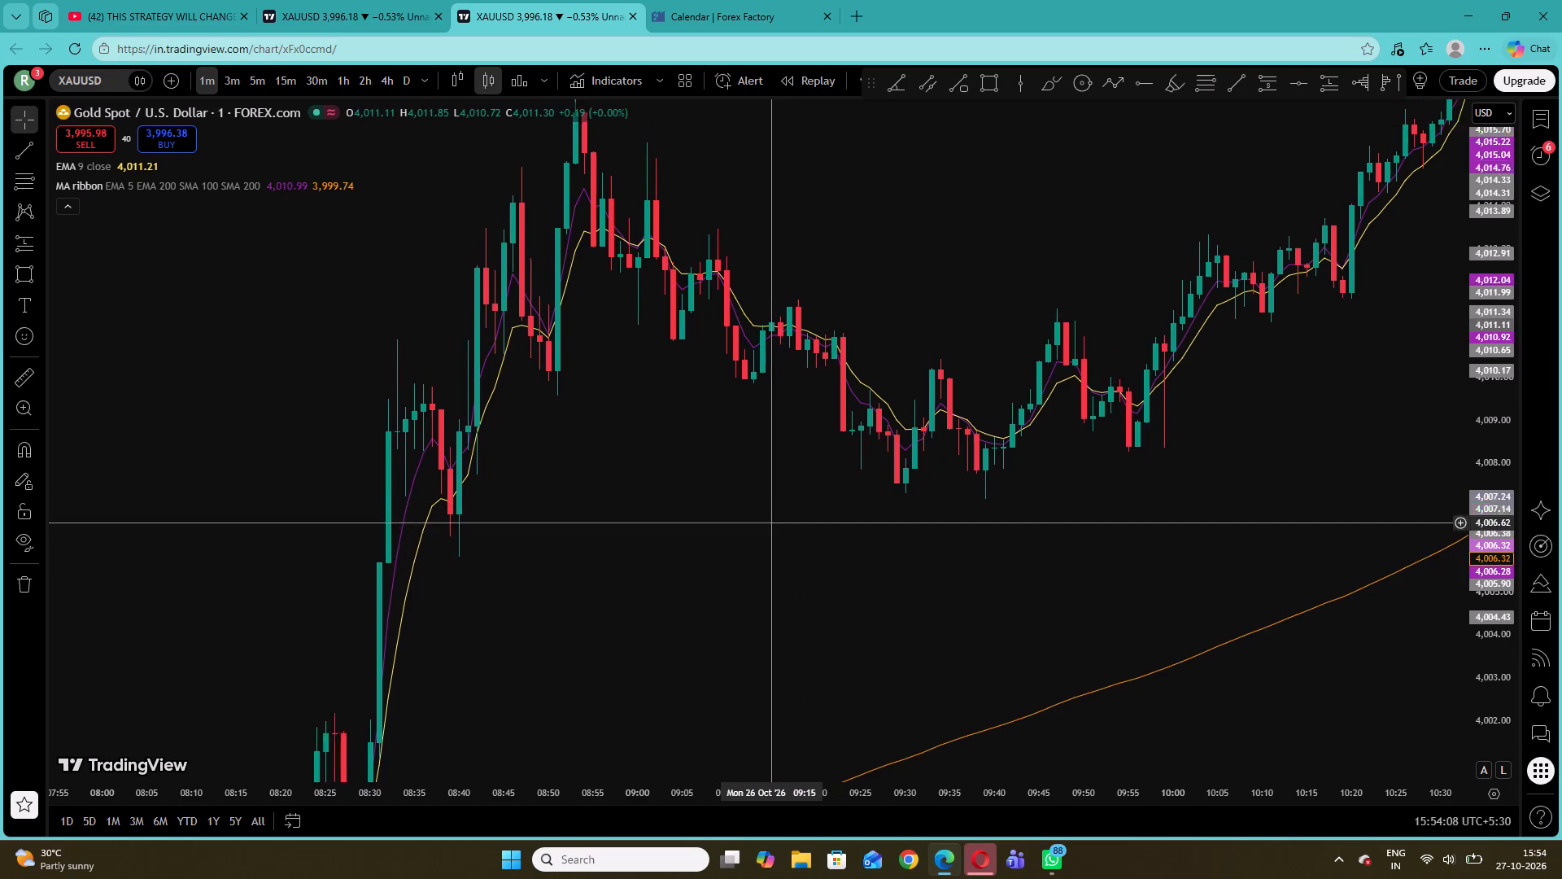
pyautogui.moveTo(770, 548); pyautogui.dragTo(760, 586)
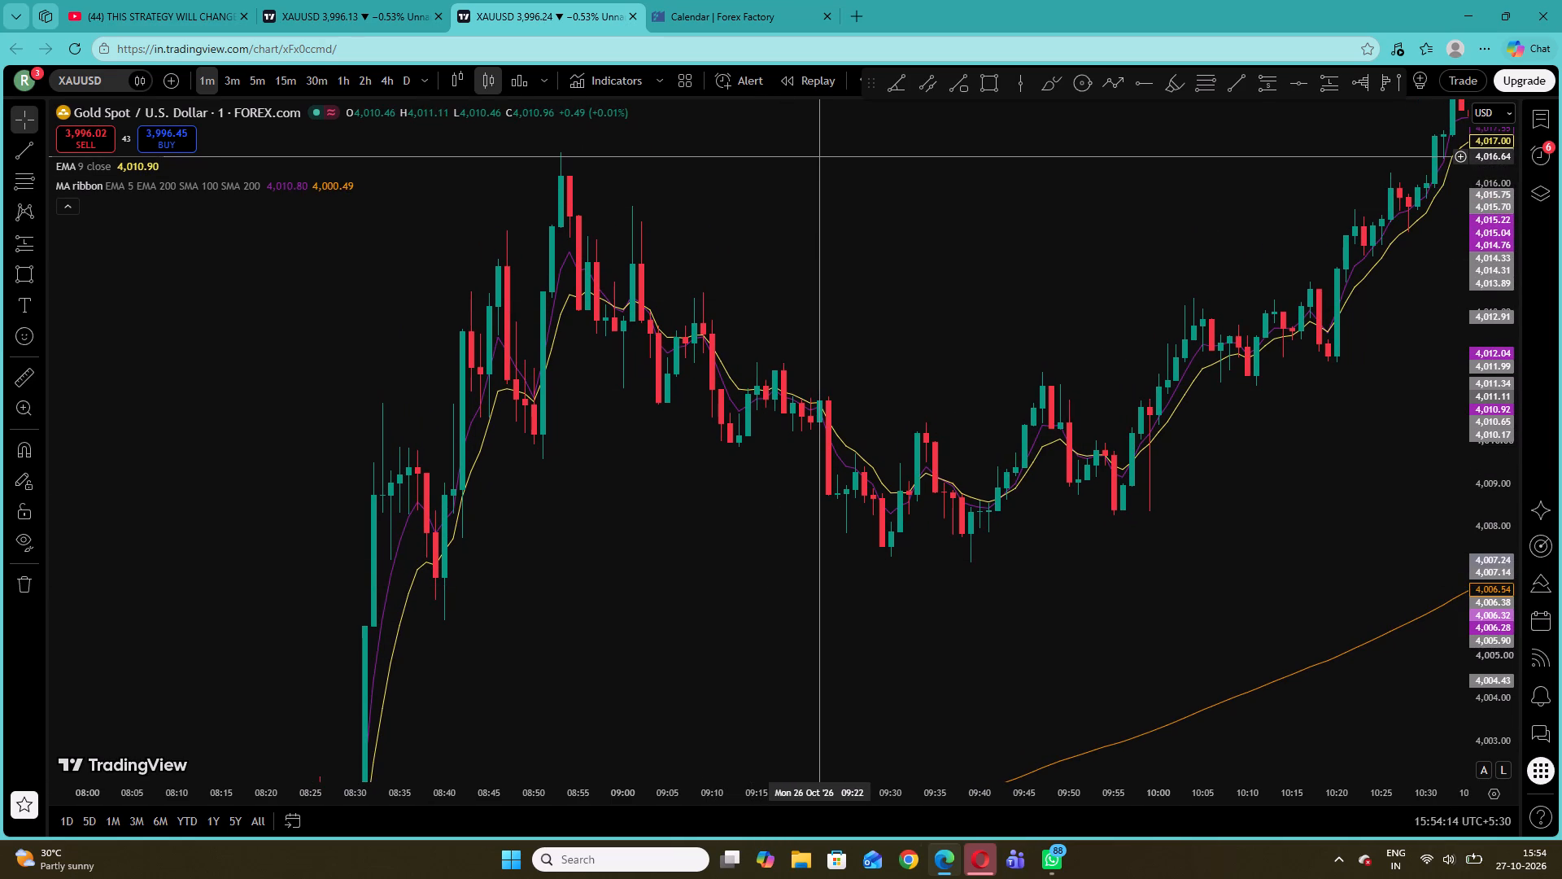
pyautogui.moveTo(728, 519); pyautogui.dragTo(1154, 99)
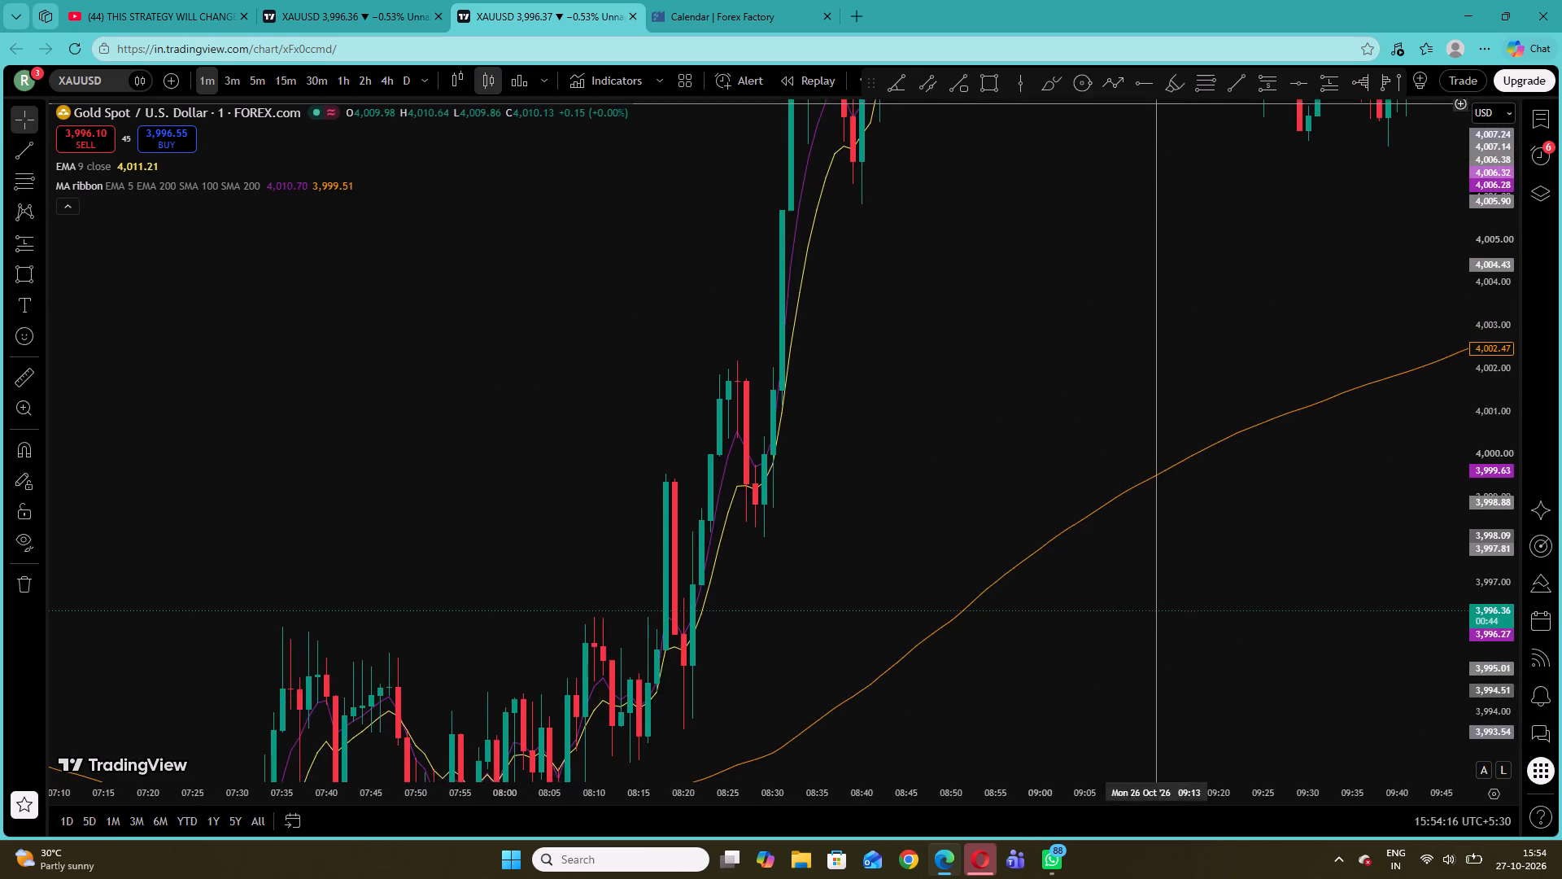
pyautogui.moveTo(905, 486); pyautogui.dragTo(1221, 230)
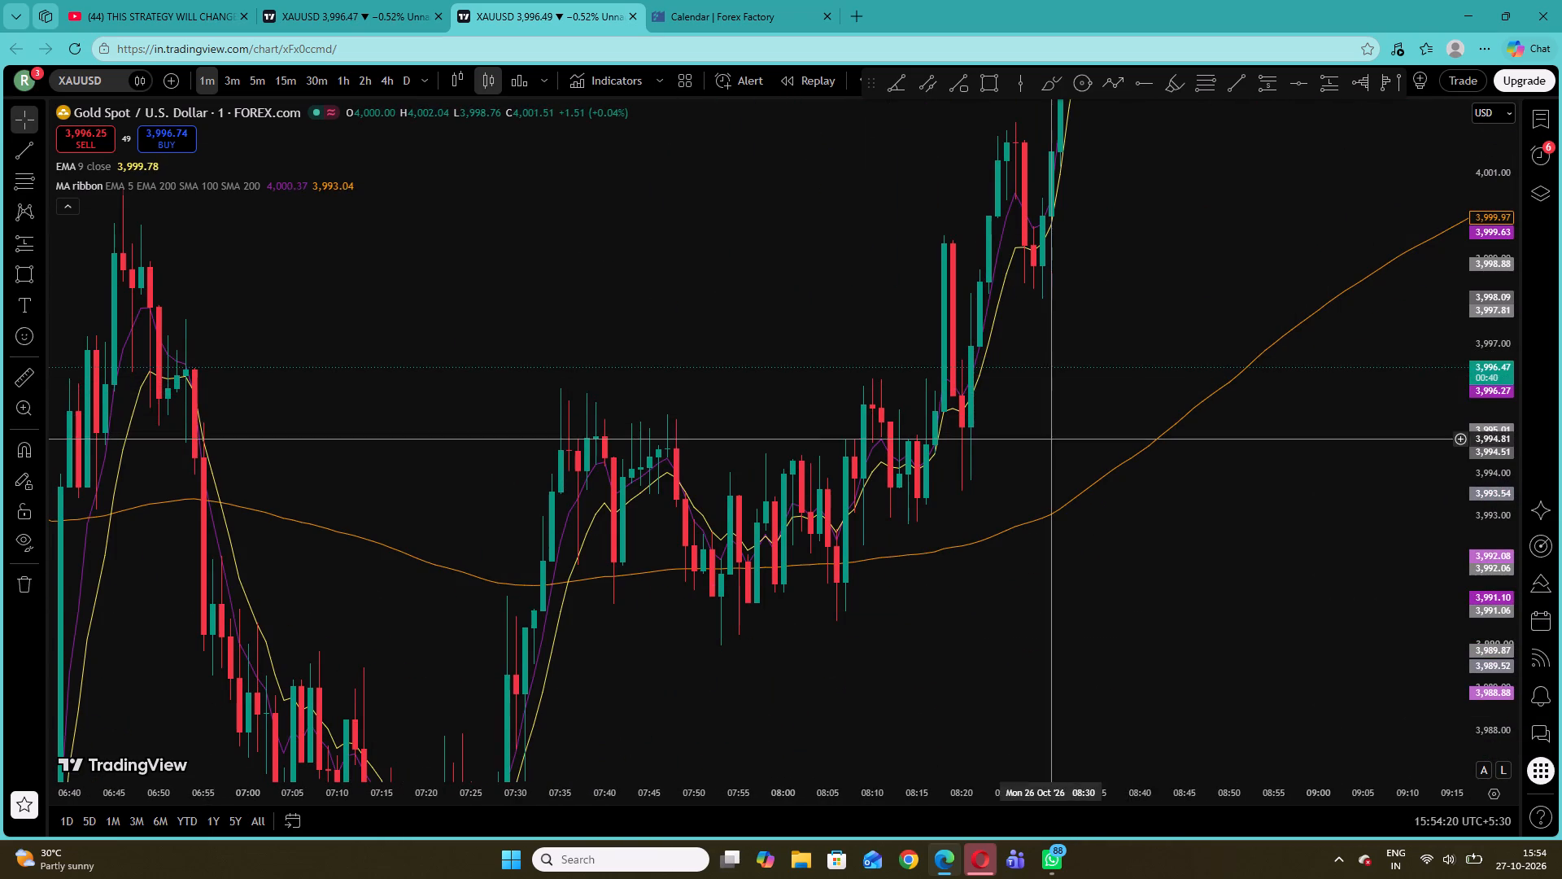
pyautogui.moveTo(1055, 440); pyautogui.dragTo(1310, 337)
pyautogui.moveTo(1492, 438); pyautogui.dragTo(1494, 558)
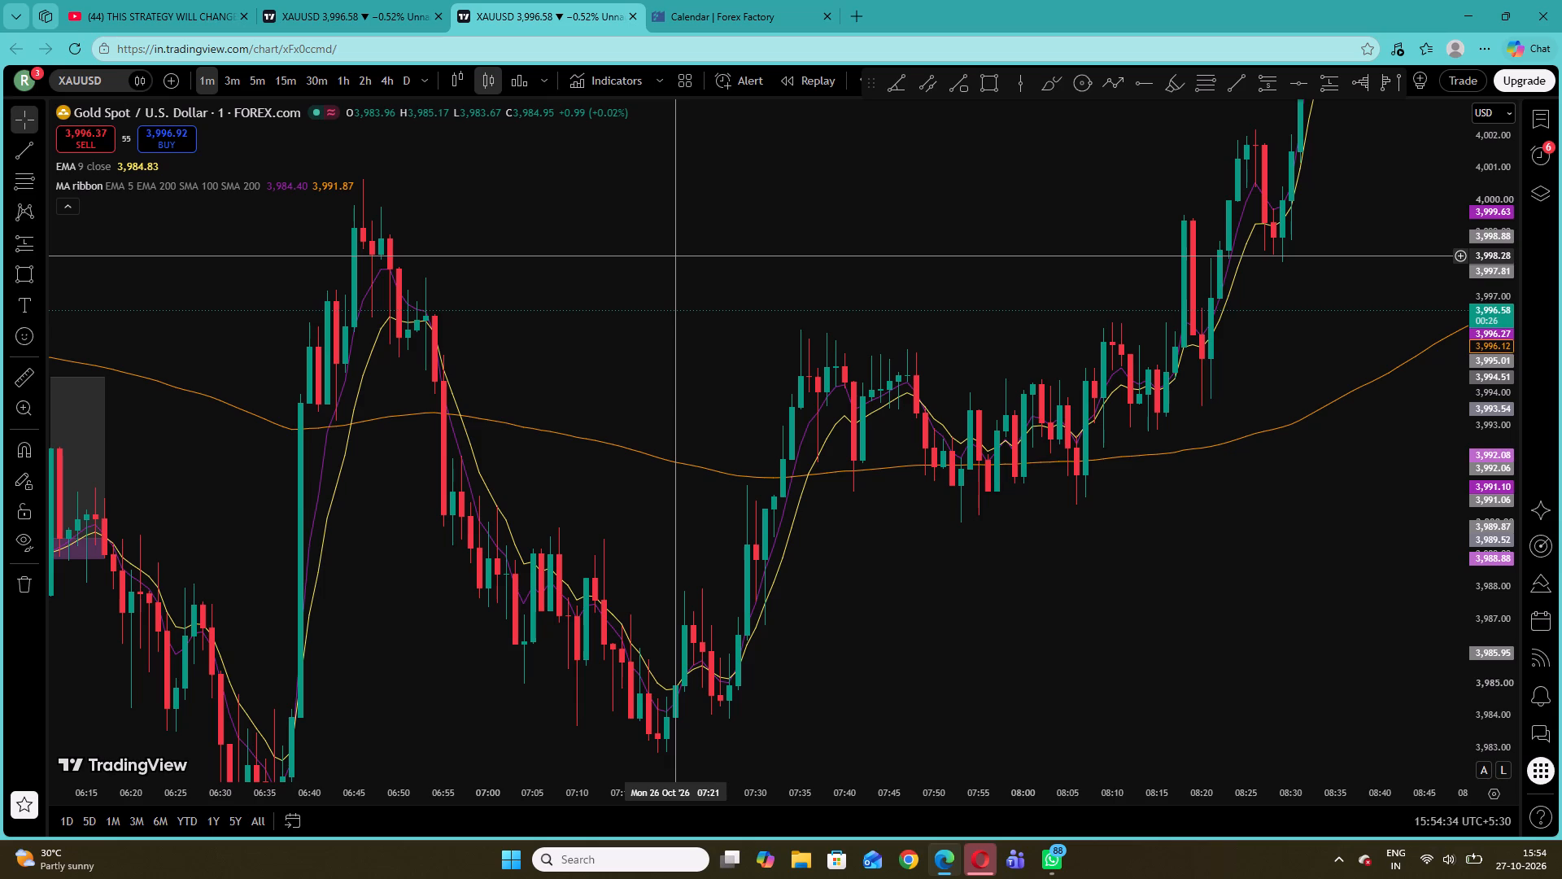
pyautogui.scroll(-1, 678, 256)
pyautogui.scroll(3, 678, 256)
pyautogui.scroll(-2, 678, 256)
pyautogui.moveTo(727, 322); pyautogui.dragTo(957, 154)
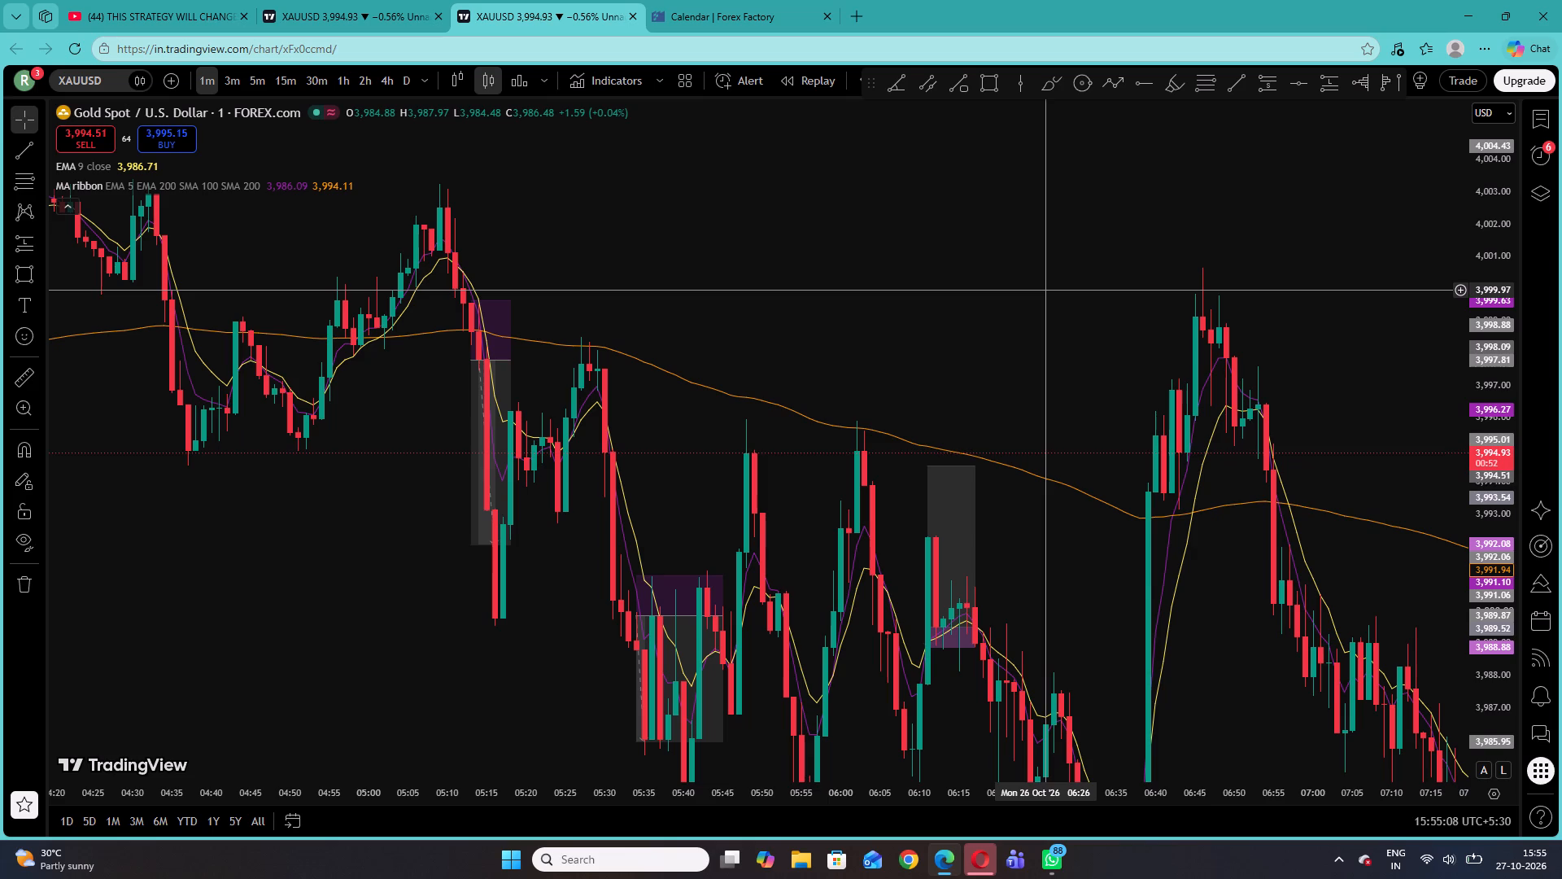
pyautogui.moveTo(1049, 290); pyautogui.dragTo(1036, 290)
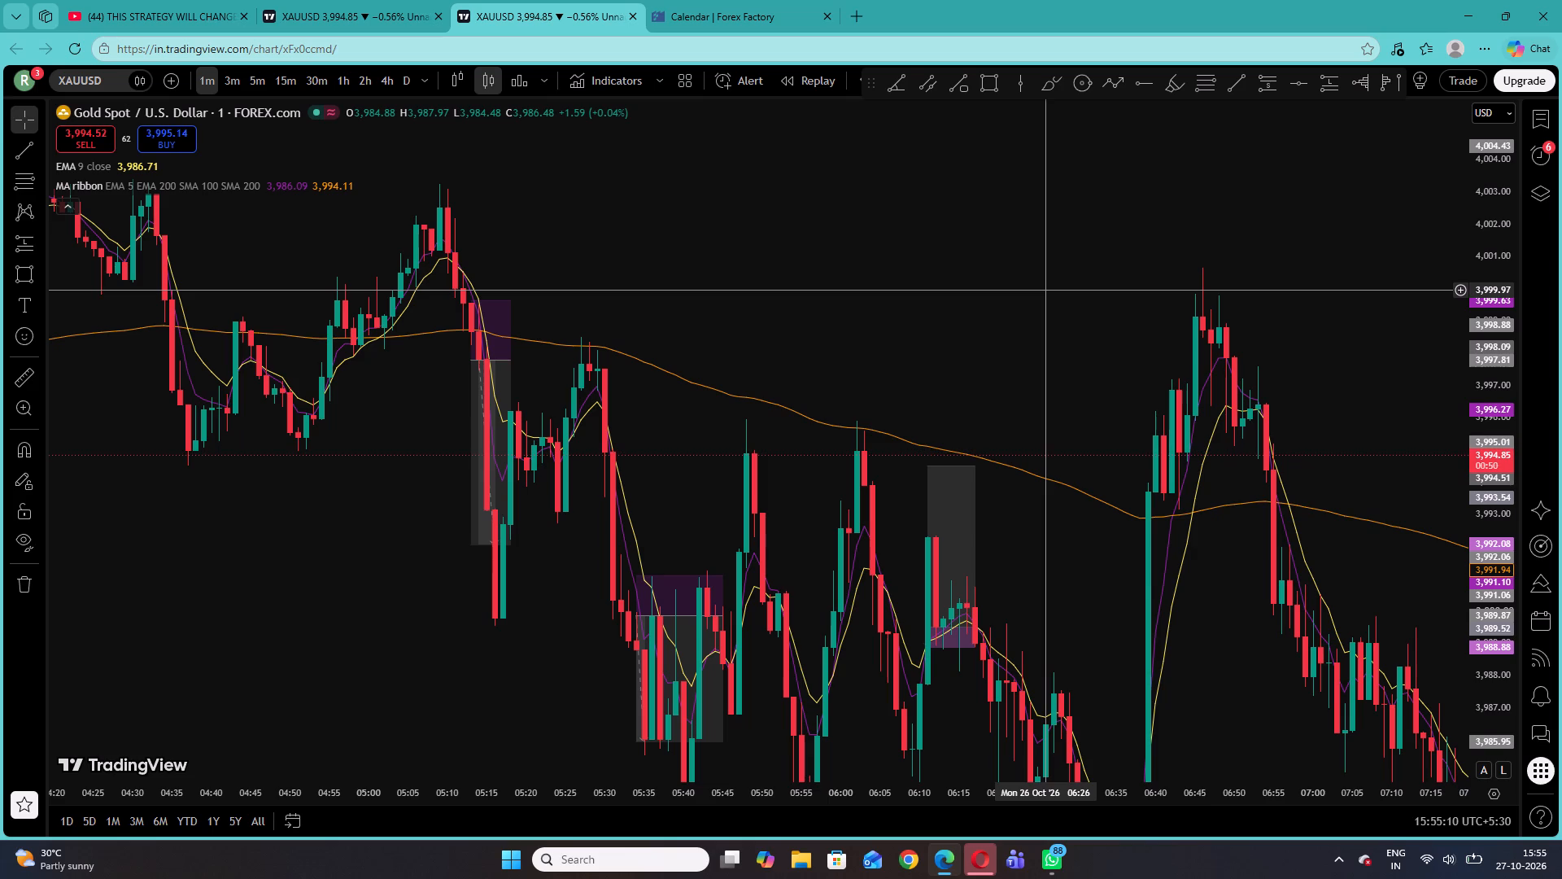
pyautogui.moveTo(1036, 290); pyautogui.dragTo(549, 230)
pyautogui.moveTo(923, 351); pyautogui.dragTo(609, 320)
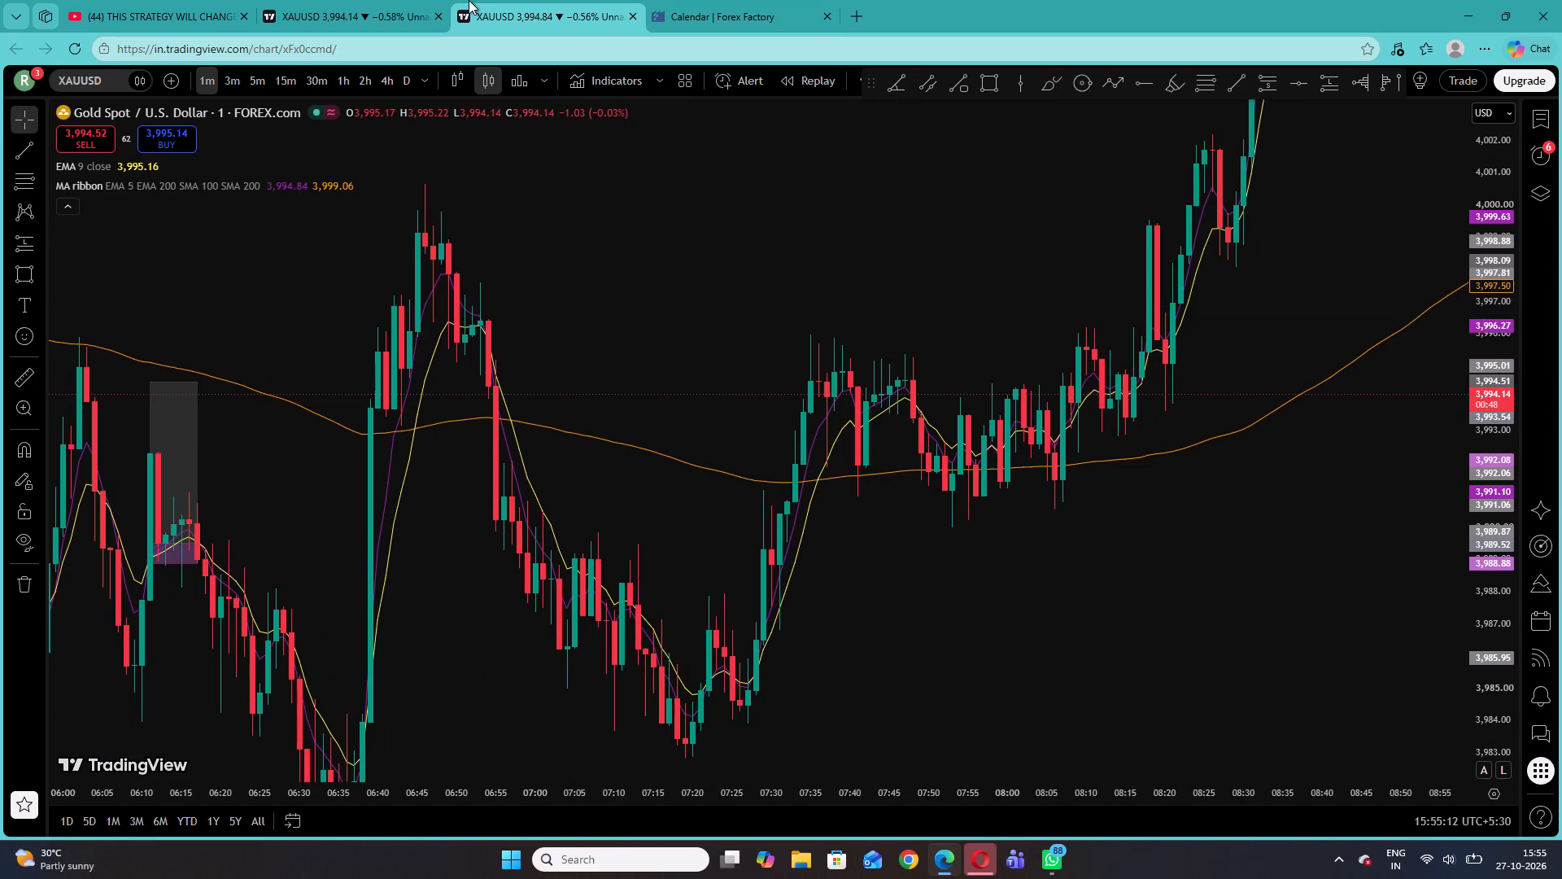
# Switch to the live XAUUSD chart and examine the latest 1-minute candles against the EMAs on 27 October.
pyautogui.click(386, 0)
pyautogui.moveTo(843, 254); pyautogui.dragTo(565, 196)
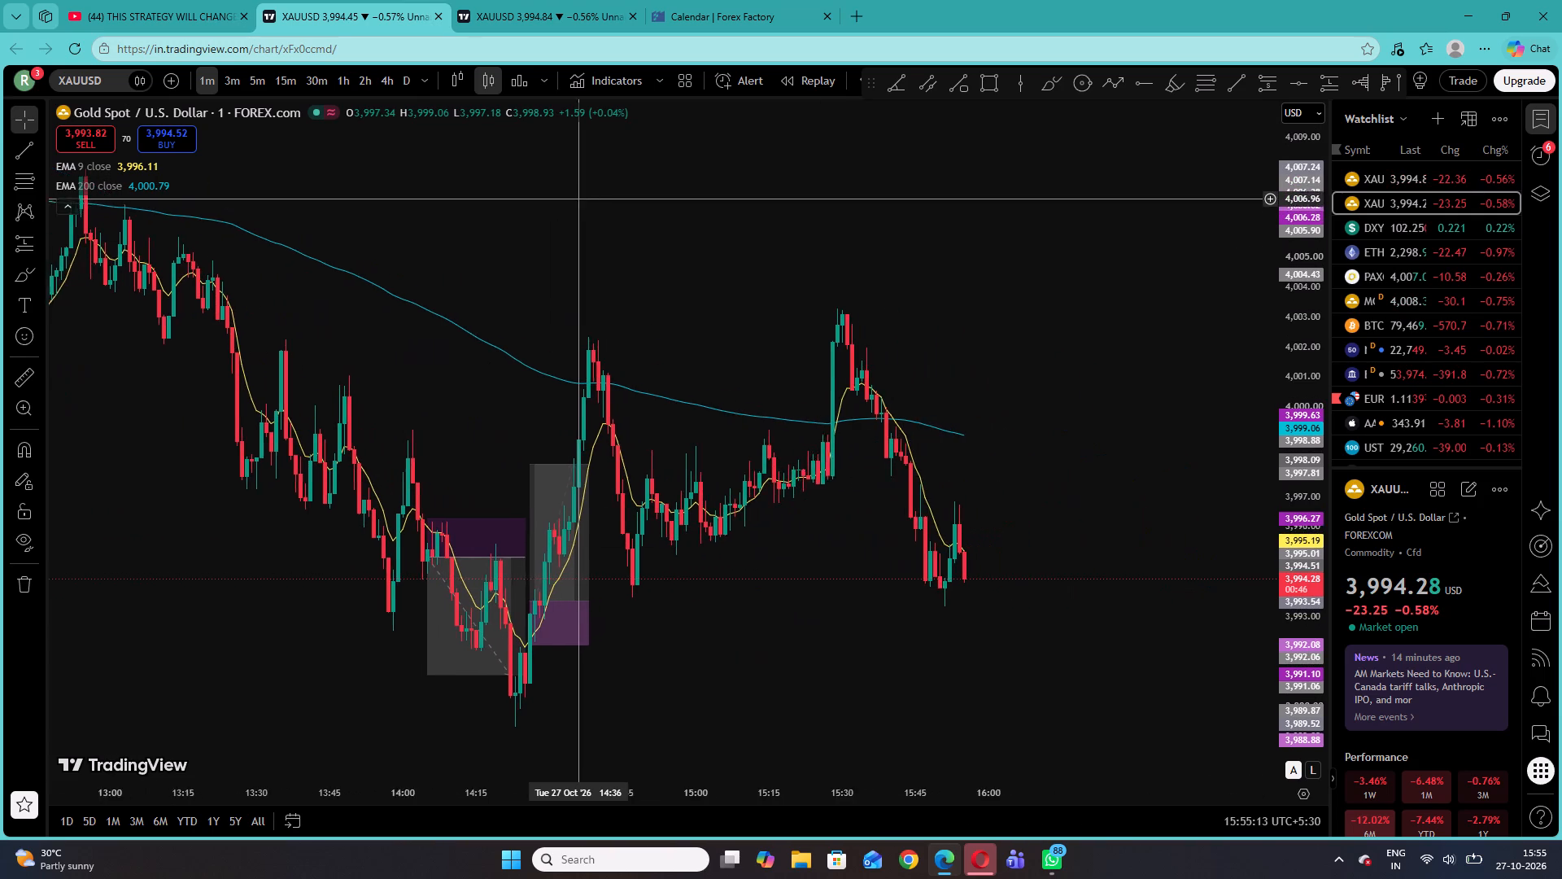
pyautogui.moveTo(565, 196); pyautogui.dragTo(543, 192)
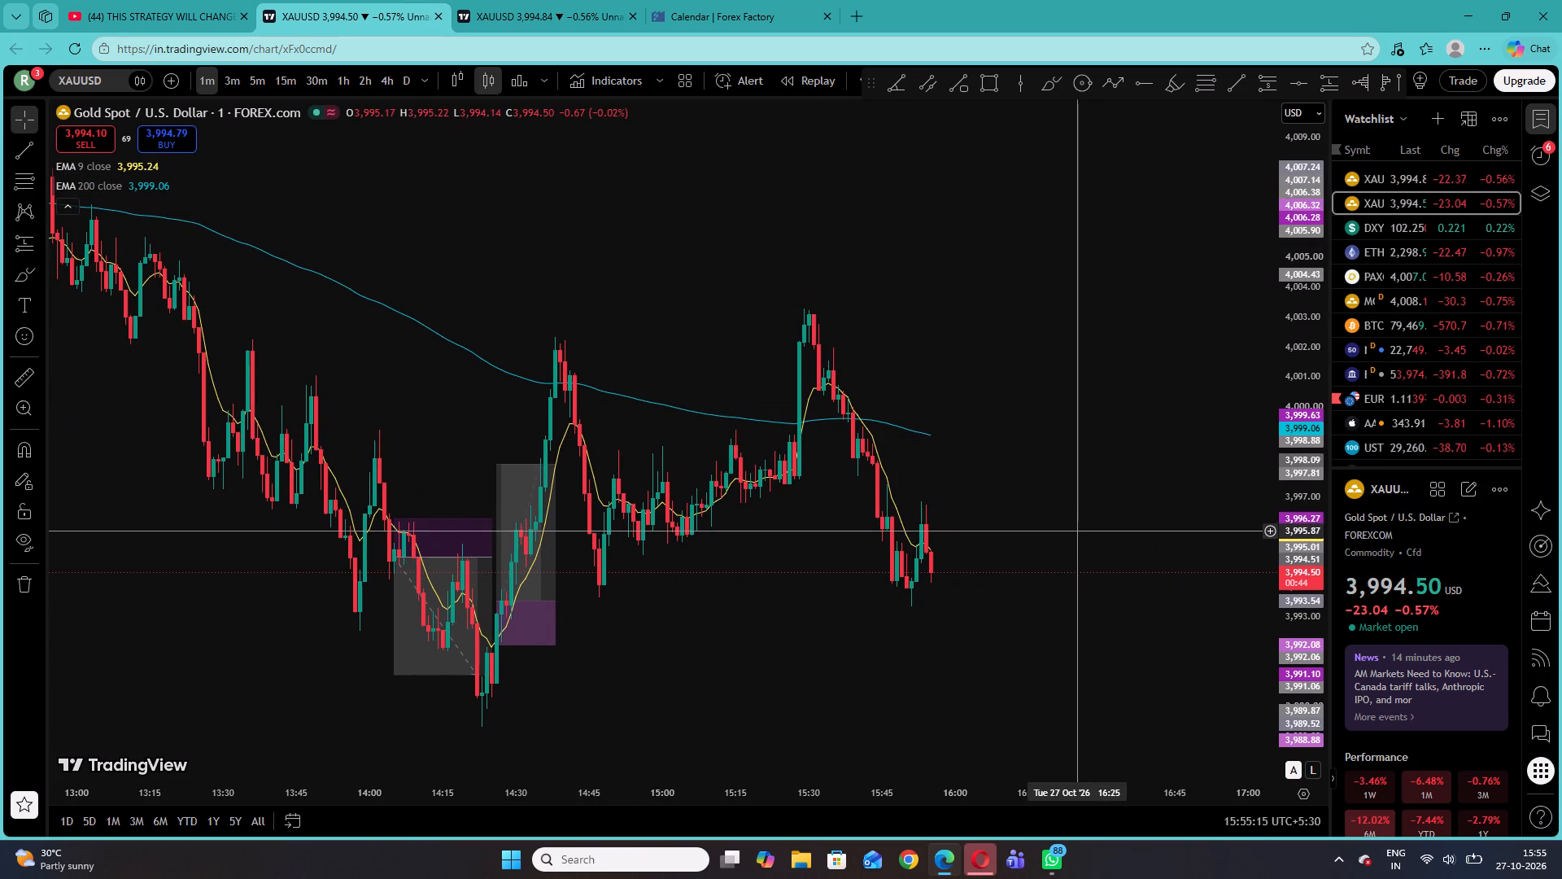
pyautogui.moveTo(1042, 426); pyautogui.dragTo(1021, 343)
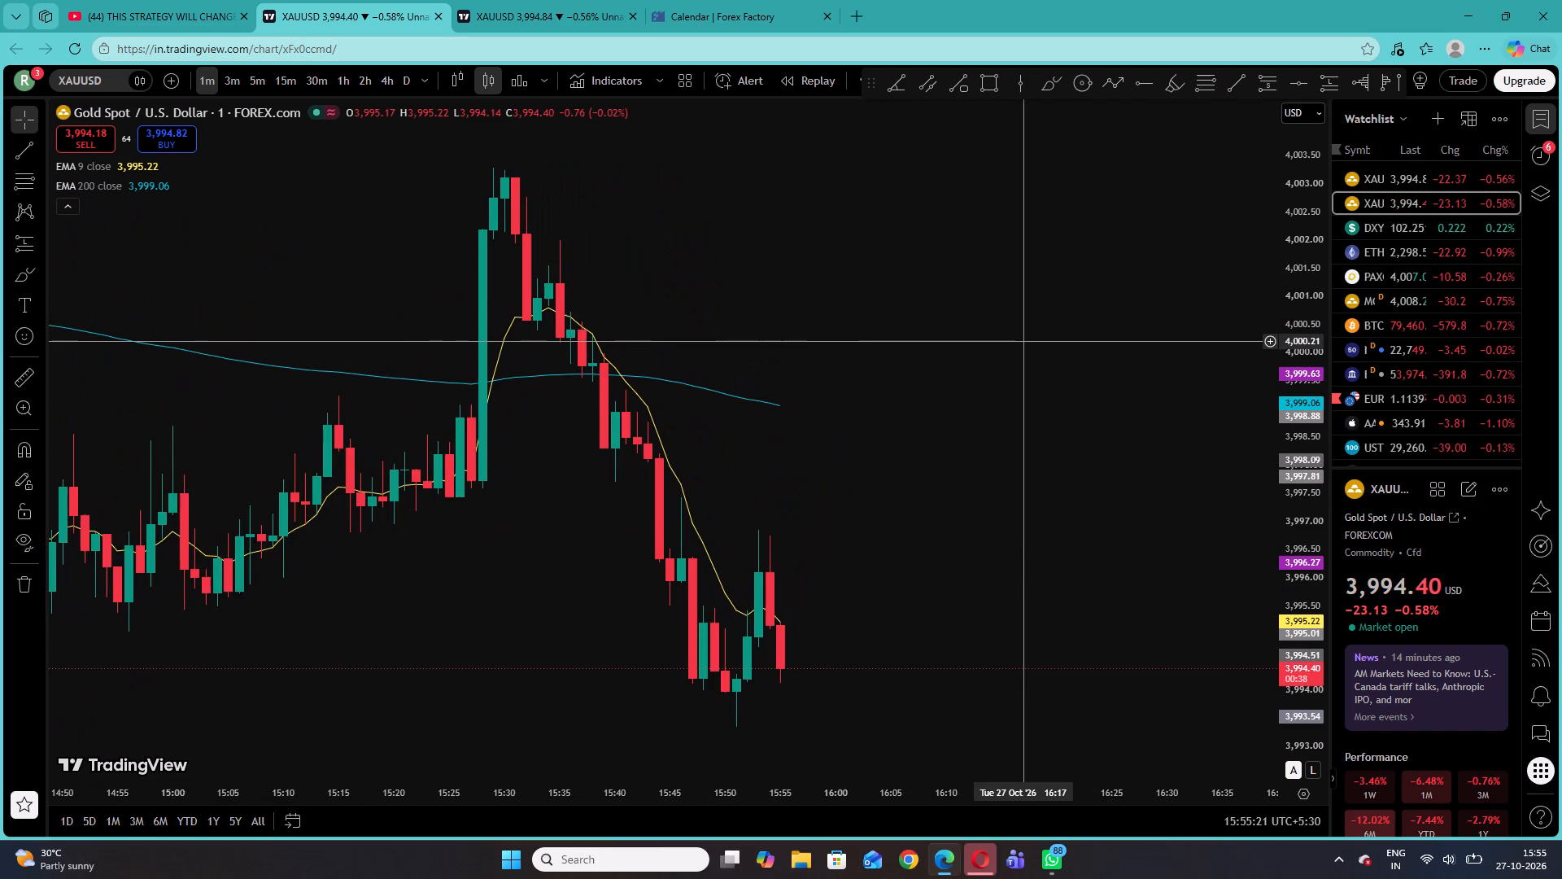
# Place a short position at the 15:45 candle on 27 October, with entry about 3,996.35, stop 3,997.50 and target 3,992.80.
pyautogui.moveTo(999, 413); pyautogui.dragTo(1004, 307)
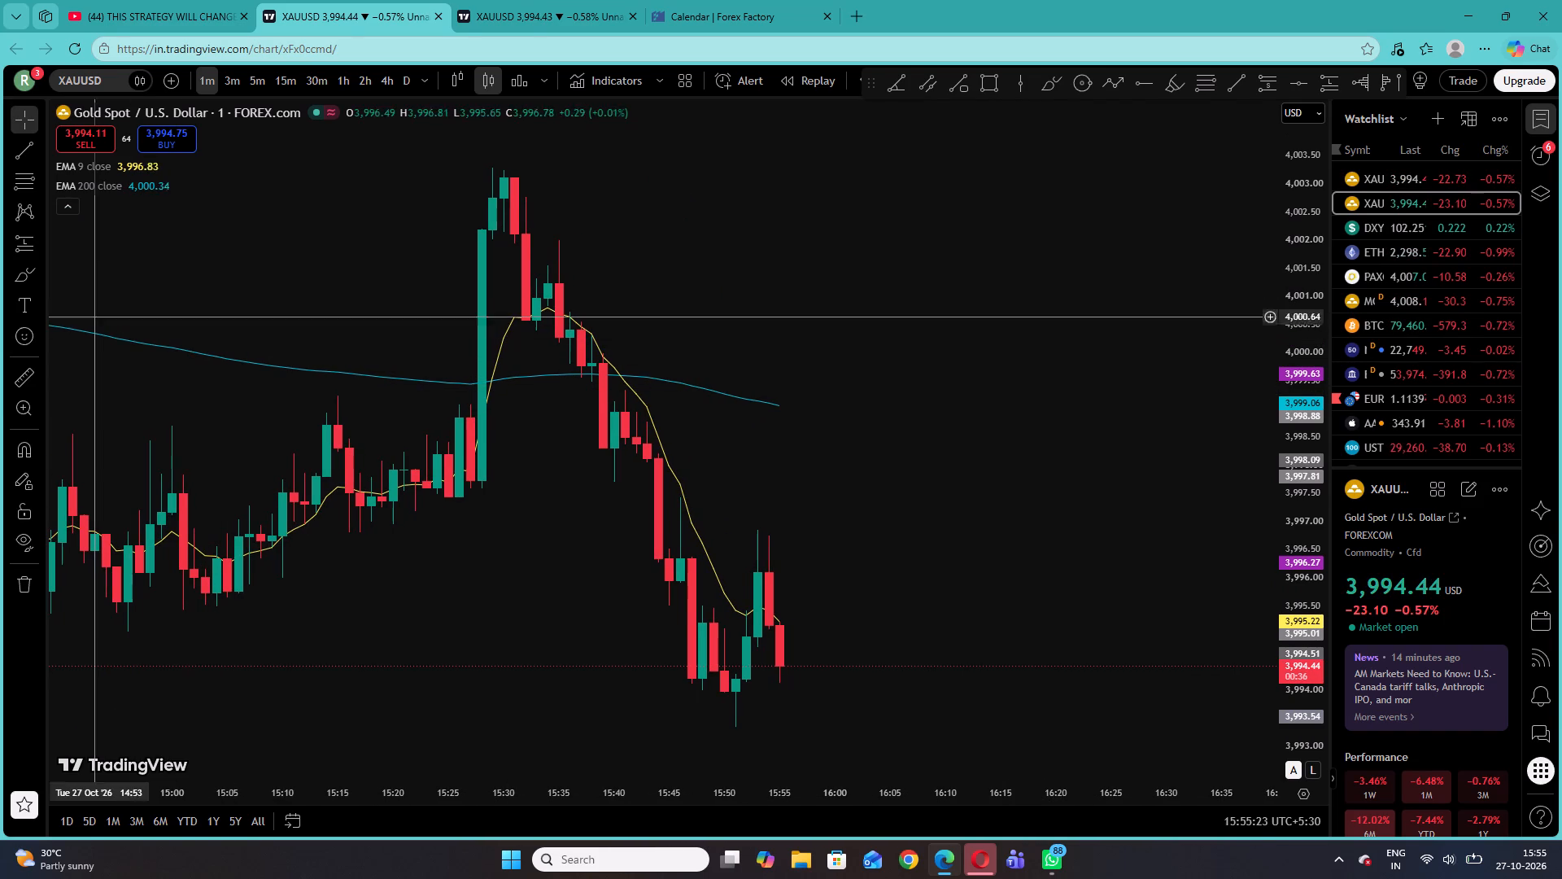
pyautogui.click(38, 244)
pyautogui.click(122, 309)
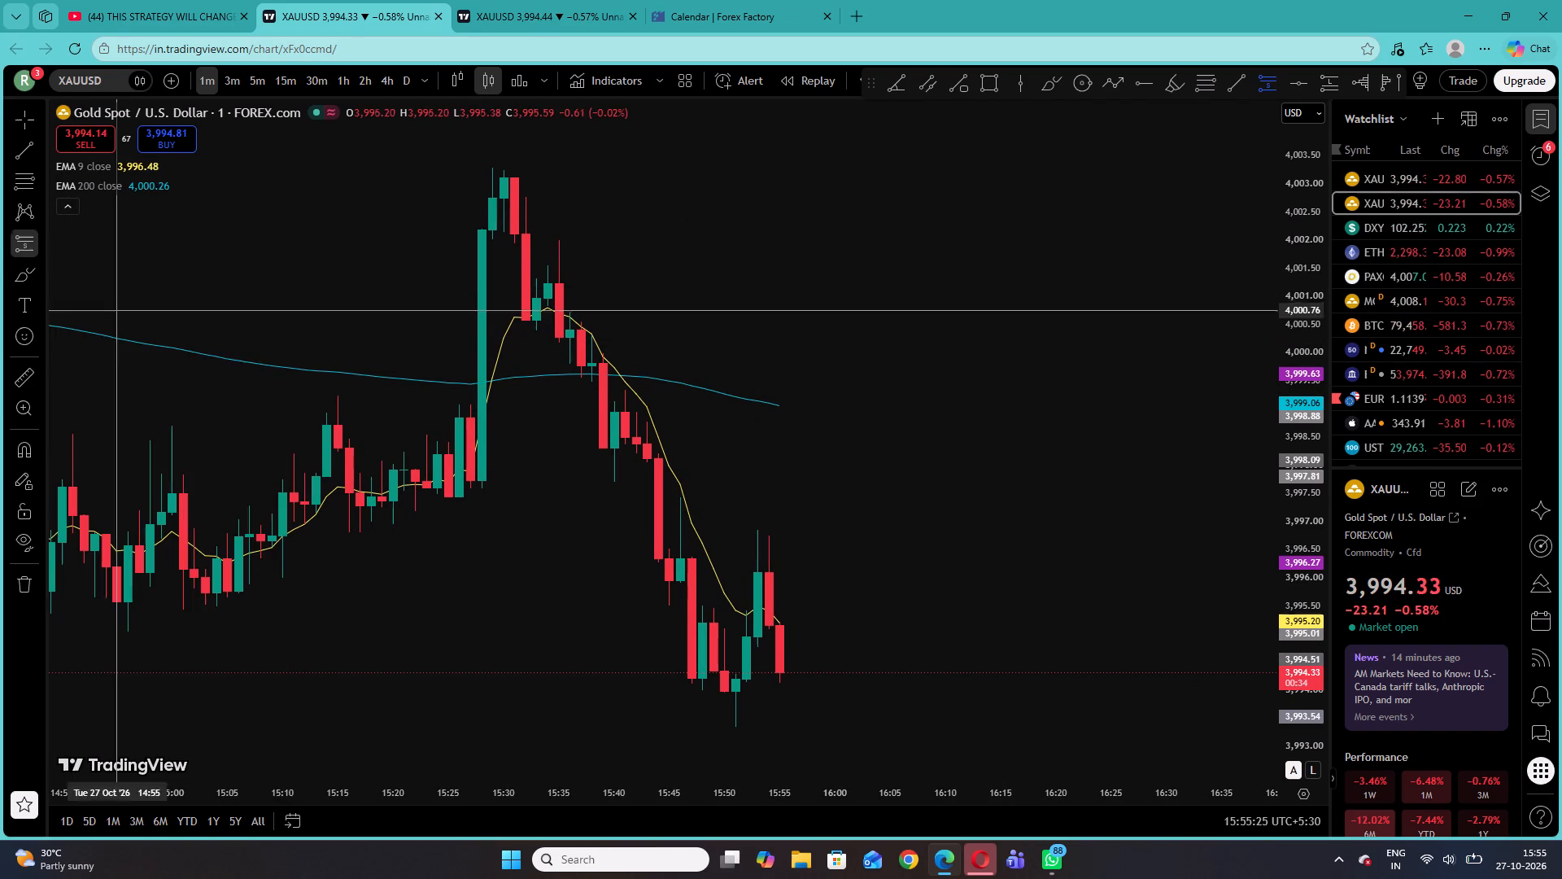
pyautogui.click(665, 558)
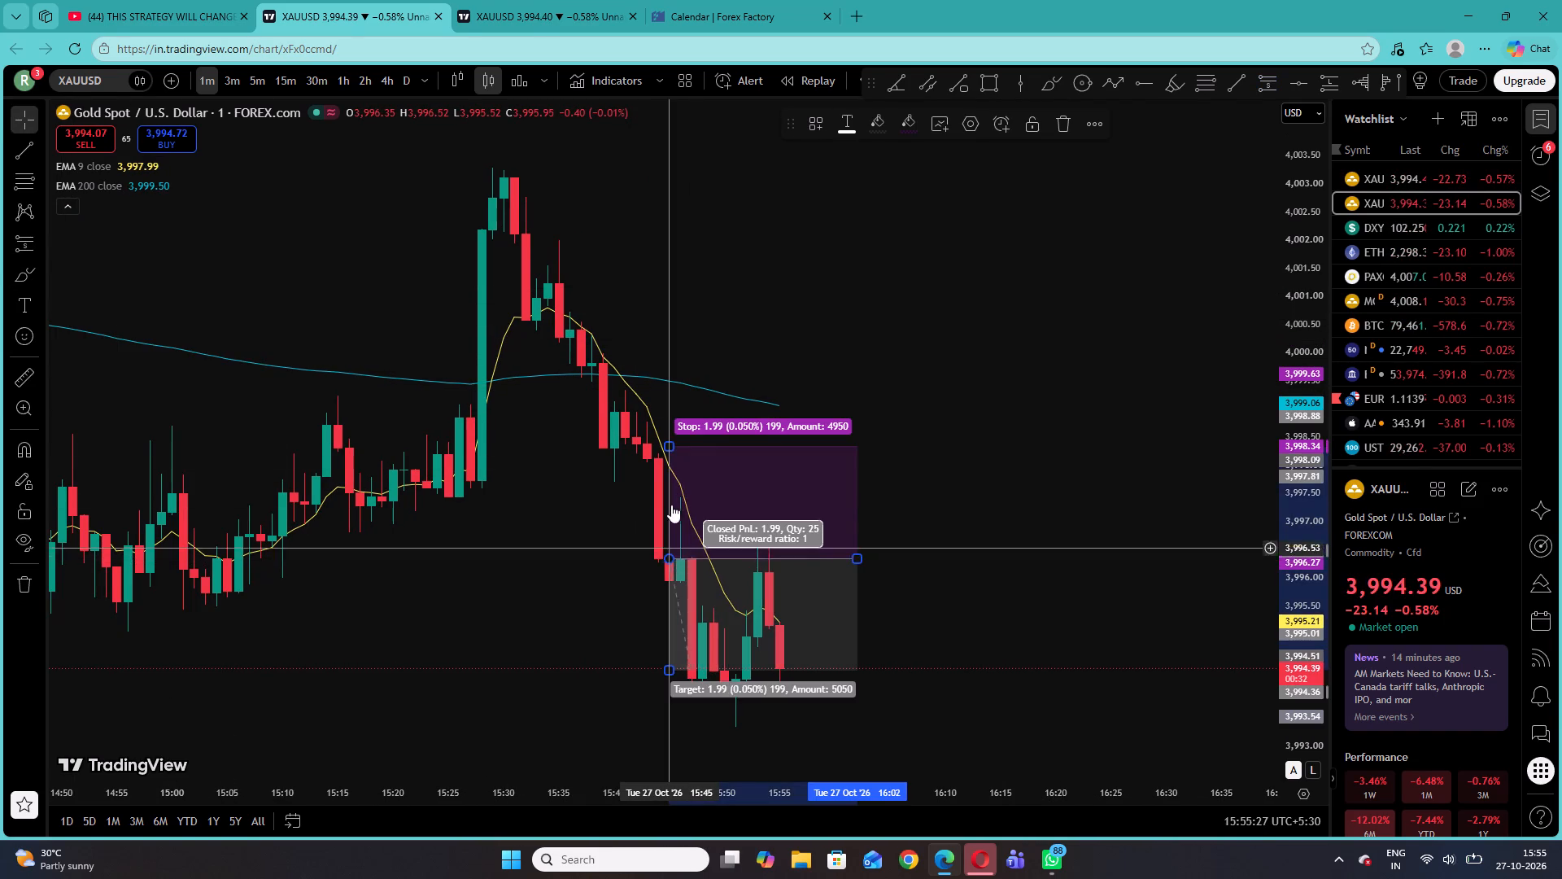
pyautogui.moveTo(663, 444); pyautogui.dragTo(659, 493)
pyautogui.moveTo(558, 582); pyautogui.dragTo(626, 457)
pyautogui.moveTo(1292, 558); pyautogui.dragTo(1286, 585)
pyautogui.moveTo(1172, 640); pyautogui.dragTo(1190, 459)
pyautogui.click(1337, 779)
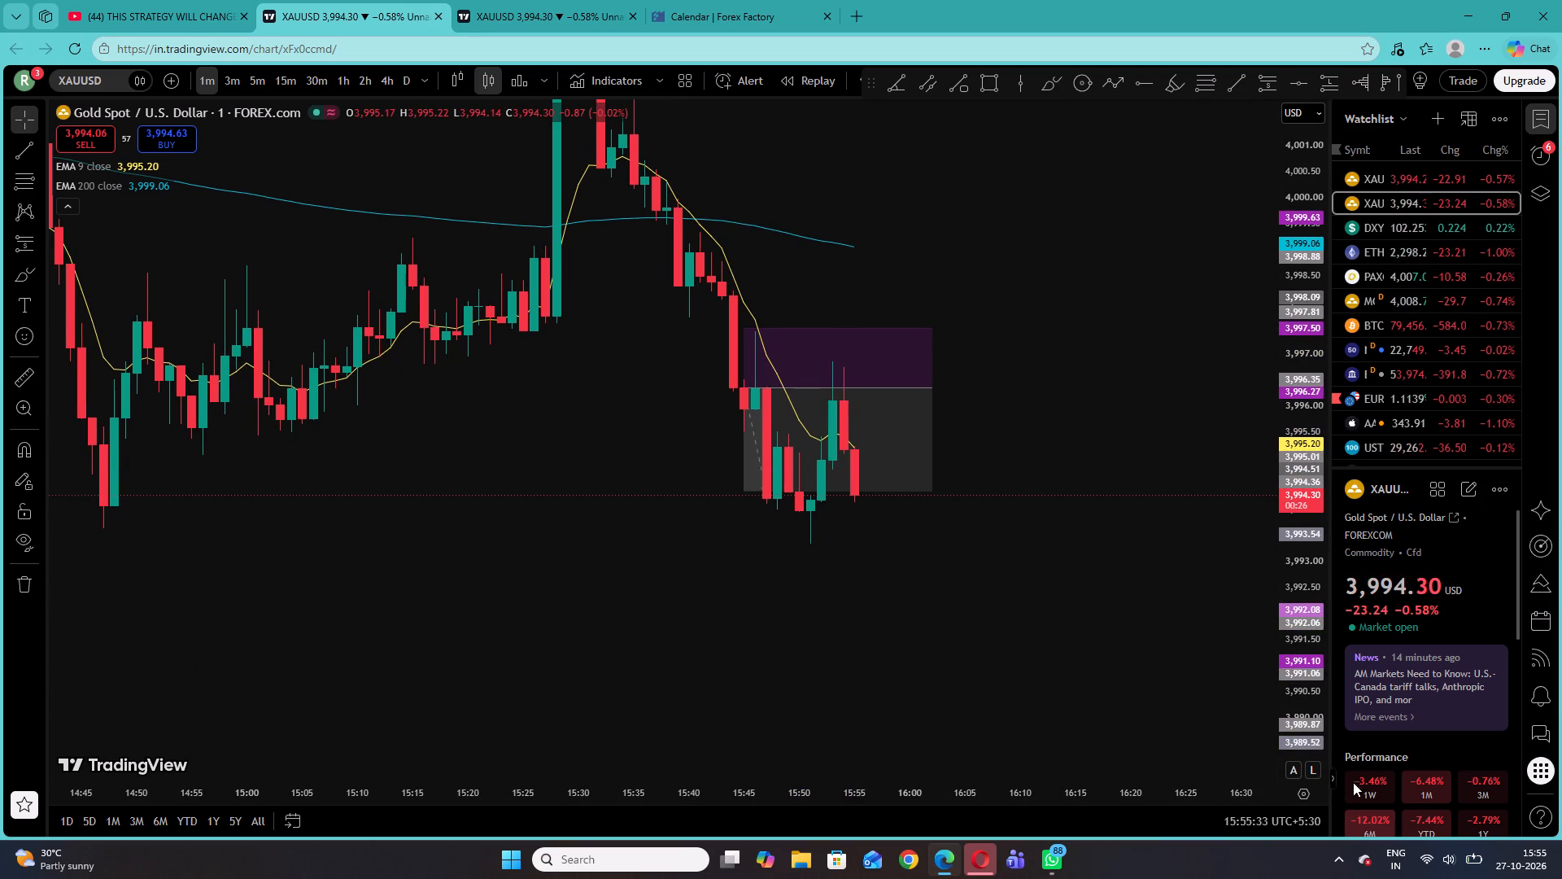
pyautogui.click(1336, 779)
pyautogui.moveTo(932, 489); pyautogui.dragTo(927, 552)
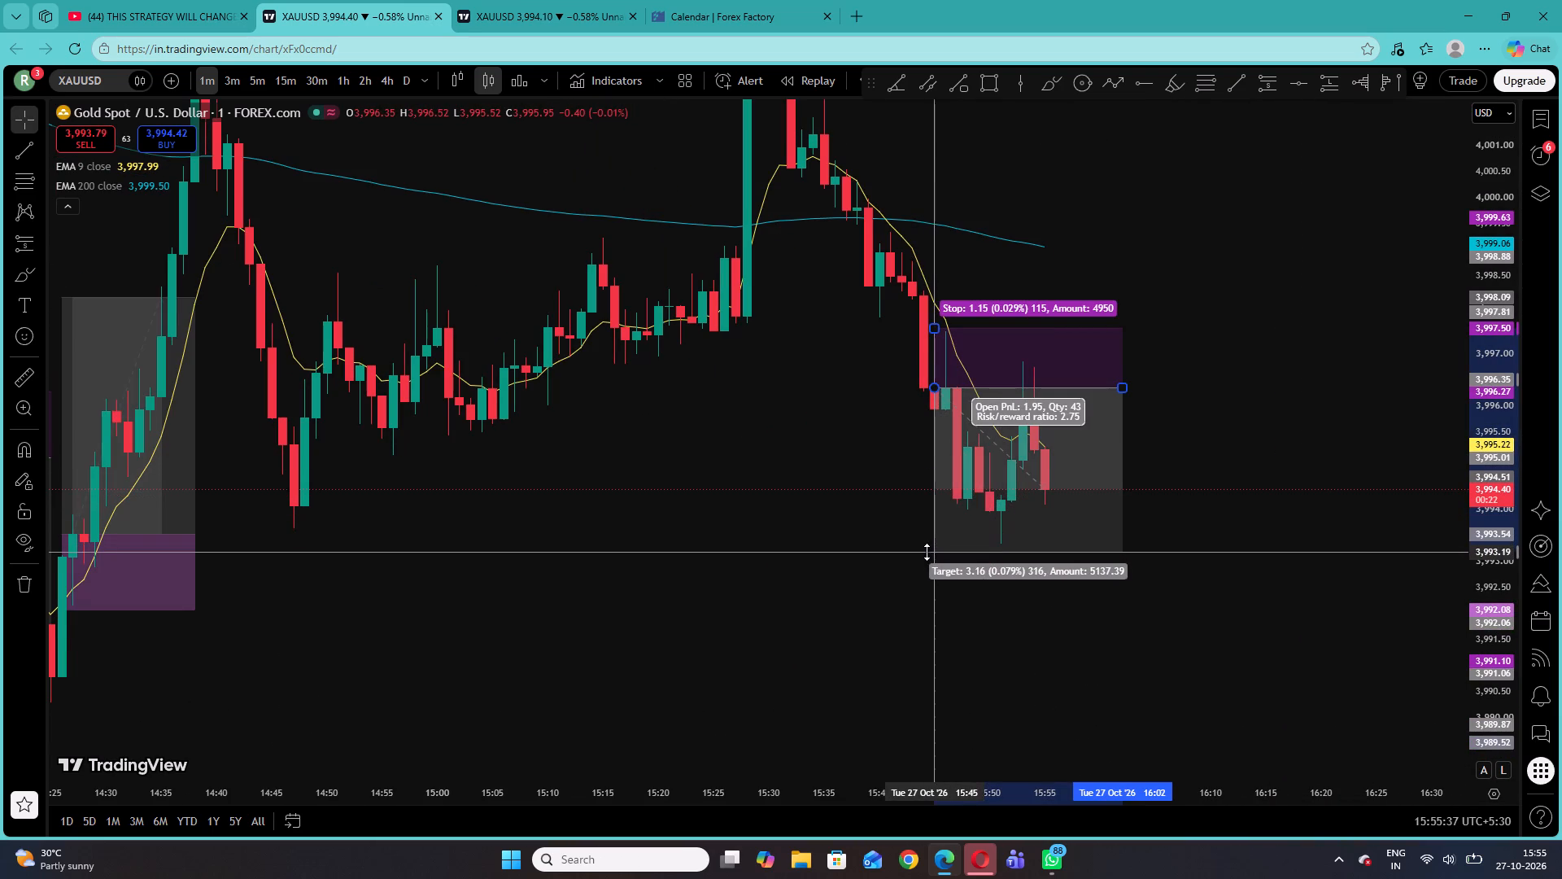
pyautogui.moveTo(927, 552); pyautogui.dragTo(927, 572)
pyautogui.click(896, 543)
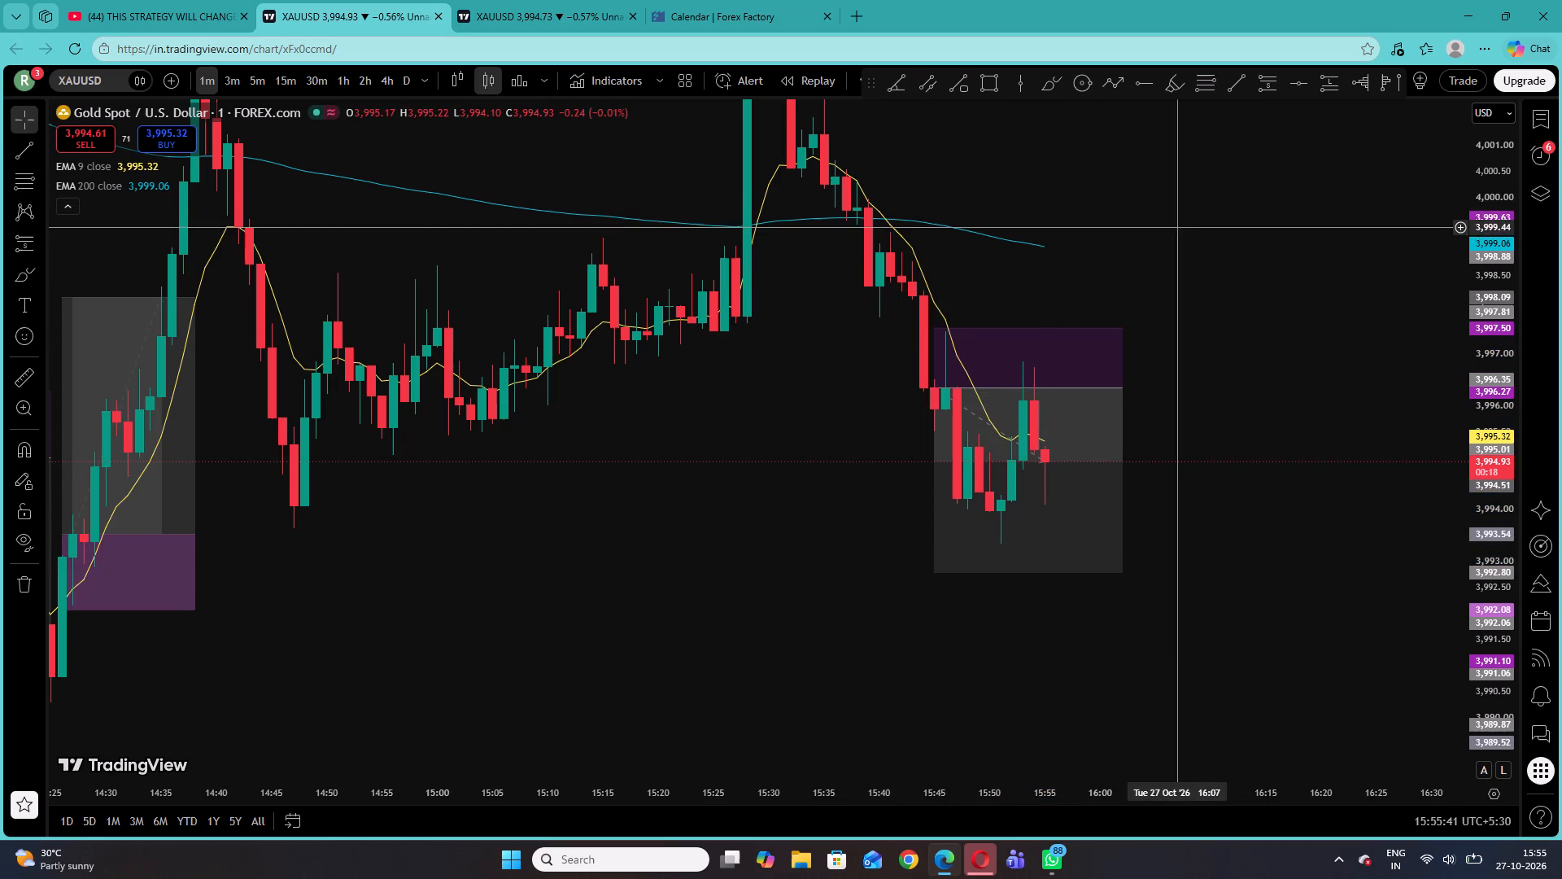
# Reload the live XAUUSD chart to load the MA ribbon with the 5 and 200 EMAs.
pyautogui.moveTo(405, 496); pyautogui.dragTo(769, 493)
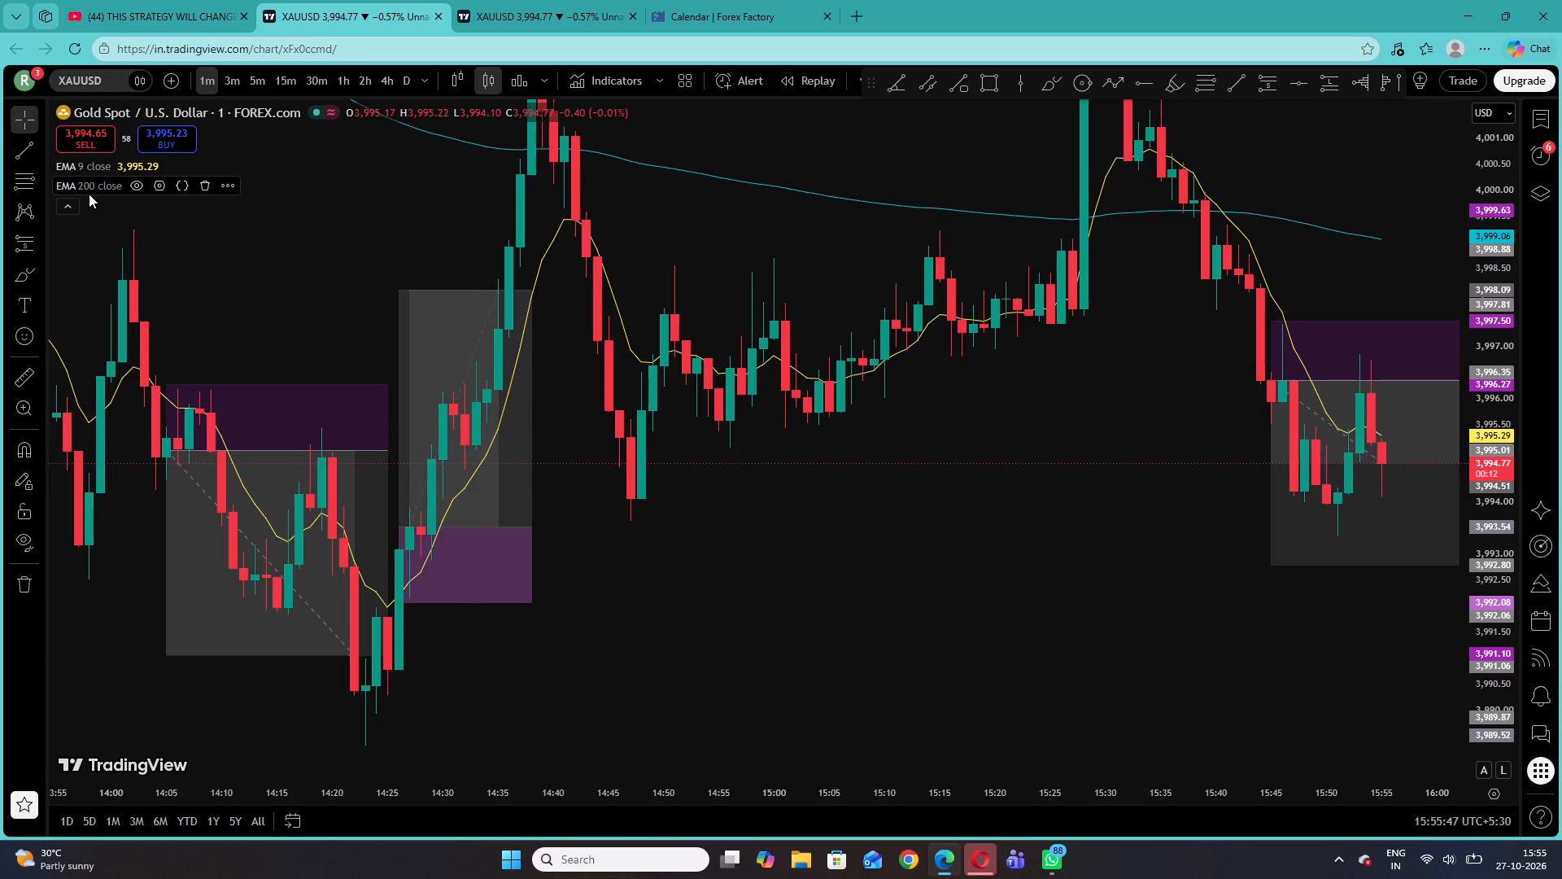
pyautogui.click(74, 37)
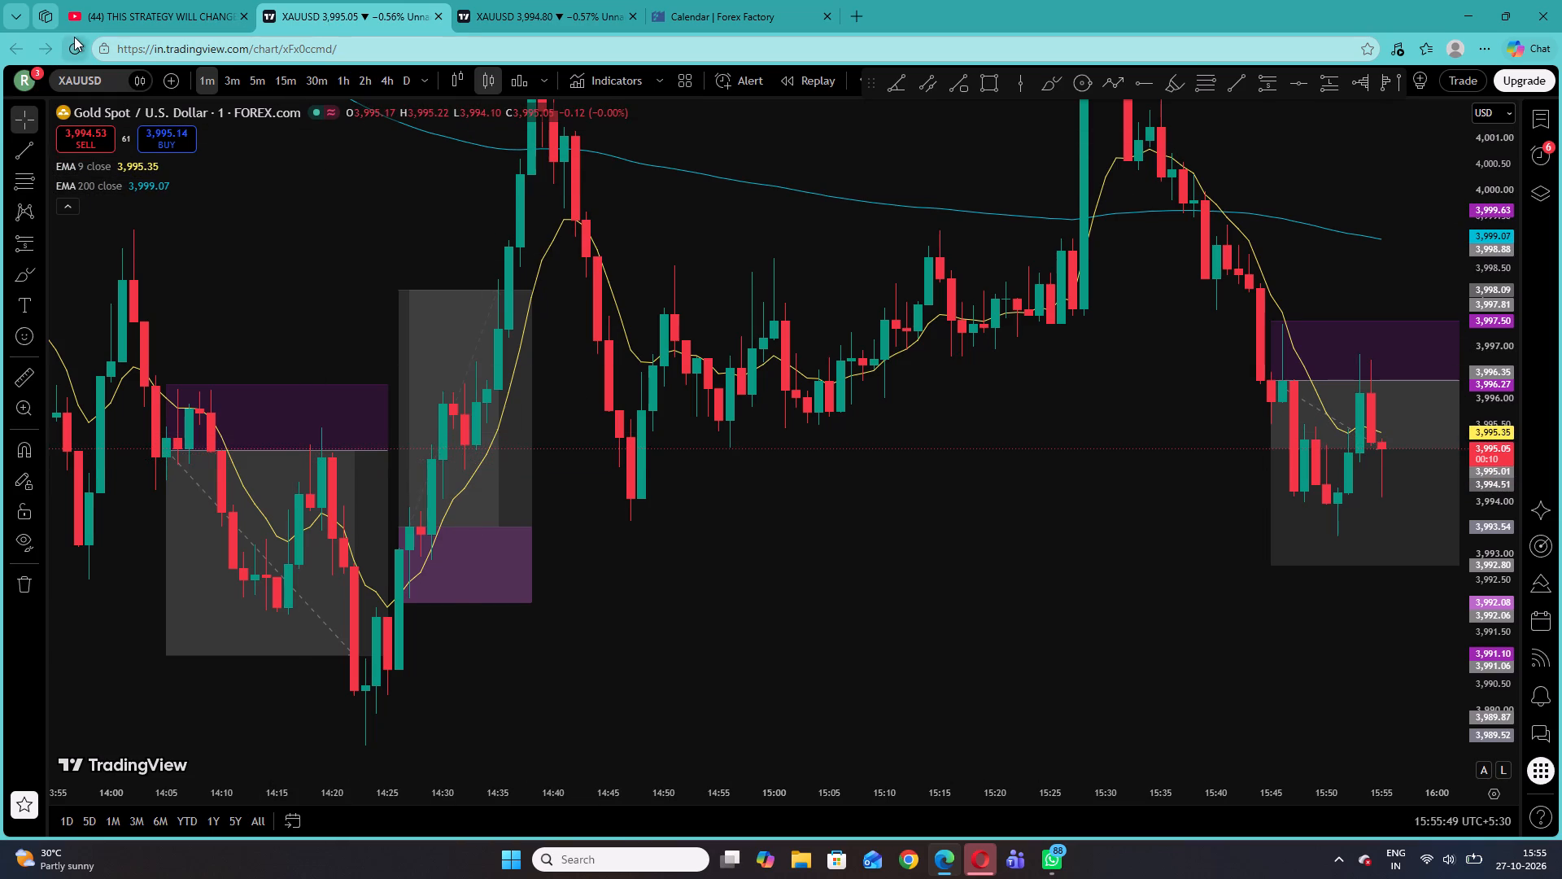
pyautogui.click(878, 166)
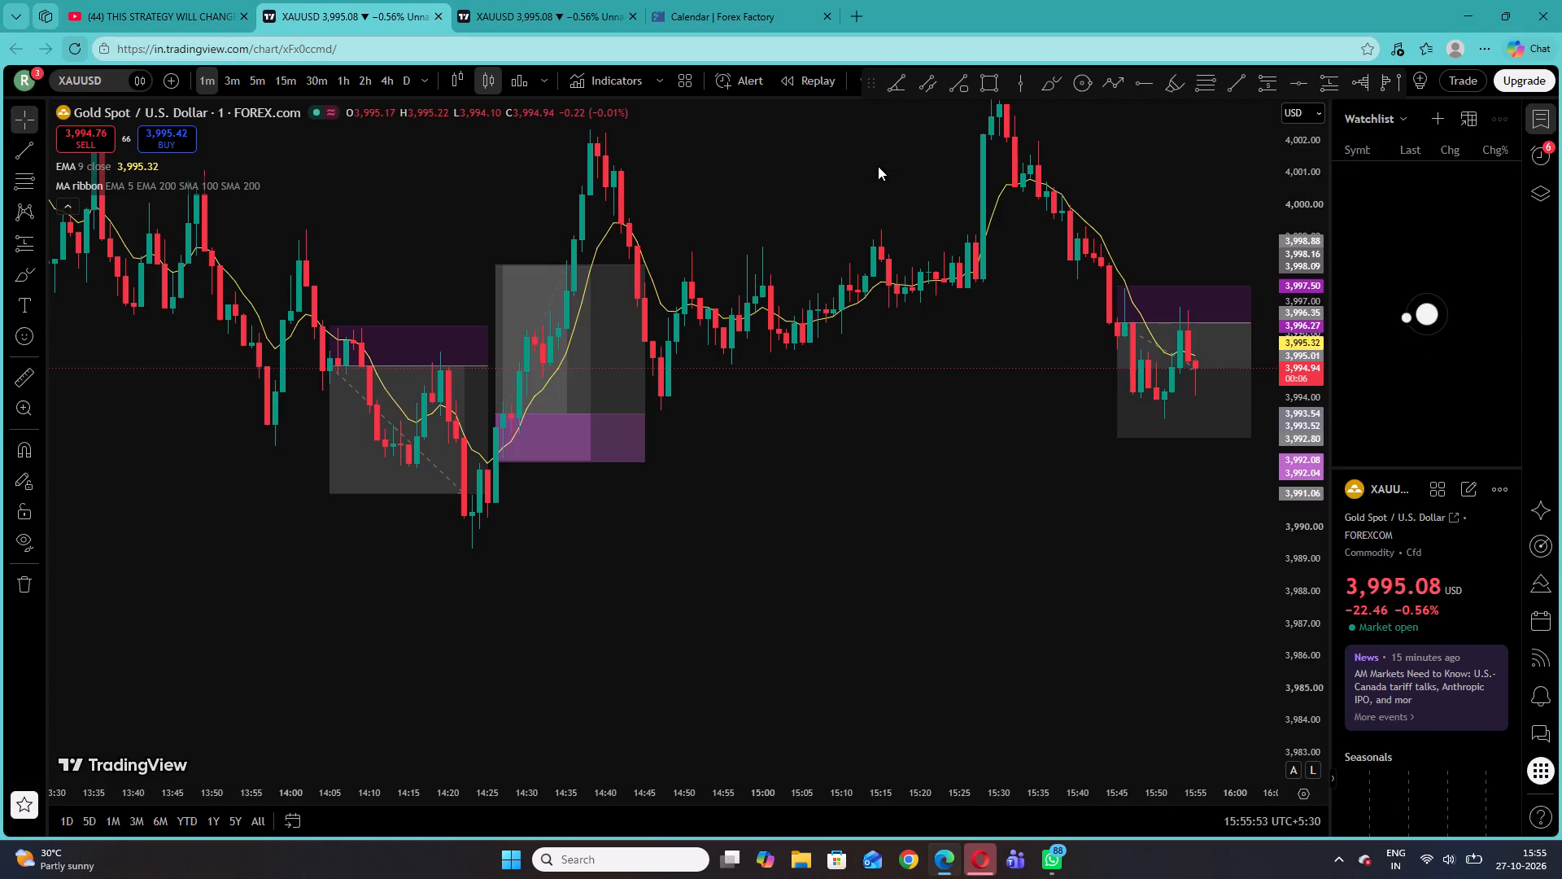
# Reset the chart view and examine the 1-minute candles and marked trades against the EMAs from about 14:00 to 15:55.
pyautogui.rightClick(783, 242)
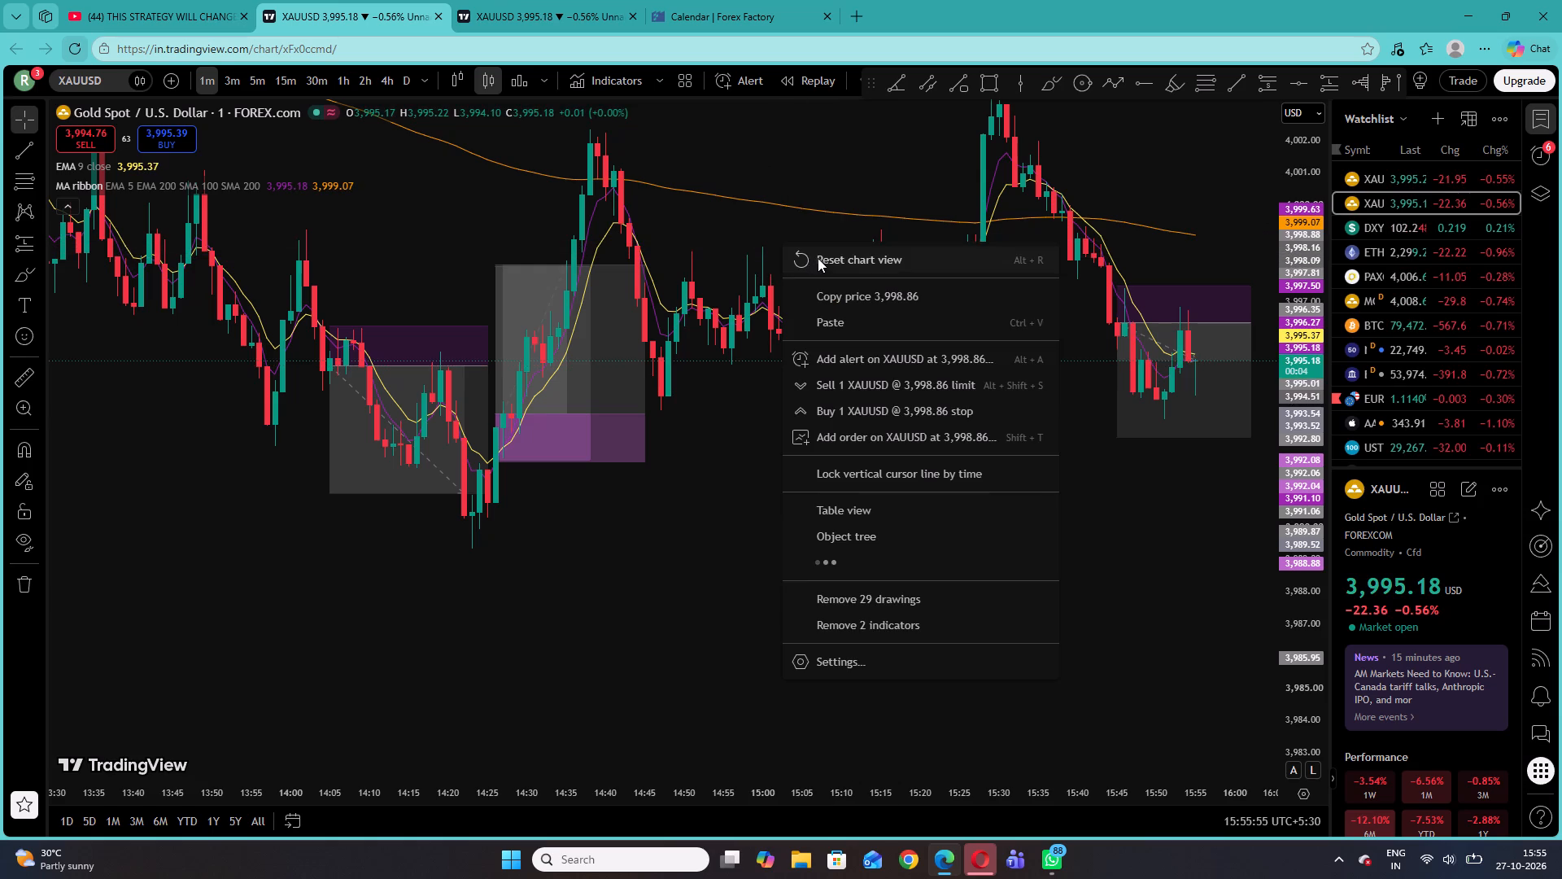
pyautogui.click(818, 258)
pyautogui.moveTo(1289, 549); pyautogui.dragTo(1266, 440)
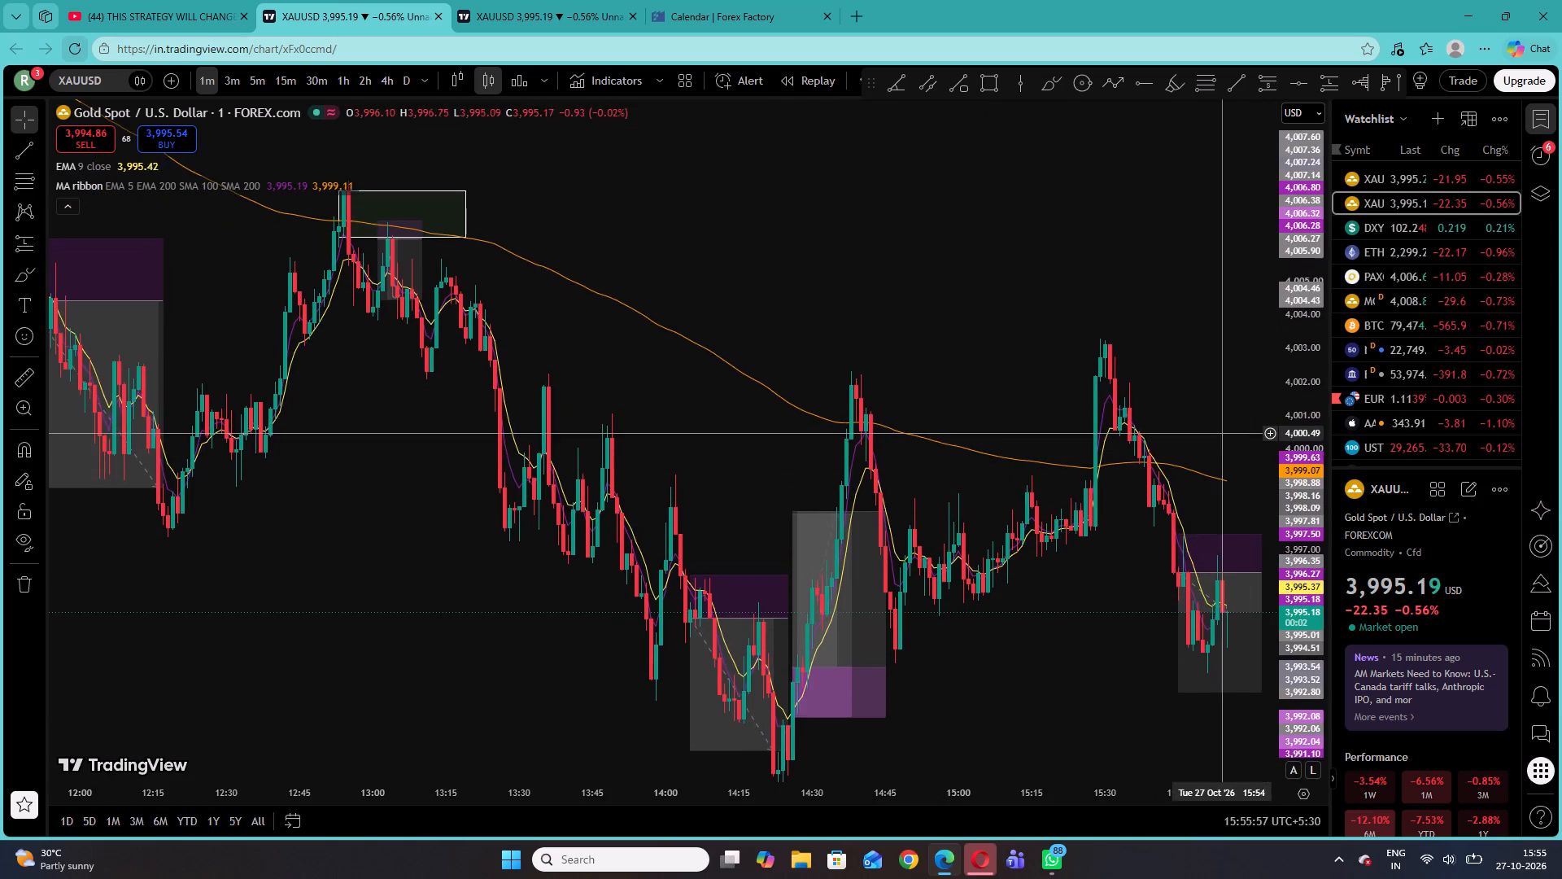
pyautogui.moveTo(1215, 431); pyautogui.dragTo(925, 370)
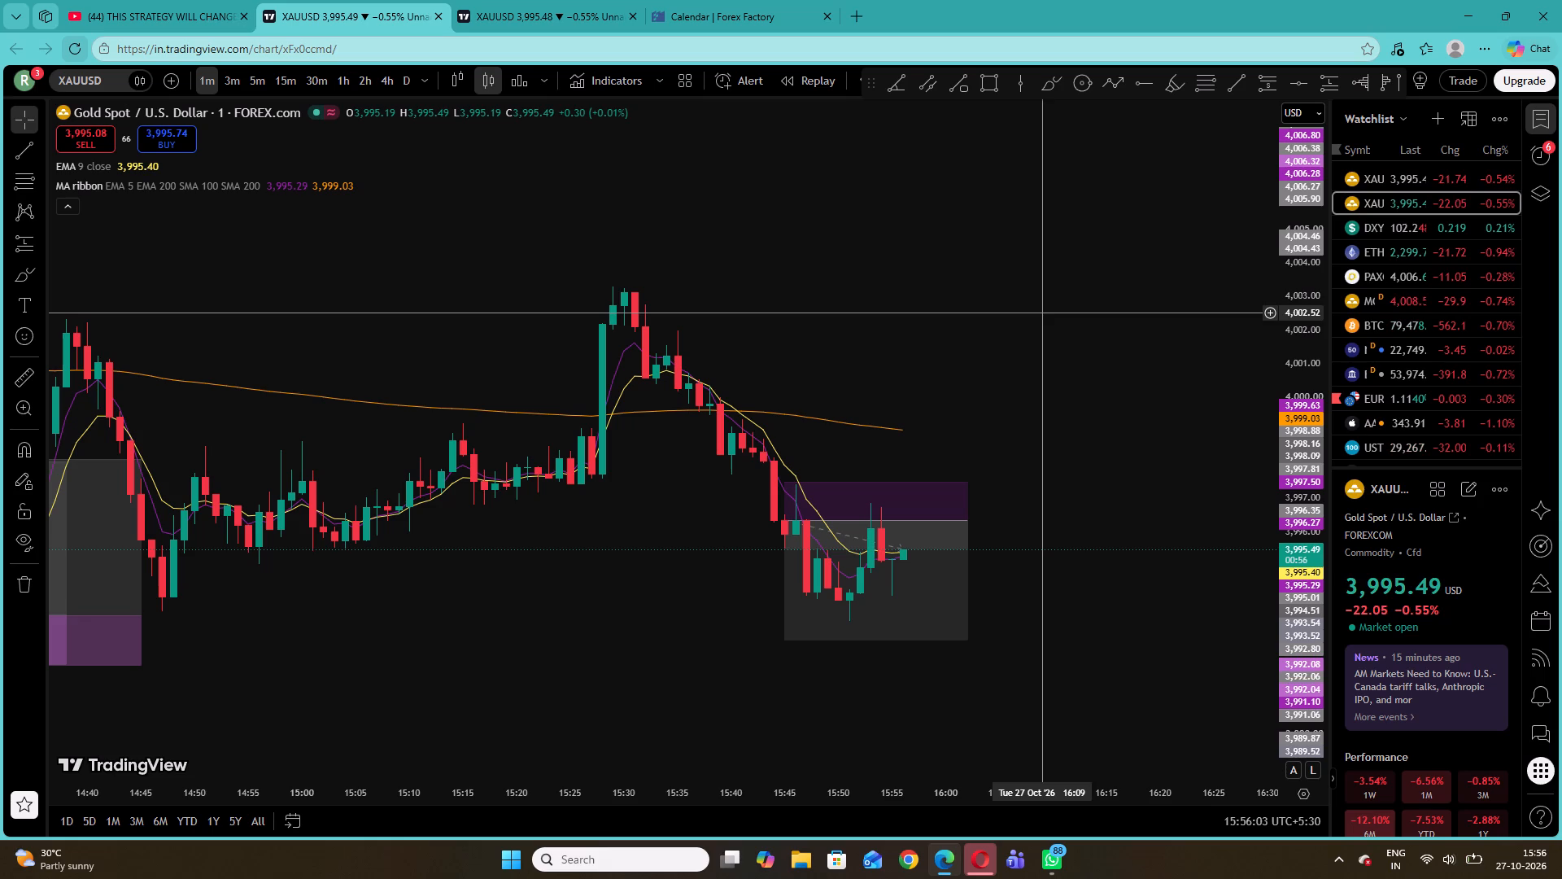
pyautogui.moveTo(1290, 518); pyautogui.dragTo(1281, 310)
pyautogui.moveTo(760, 414); pyautogui.dragTo(1011, 332)
pyautogui.click(726, 718)
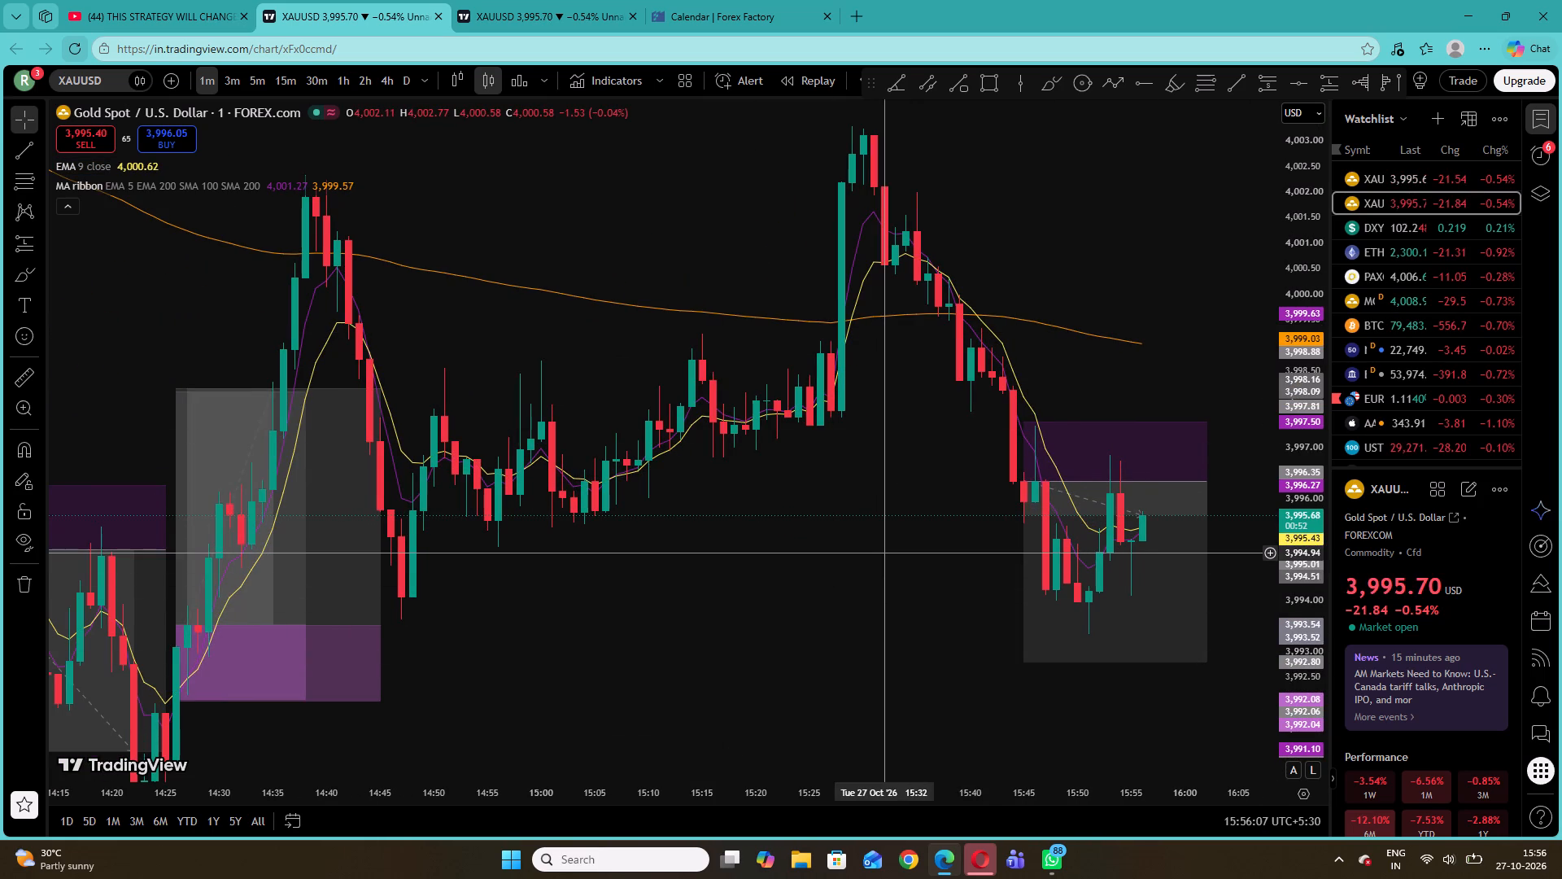
pyautogui.moveTo(742, 610); pyautogui.dragTo(1071, 537)
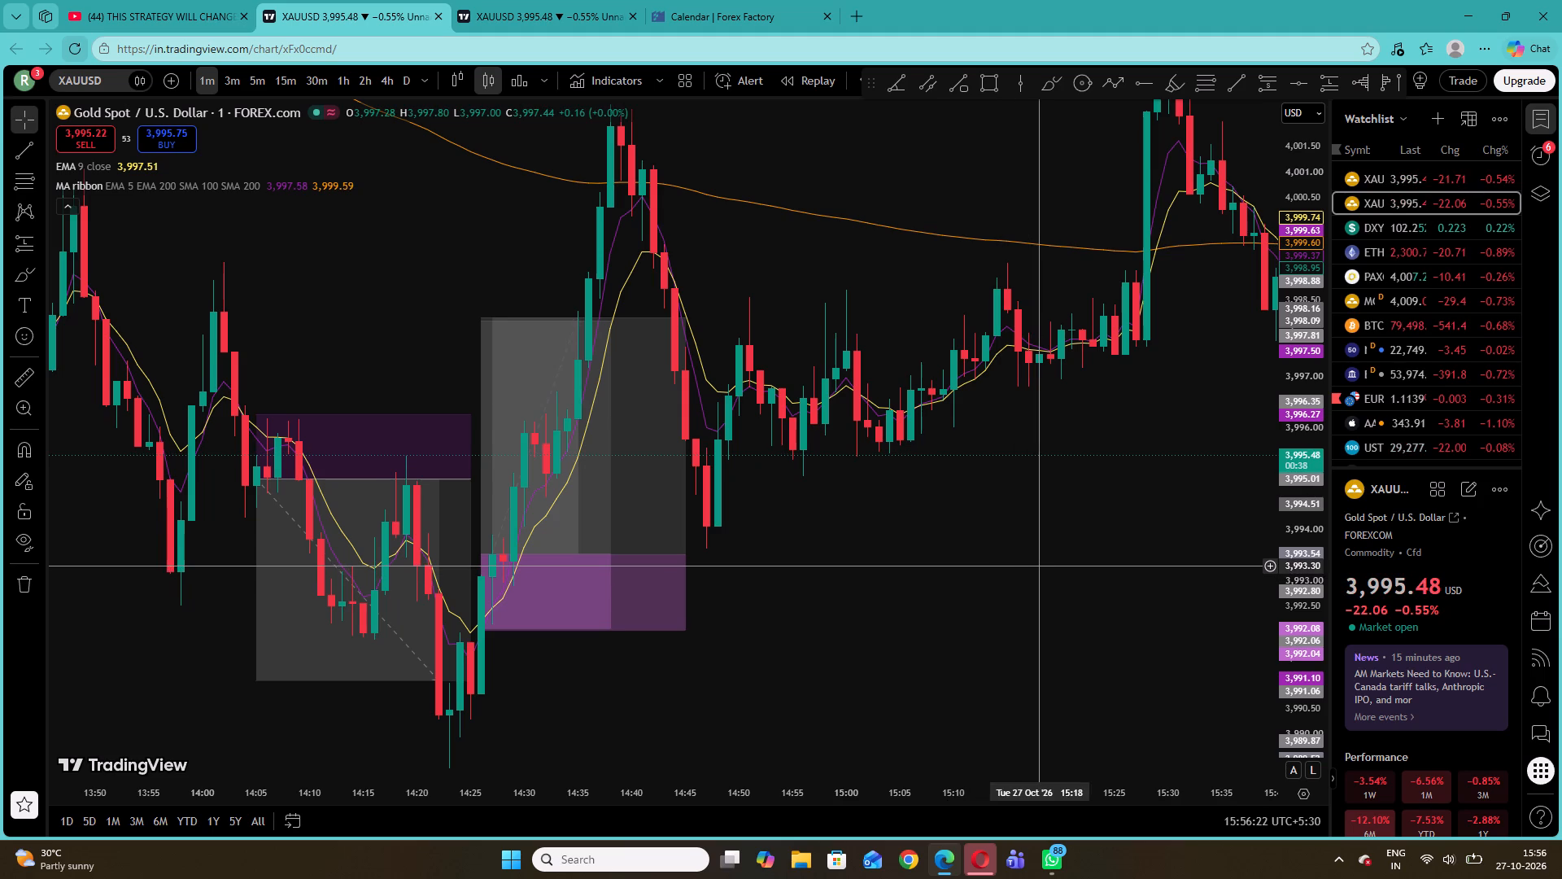
pyautogui.moveTo(1097, 554); pyautogui.dragTo(562, 594)
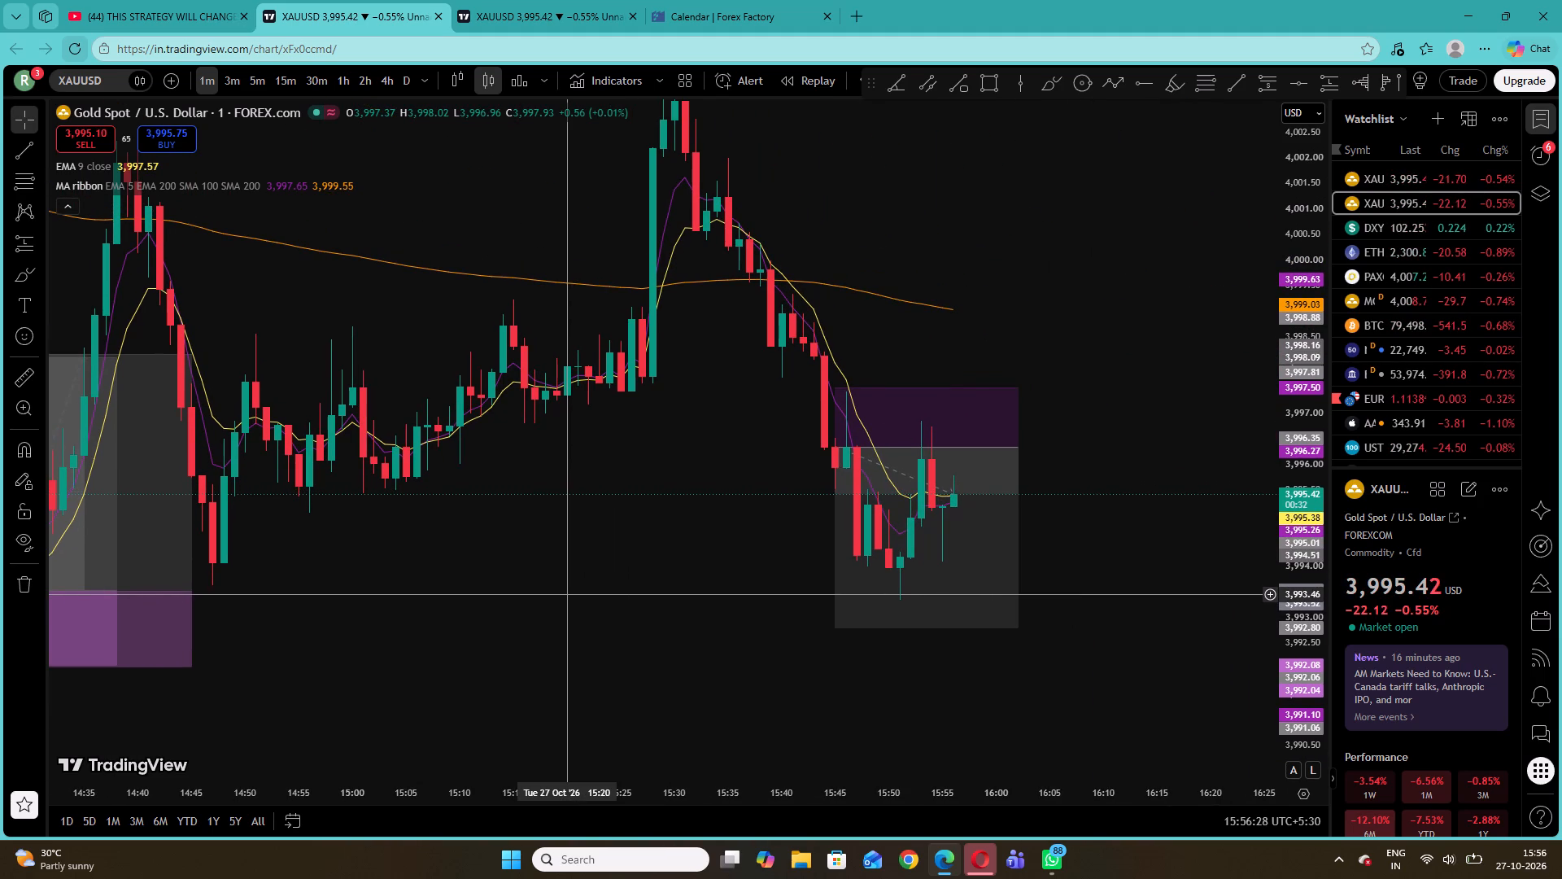
# Examine the earlier marked trades and 1-minute candles against the 5, 9 and 200 EMAs back to about 10:10 on 27 October.
pyautogui.moveTo(562, 594); pyautogui.dragTo(1308, 605)
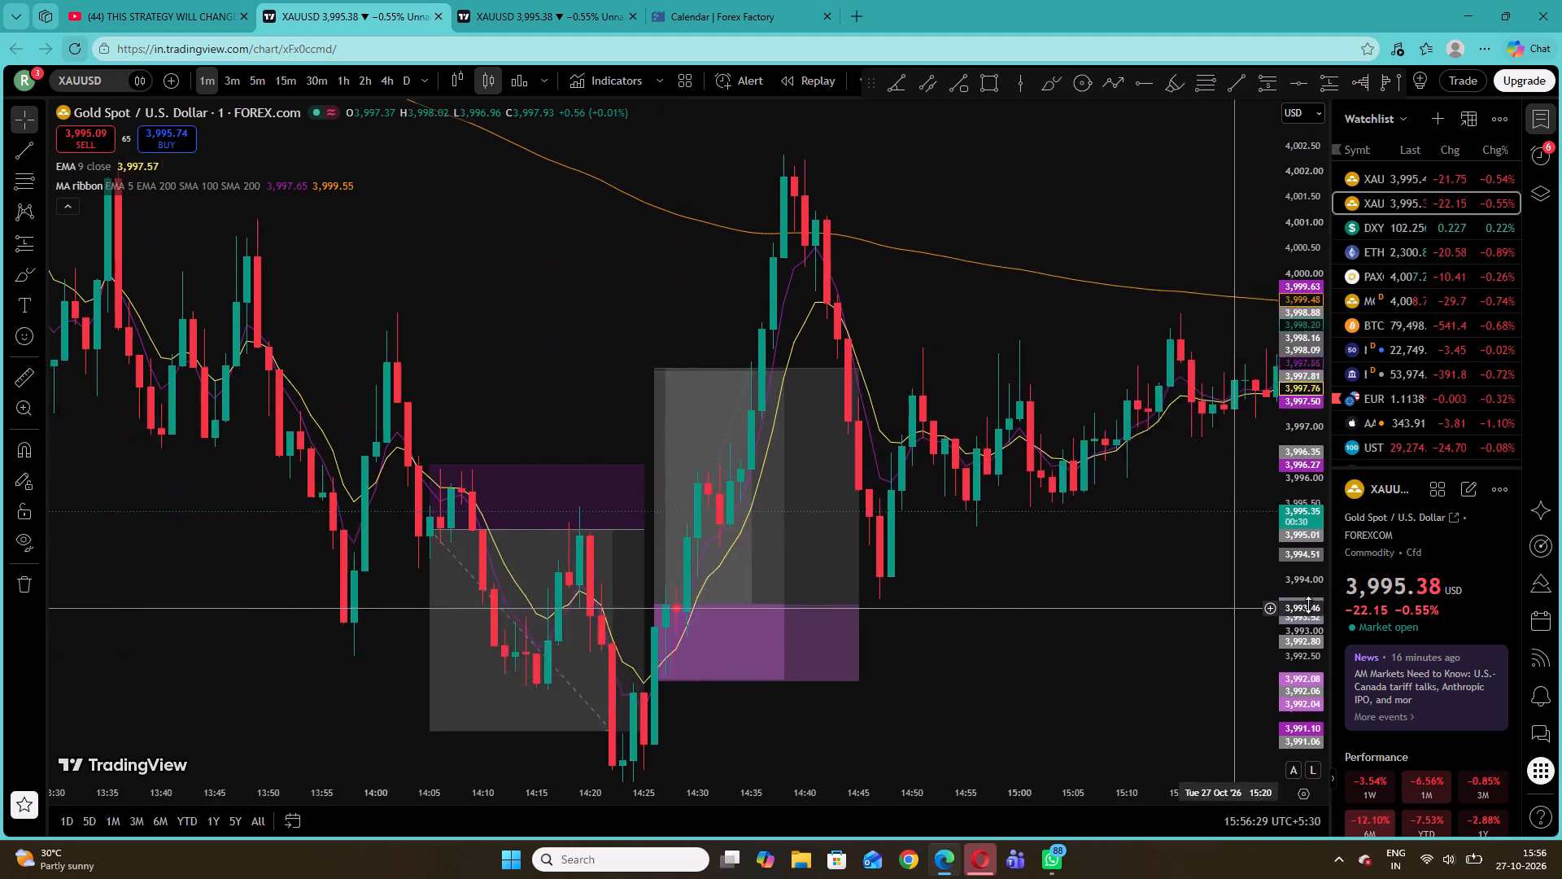
pyautogui.moveTo(1308, 605); pyautogui.dragTo(1311, 605)
pyautogui.moveTo(1317, 516); pyautogui.dragTo(1310, 653)
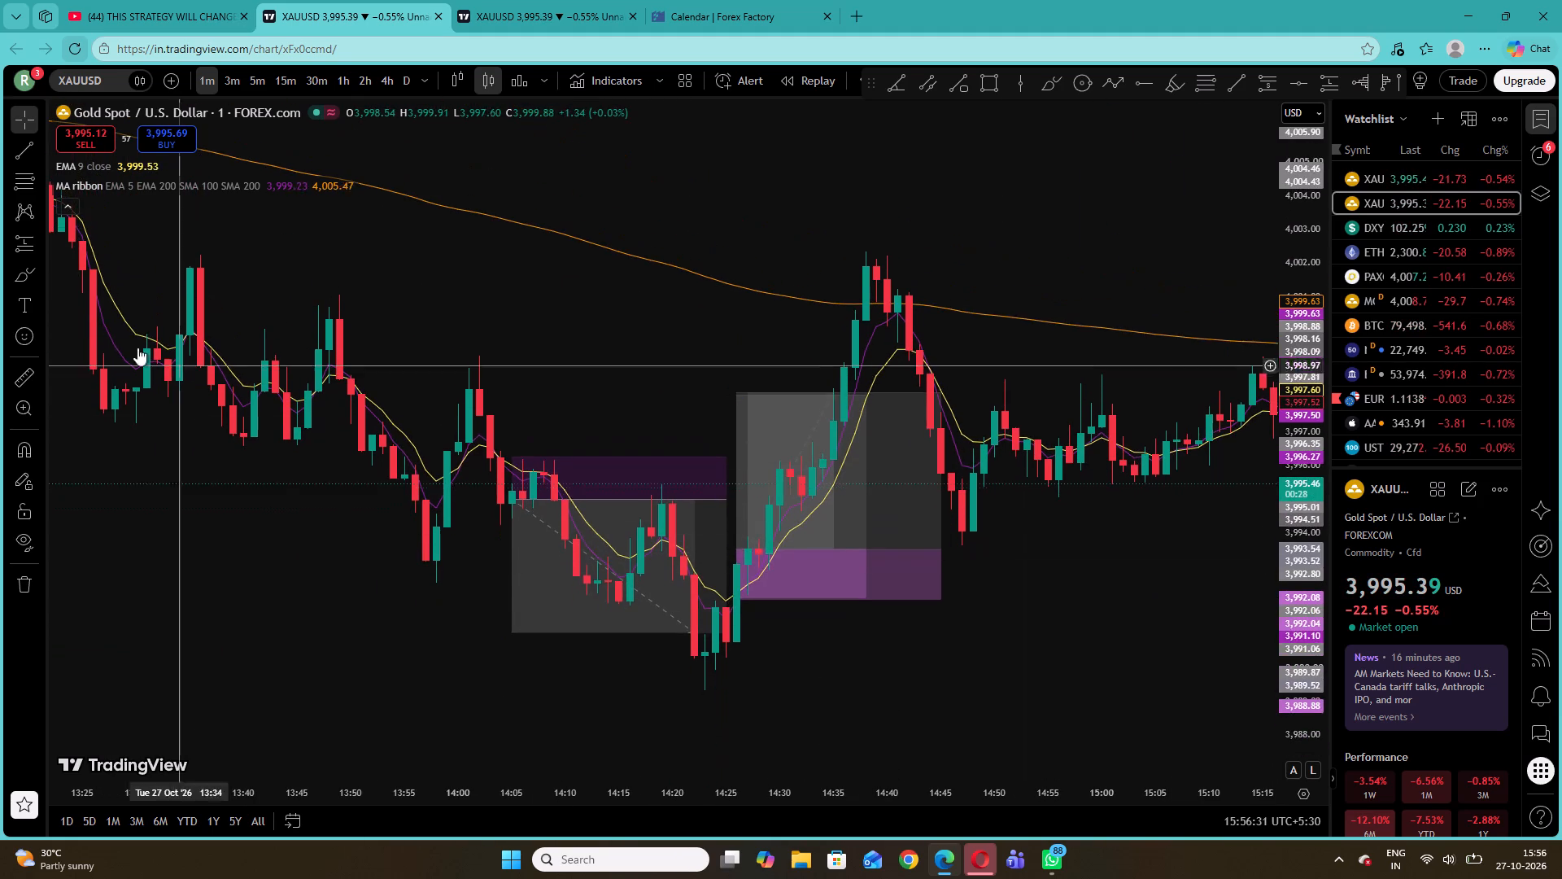
pyautogui.moveTo(142, 348); pyautogui.dragTo(705, 513)
pyautogui.moveTo(502, 492); pyautogui.dragTo(852, 575)
pyautogui.click(1120, 478)
pyautogui.moveTo(1293, 571); pyautogui.dragTo(1259, 344)
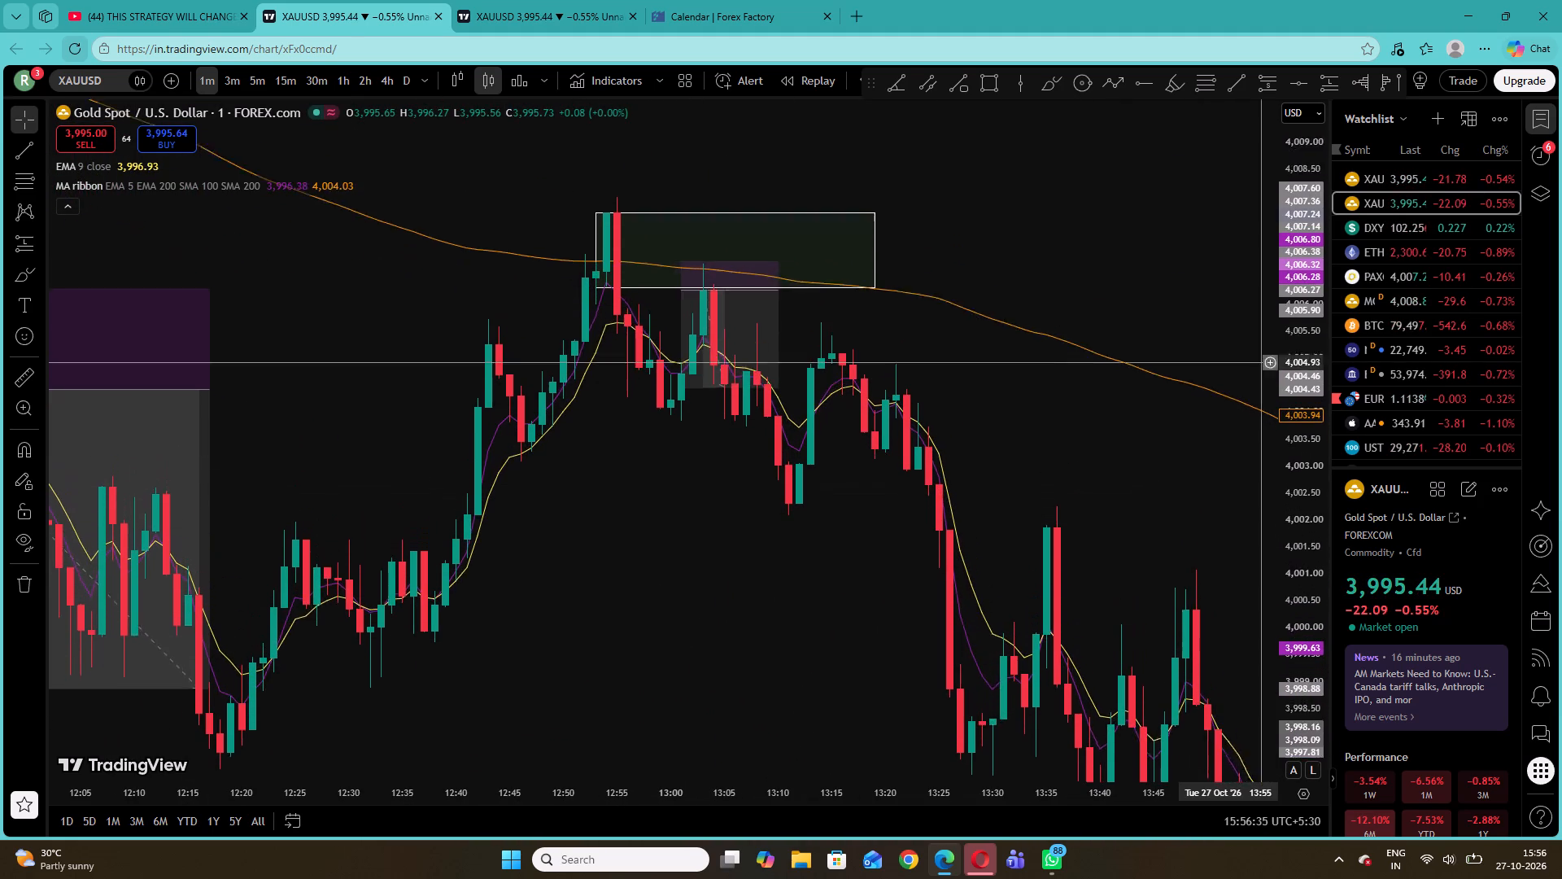
pyautogui.moveTo(1259, 344); pyautogui.dragTo(1259, 276)
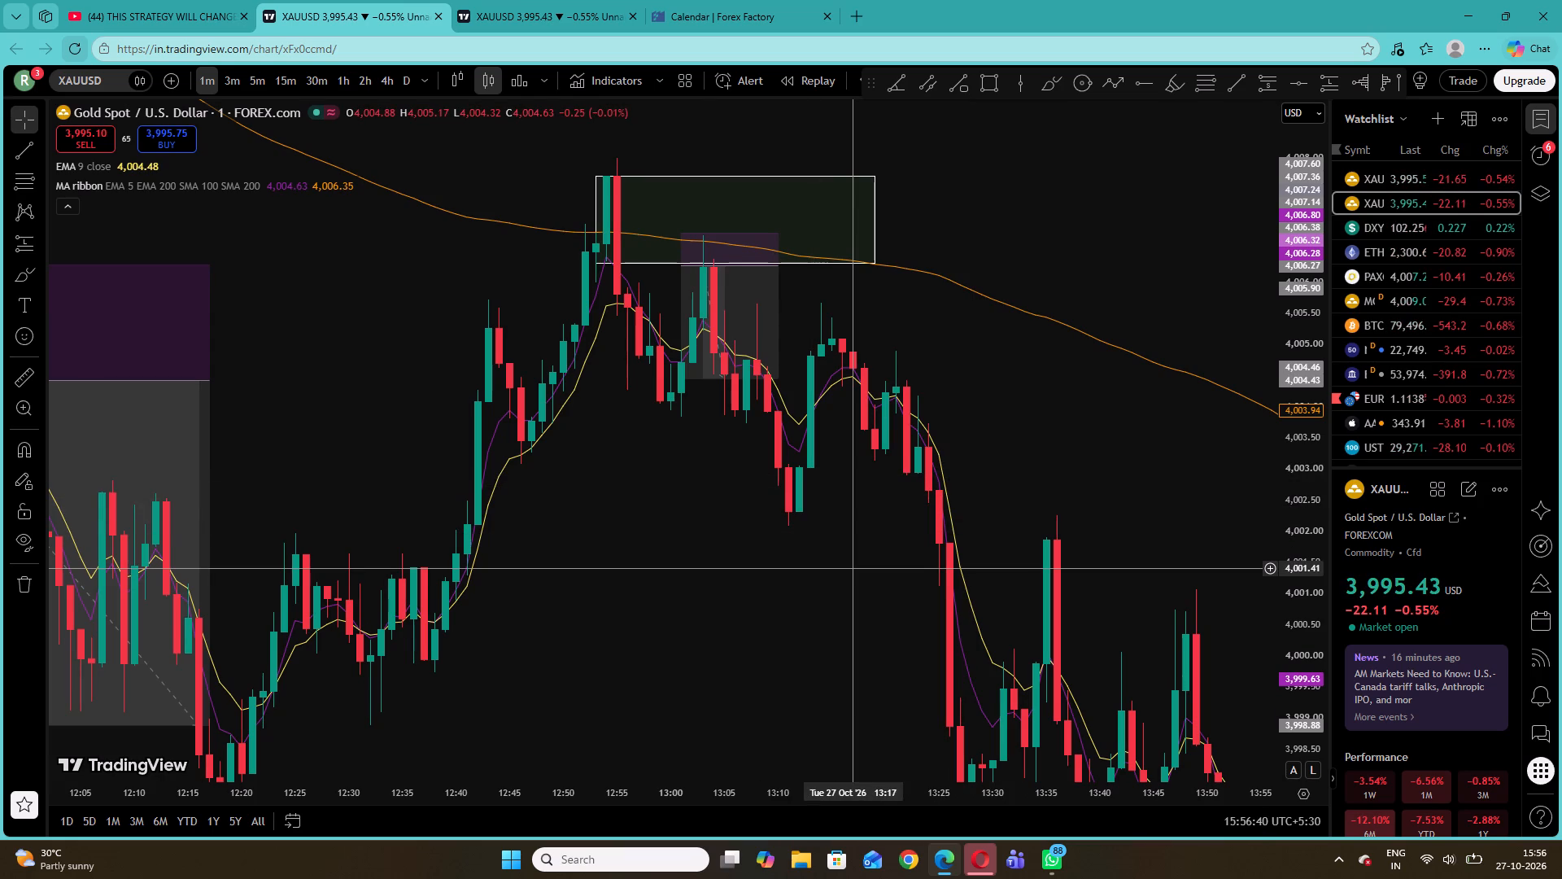
pyautogui.moveTo(582, 607); pyautogui.dragTo(999, 606)
pyautogui.click(766, 311)
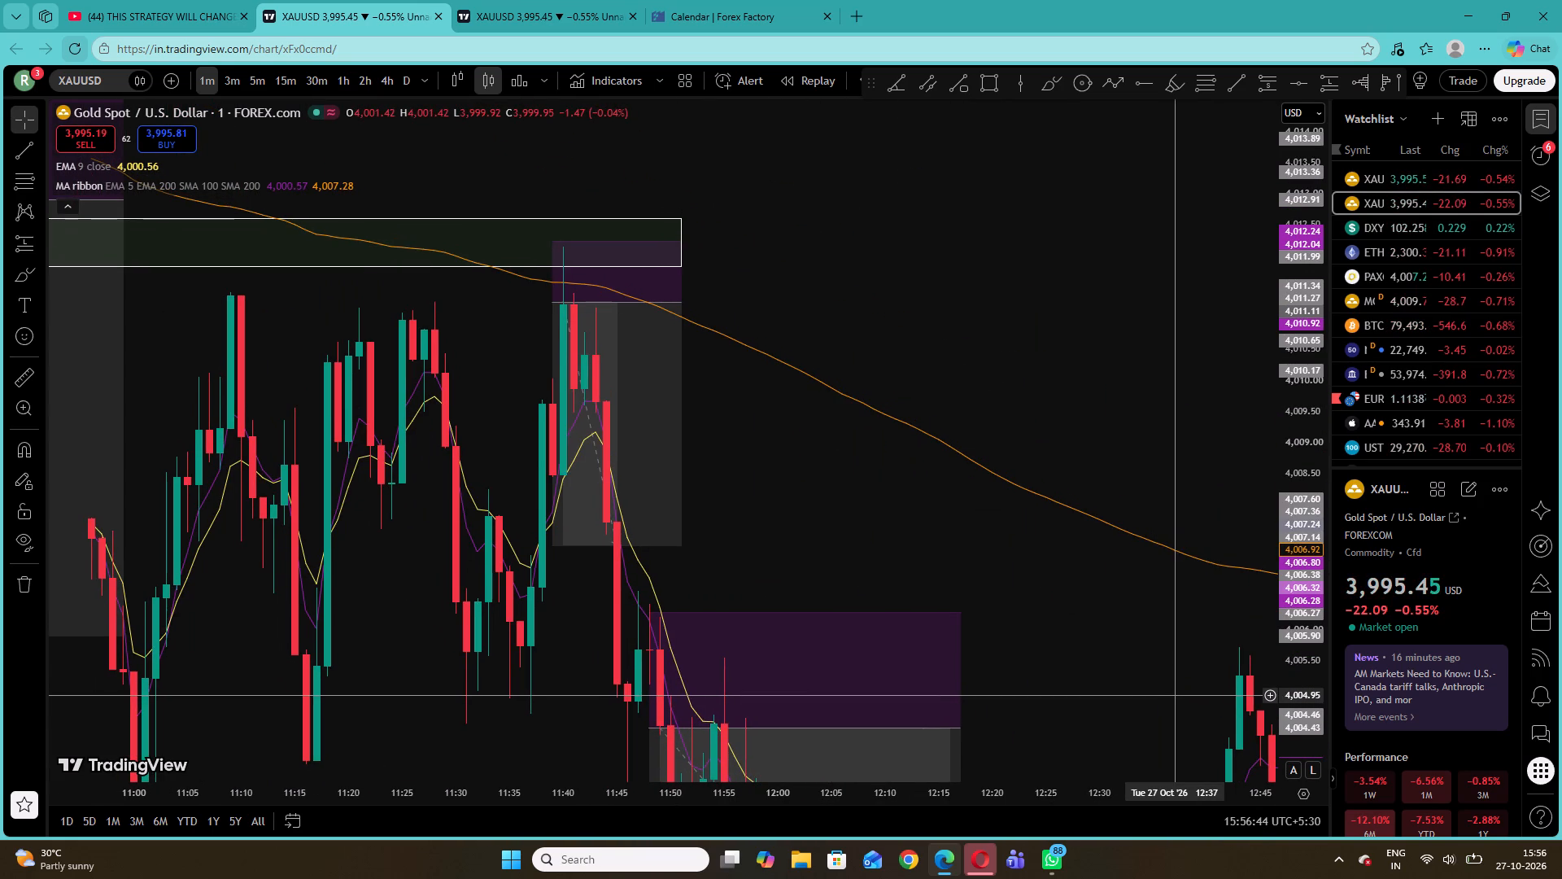
pyautogui.moveTo(1294, 496); pyautogui.dragTo(1303, 678)
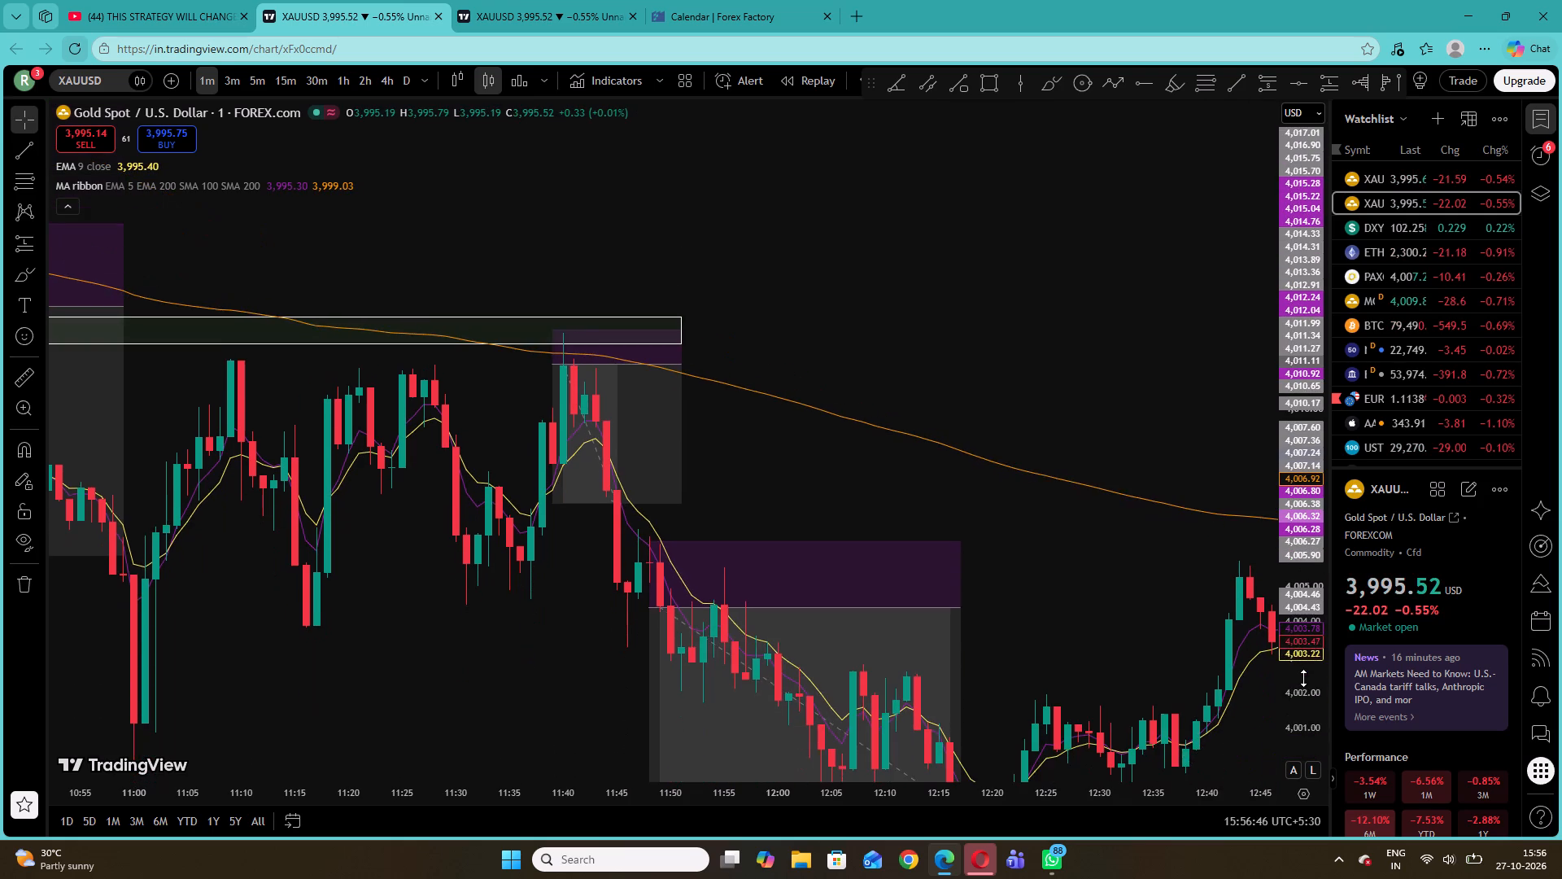
pyautogui.moveTo(1303, 678); pyautogui.dragTo(1302, 649)
pyautogui.moveTo(386, 590); pyautogui.dragTo(914, 553)
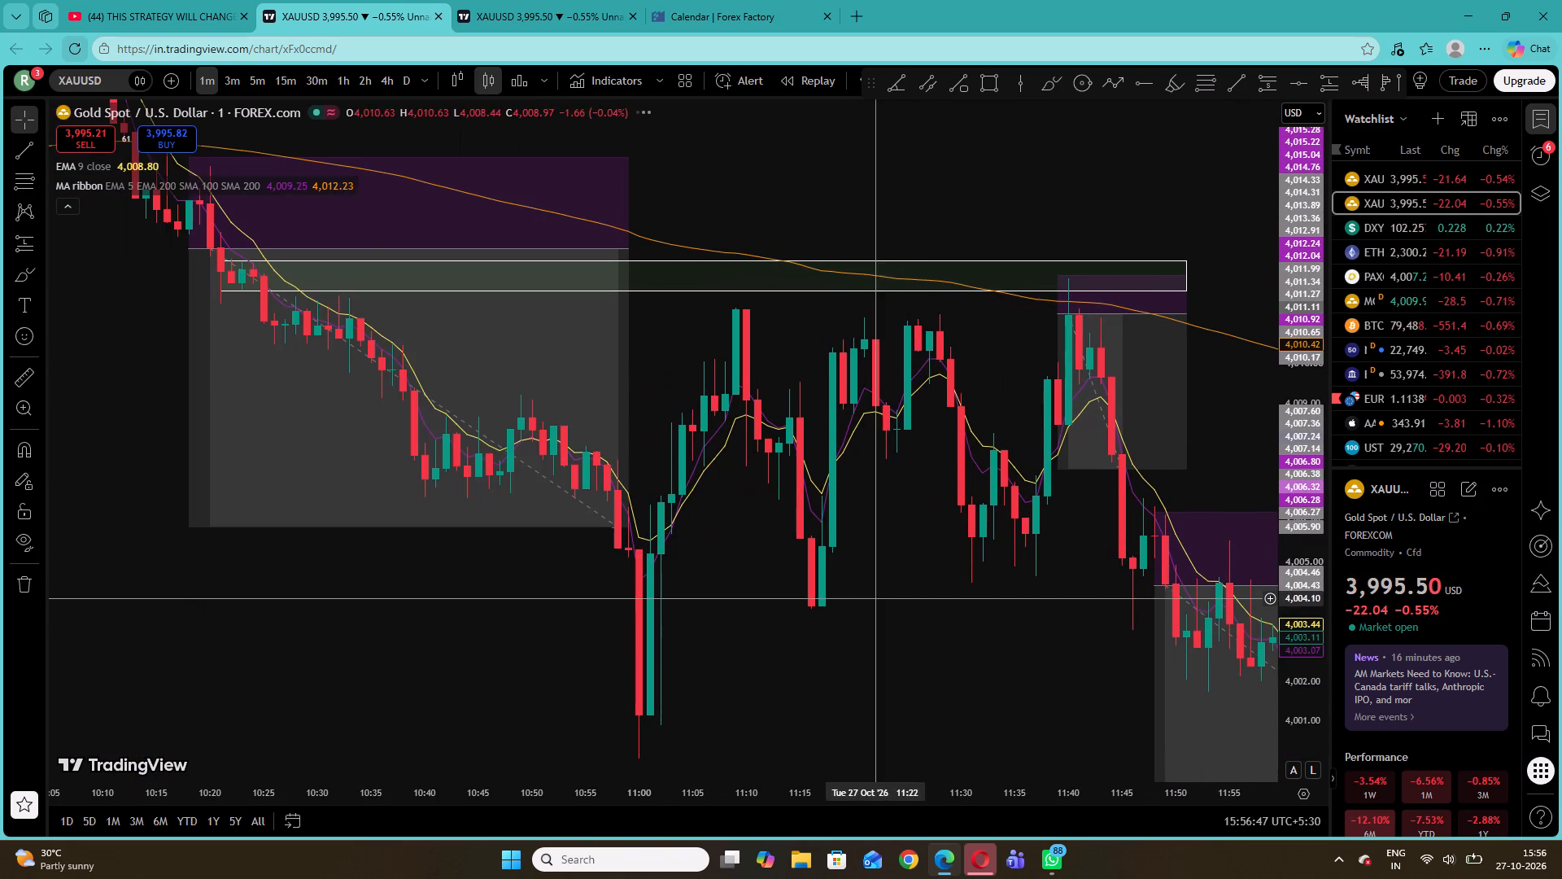
# Remove all 29 drawings from the XAUUSD chart, keeping the indicators.
pyautogui.rightClick(701, 326)
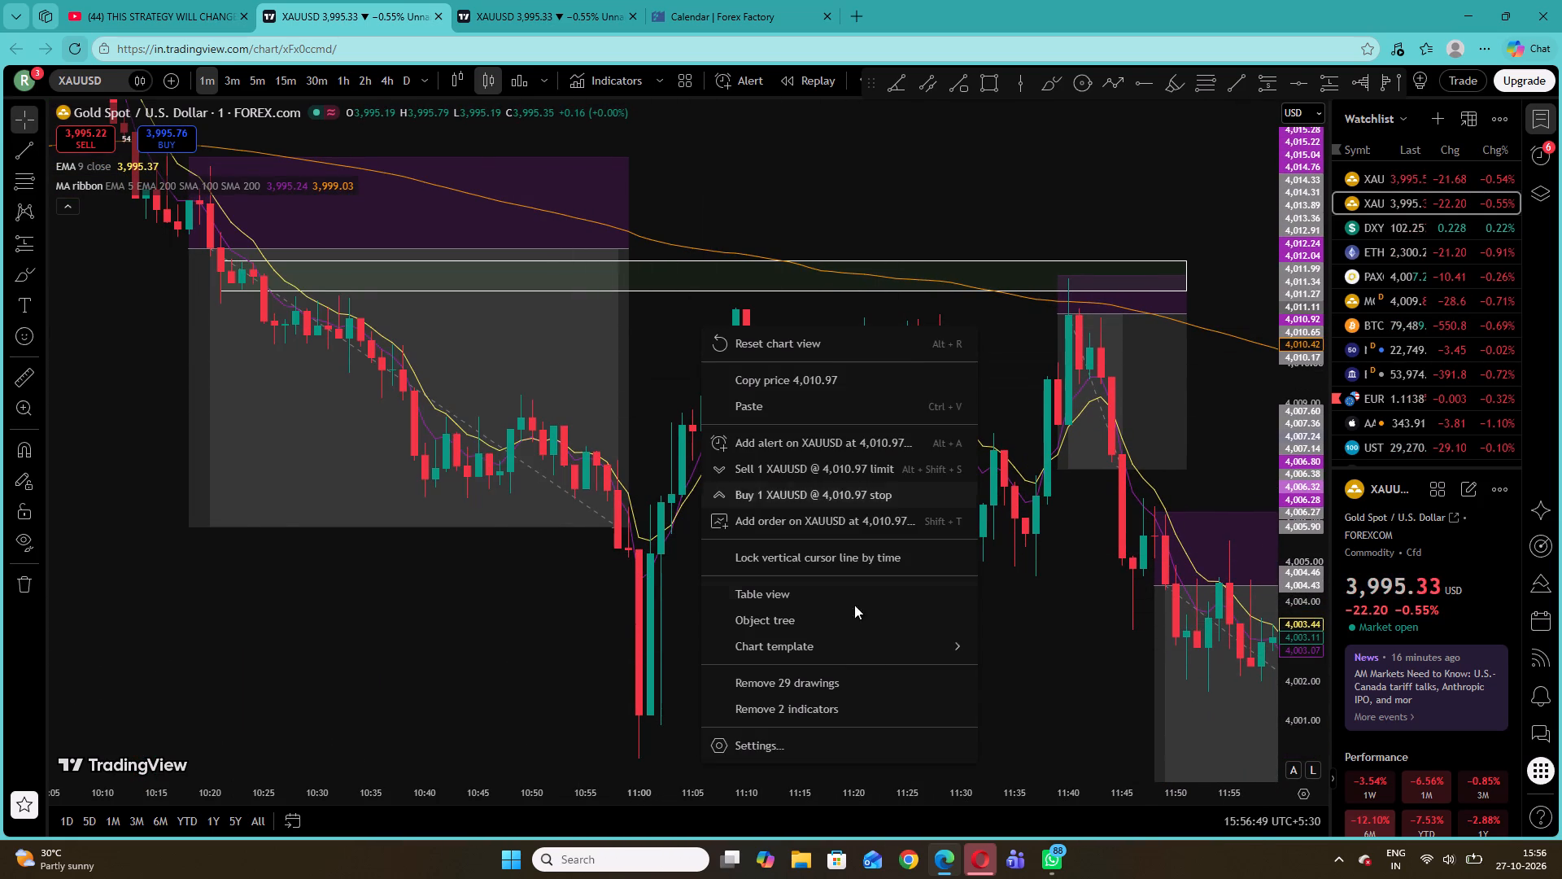
pyautogui.click(857, 680)
# Examine the cleared chart's 1-minute candles against the EMAs from about 10:35 up to the latest candle on 27 October.
pyautogui.moveTo(657, 345); pyautogui.dragTo(345, 349)
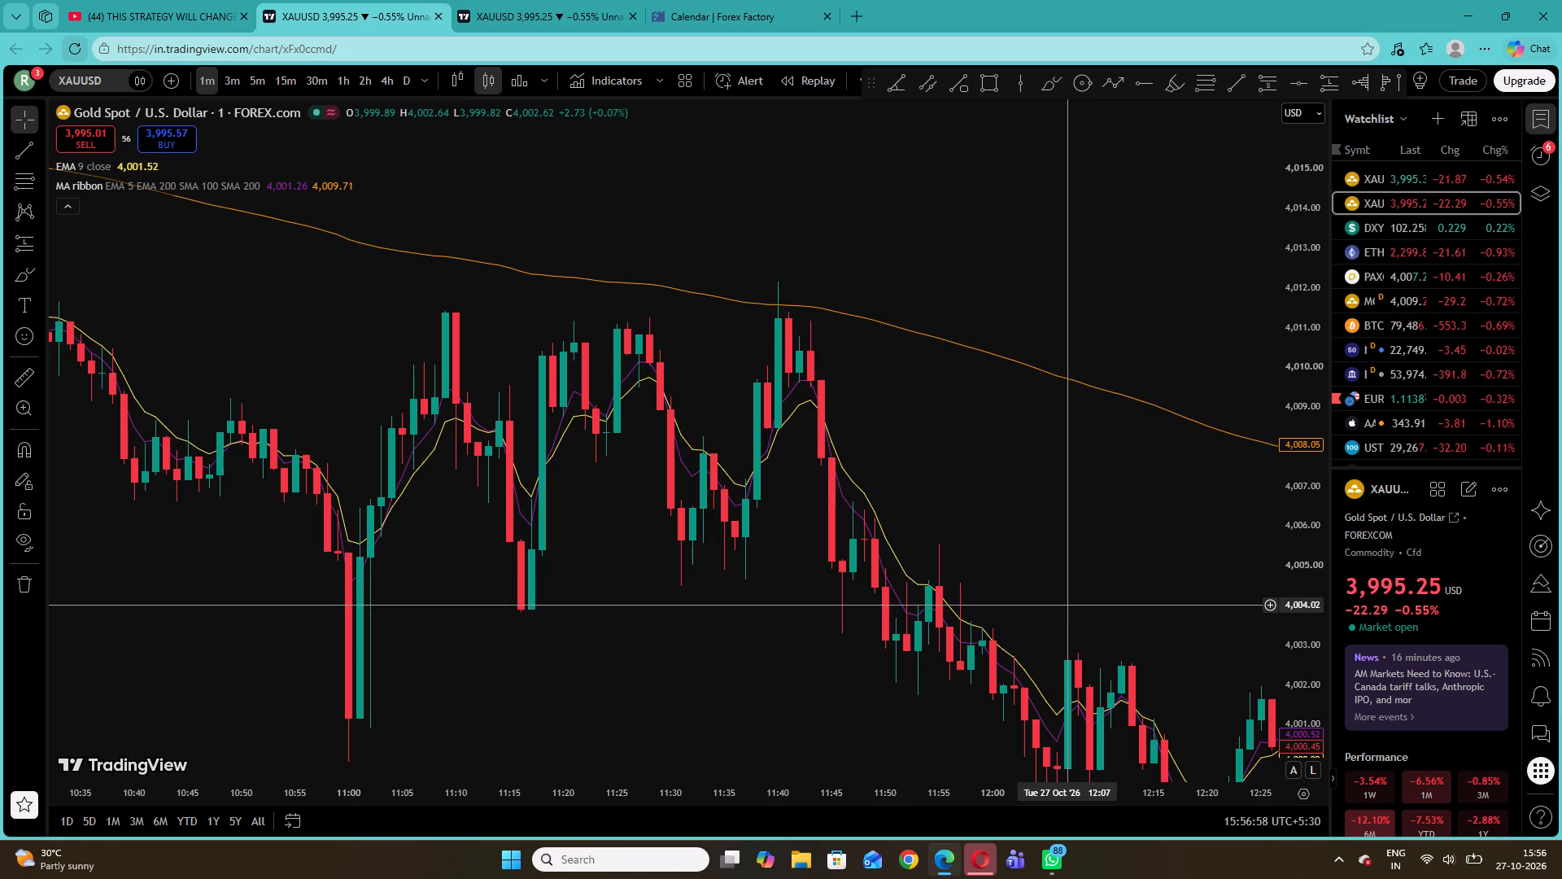
pyautogui.moveTo(1076, 553); pyautogui.dragTo(295, 268)
pyautogui.moveTo(955, 459); pyautogui.dragTo(189, 362)
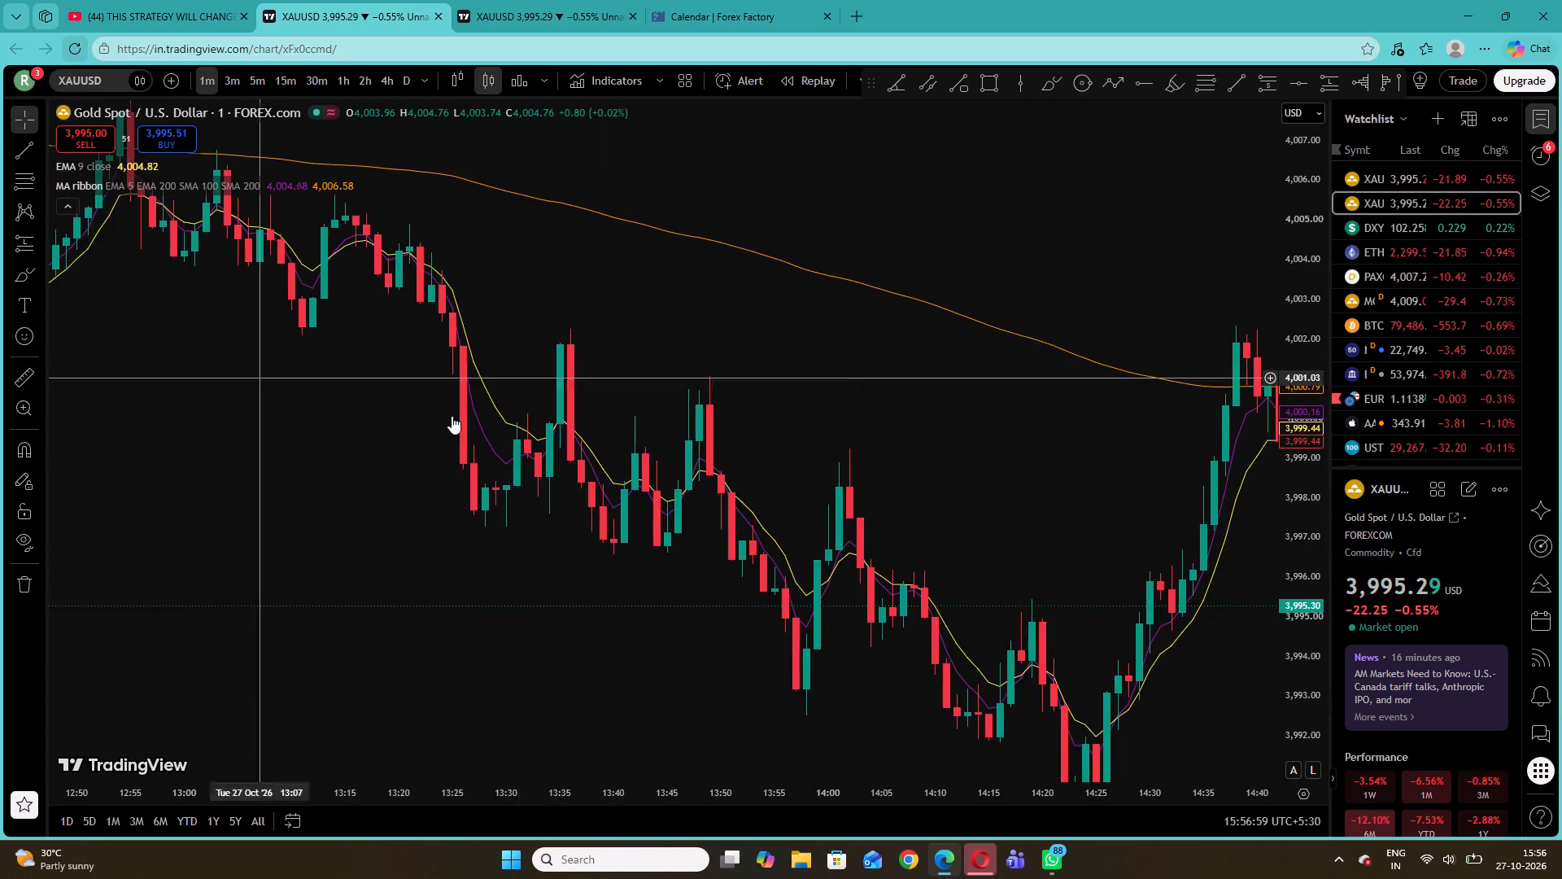
pyautogui.moveTo(1035, 526); pyautogui.dragTo(126, 419)
pyautogui.moveTo(892, 588); pyautogui.dragTo(260, 540)
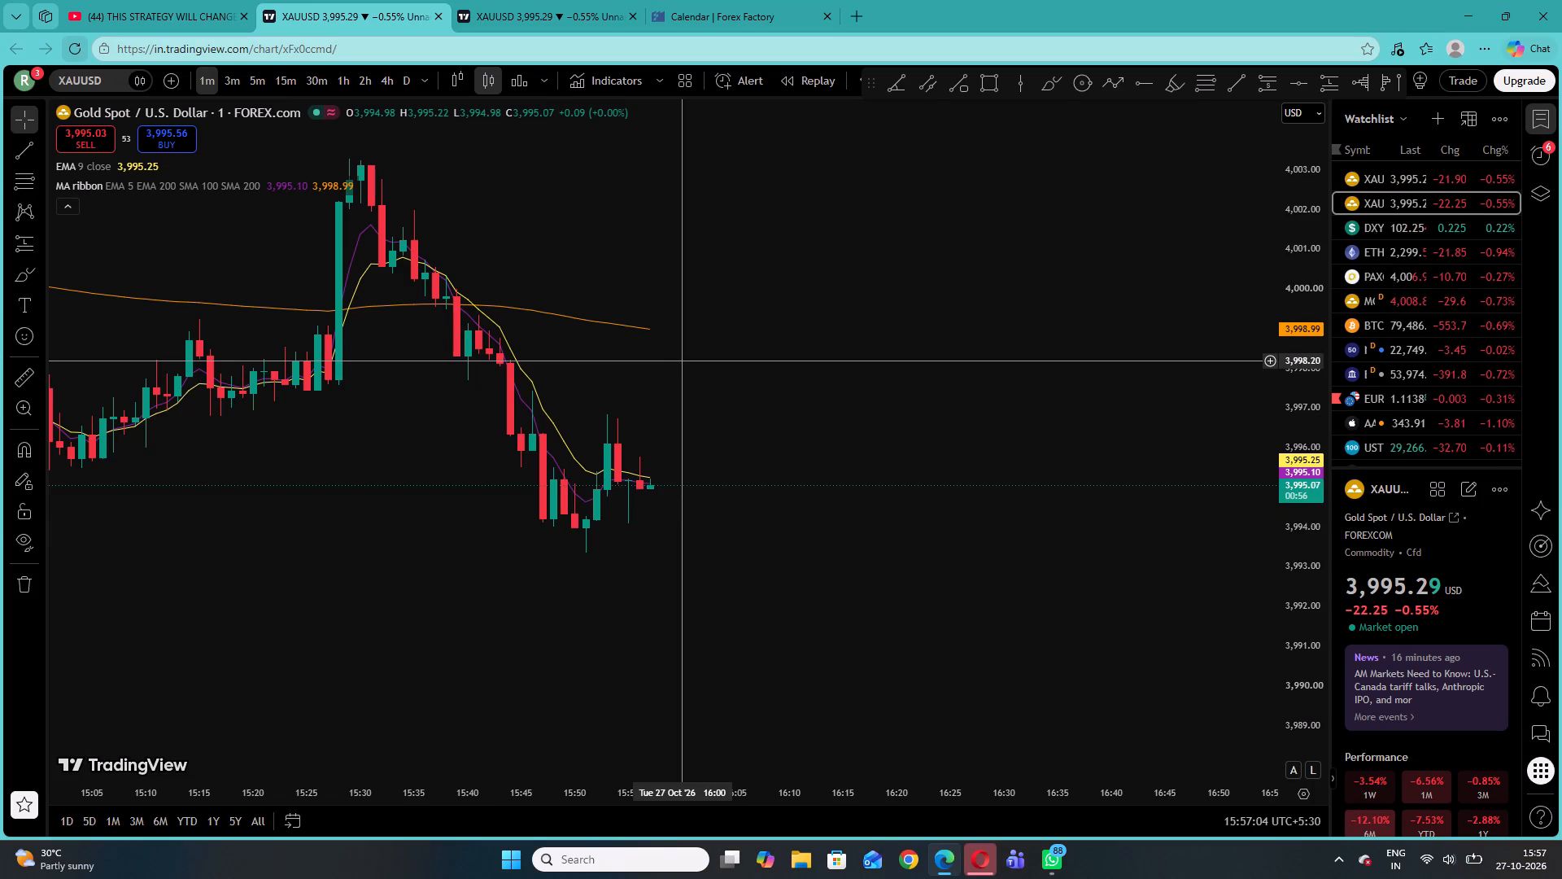
pyautogui.moveTo(682, 361); pyautogui.dragTo(839, 330)
pyautogui.moveTo(1307, 615); pyautogui.dragTo(1309, 578)
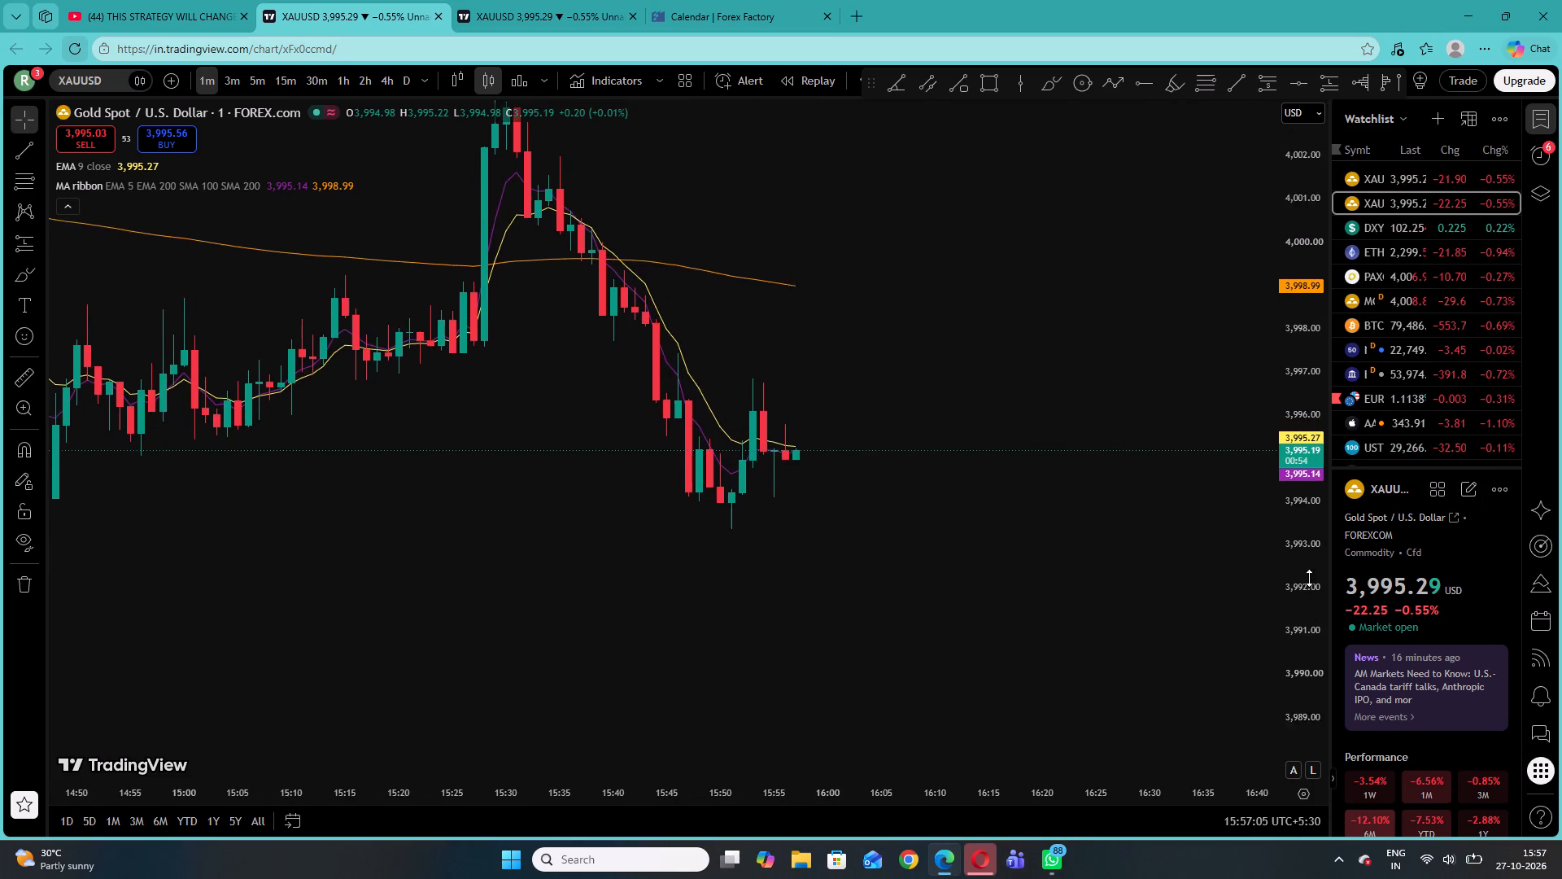
pyautogui.moveTo(1309, 578); pyautogui.dragTo(1252, 407)
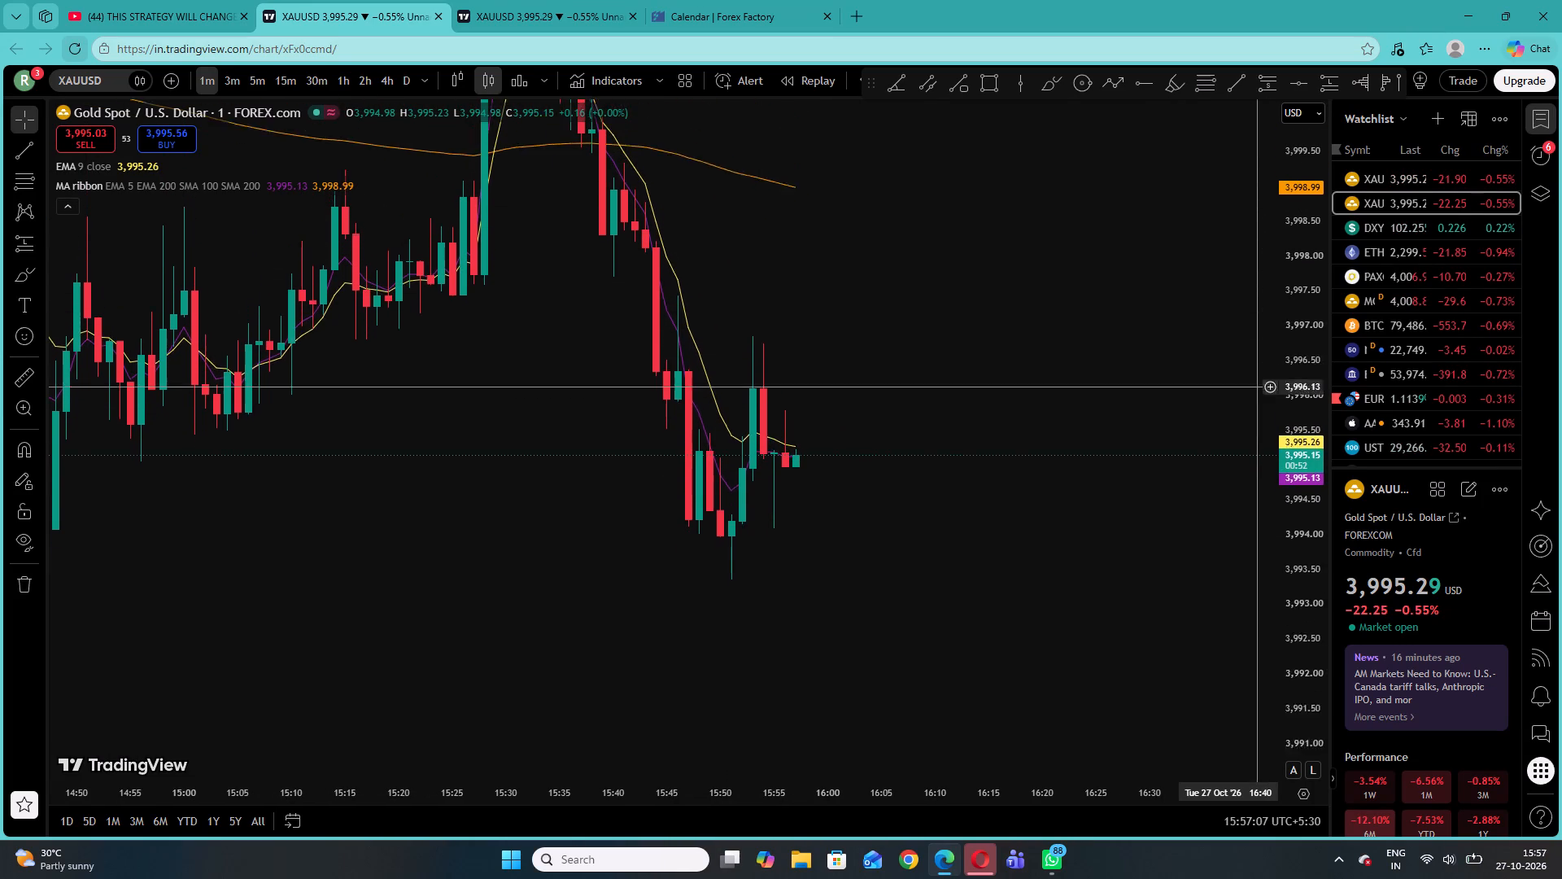
pyautogui.moveTo(1252, 407); pyautogui.dragTo(1260, 313)
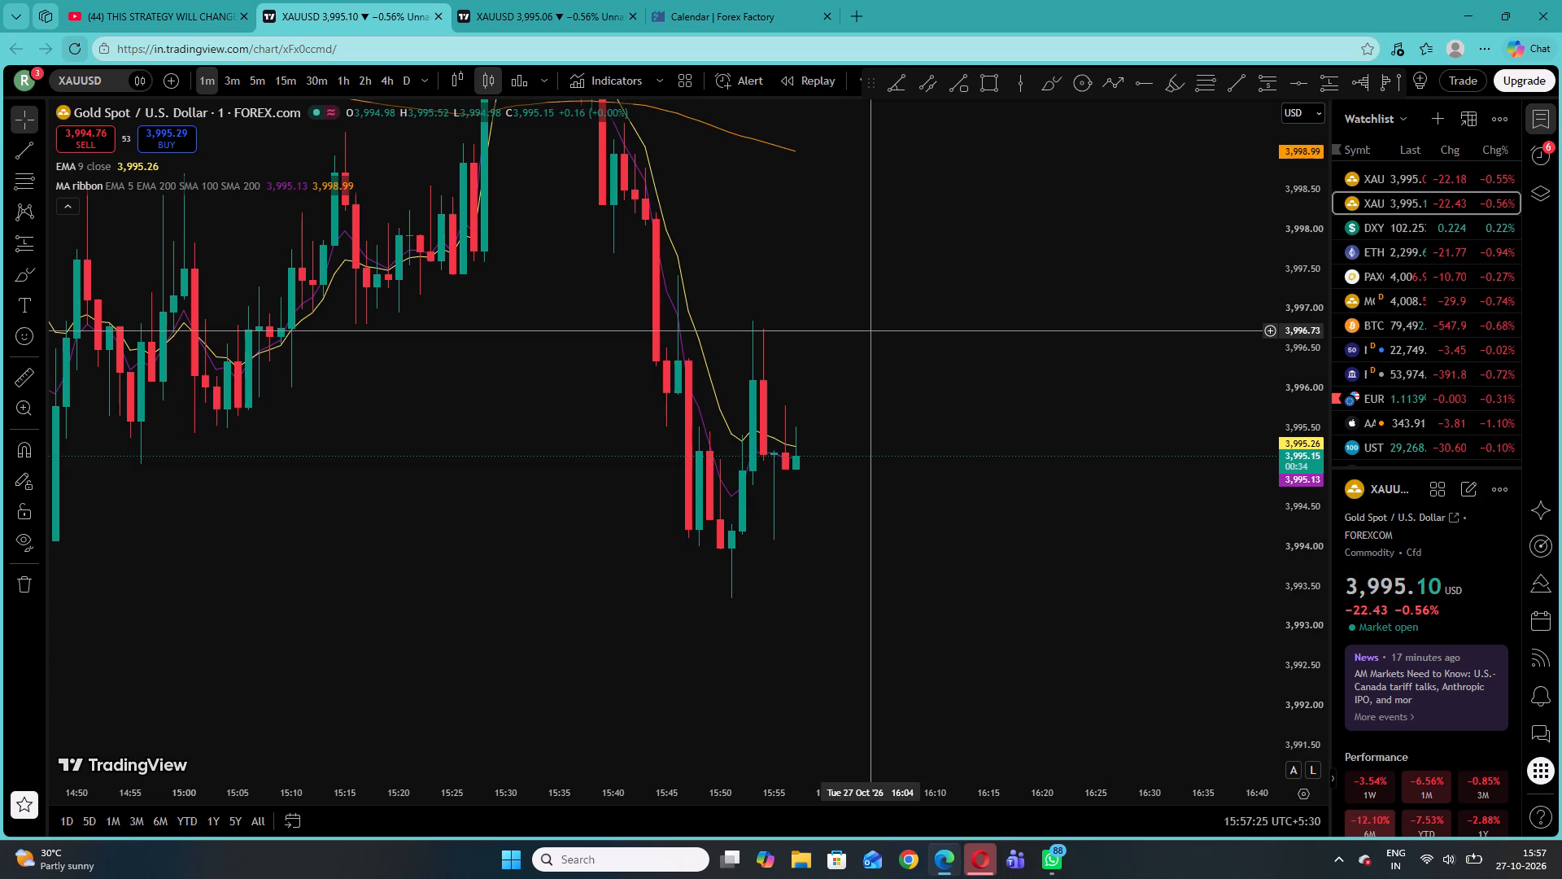
# Check XAUUSD on the 3-, 5- and 15-minute timeframes and return to the 1-minute timeframe.
pyautogui.click(231, 68)
pyautogui.click(253, 79)
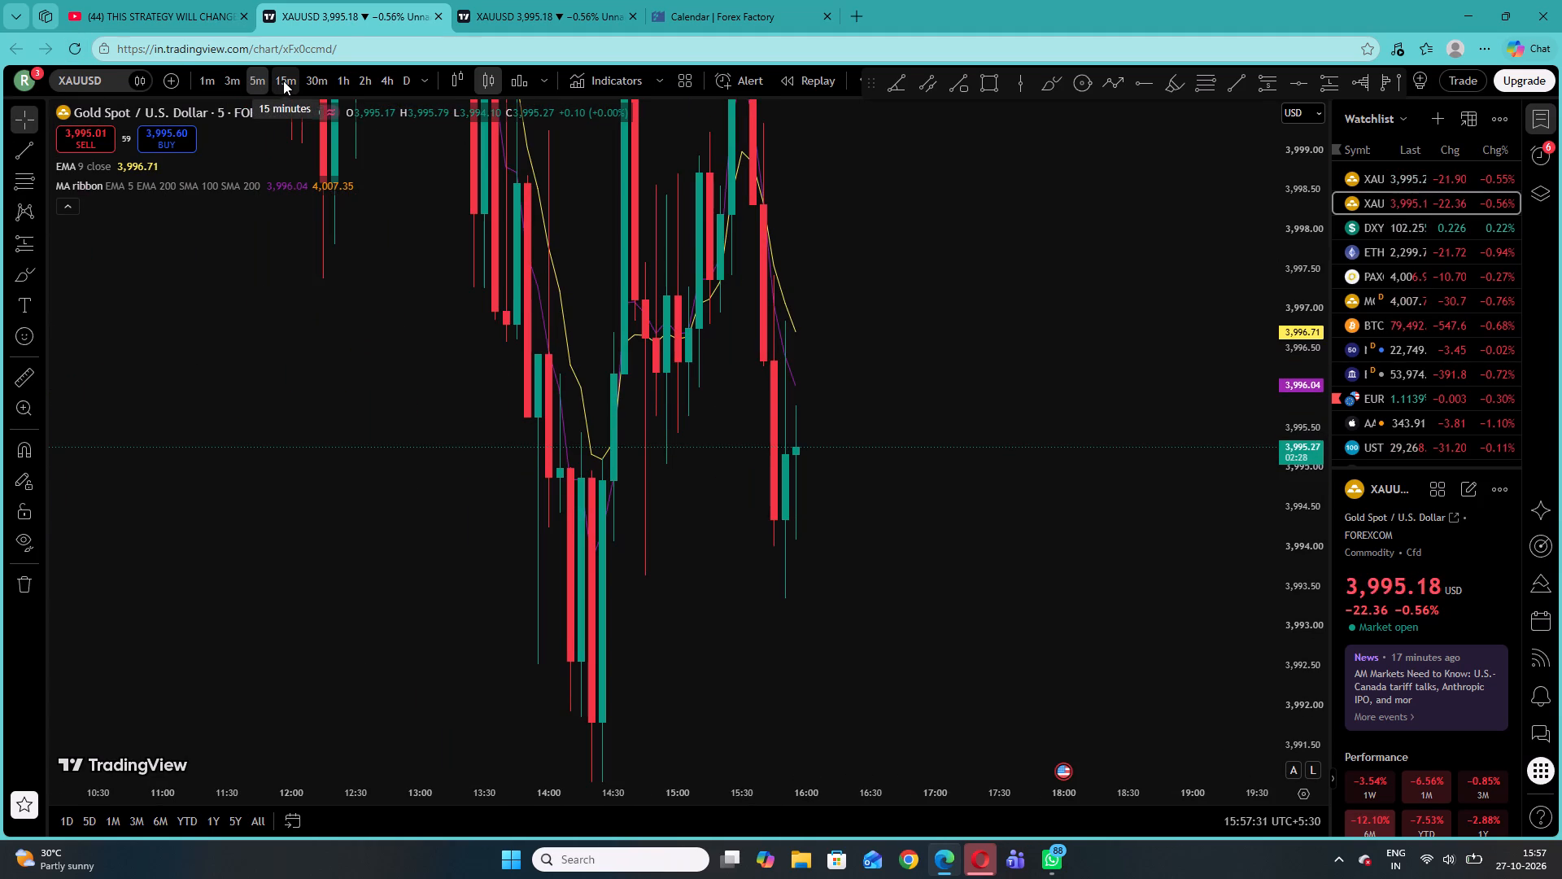
pyautogui.click(283, 81)
pyautogui.click(211, 79)
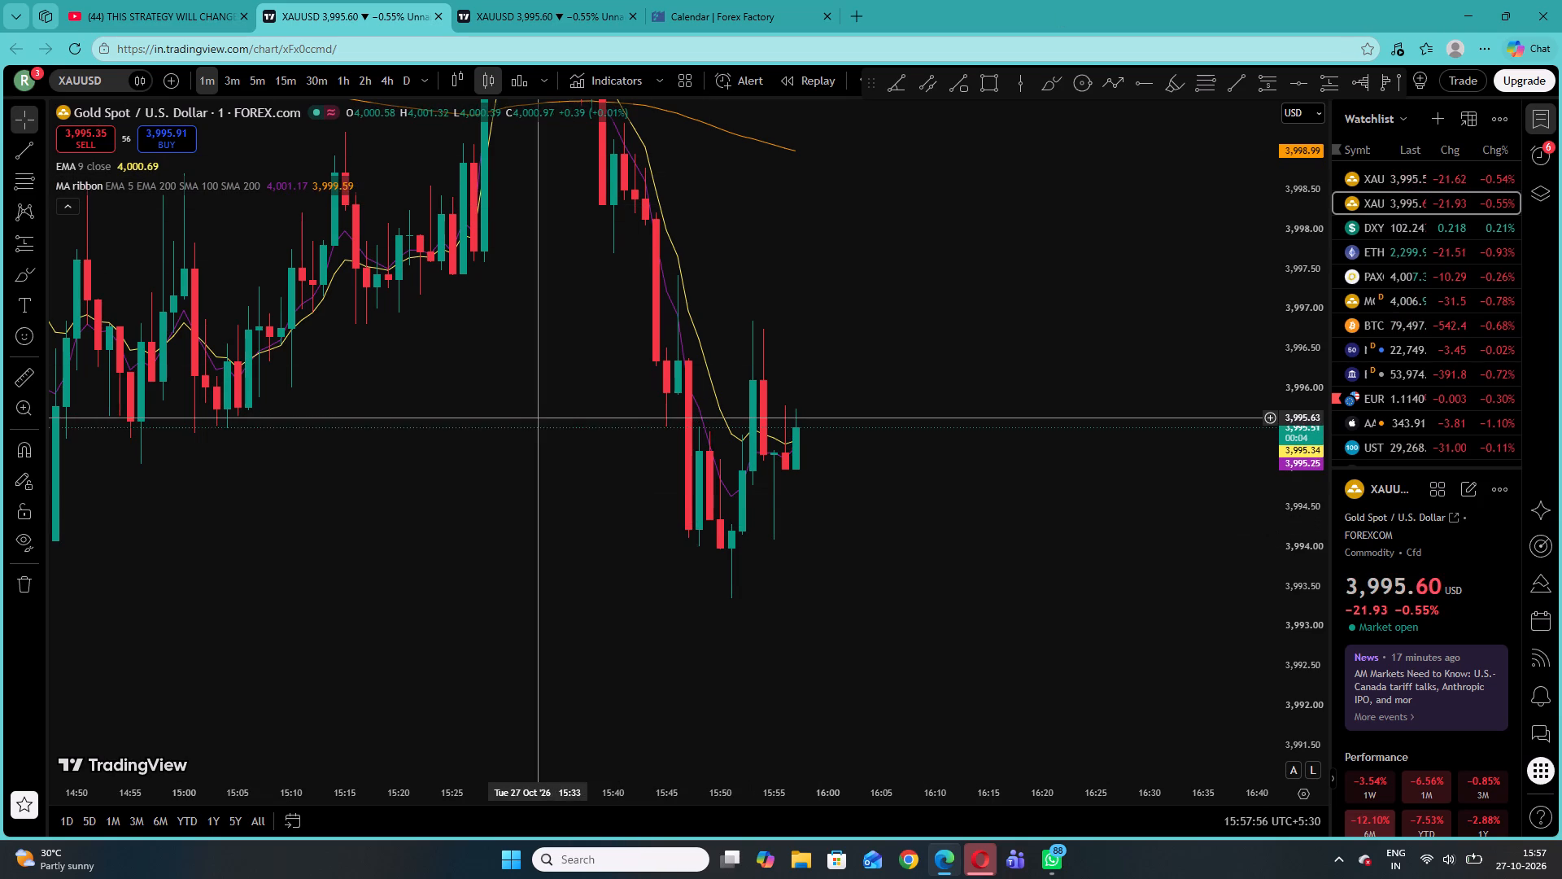
# Place a short position from the 15:55 candle with entry 3,994.99, stop 3,995.81 and target 3,992.53, a risk/reward ratio of 3.
pyautogui.moveTo(541, 366); pyautogui.dragTo(630, 574)
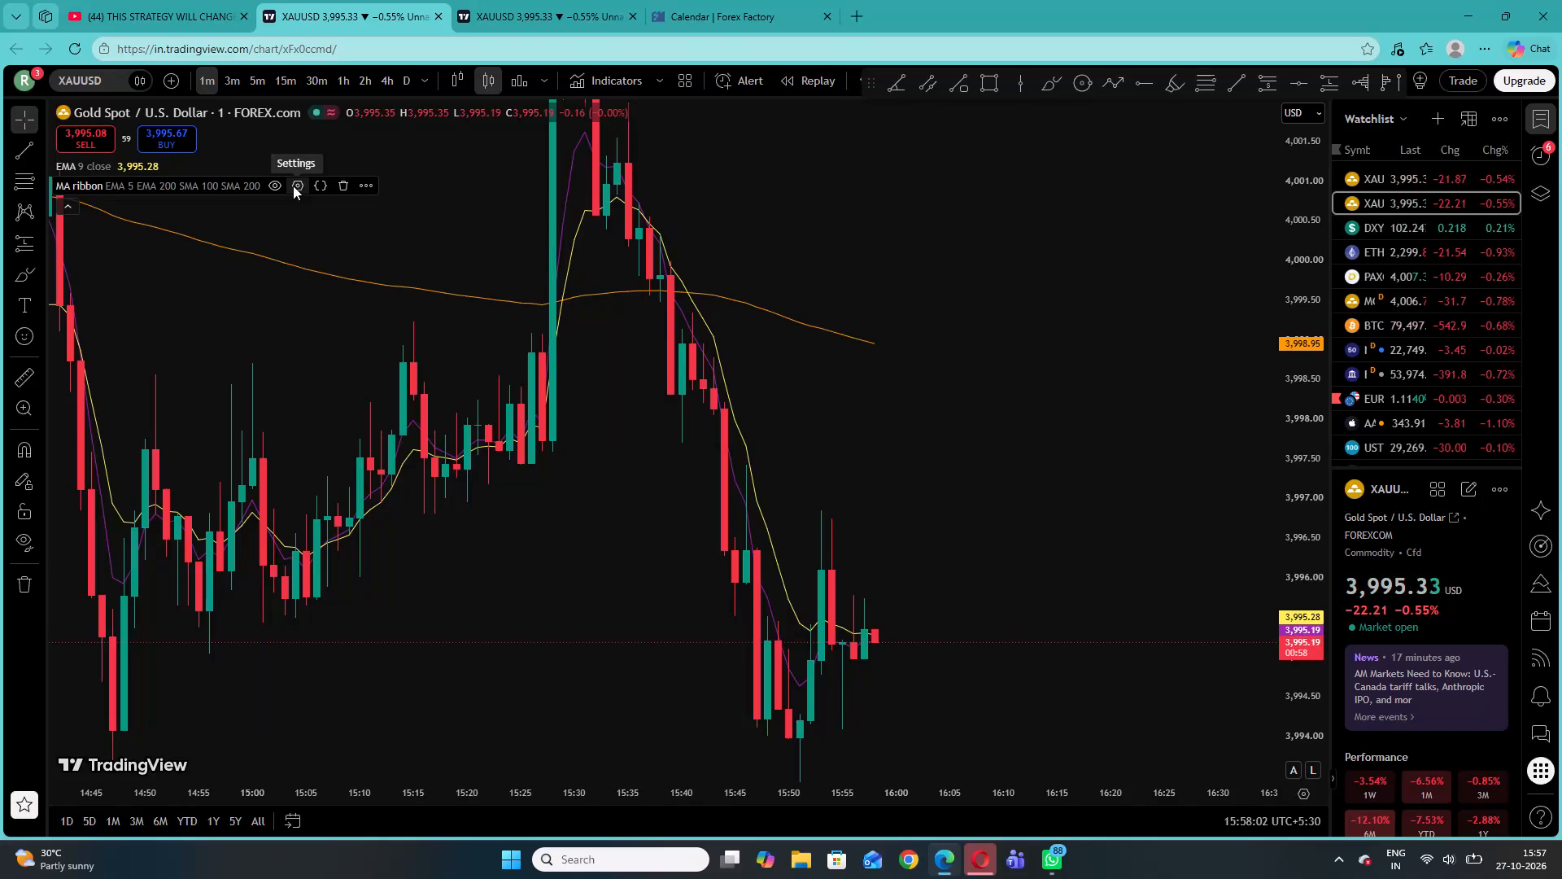
pyautogui.click(509, 335)
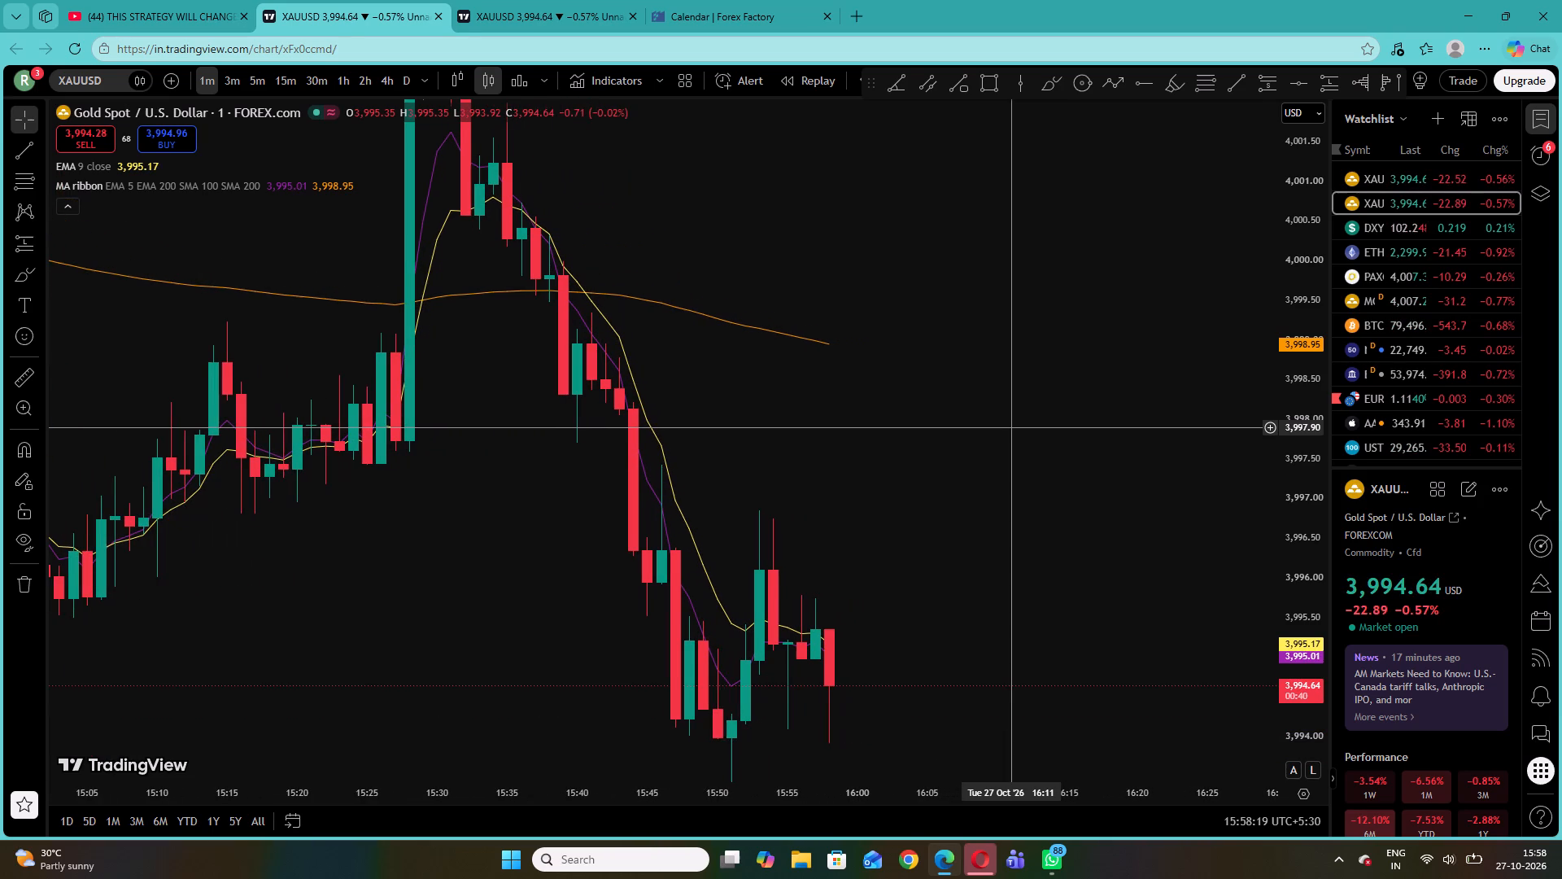
pyautogui.moveTo(1027, 416); pyautogui.dragTo(962, 299)
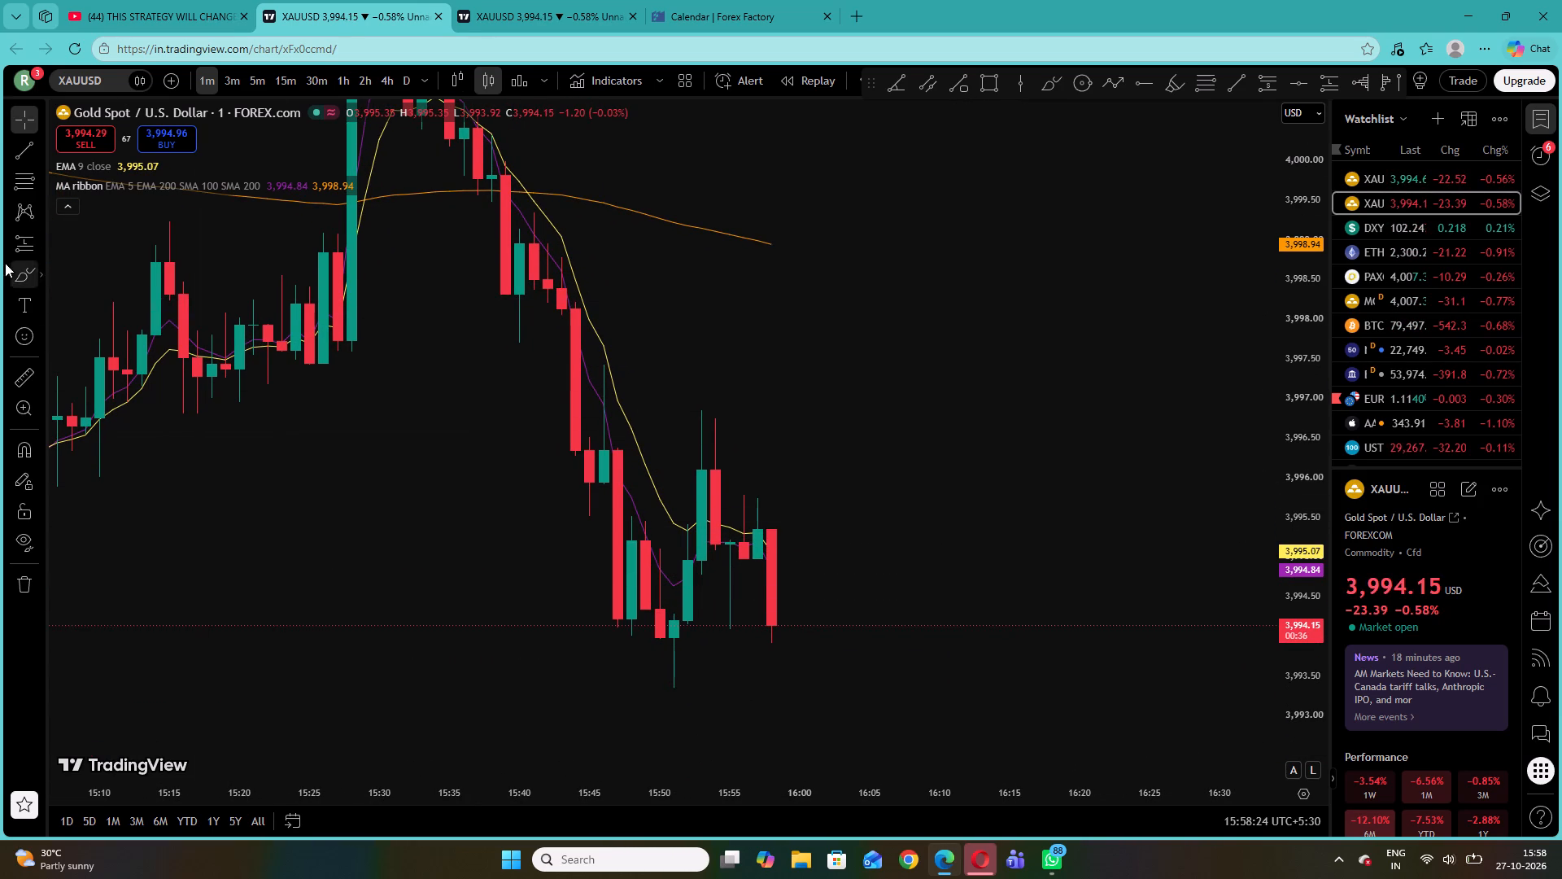
pyautogui.click(42, 248)
pyautogui.click(127, 305)
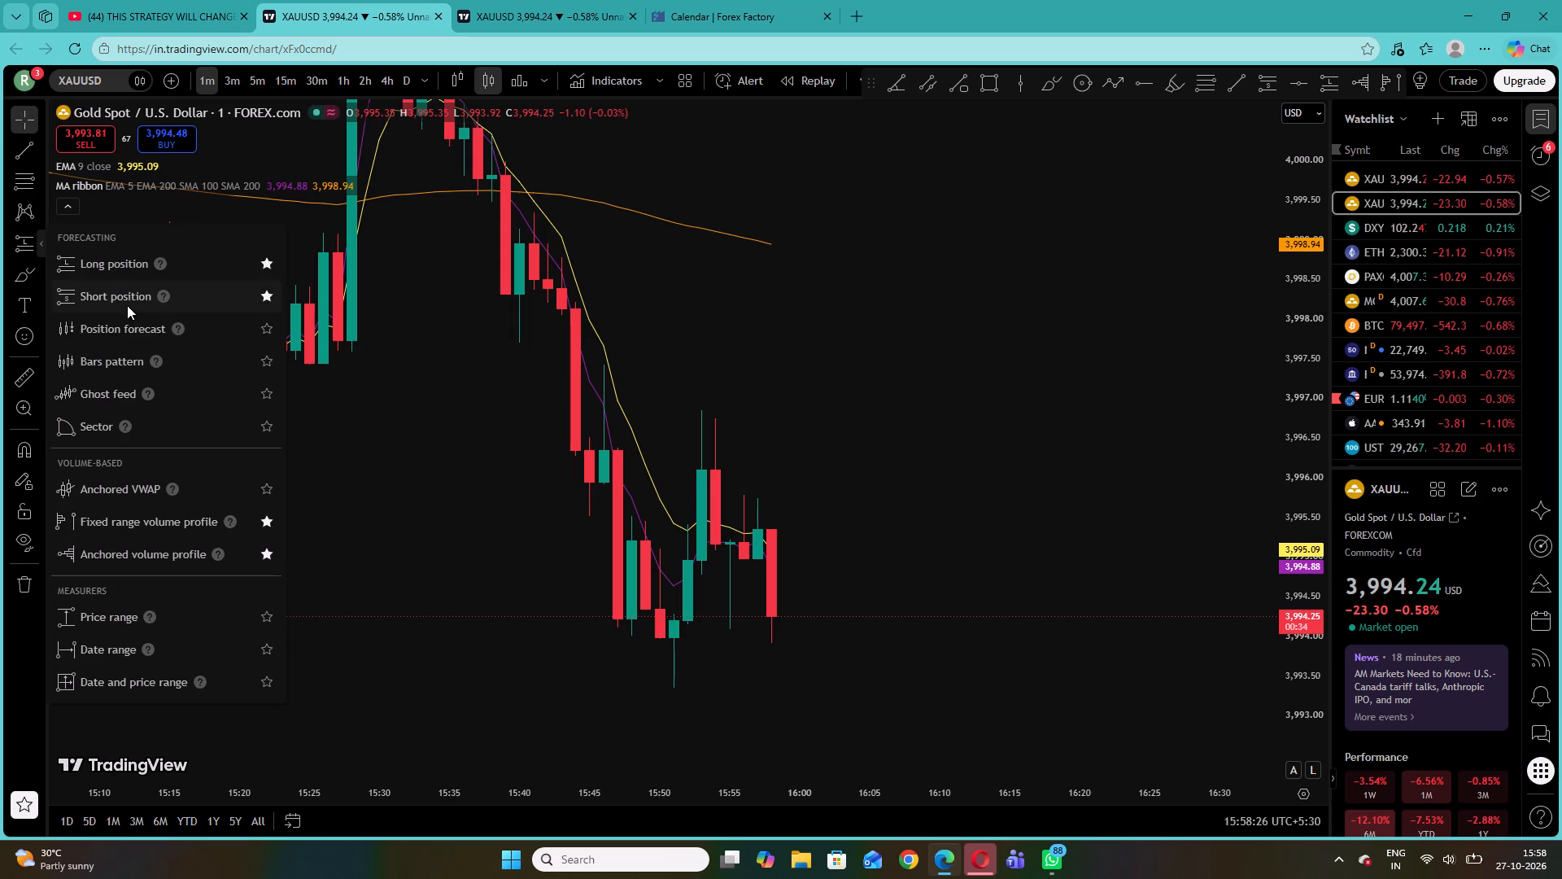
pyautogui.click(731, 558)
pyautogui.moveTo(731, 401); pyautogui.dragTo(761, 472)
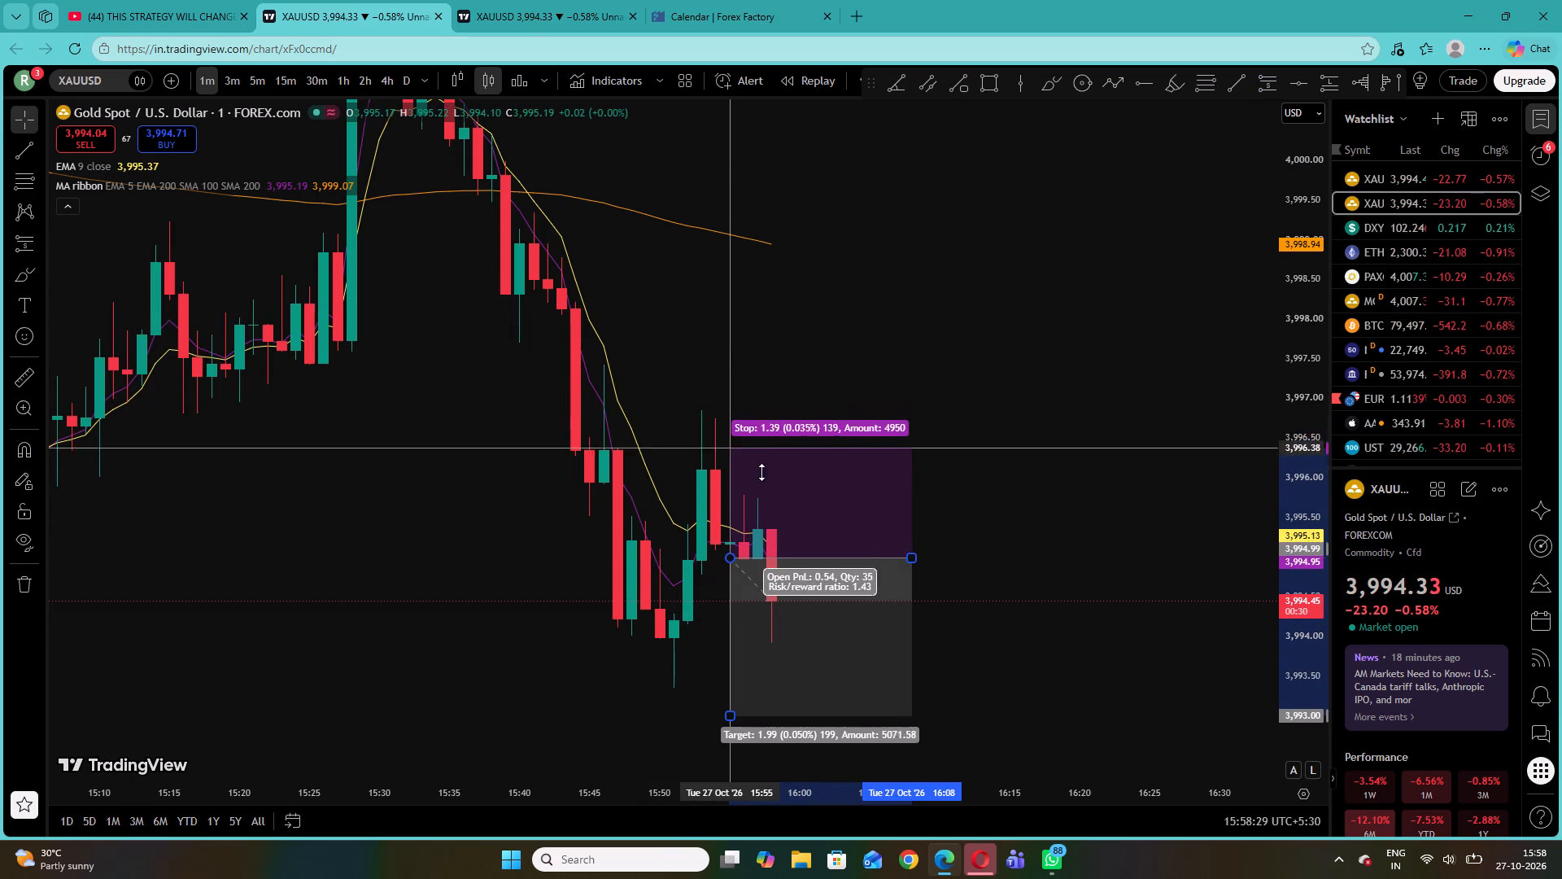
pyautogui.moveTo(761, 472); pyautogui.dragTo(766, 492)
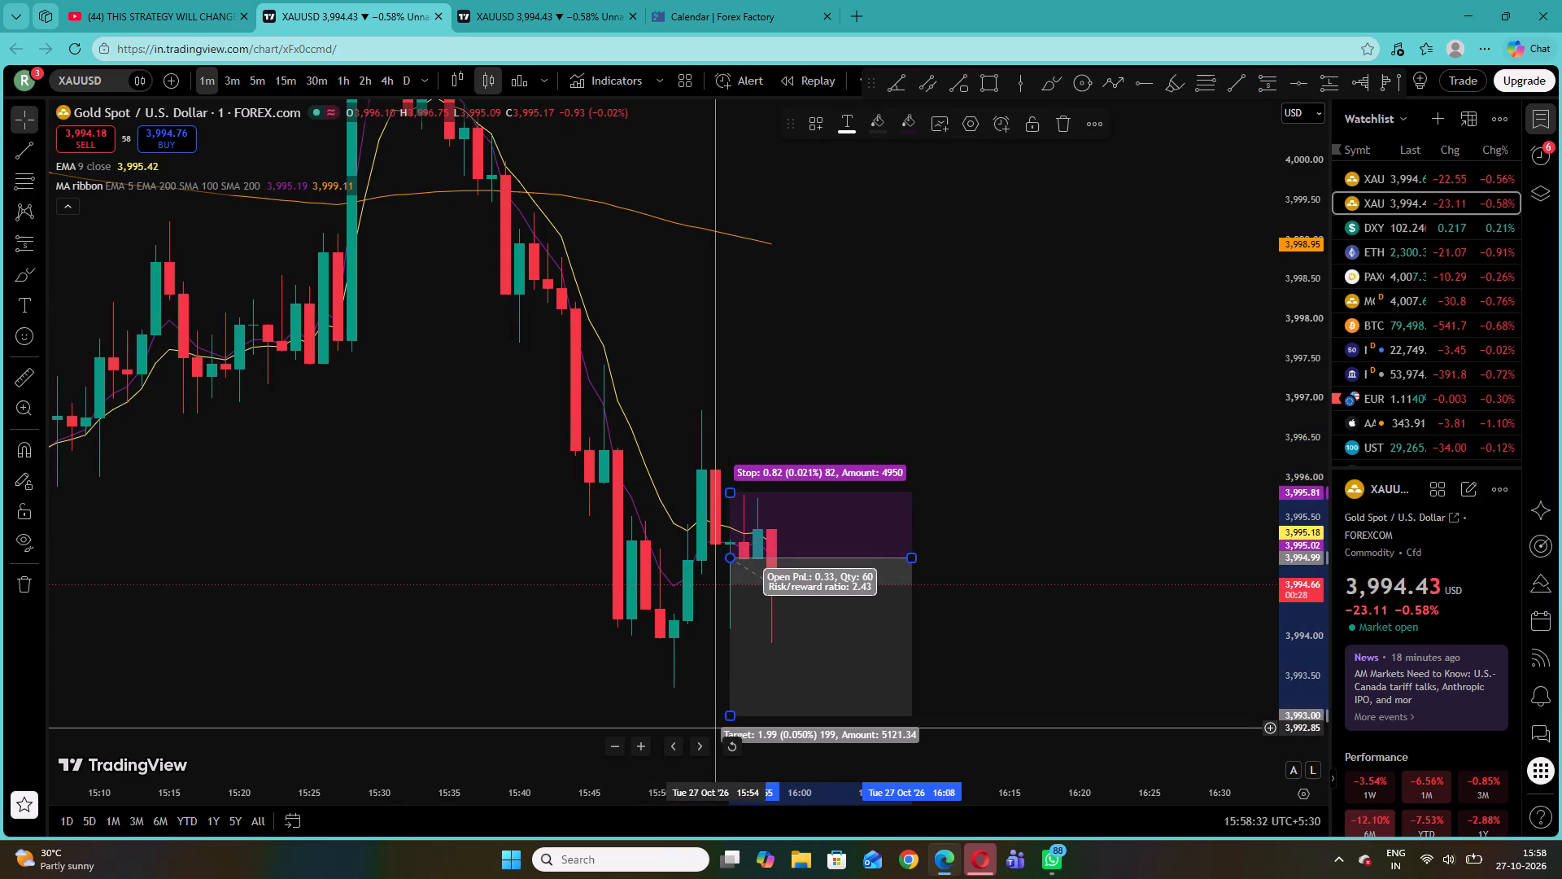
pyautogui.moveTo(730, 715); pyautogui.dragTo(733, 749)
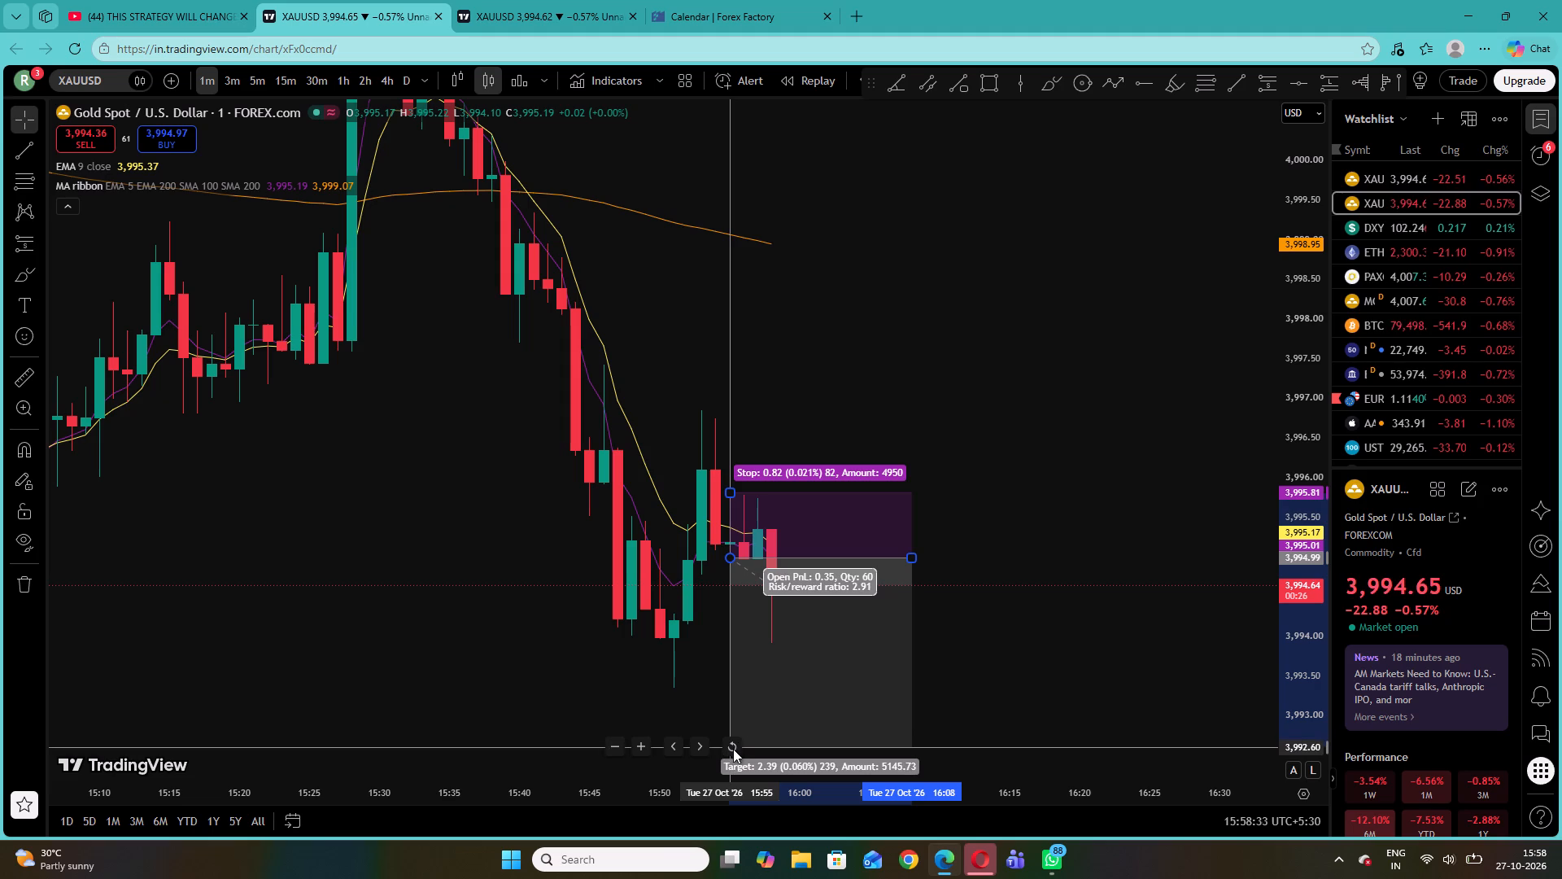
pyautogui.moveTo(733, 749); pyautogui.dragTo(733, 753)
pyautogui.click(642, 628)
# Extend the new short position's end time to 16:11.
pyautogui.moveTo(570, 649); pyautogui.dragTo(583, 619)
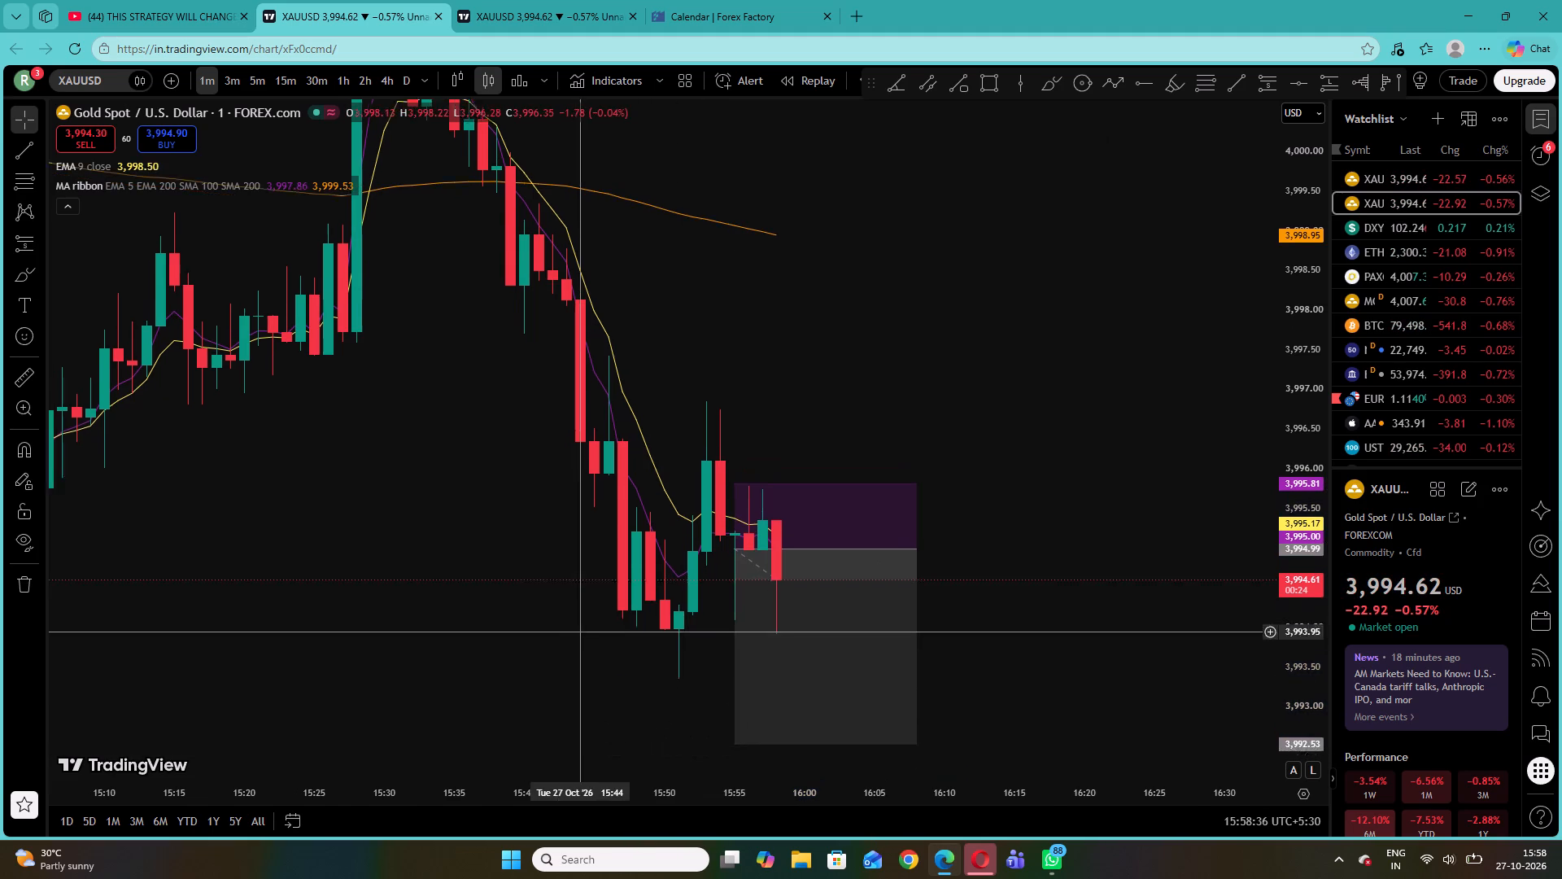
pyautogui.moveTo(583, 619); pyautogui.dragTo(601, 566)
pyautogui.moveTo(939, 487); pyautogui.dragTo(979, 489)
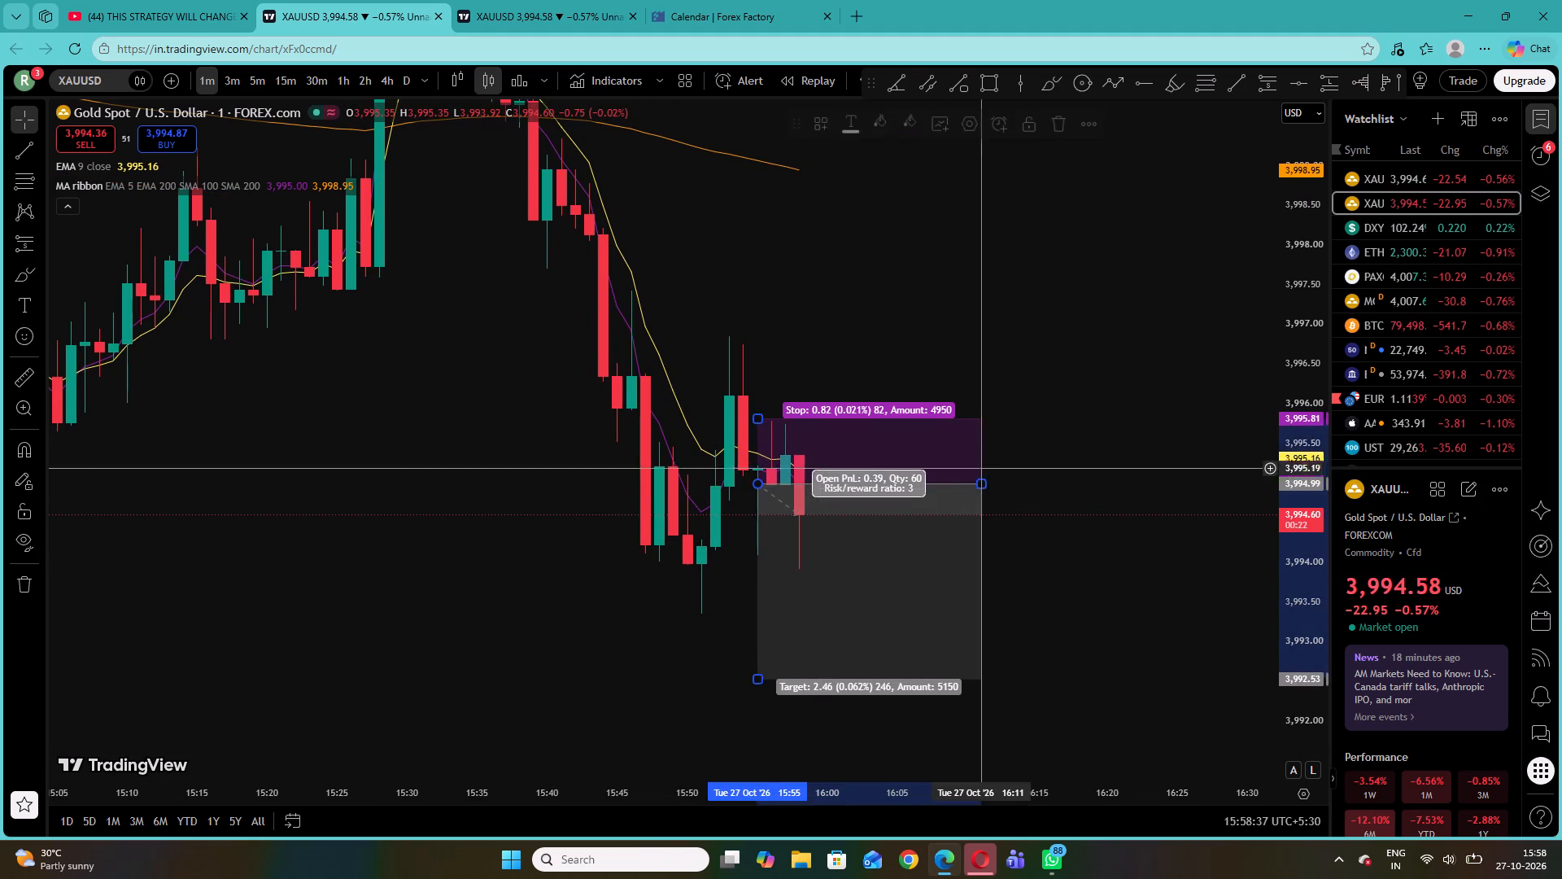
pyautogui.moveTo(964, 351); pyautogui.dragTo(964, 343)
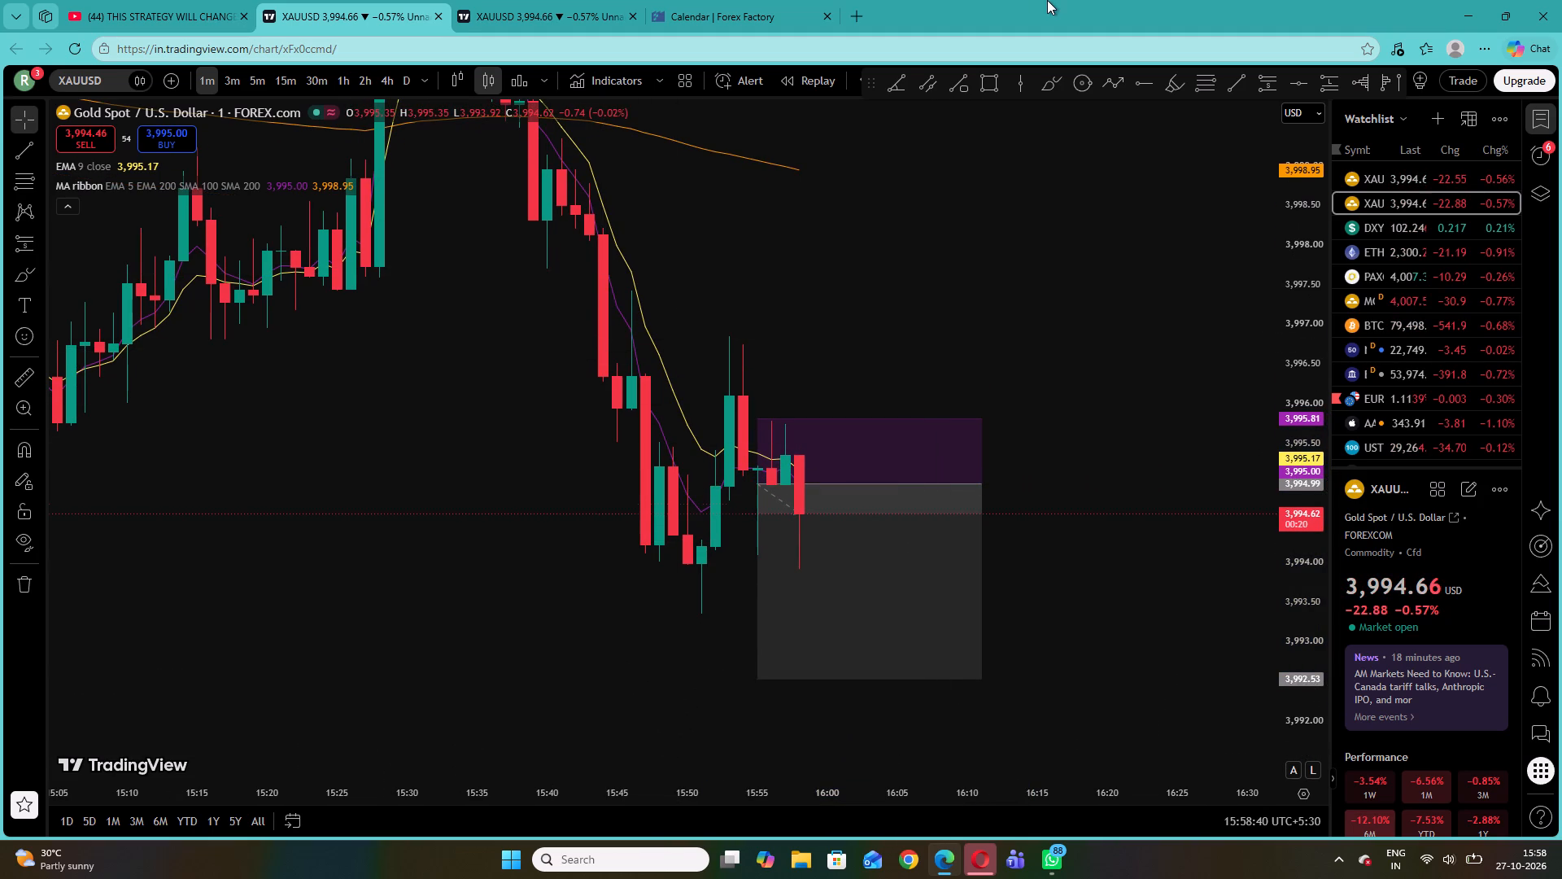
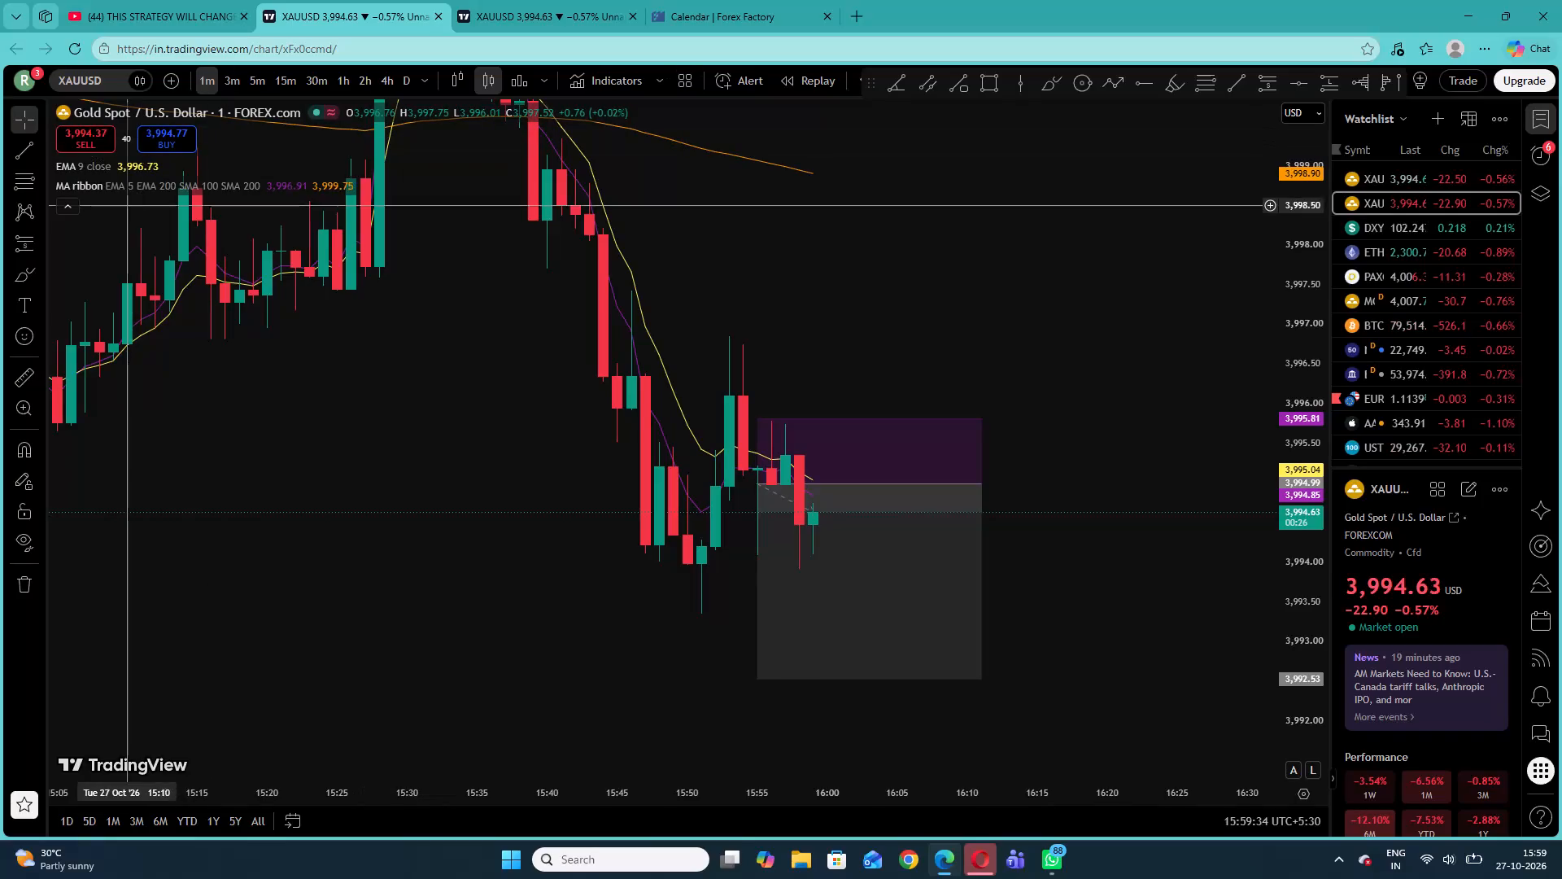
# Turn off the 5-period EMA in the MA ribbon indicator, keeping its 200-period EMA on.
pyautogui.click(297, 183)
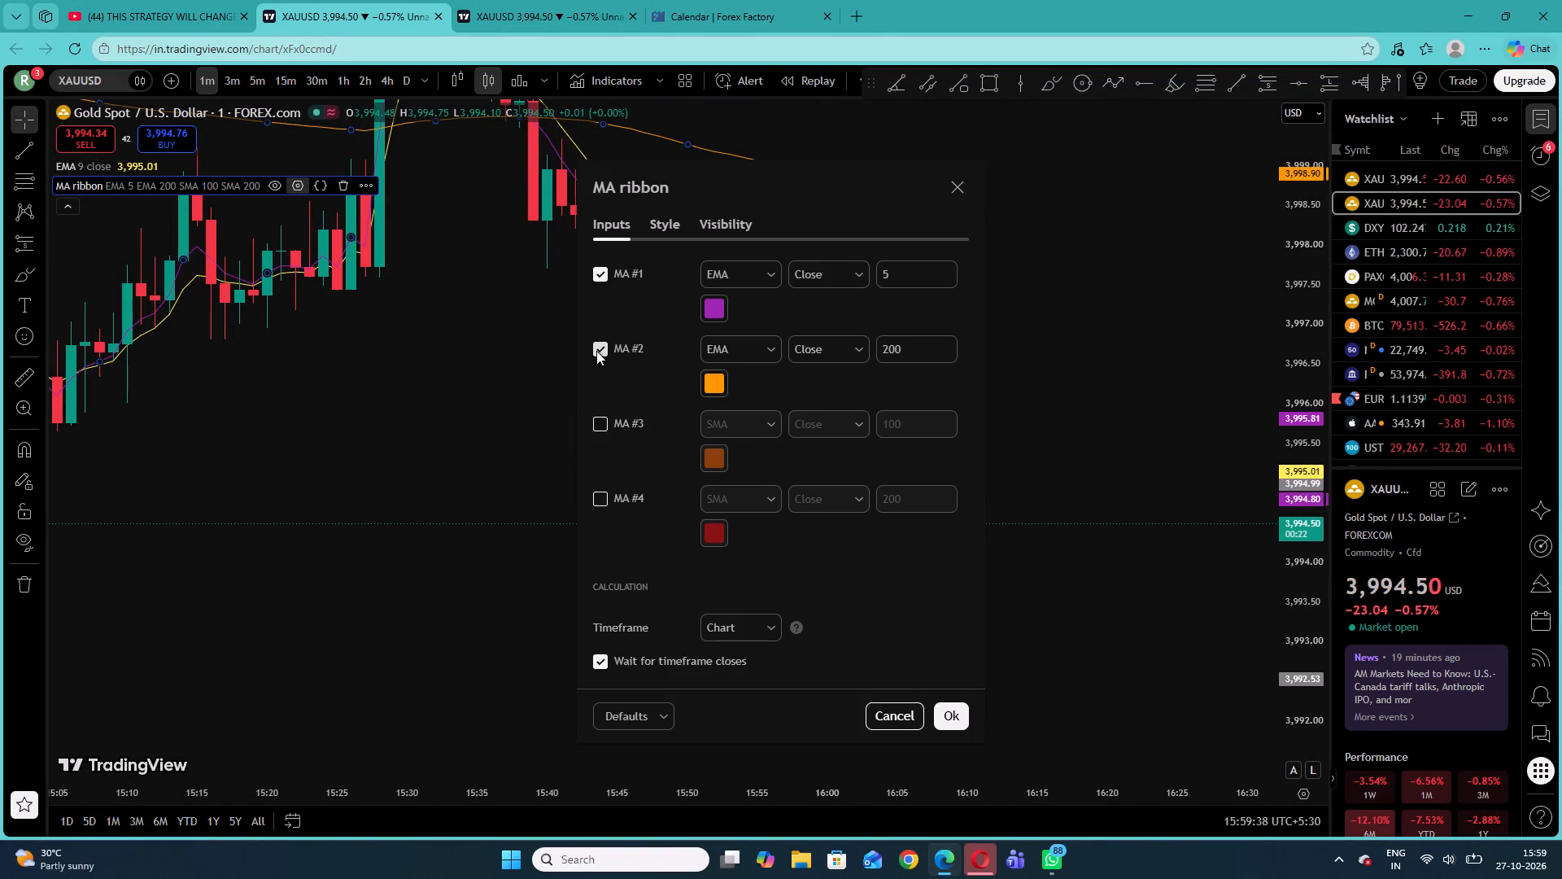
pyautogui.click(600, 275)
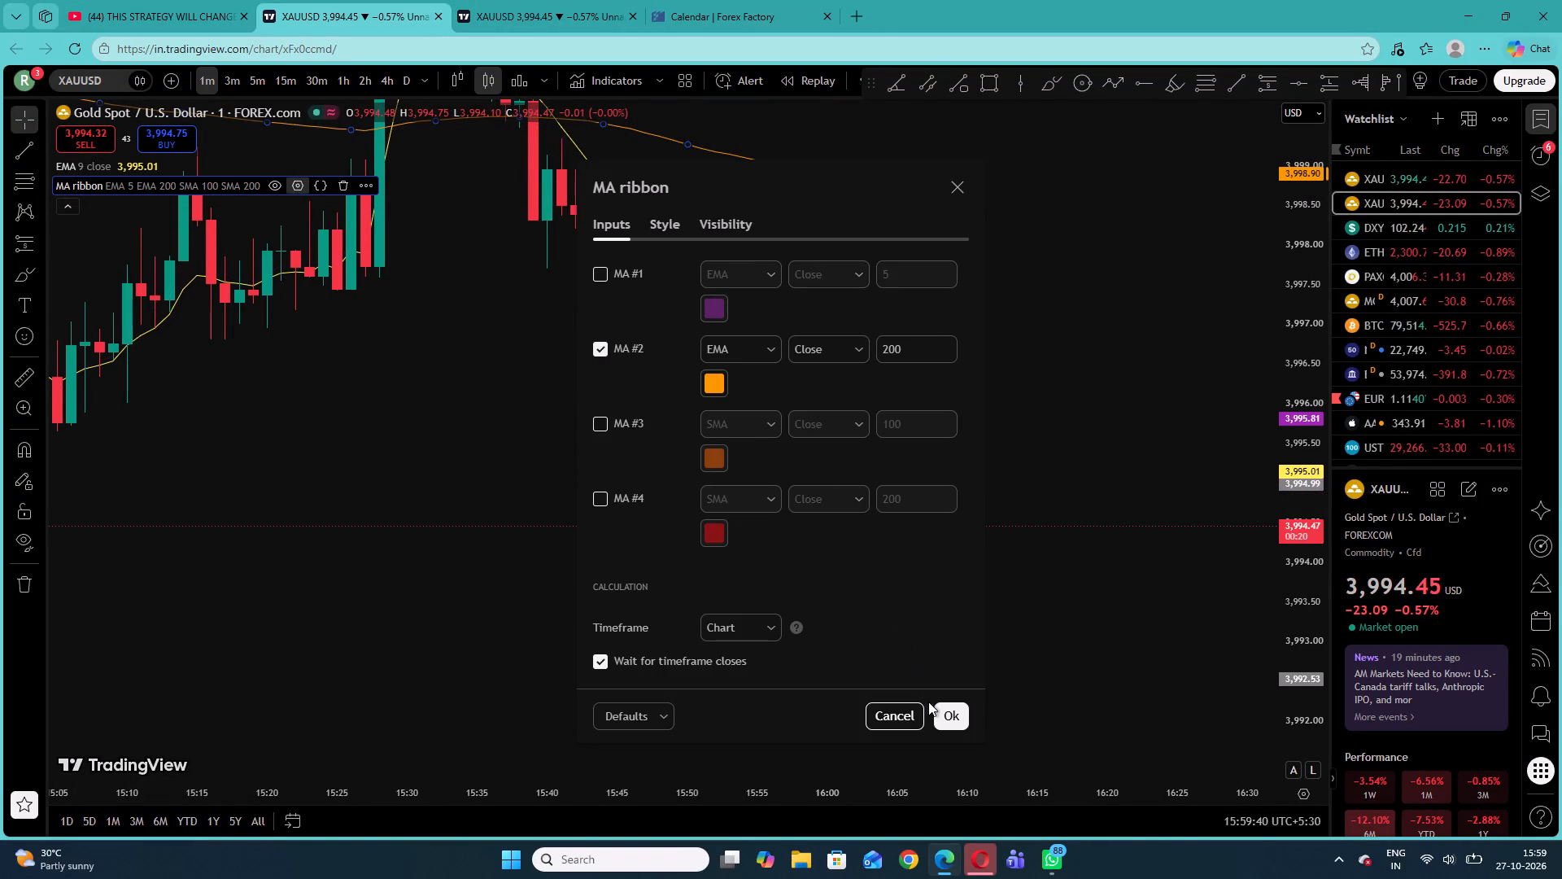
pyautogui.click(941, 711)
pyautogui.click(747, 253)
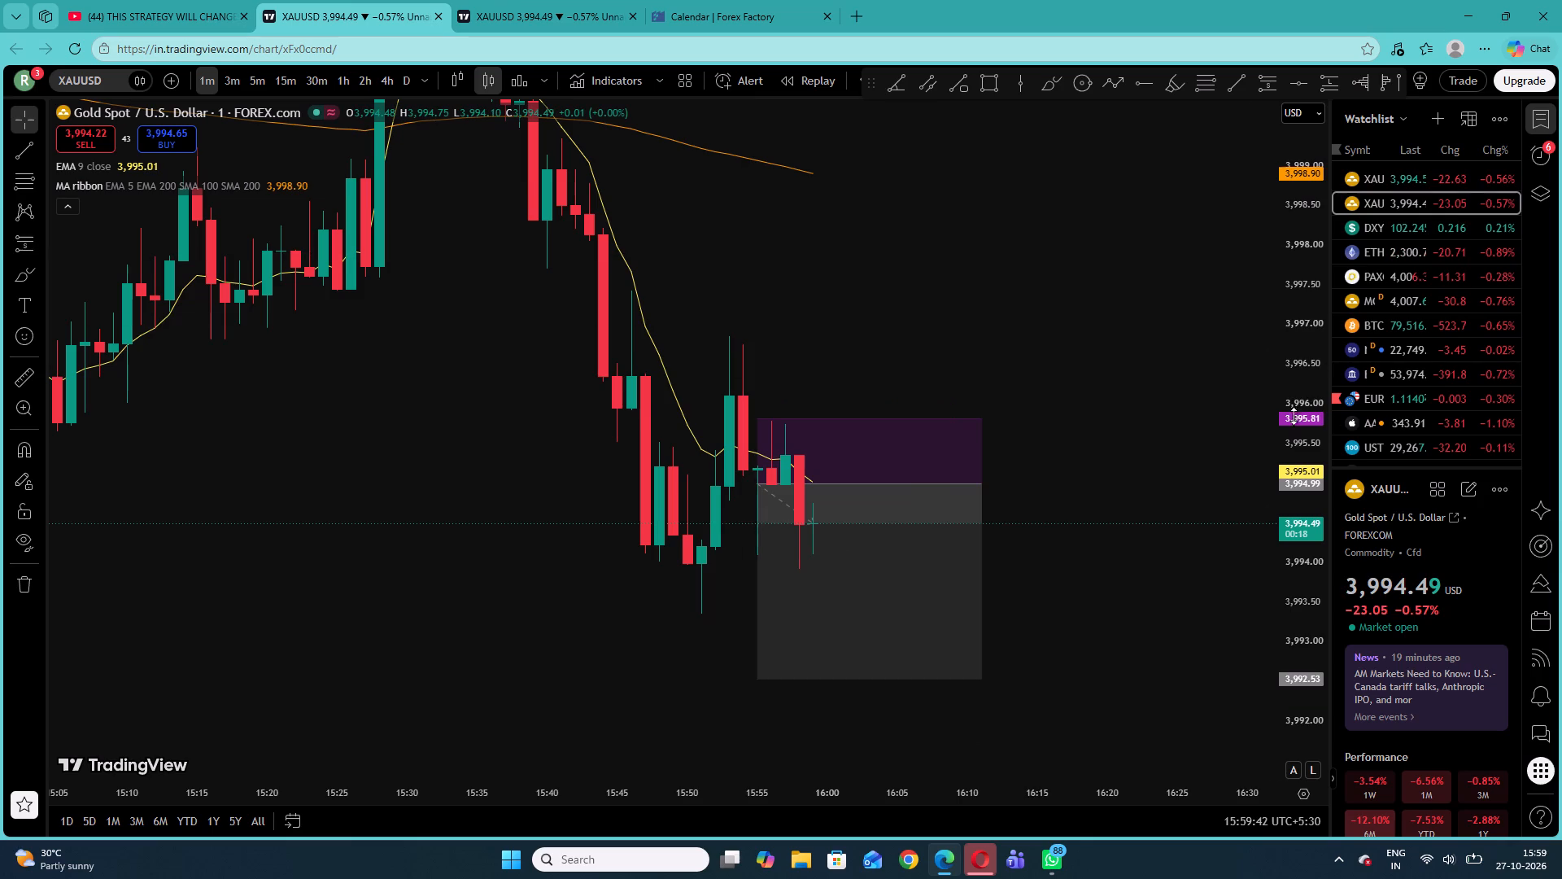
# Reset the chart view and hide the watchlist to widen the chart.
pyautogui.rightClick(1054, 308)
pyautogui.click(1110, 342)
pyautogui.click(1107, 325)
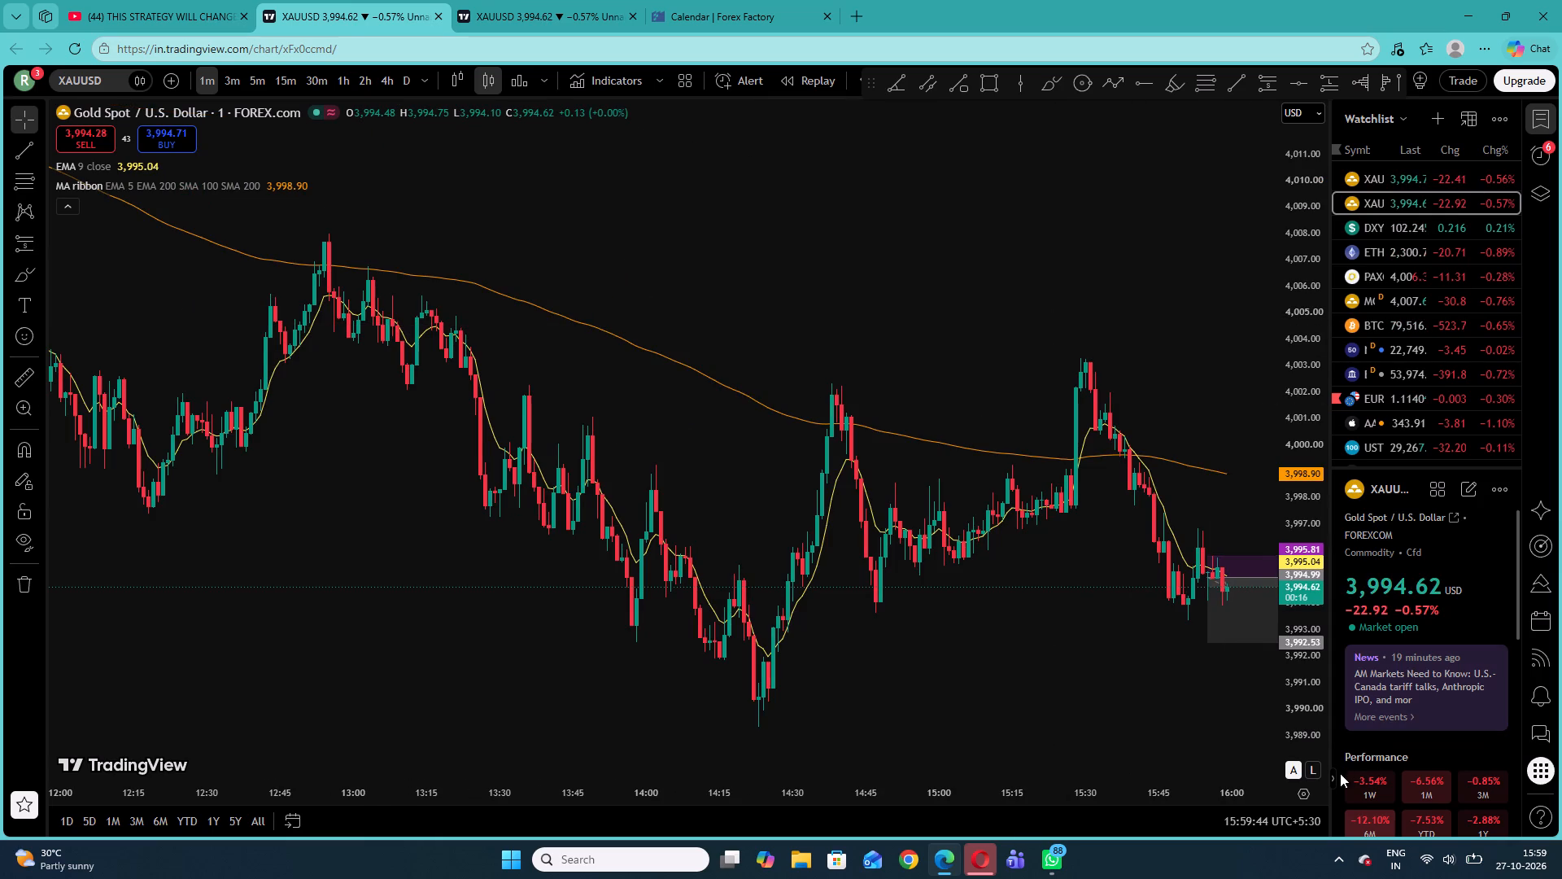
pyautogui.click(1334, 784)
# Draw a rectangle around the 200 EMA touch from about 12:52 to 13:06 on 27 October, between about 4,006.31 and 4,008.
pyautogui.moveTo(1489, 635); pyautogui.dragTo(1489, 621)
pyautogui.click(1489, 621)
pyautogui.moveTo(1213, 362); pyautogui.dragTo(1056, 382)
pyautogui.moveTo(1272, 408); pyautogui.dragTo(1208, 415)
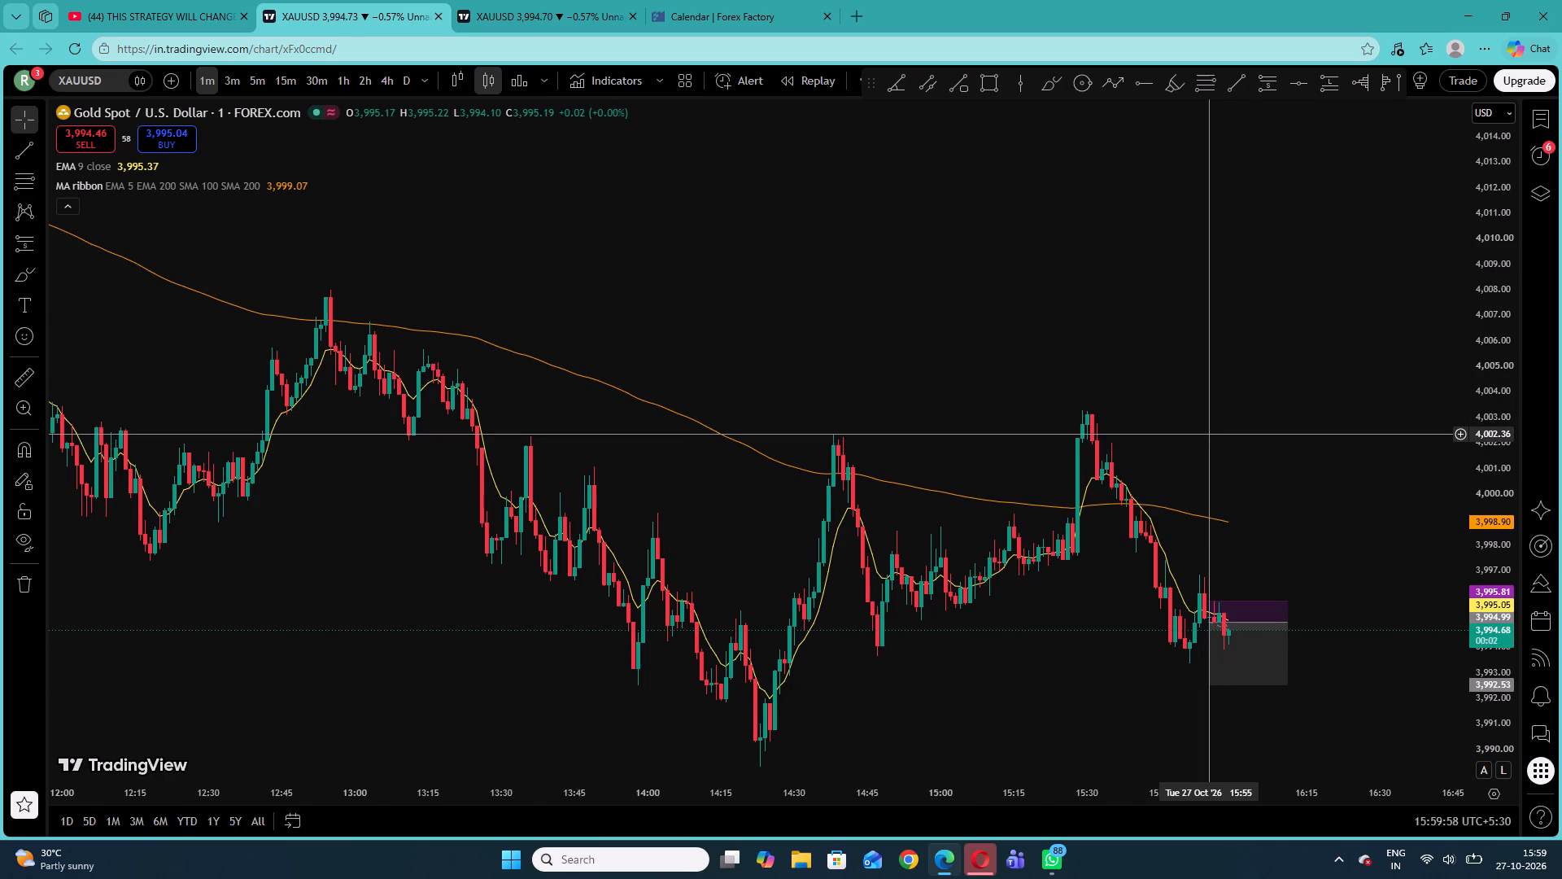
pyautogui.moveTo(966, 304); pyautogui.dragTo(1076, 278)
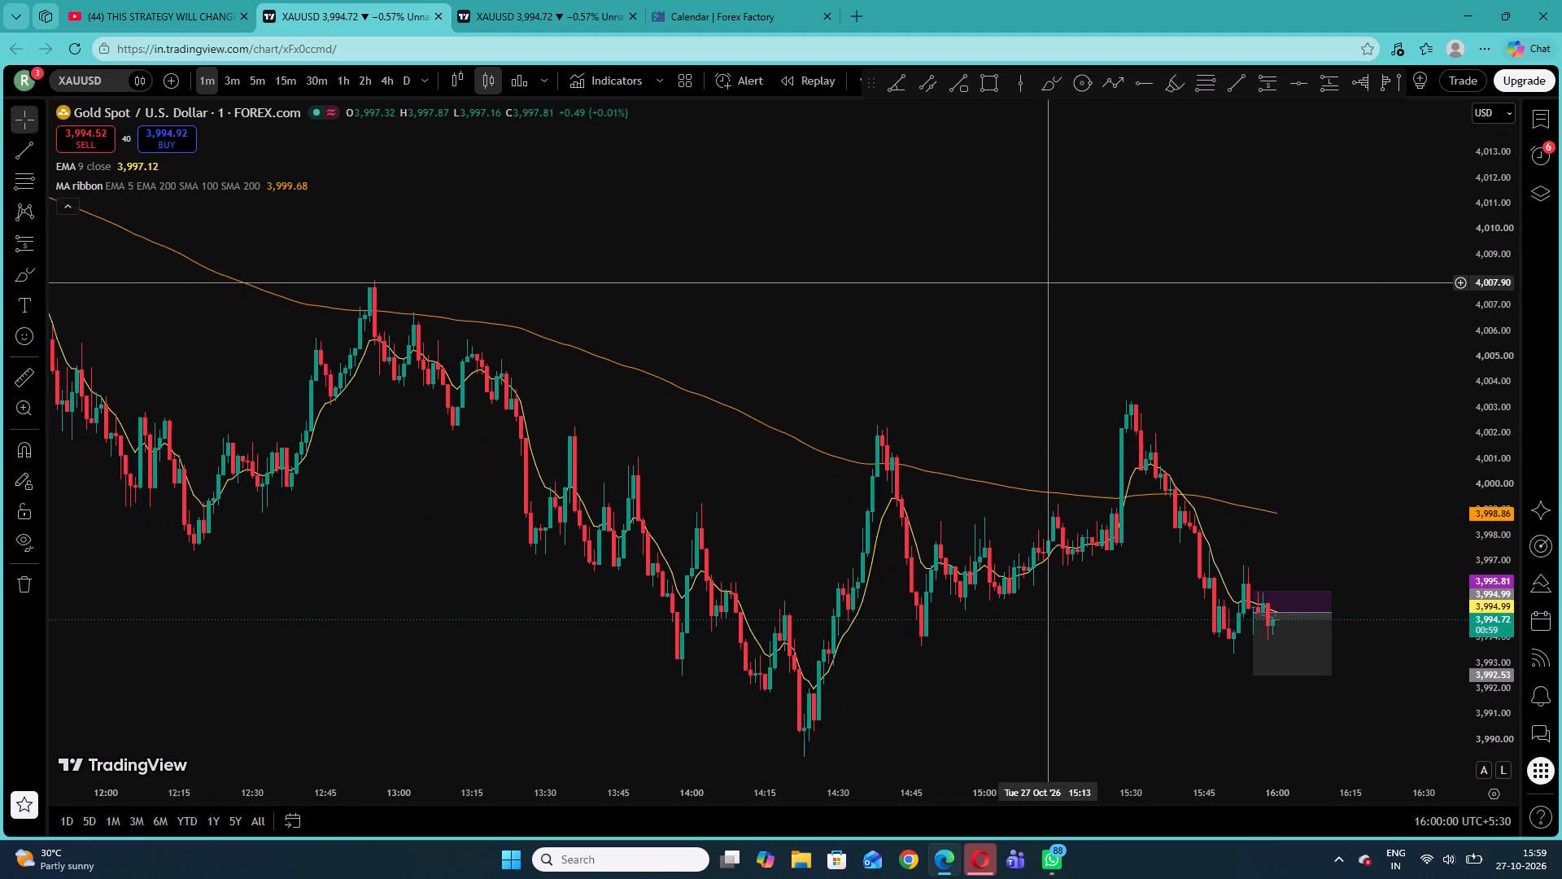
pyautogui.moveTo(1076, 278); pyautogui.dragTo(1115, 274)
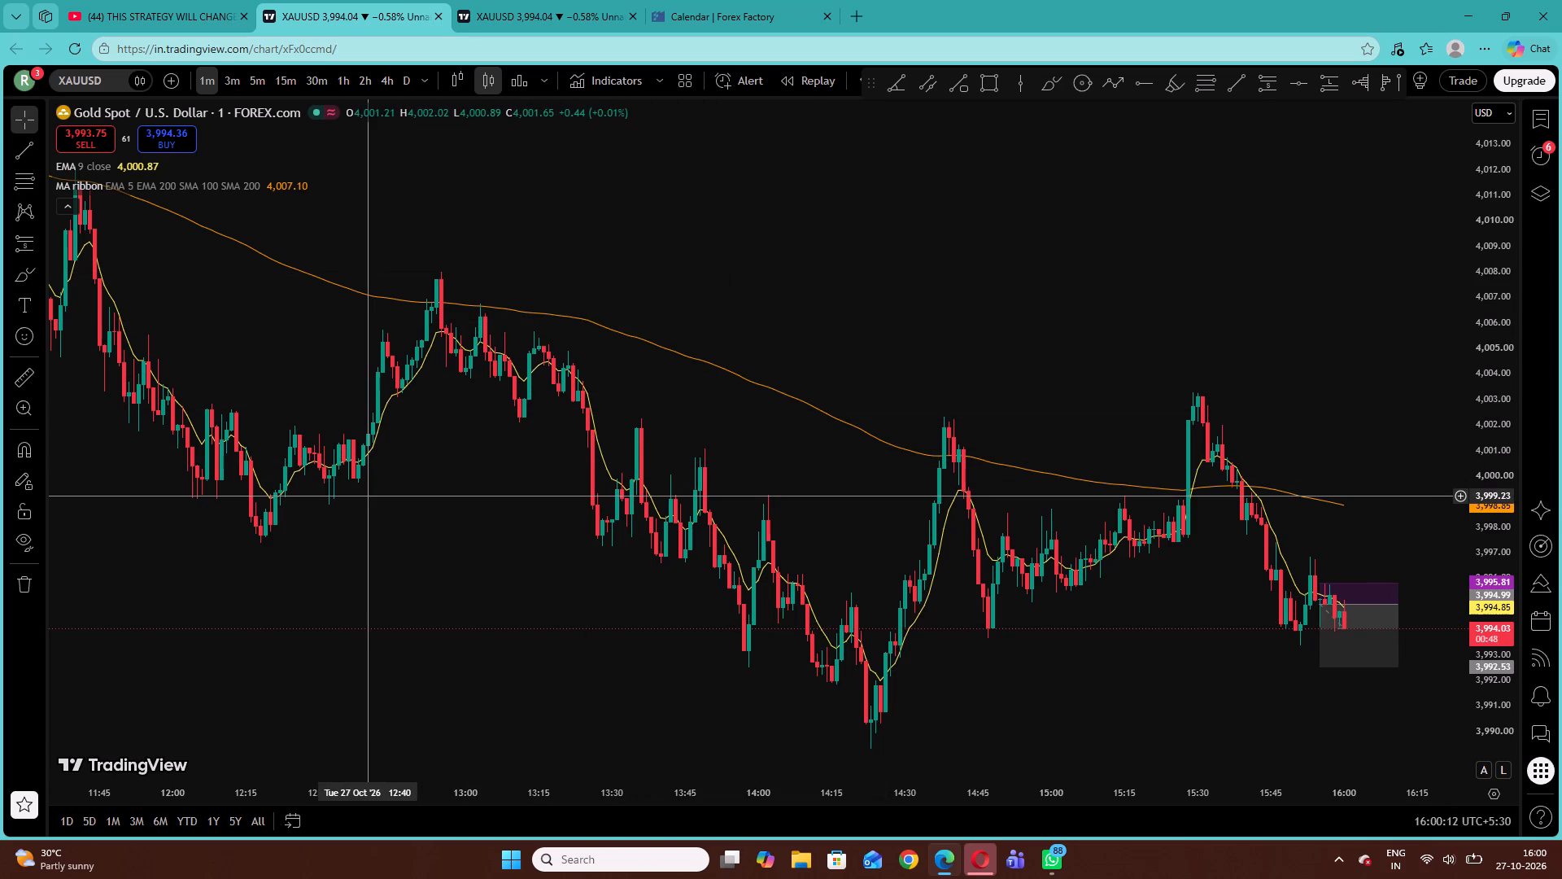
pyautogui.moveTo(369, 496); pyautogui.dragTo(593, 509)
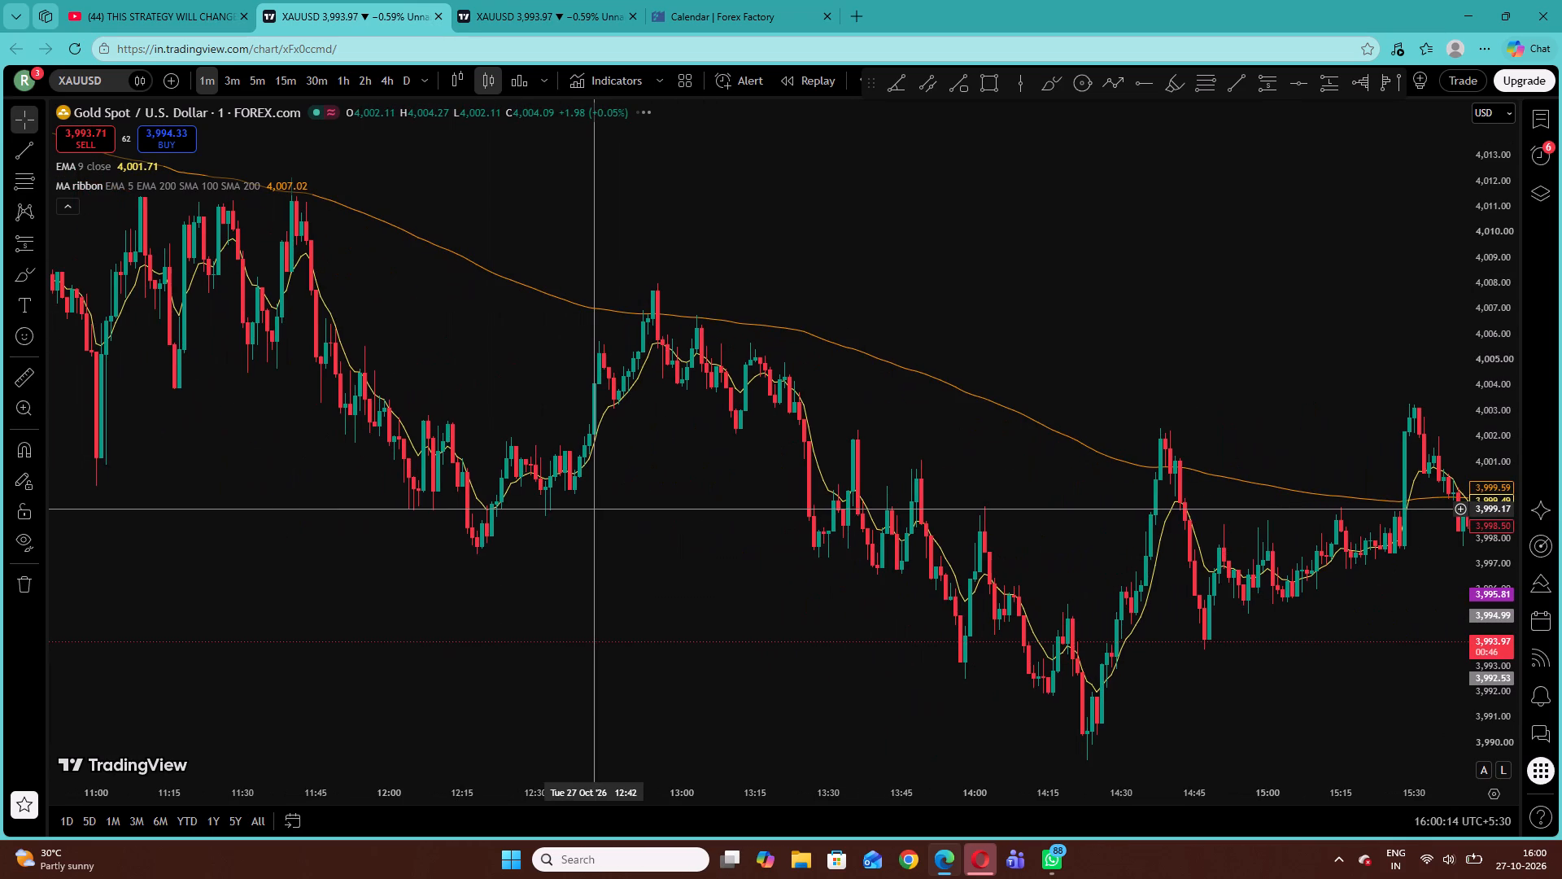
pyautogui.moveTo(370, 343); pyautogui.dragTo(516, 448)
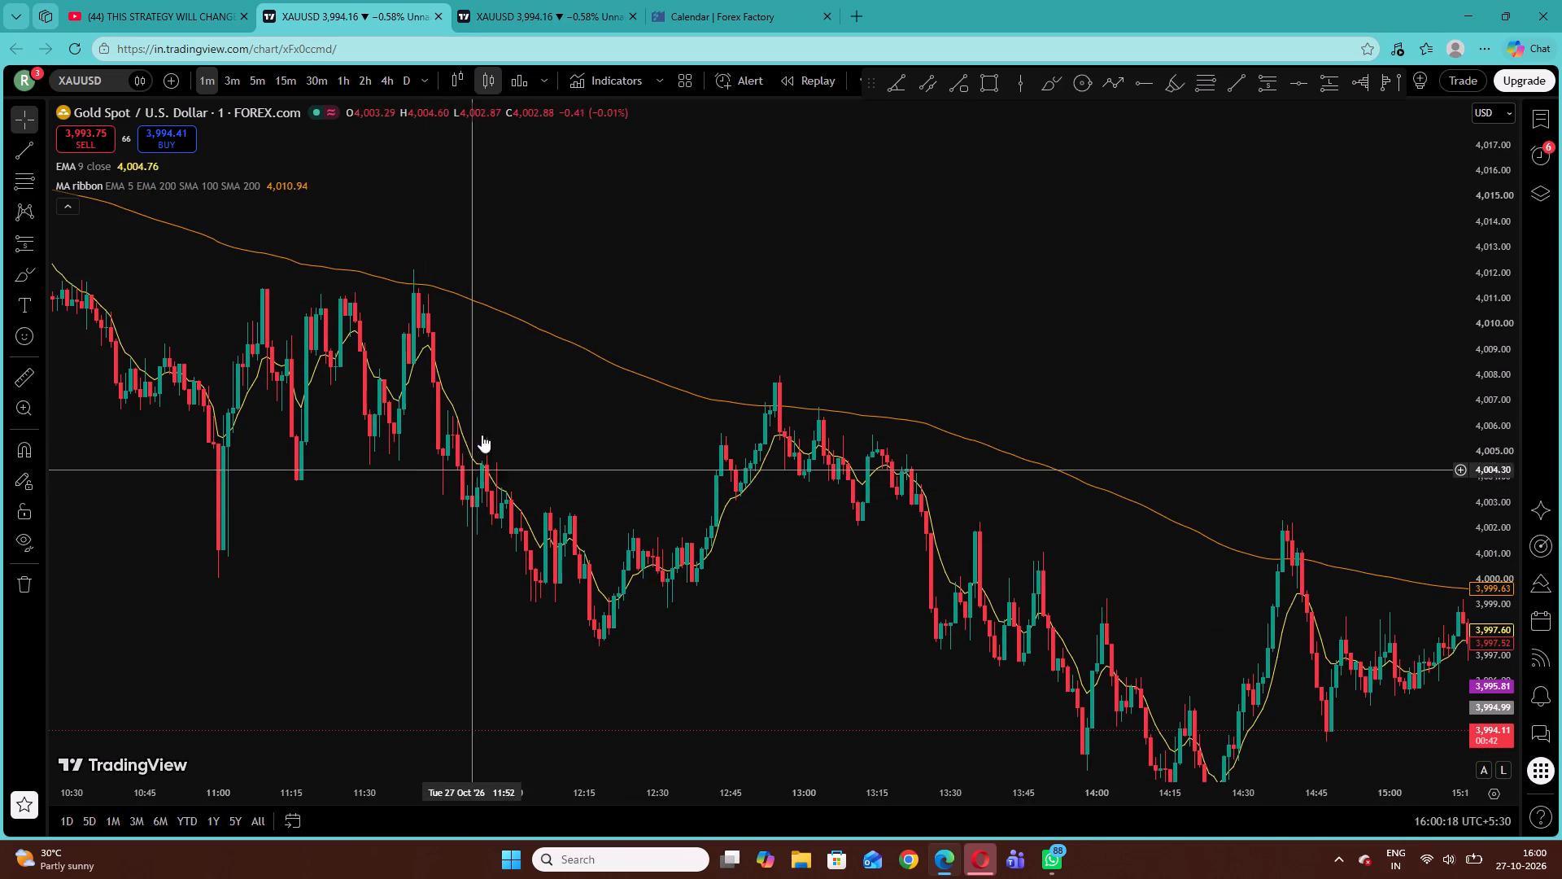
pyautogui.click(39, 270)
pyautogui.click(92, 523)
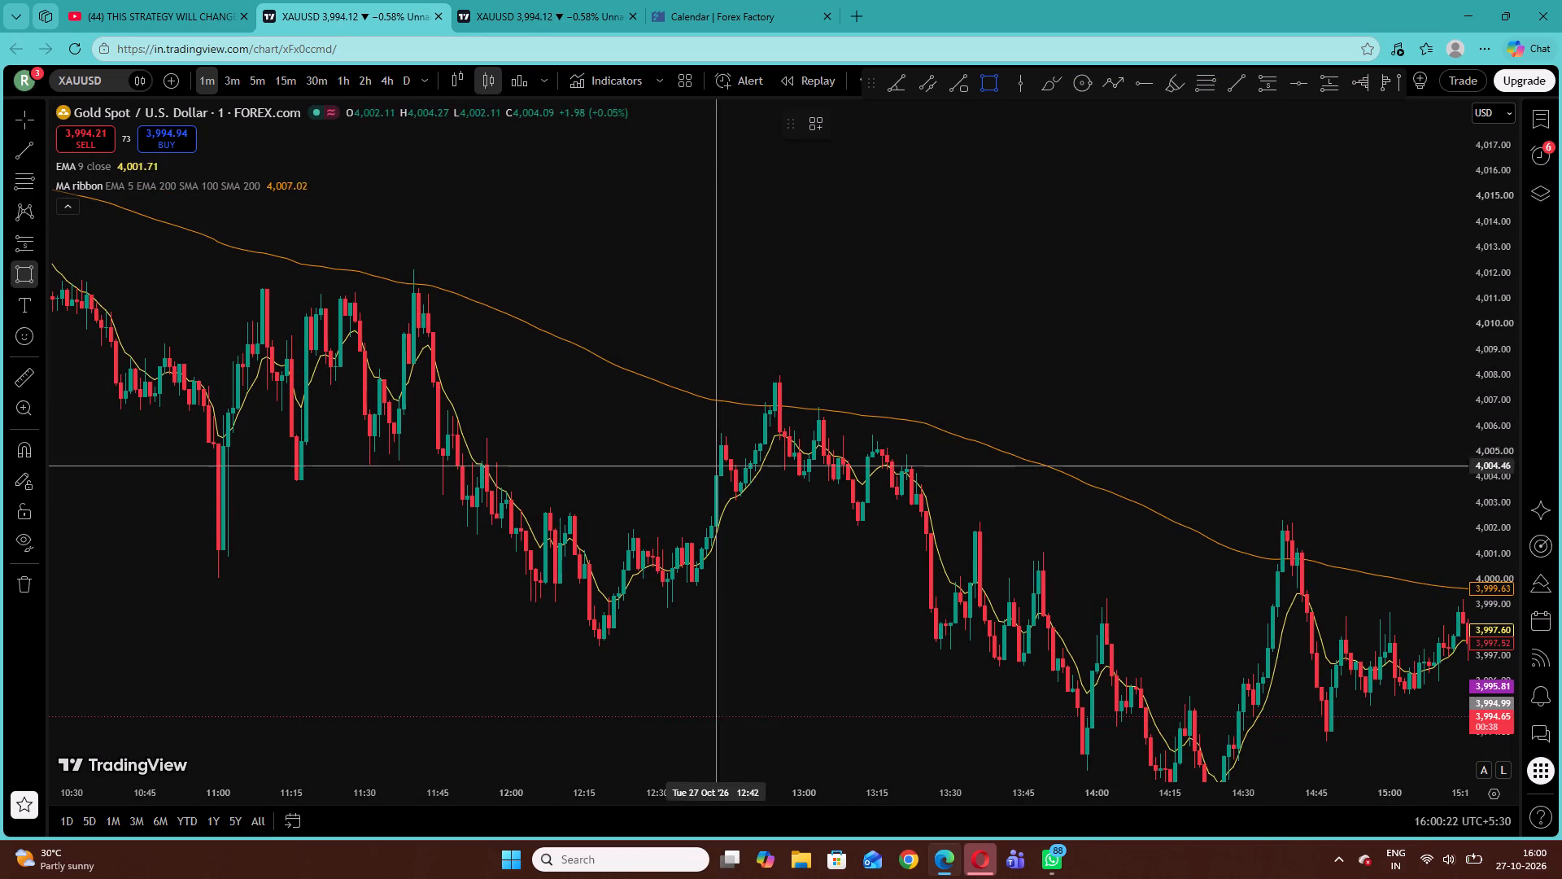
pyautogui.click(763, 418)
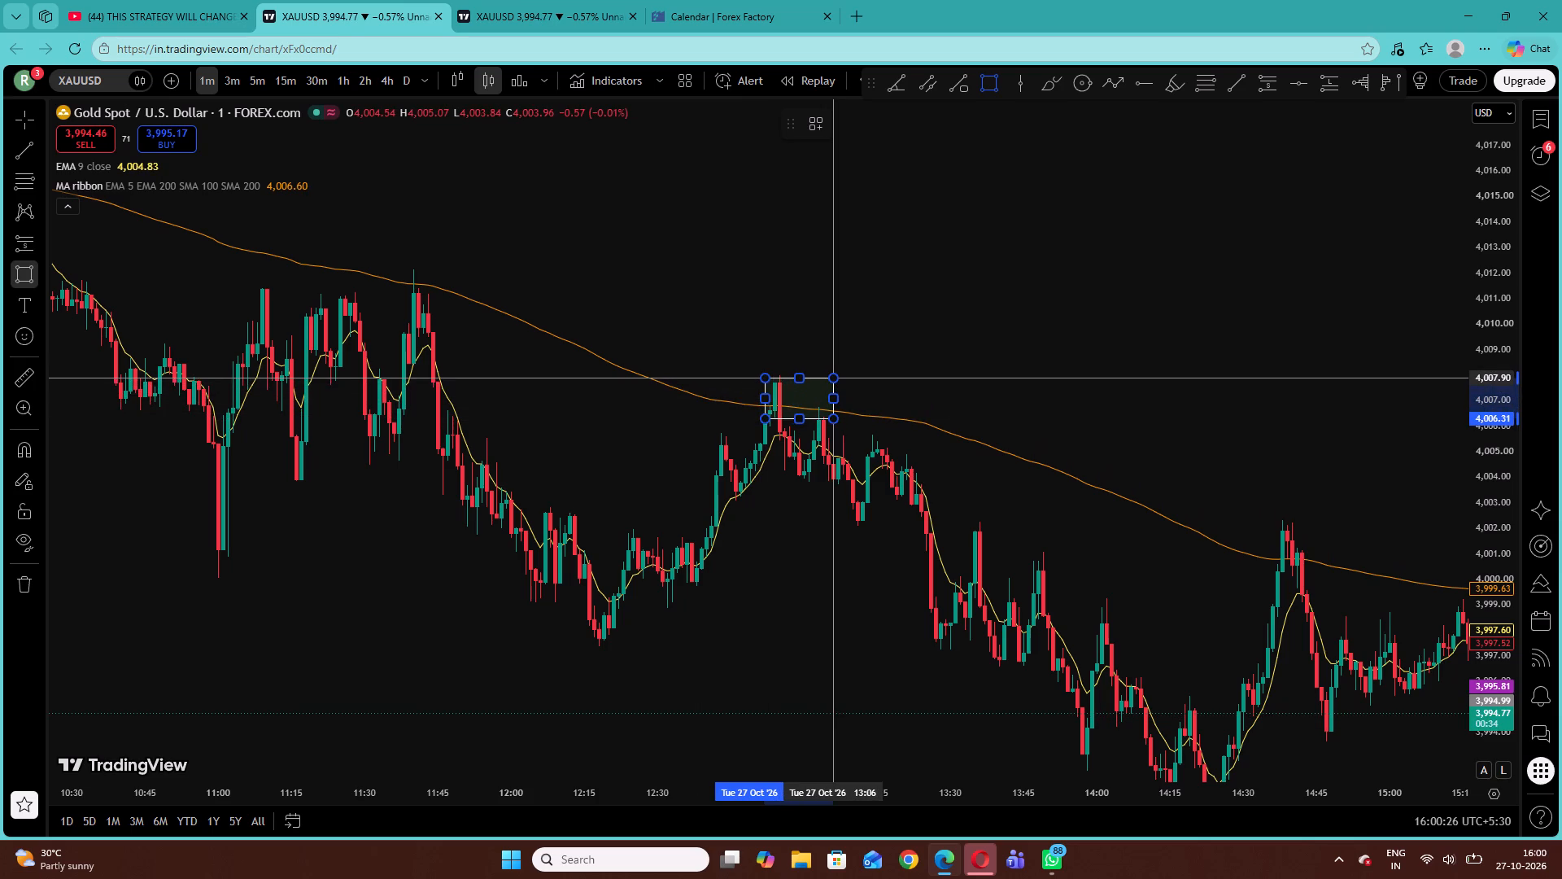
pyautogui.click(832, 374)
pyautogui.click(971, 372)
# Draw a rectangle from about 10:22 between 4,011.95 and 4,012.91, extending it to the 200 EMA touch at about 11:48.
pyautogui.moveTo(1128, 451); pyautogui.dragTo(743, 413)
pyautogui.moveTo(785, 383); pyautogui.dragTo(944, 387)
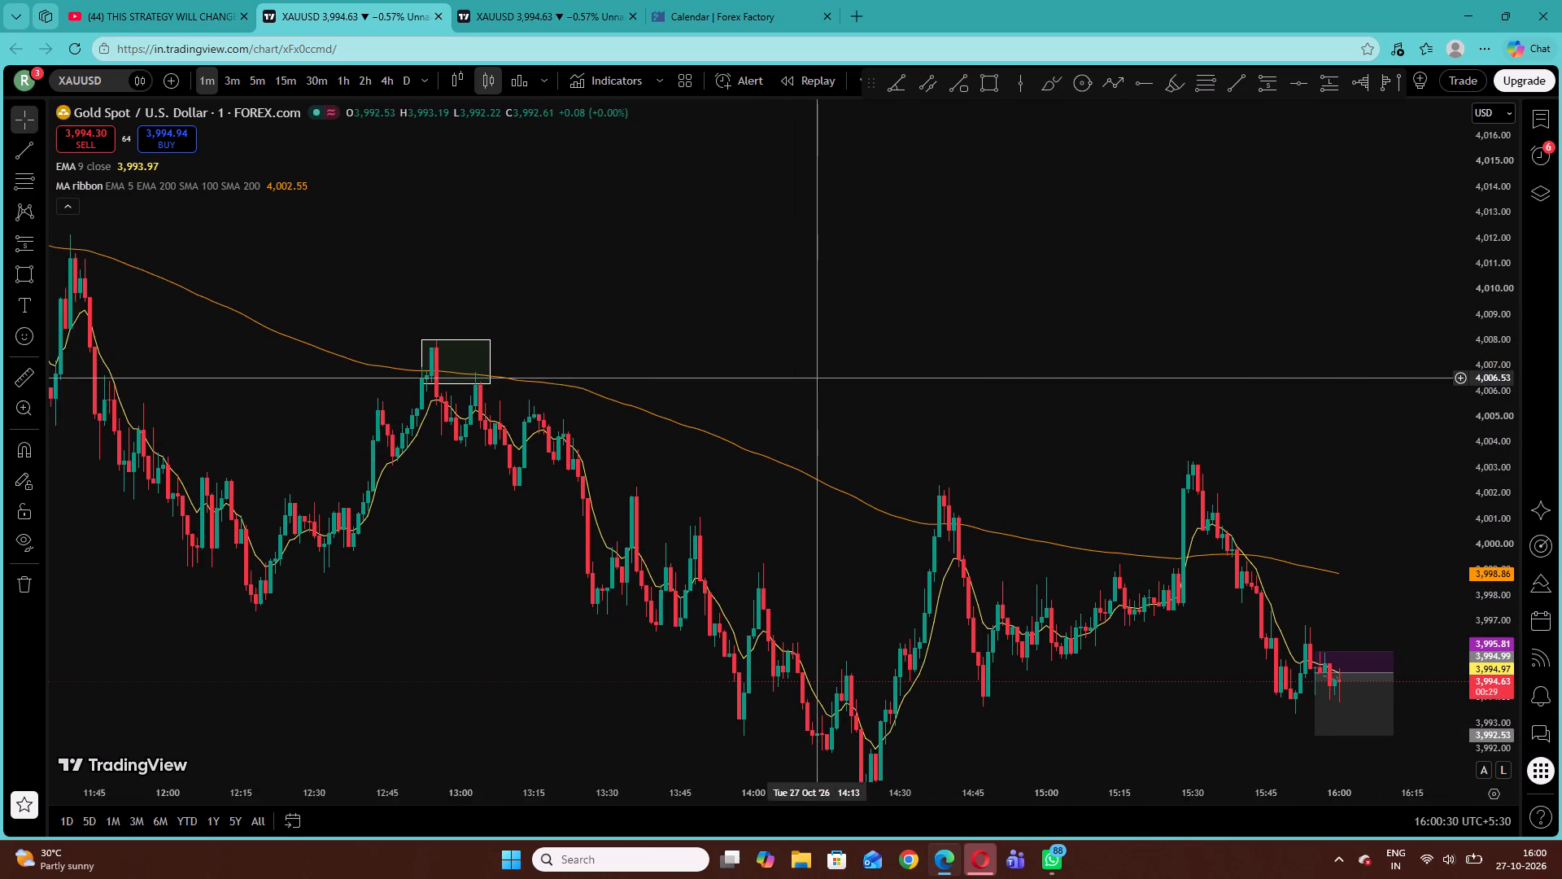
pyautogui.moveTo(944, 387); pyautogui.dragTo(1208, 470)
pyautogui.moveTo(318, 343); pyautogui.dragTo(494, 379)
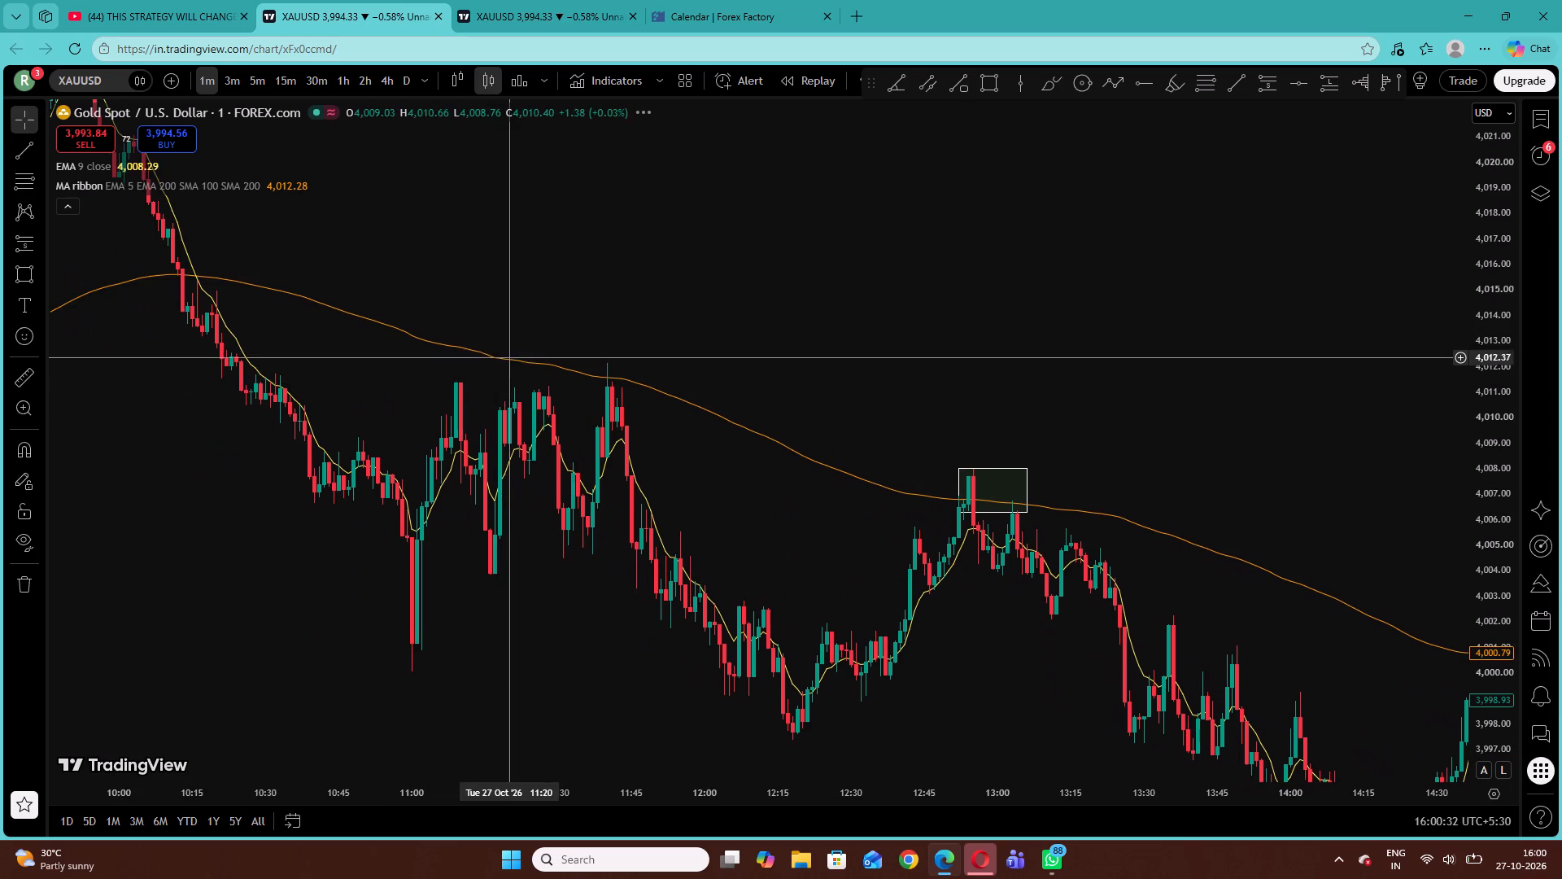
pyautogui.click(20, 274)
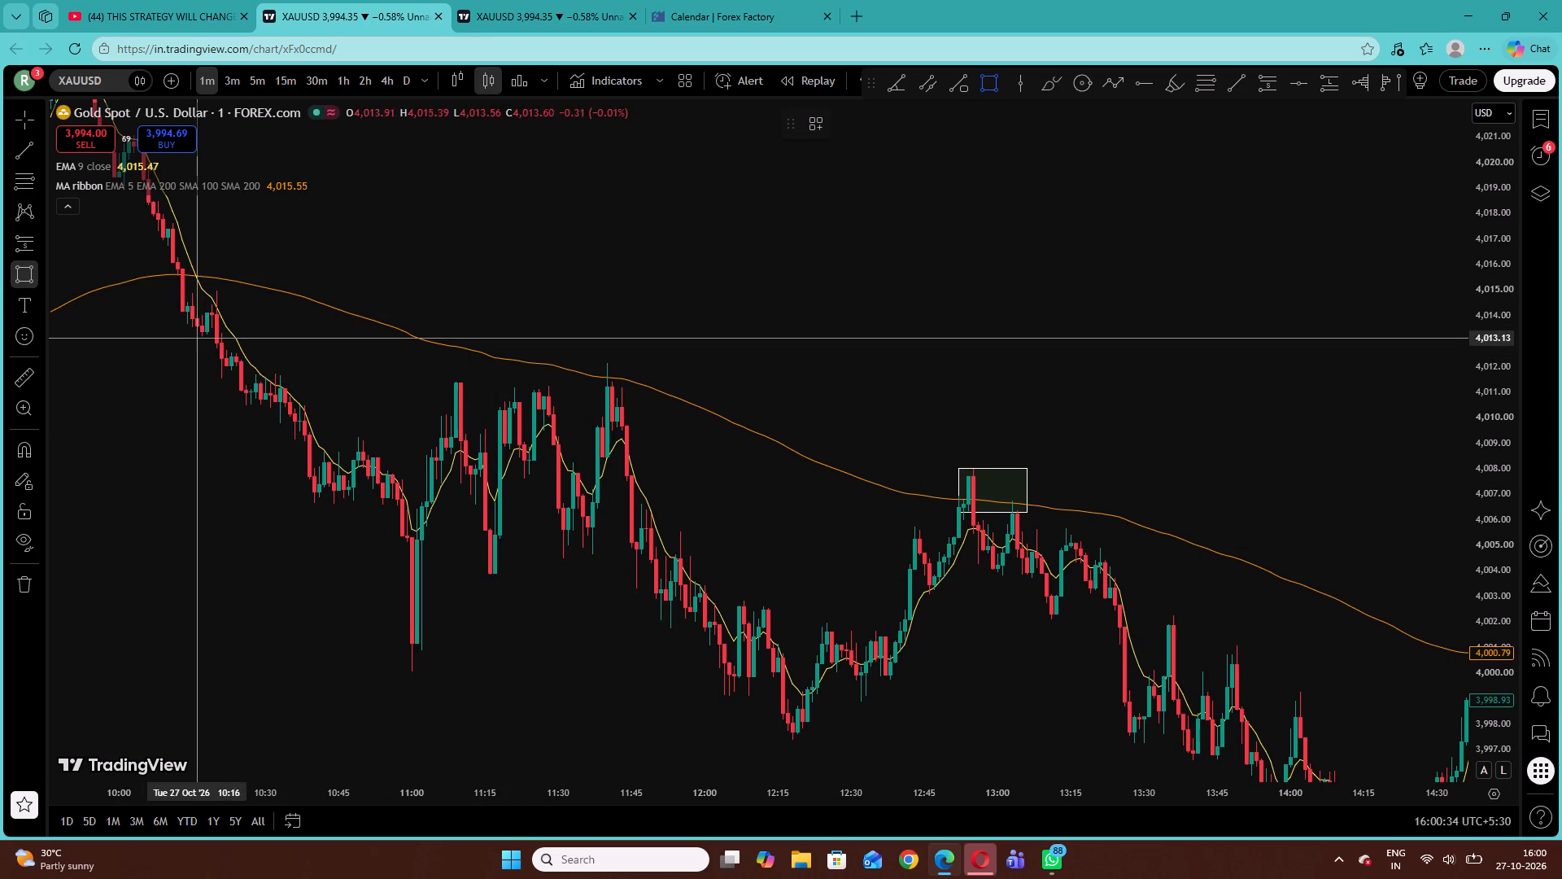
pyautogui.click(225, 368)
pyautogui.click(288, 343)
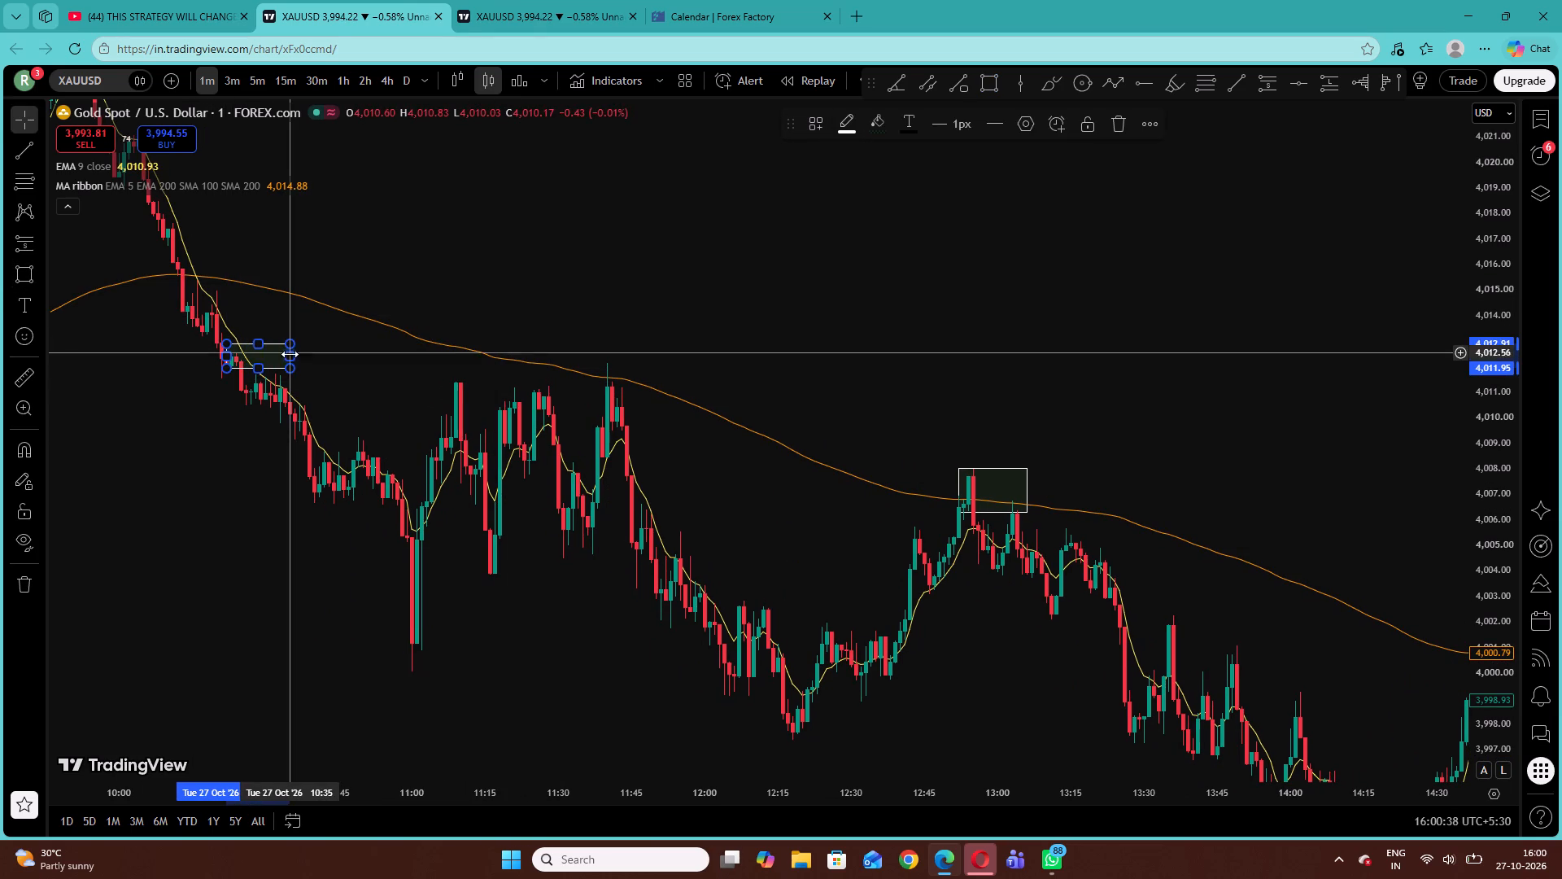
pyautogui.moveTo(286, 358); pyautogui.dragTo(646, 387)
pyautogui.click(743, 380)
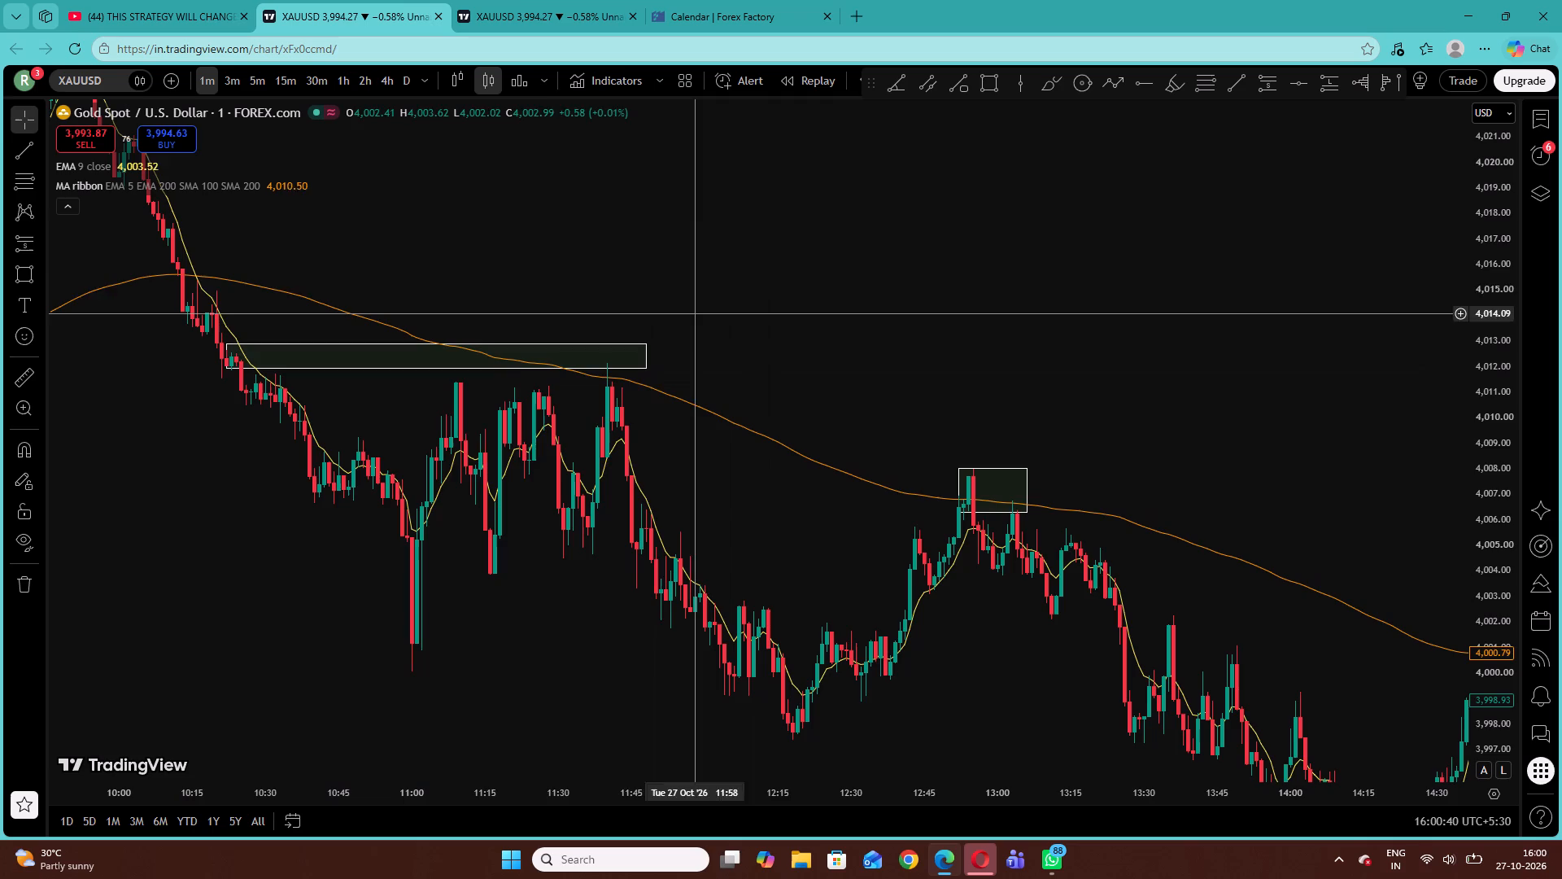
# Examine the earlier 27 October 1-minute candles against the 9 and 200 EMAs, back to about 03:00.
pyautogui.moveTo(531, 255); pyautogui.dragTo(1086, 407)
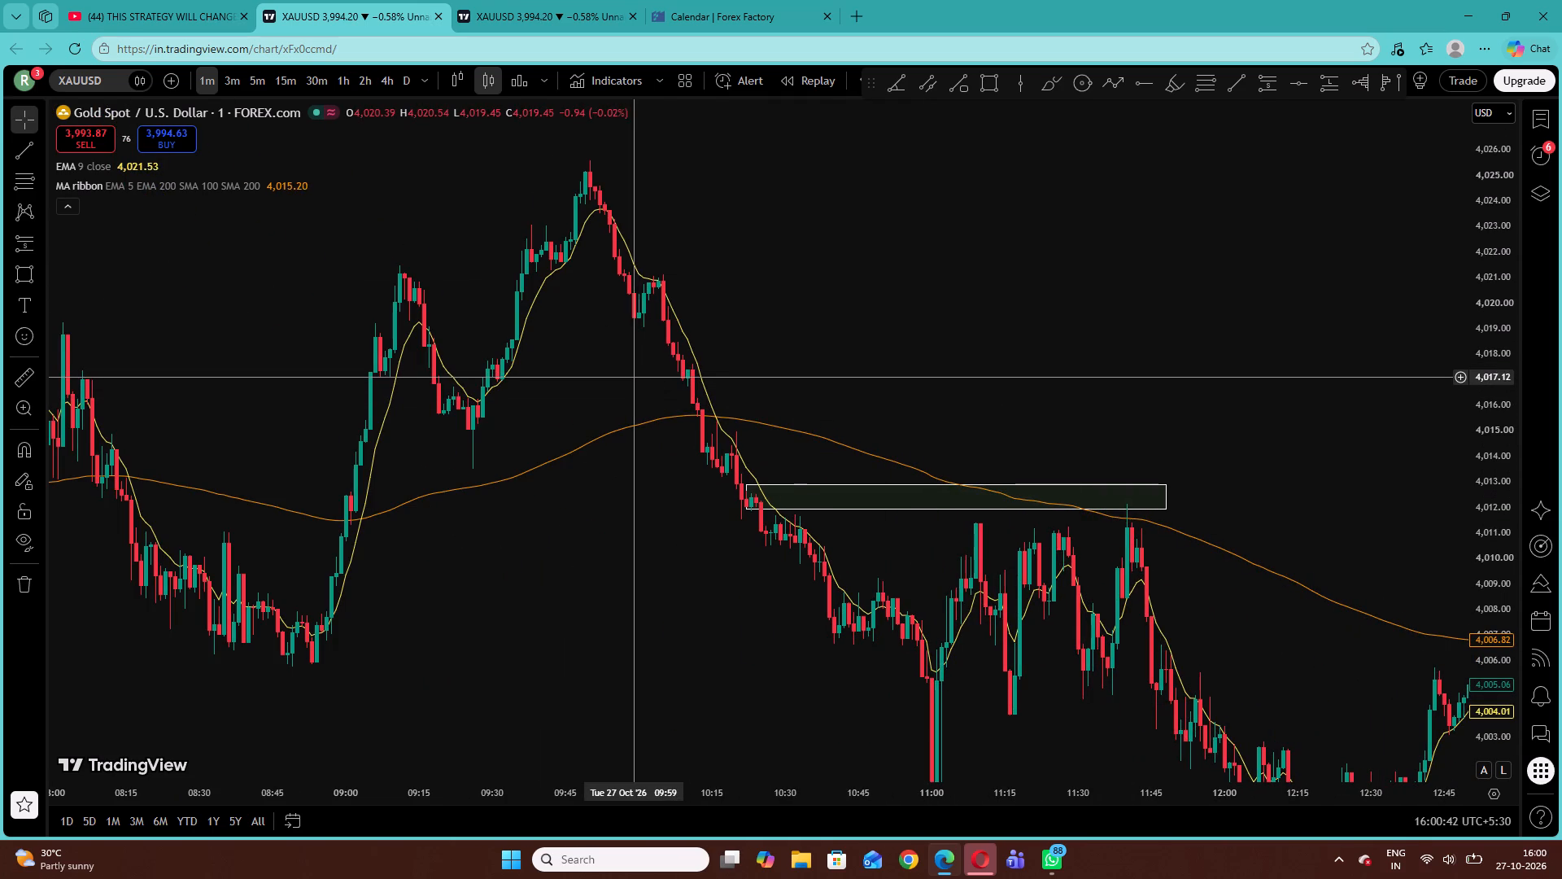
pyautogui.moveTo(646, 374); pyautogui.dragTo(1071, 318)
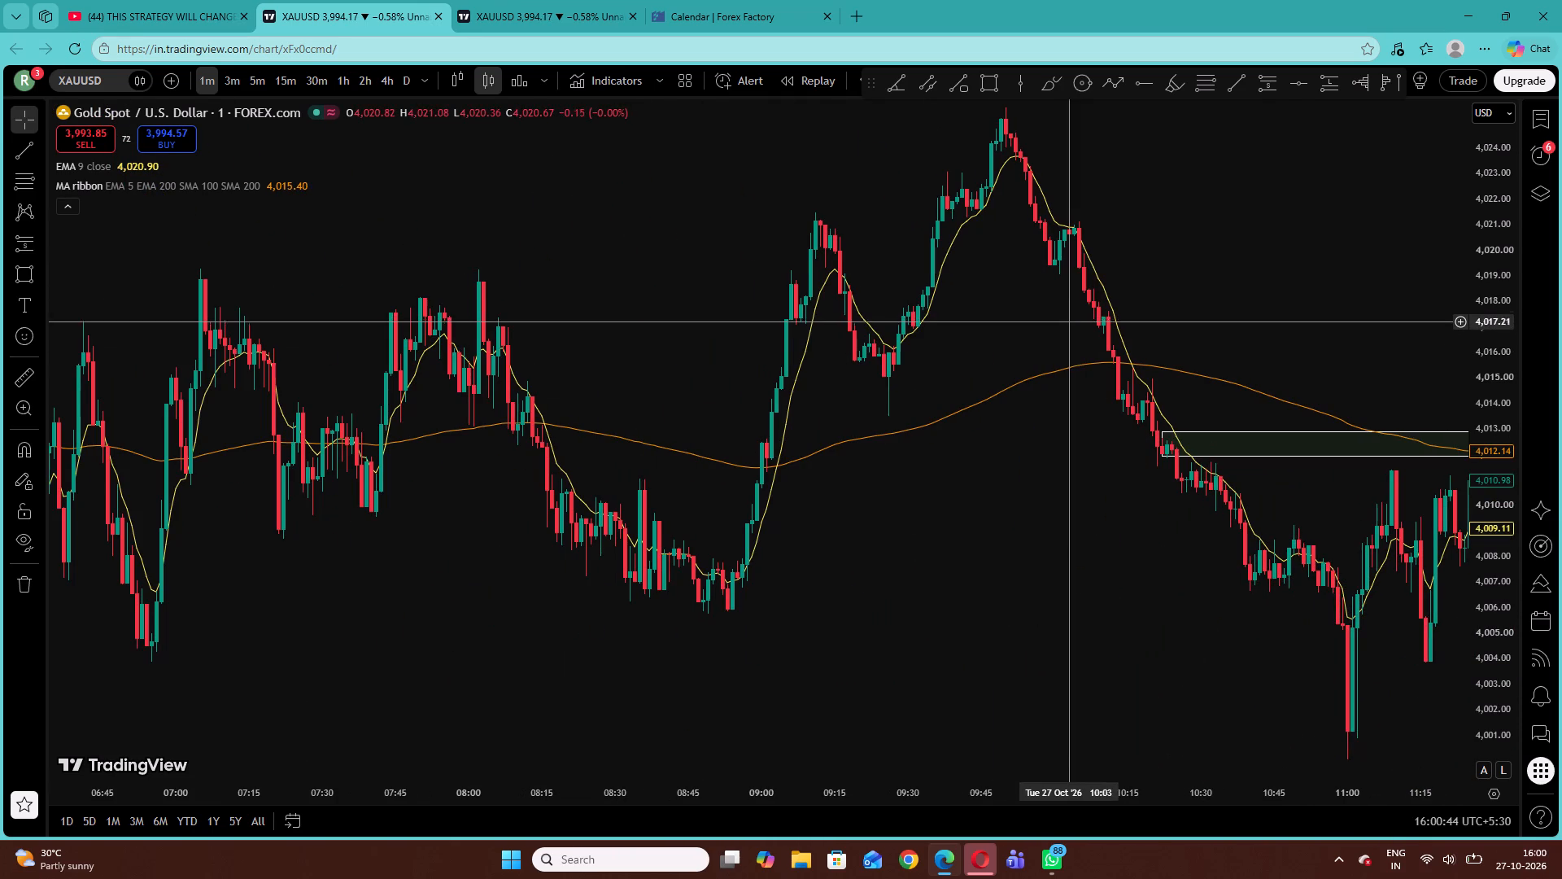
pyautogui.moveTo(913, 483); pyautogui.dragTo(1359, 482)
pyautogui.moveTo(1503, 483); pyautogui.dragTo(1504, 508)
pyautogui.moveTo(1375, 516); pyautogui.dragTo(1305, 535)
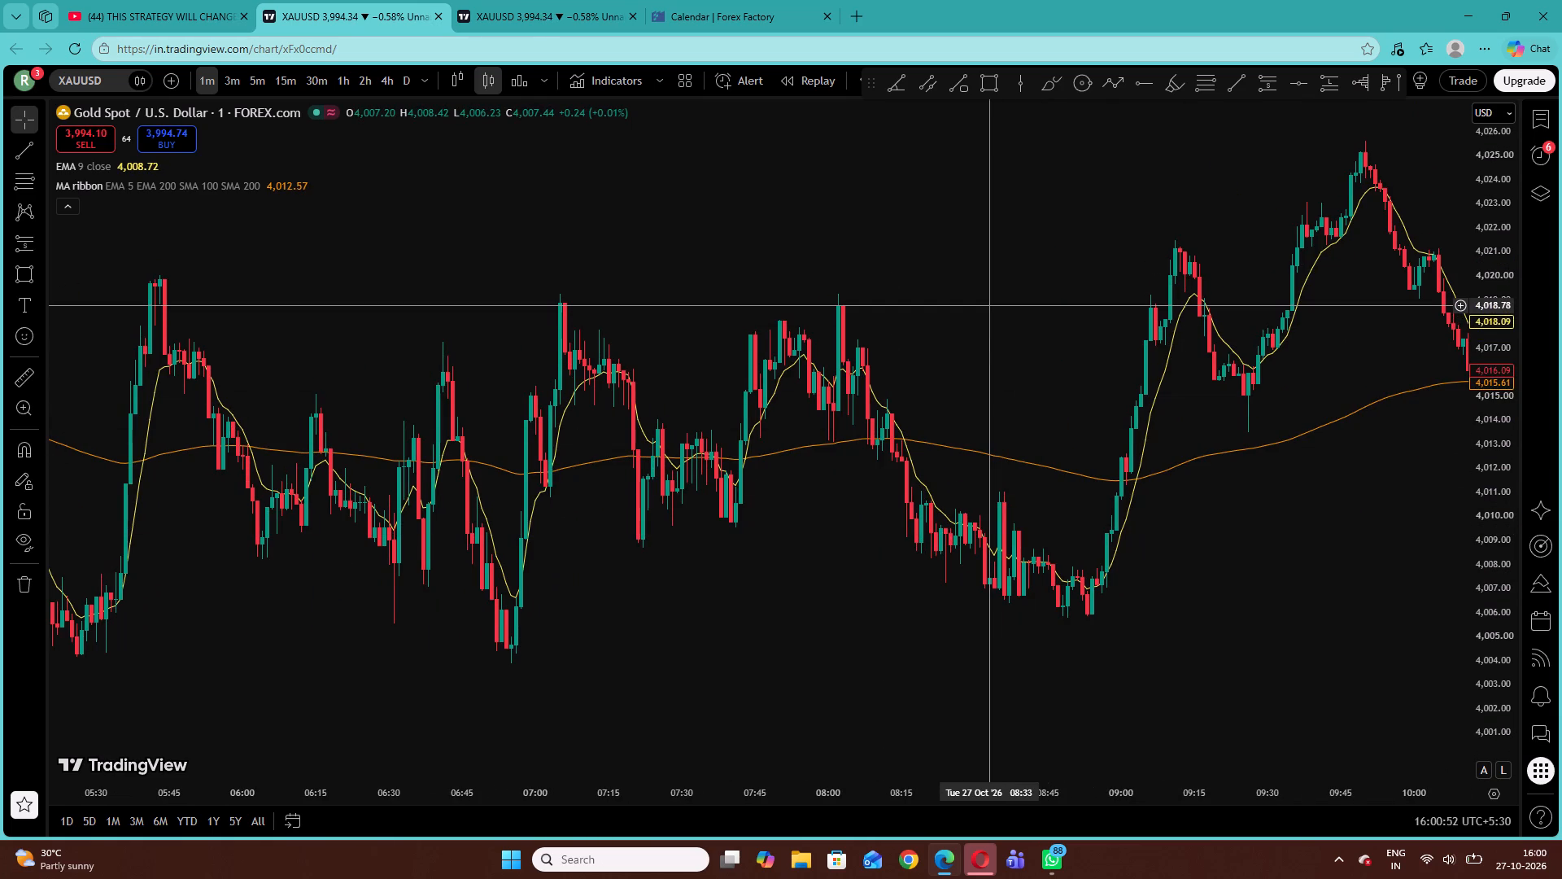
pyautogui.moveTo(999, 306); pyautogui.dragTo(1097, 310)
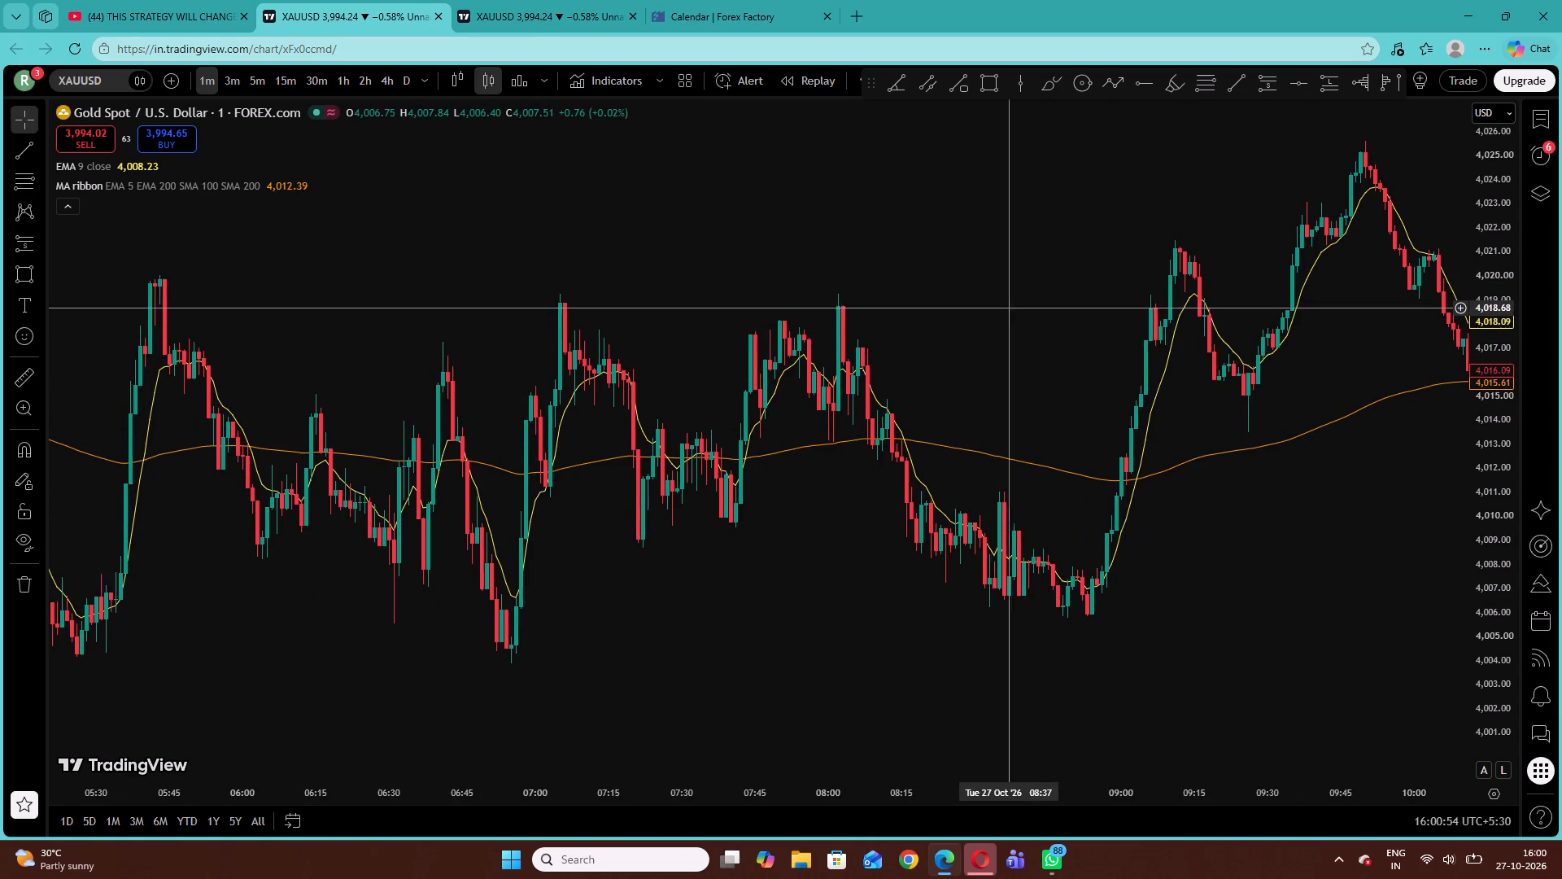
pyautogui.moveTo(1097, 310); pyautogui.dragTo(1294, 311)
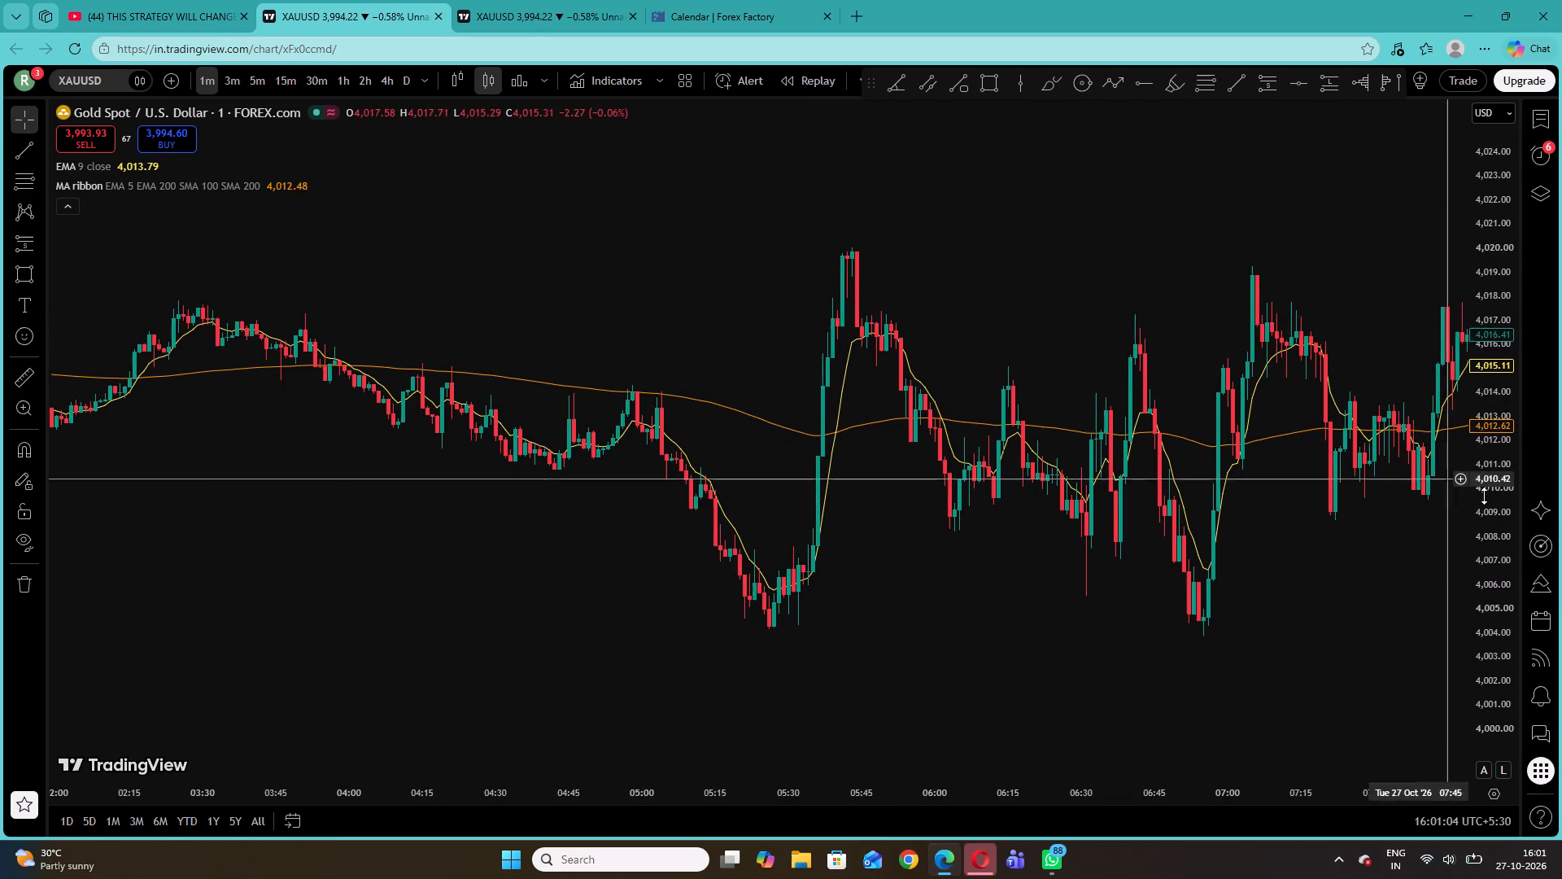
pyautogui.moveTo(1499, 530); pyautogui.dragTo(1495, 444)
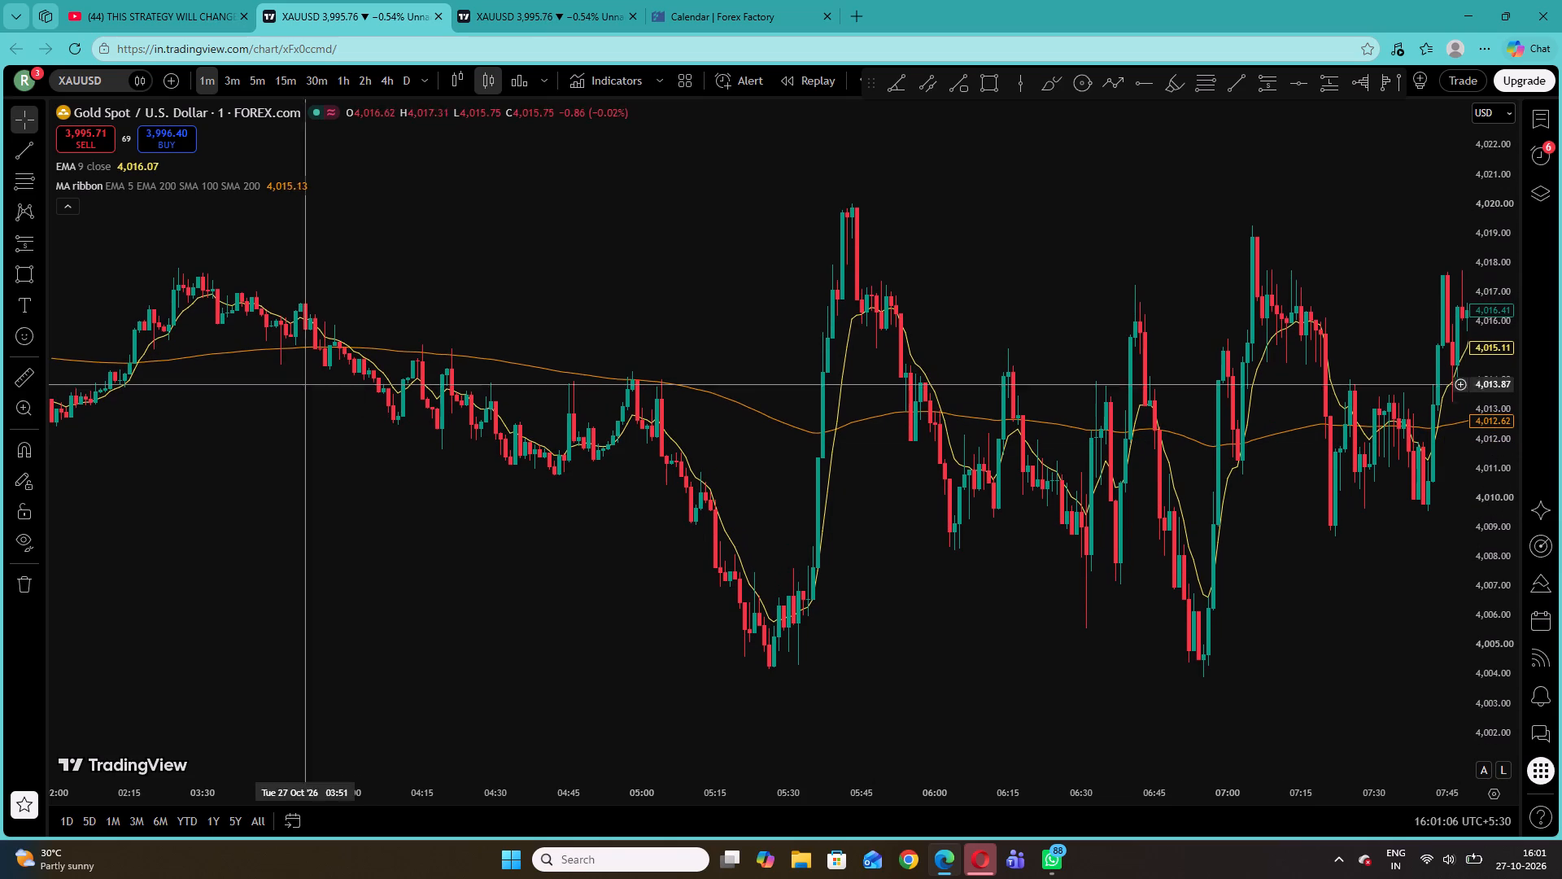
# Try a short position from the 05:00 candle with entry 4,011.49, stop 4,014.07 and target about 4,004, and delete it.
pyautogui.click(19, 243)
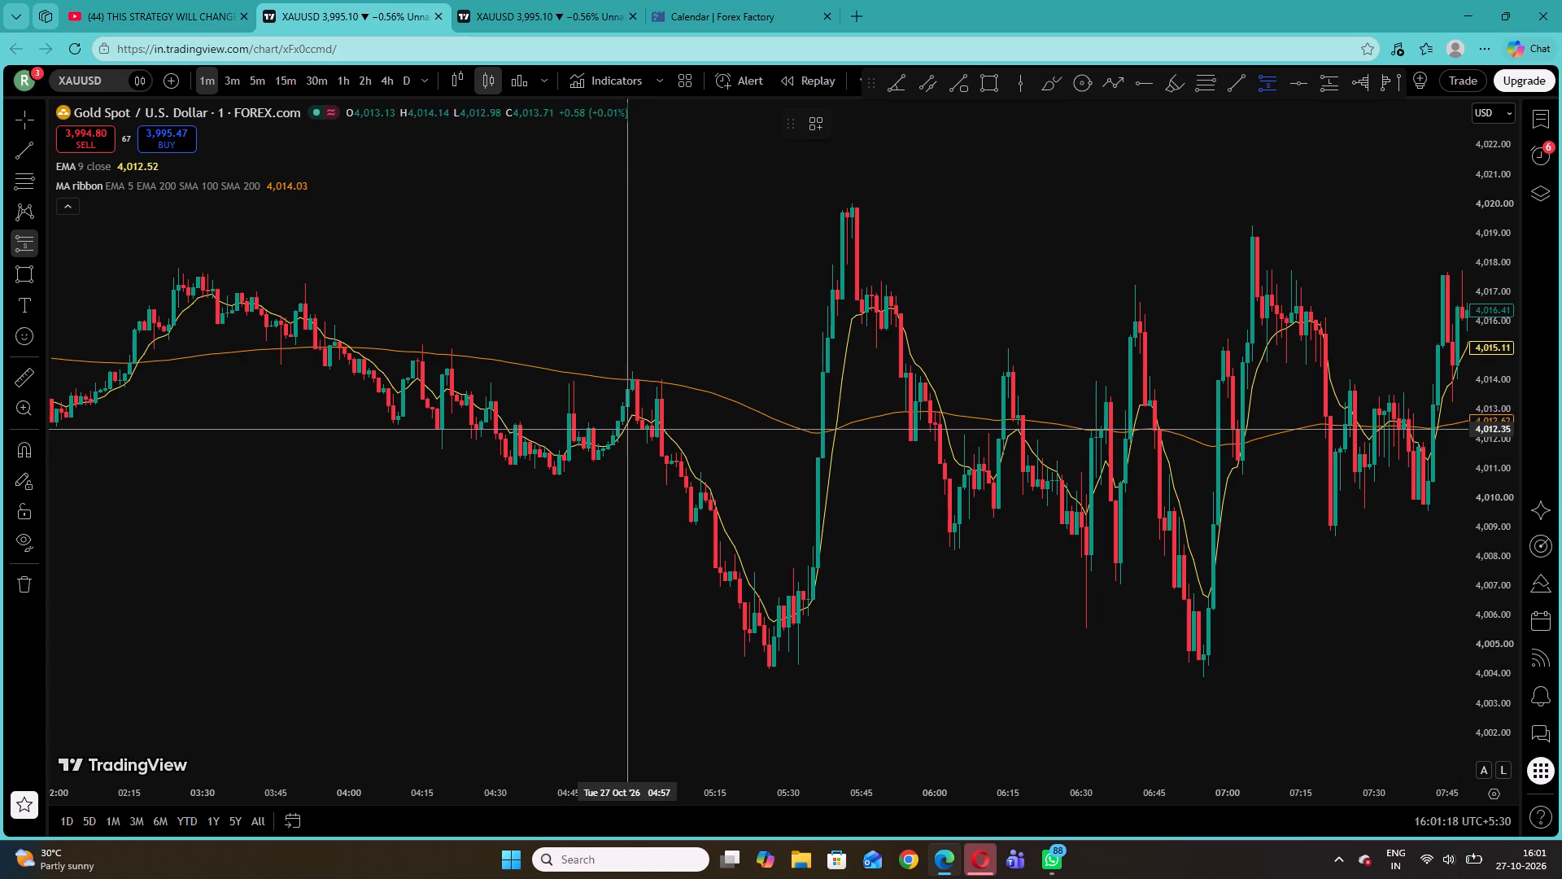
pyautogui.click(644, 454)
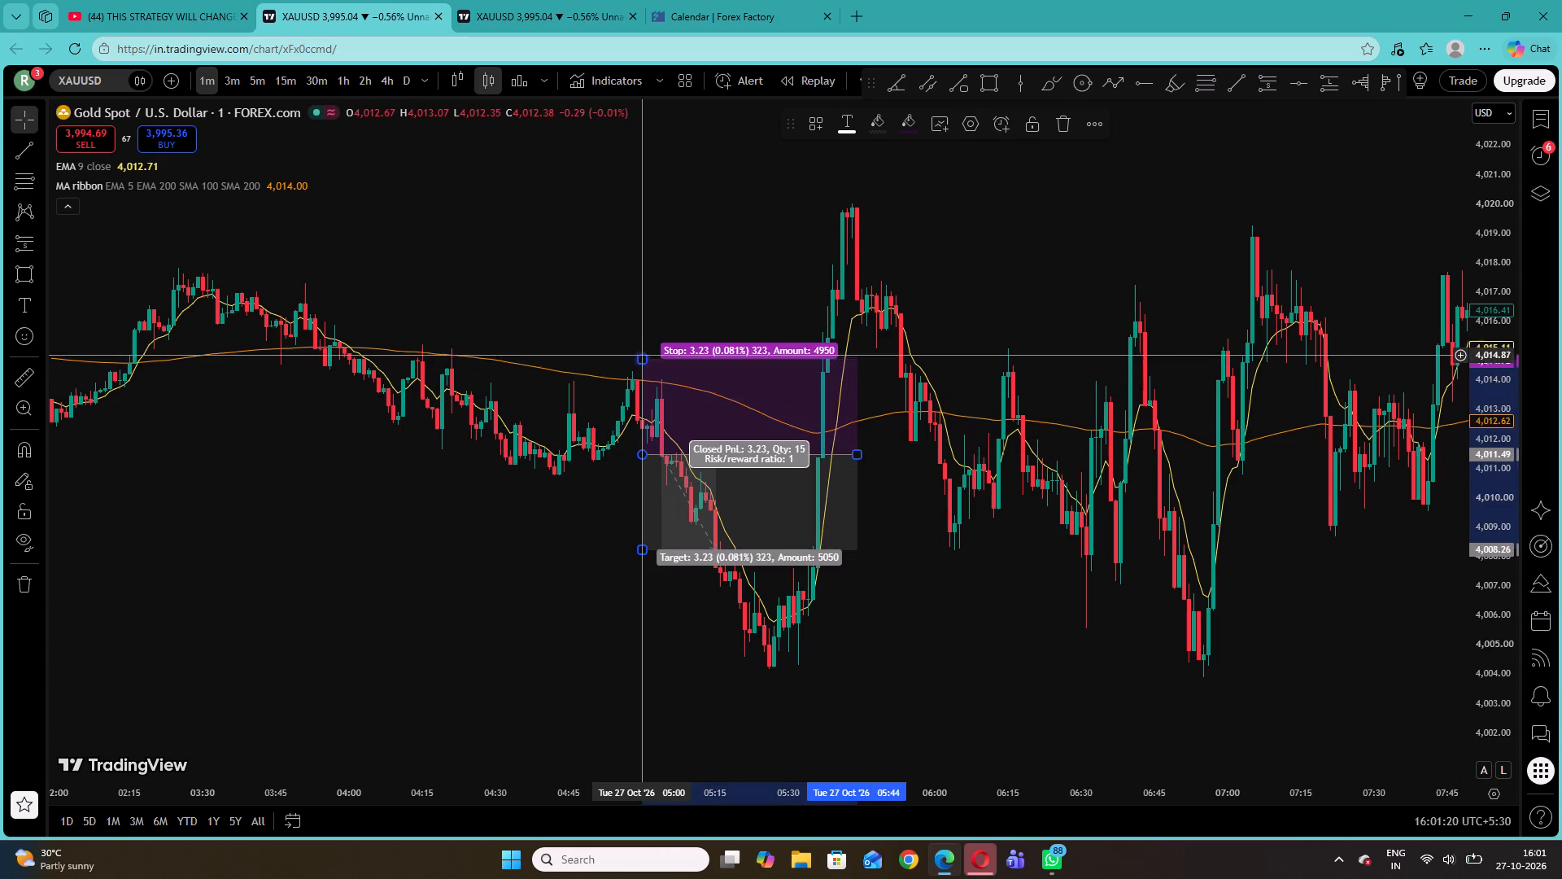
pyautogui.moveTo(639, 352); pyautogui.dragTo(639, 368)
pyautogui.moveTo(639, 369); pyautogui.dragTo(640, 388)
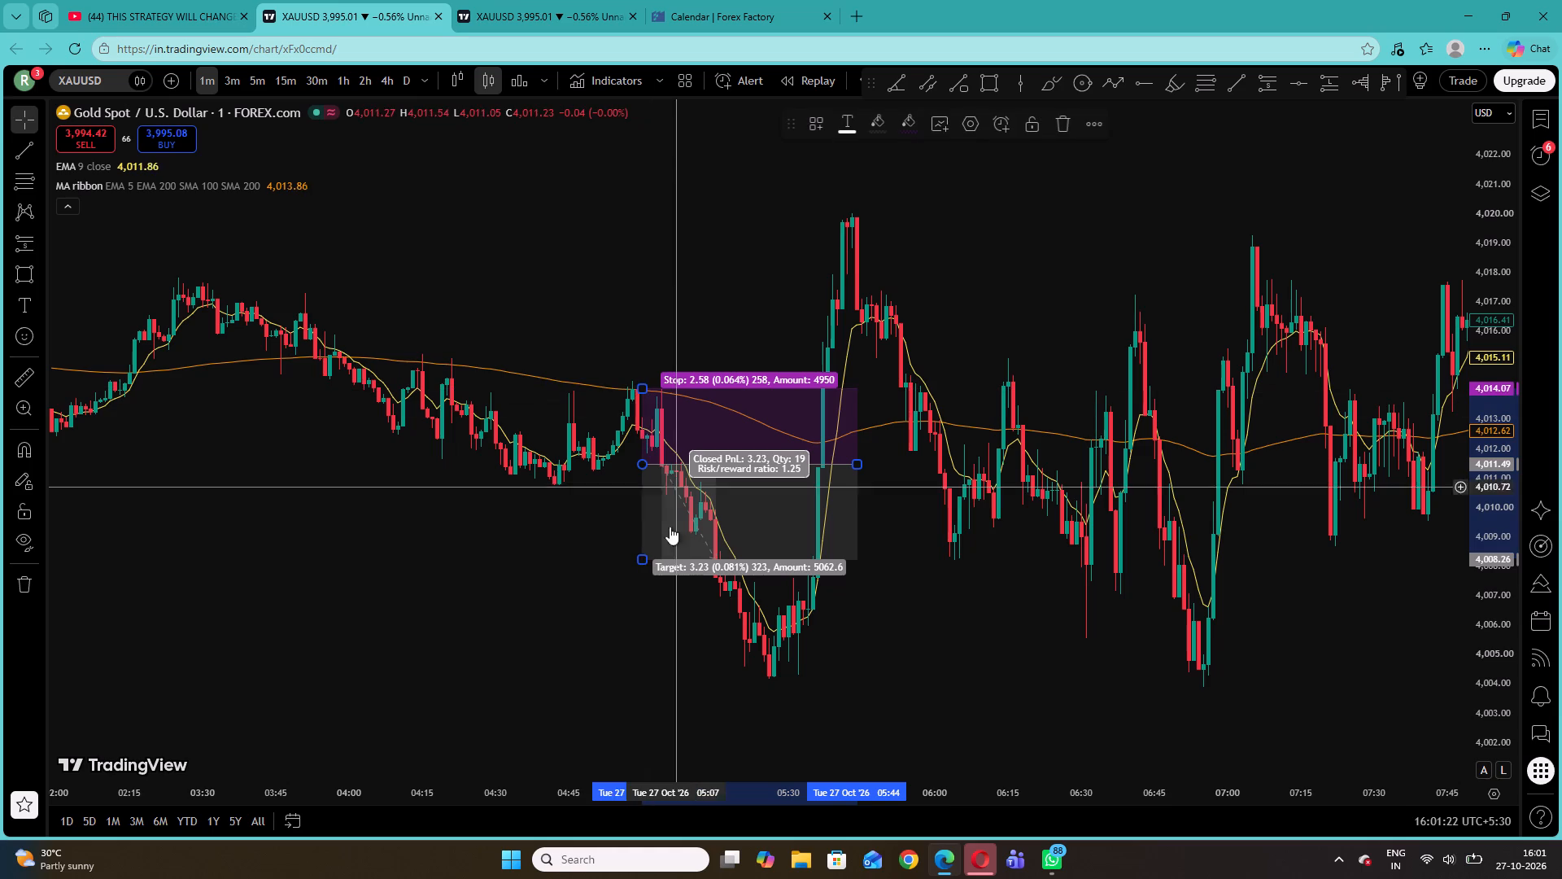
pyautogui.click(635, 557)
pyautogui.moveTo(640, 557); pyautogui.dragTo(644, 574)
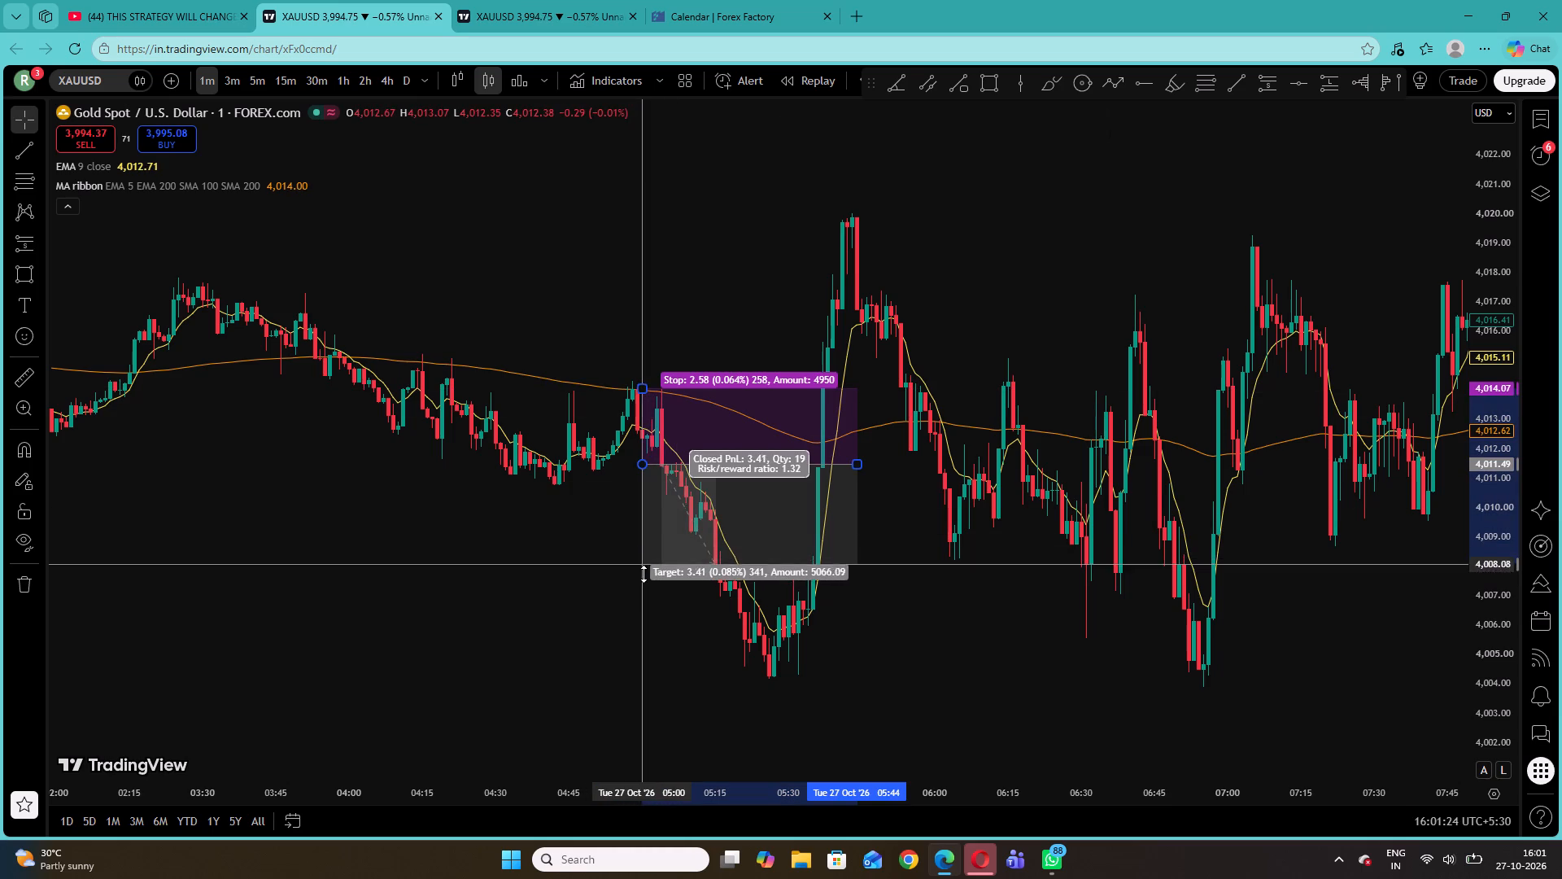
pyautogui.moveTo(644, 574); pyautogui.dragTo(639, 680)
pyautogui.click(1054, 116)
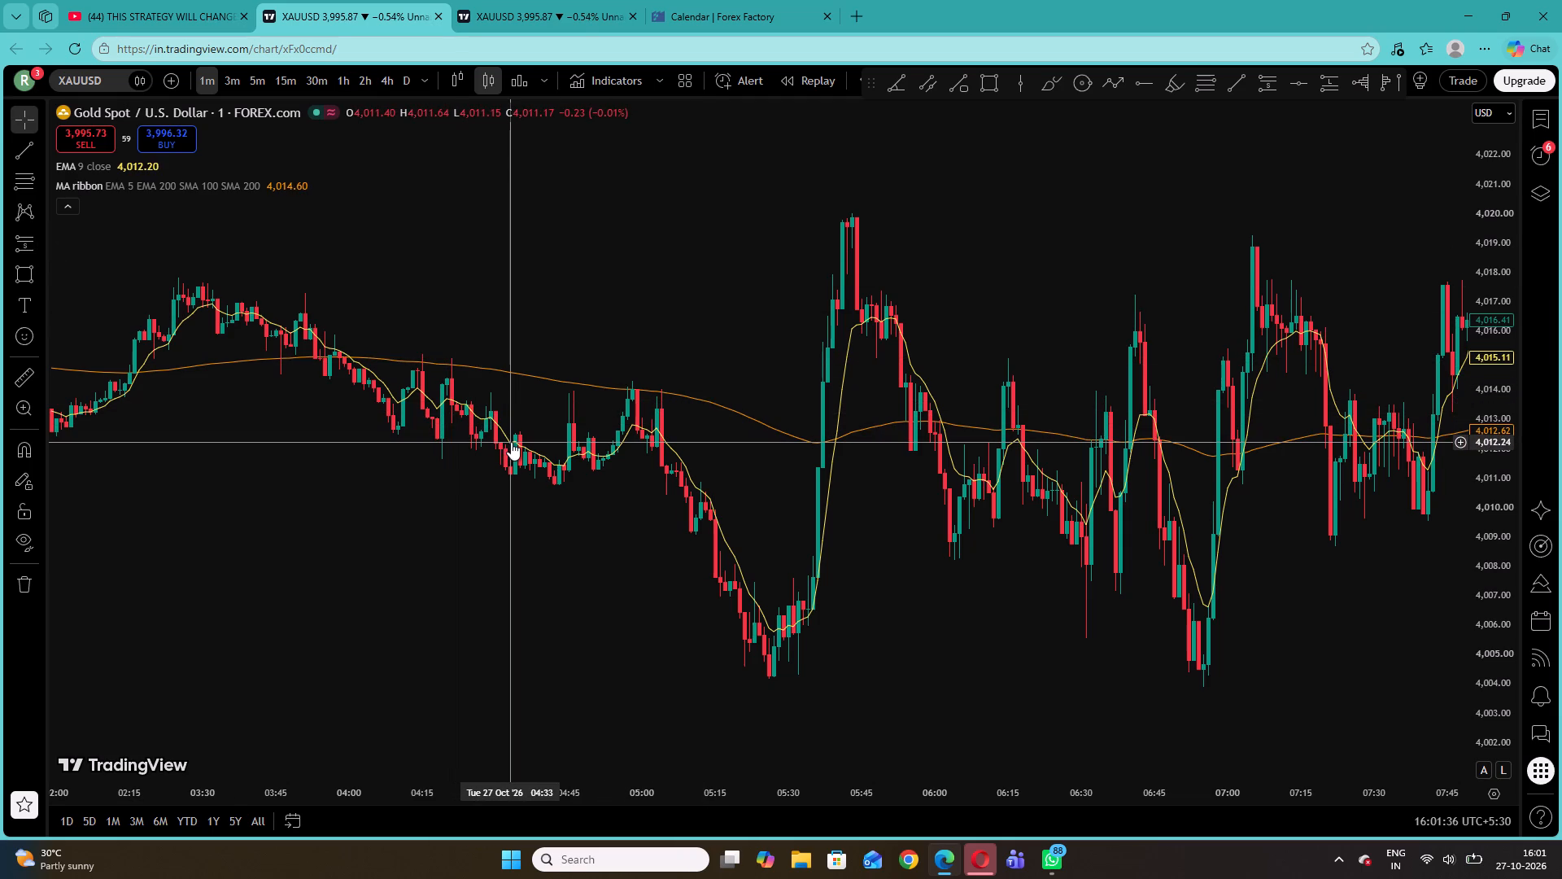
# Draw a rectangle around the 200 EMA retest from 23:49 on 26 October to 00:06, adjusted to span about 4,019.55 to 4,020.49.
pyautogui.moveTo(469, 455); pyautogui.dragTo(890, 516)
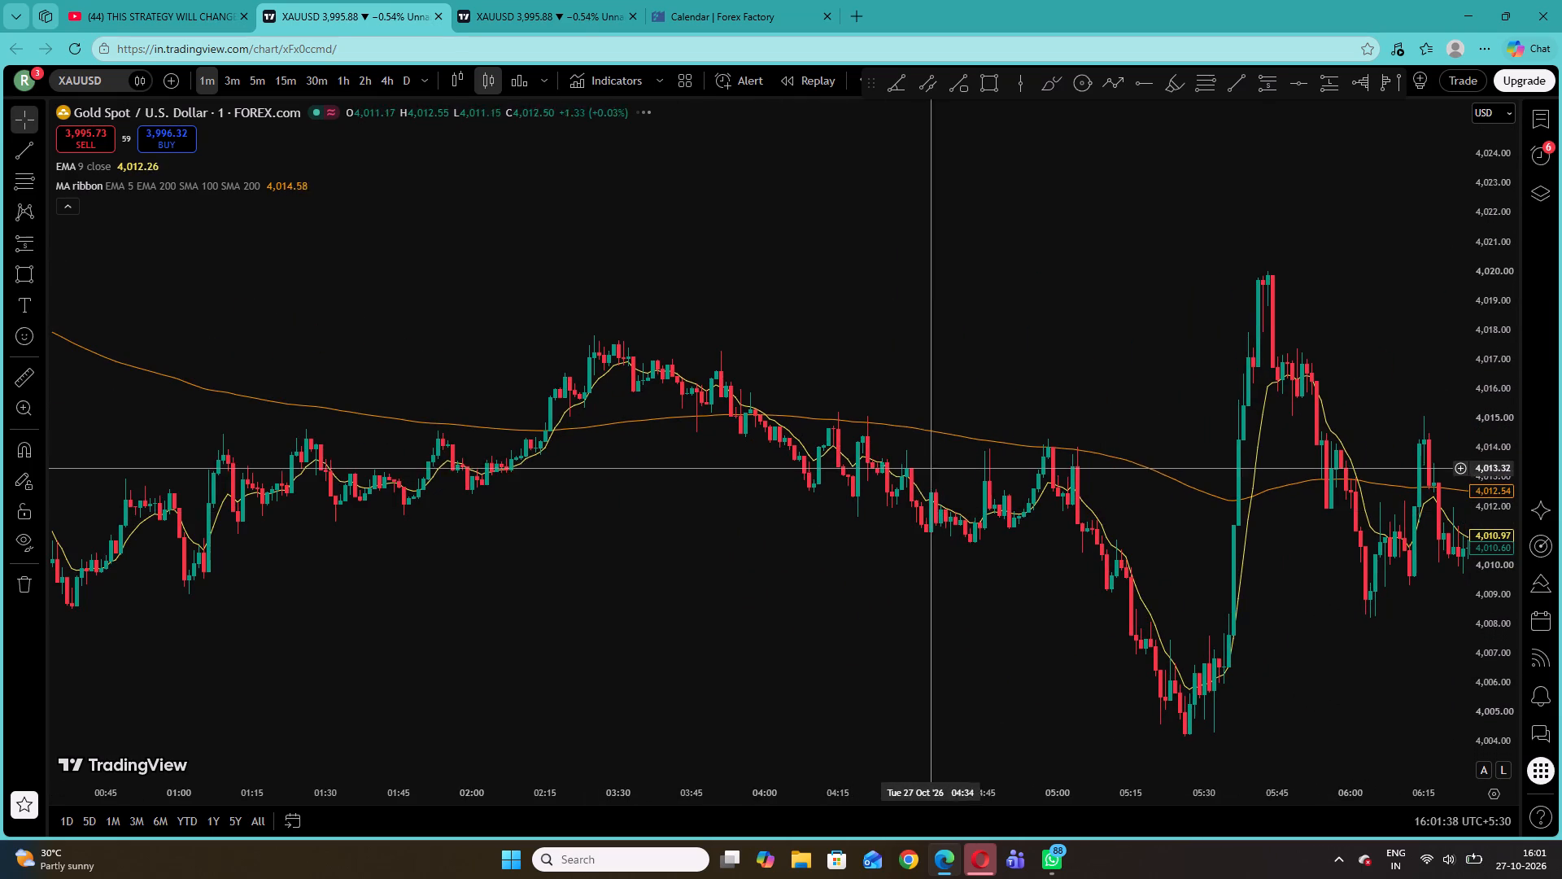
pyautogui.moveTo(1488, 515); pyautogui.dragTo(1483, 0)
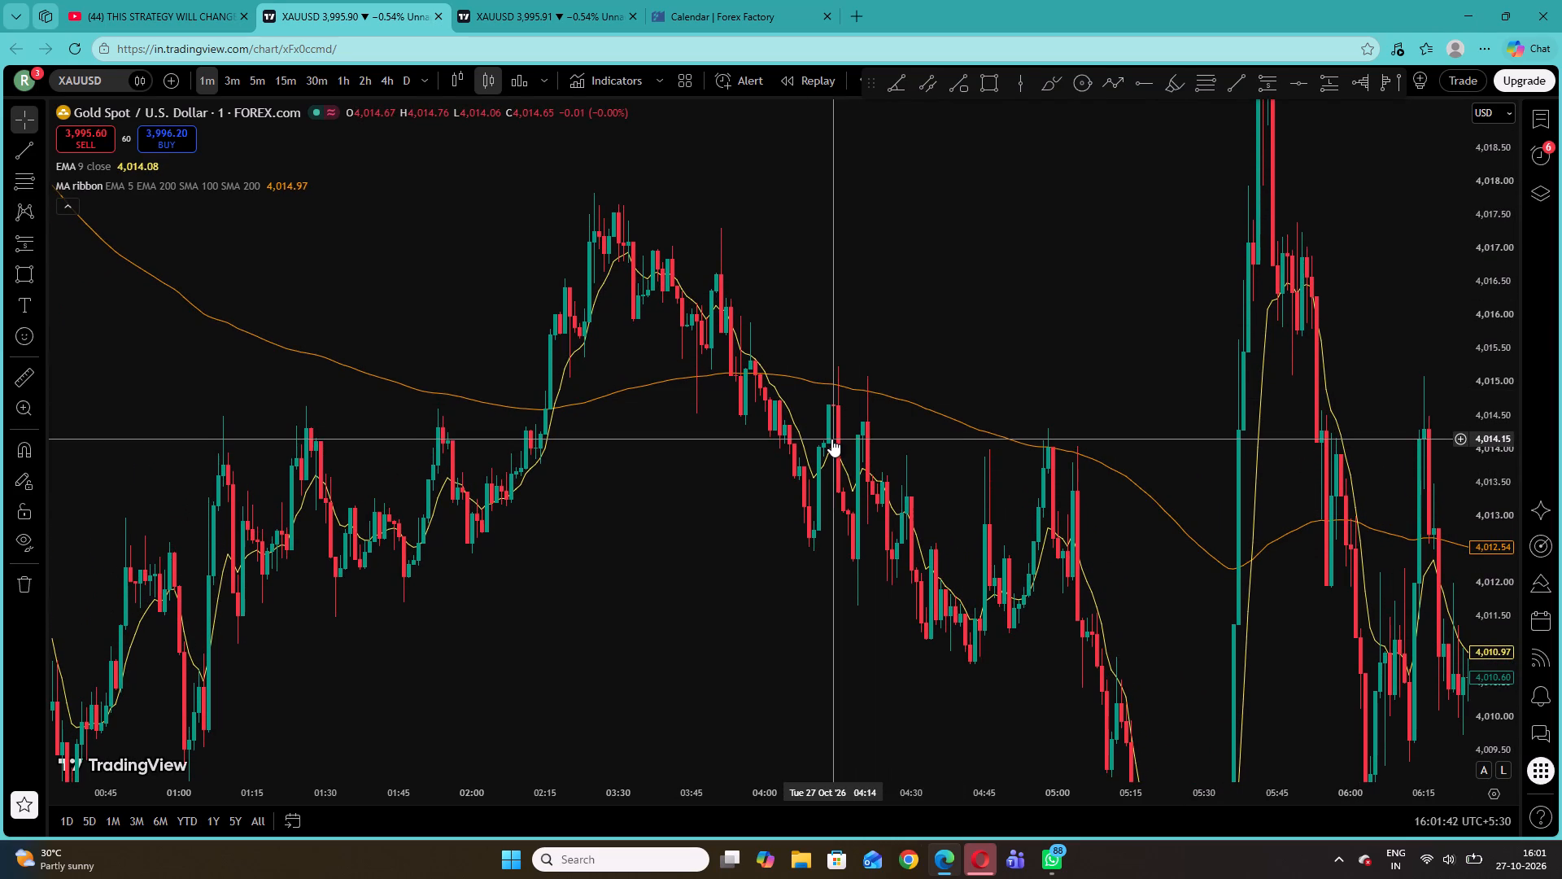
pyautogui.moveTo(735, 488); pyautogui.dragTo(1129, 562)
pyautogui.moveTo(705, 399); pyautogui.dragTo(1220, 588)
pyautogui.moveTo(863, 503); pyautogui.dragTo(1231, 654)
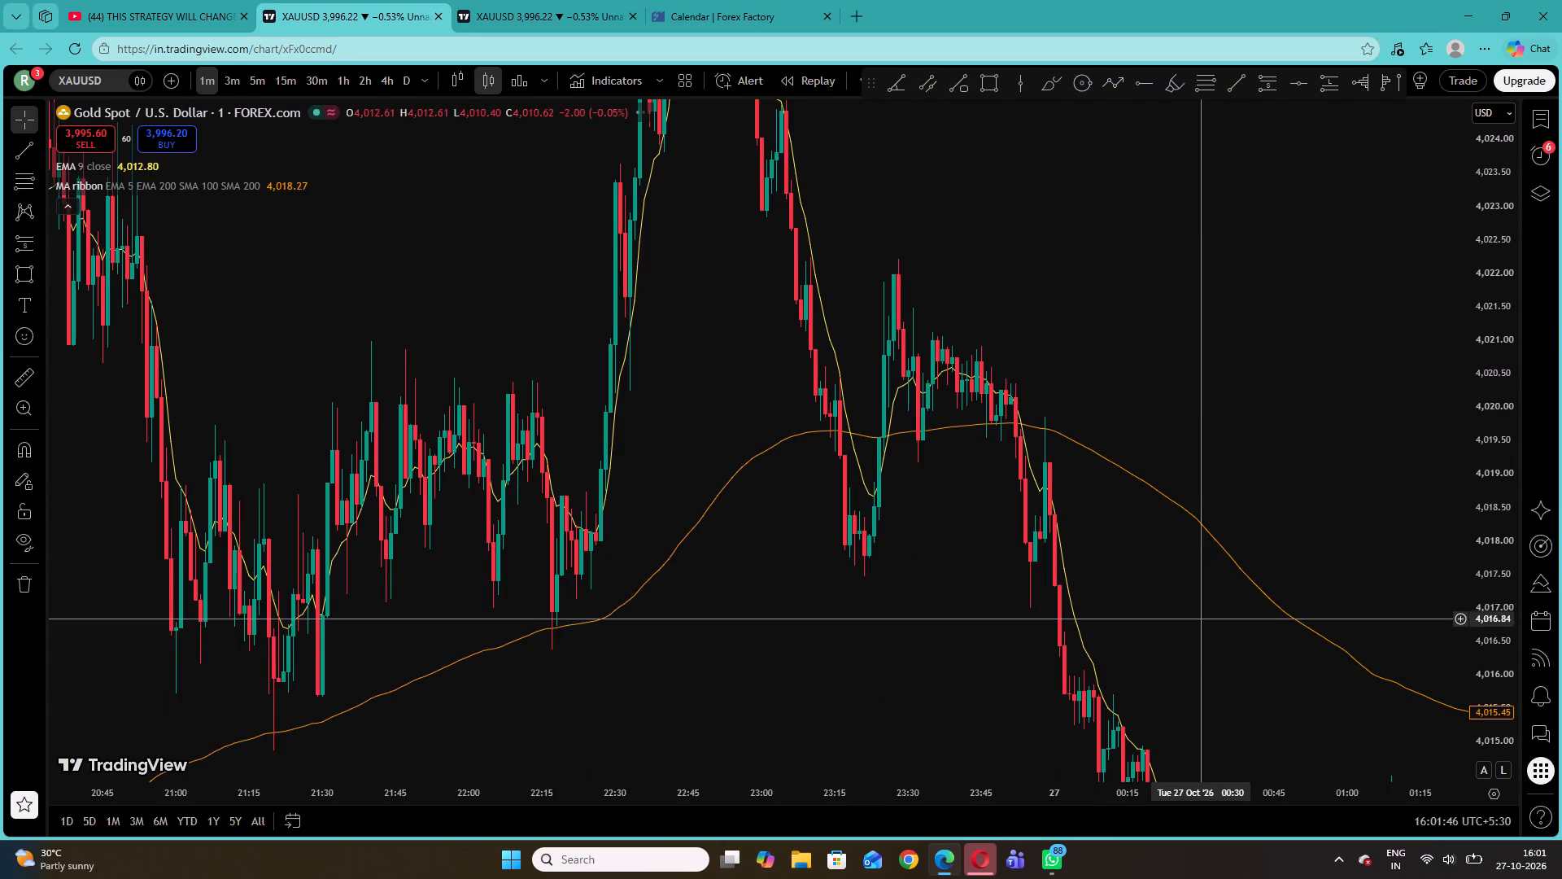
pyautogui.moveTo(1198, 416); pyautogui.dragTo(985, 396)
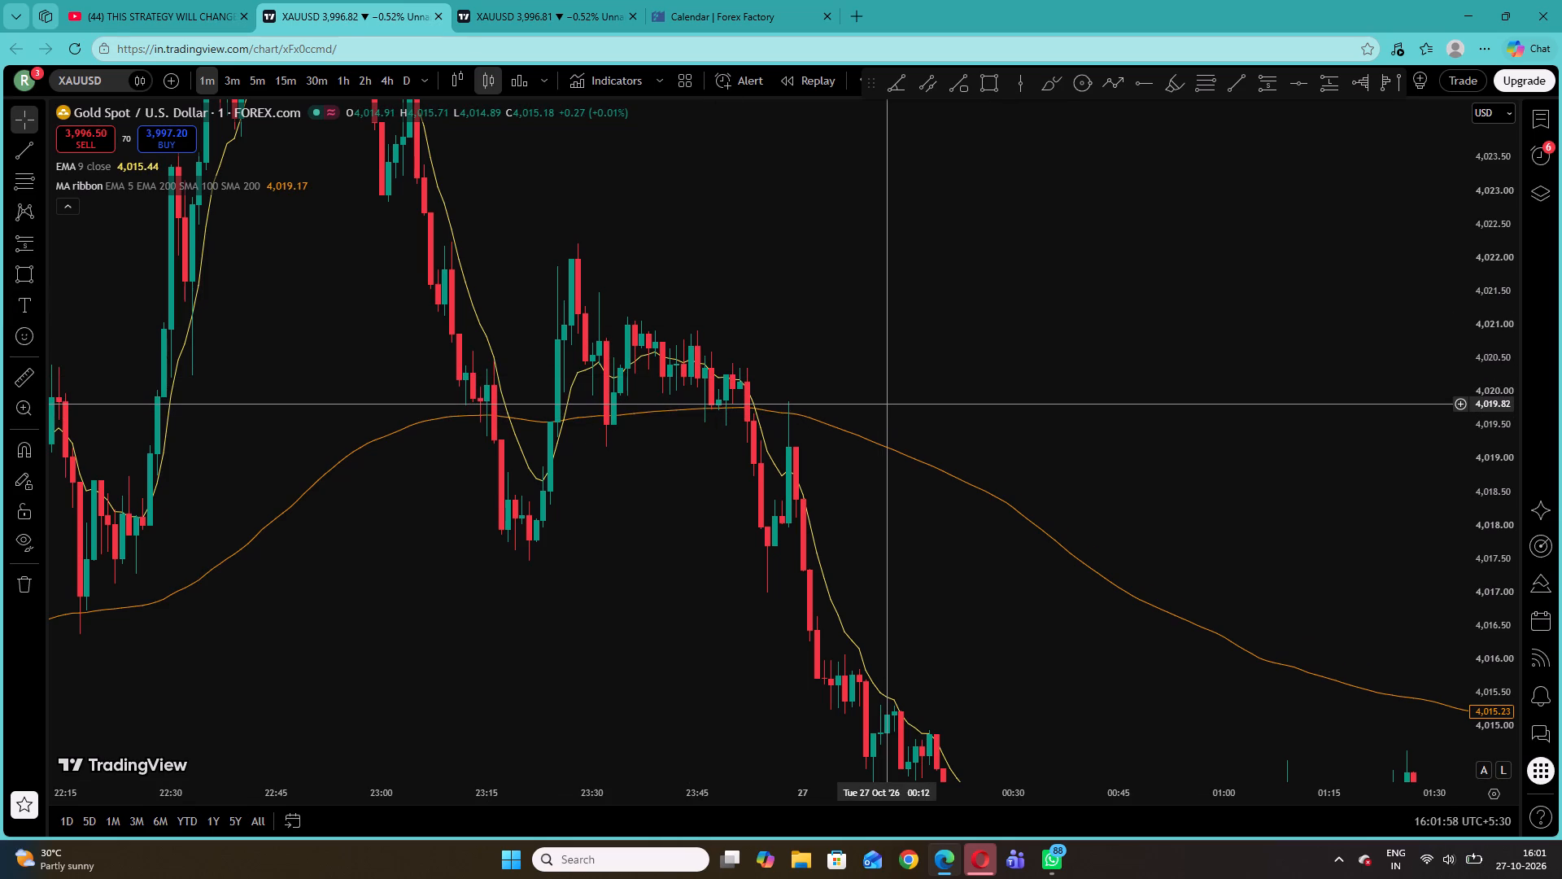
pyautogui.click(16, 281)
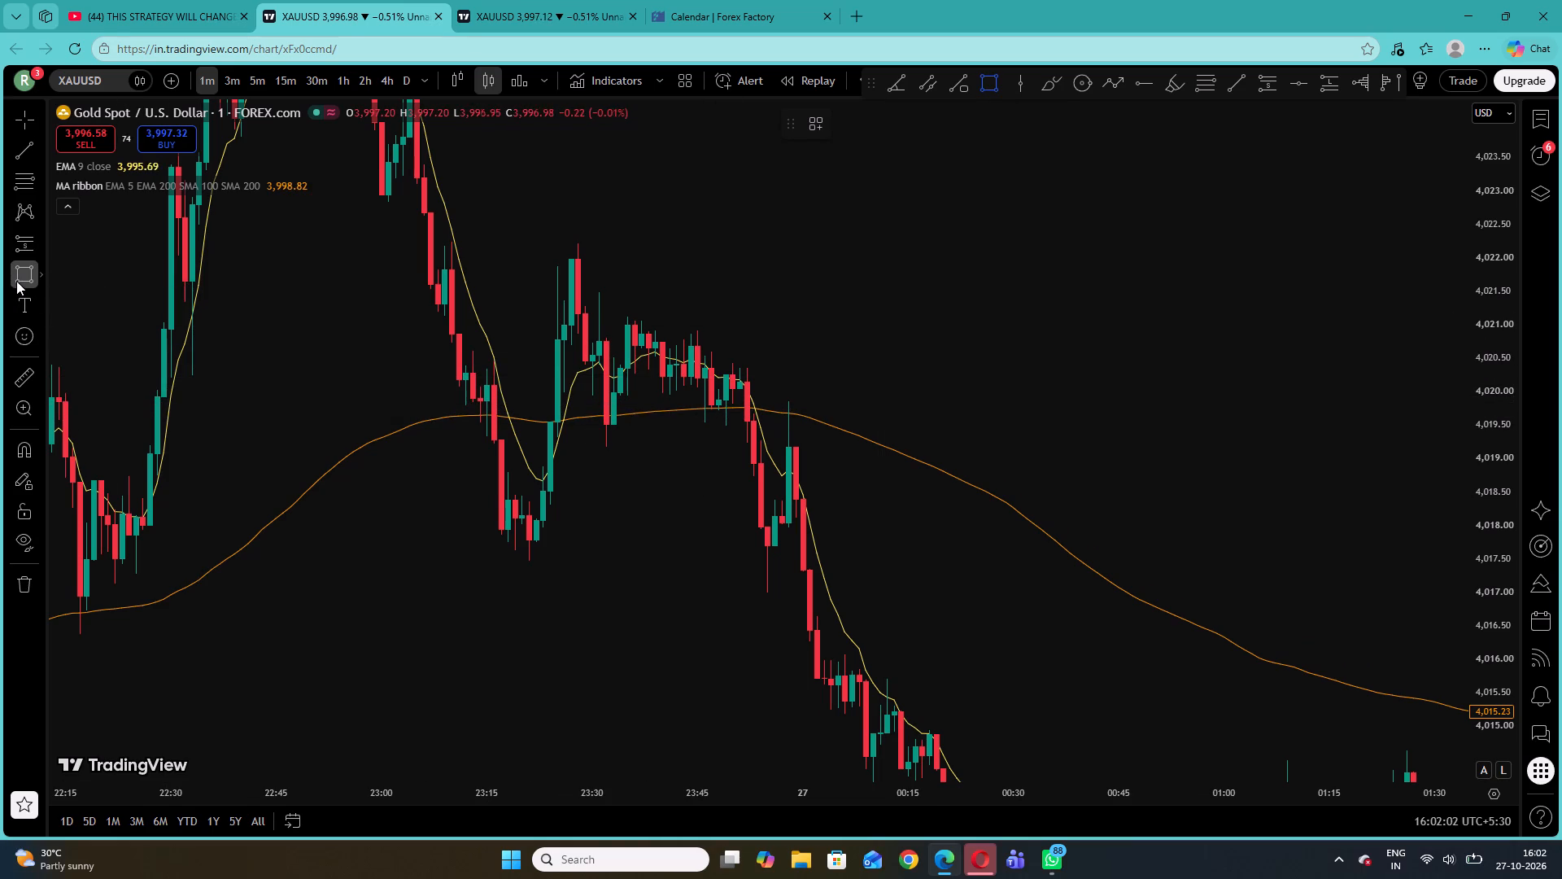
pyautogui.click(722, 365)
pyautogui.click(842, 406)
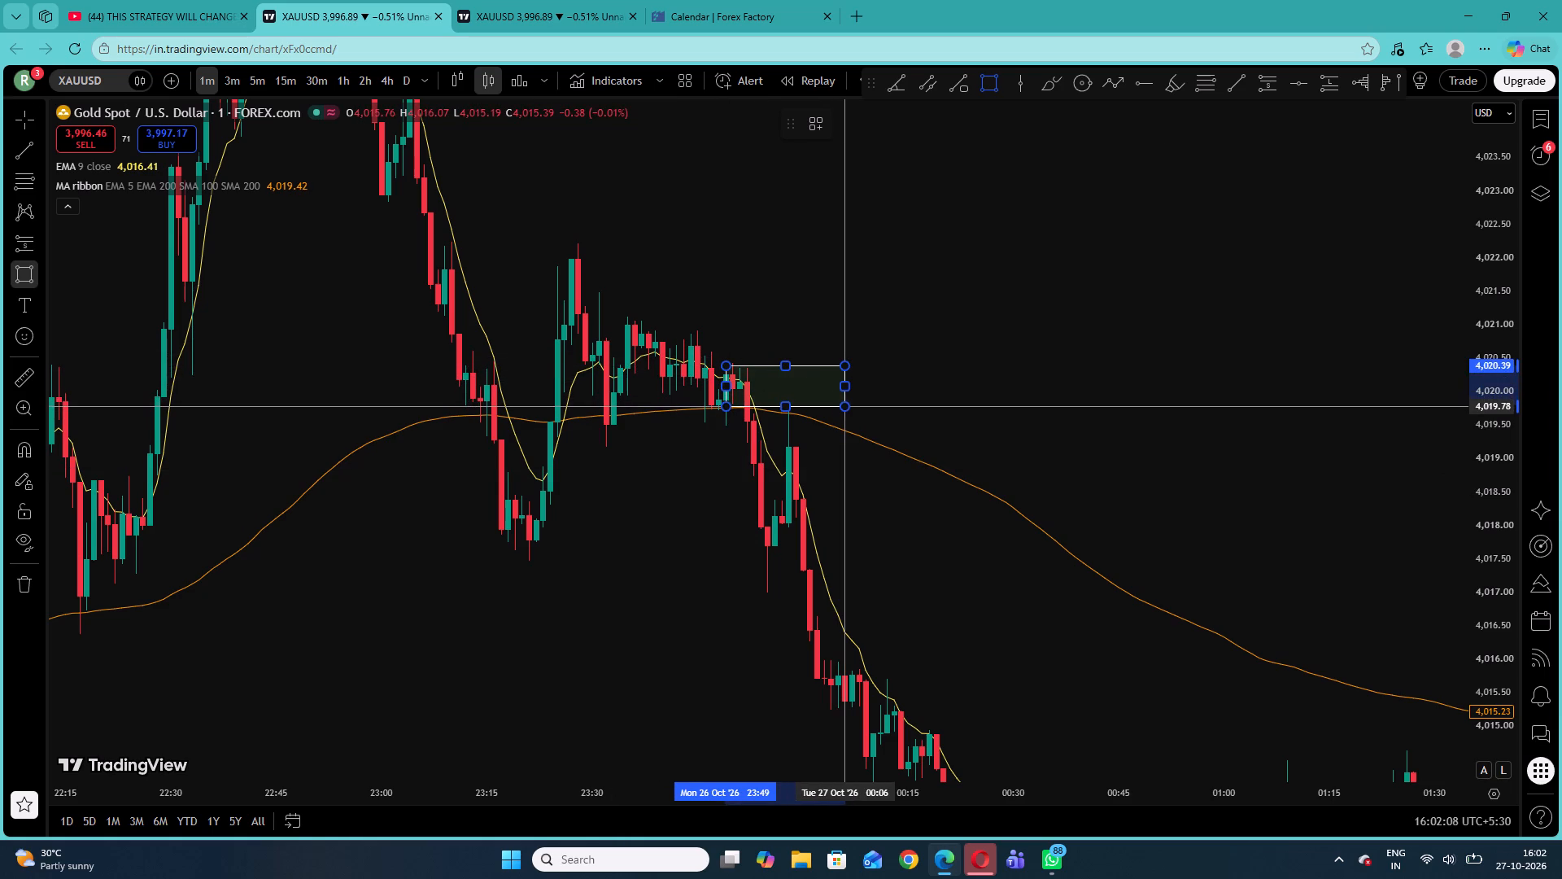
pyautogui.click(856, 357)
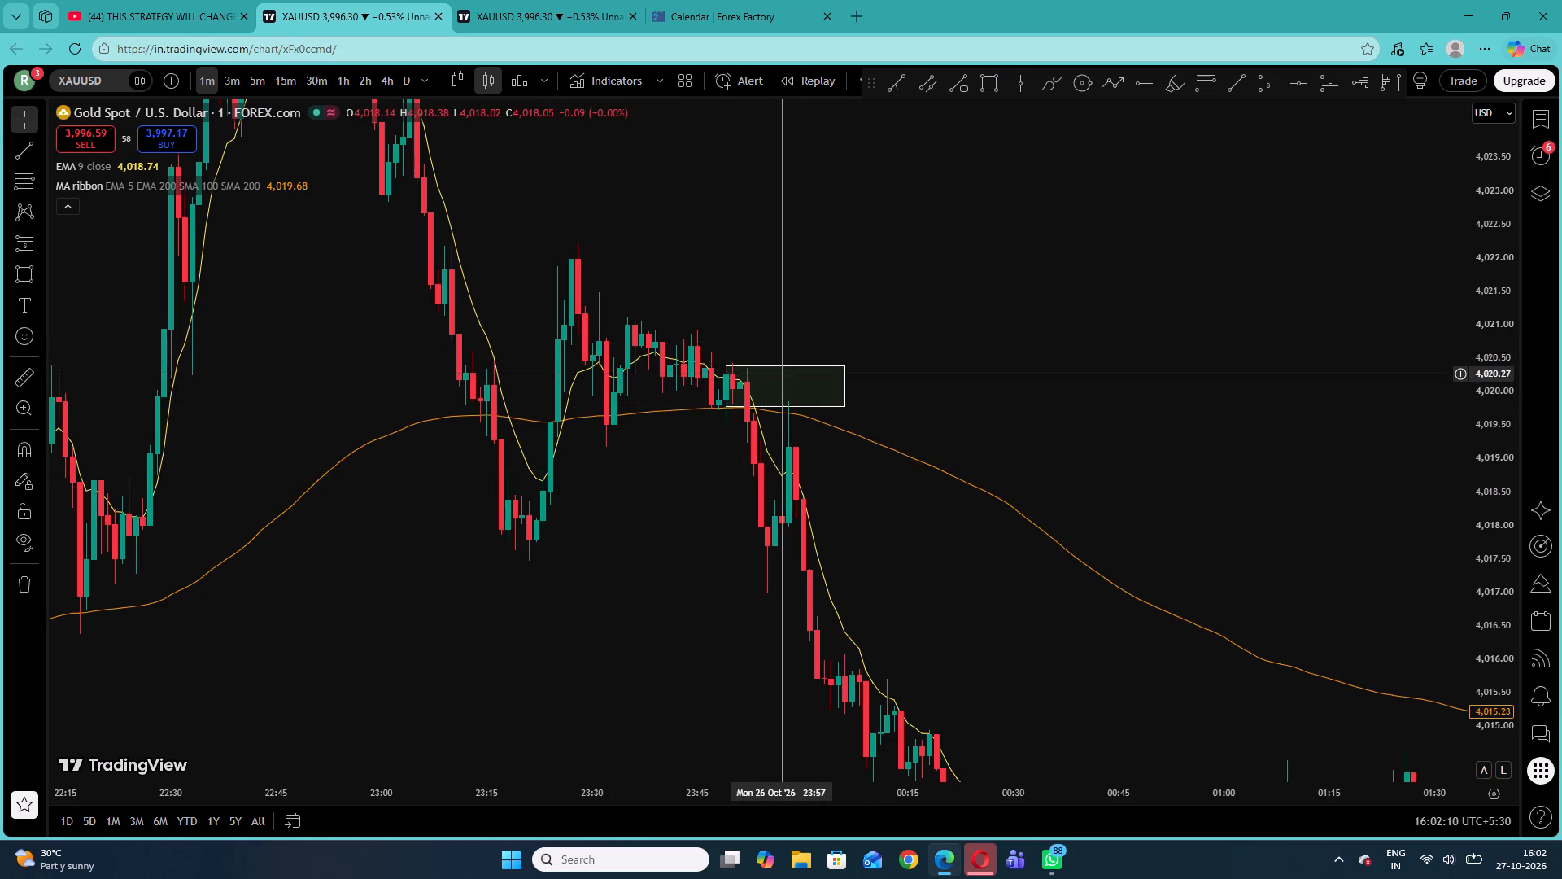
pyautogui.click(786, 365)
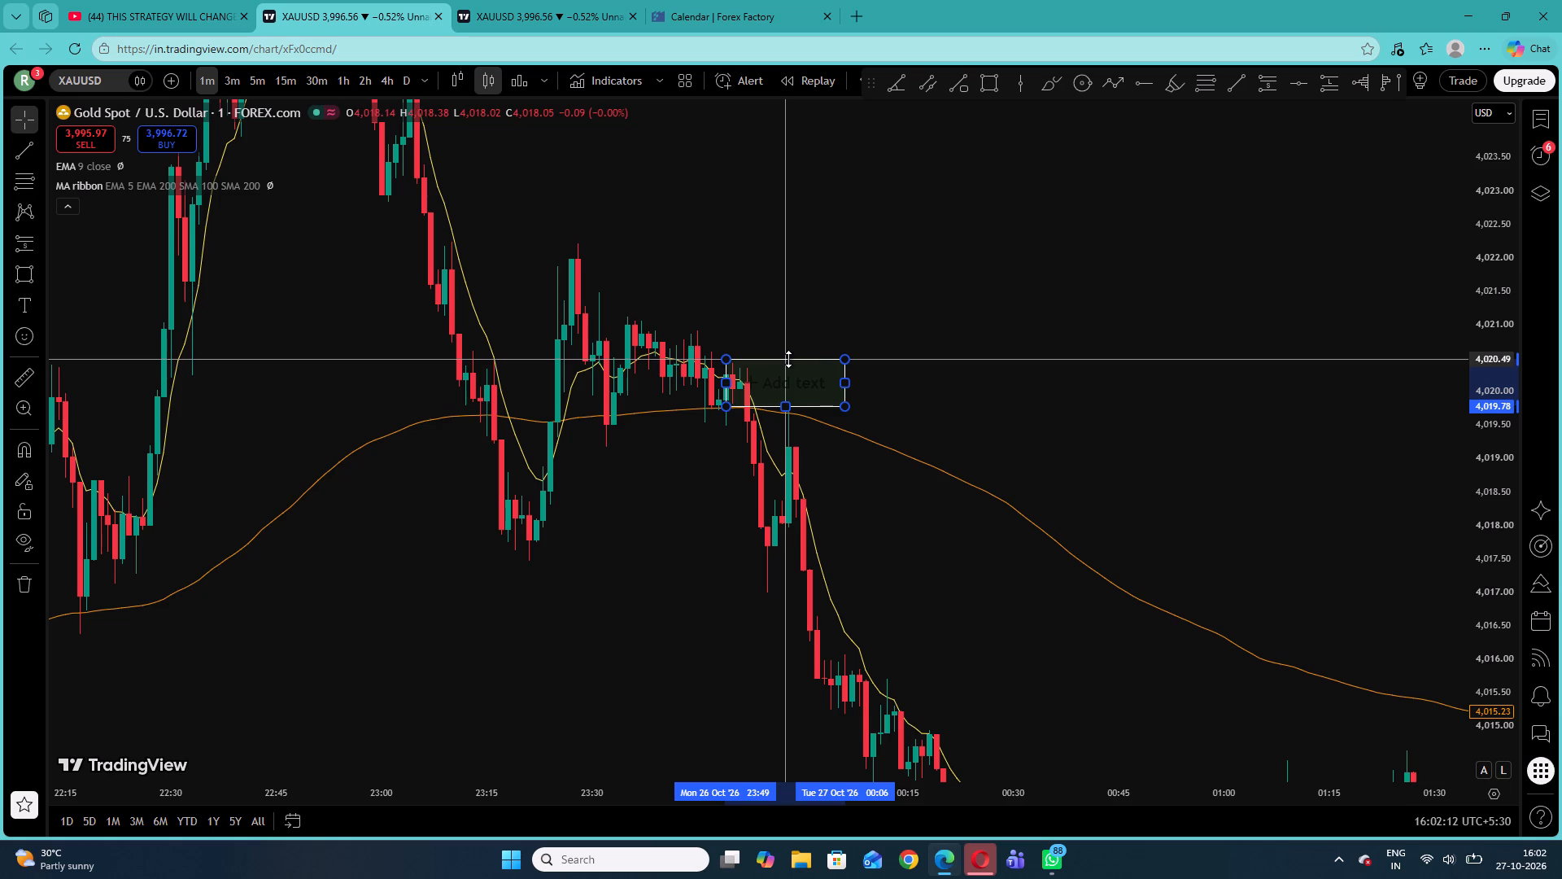
pyautogui.click(792, 346)
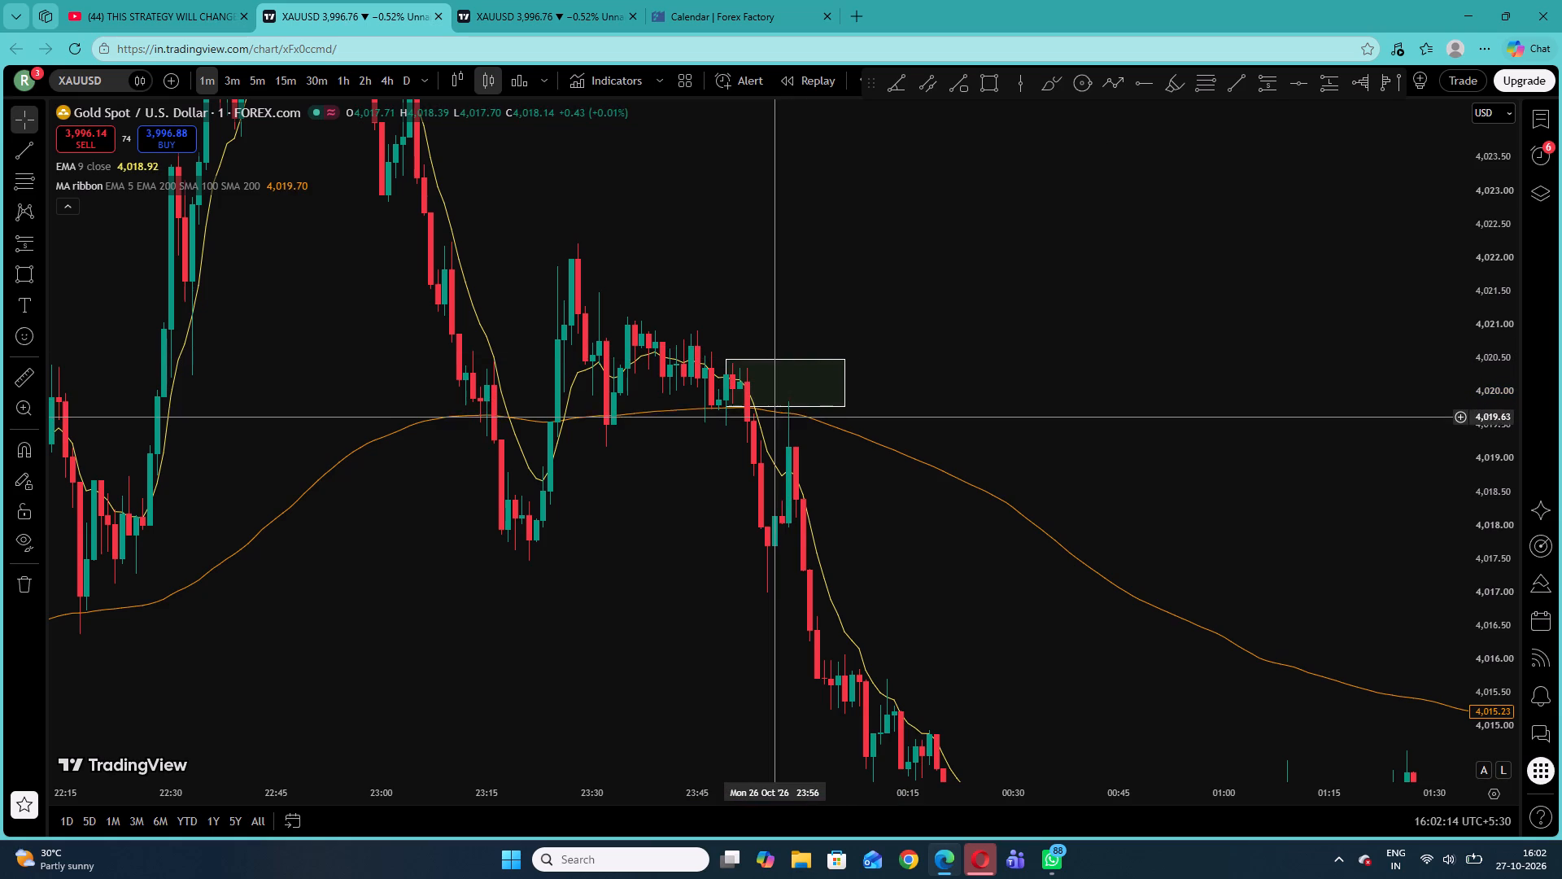
pyautogui.moveTo(786, 405); pyautogui.dragTo(779, 422)
pyautogui.click(962, 422)
# Draw a rectangle from 21:28 to the 200 EMA touch, ending at 22:25 on 26 October, between 4,015.61 and 4,016.90.
pyautogui.moveTo(919, 492); pyautogui.dragTo(956, 478)
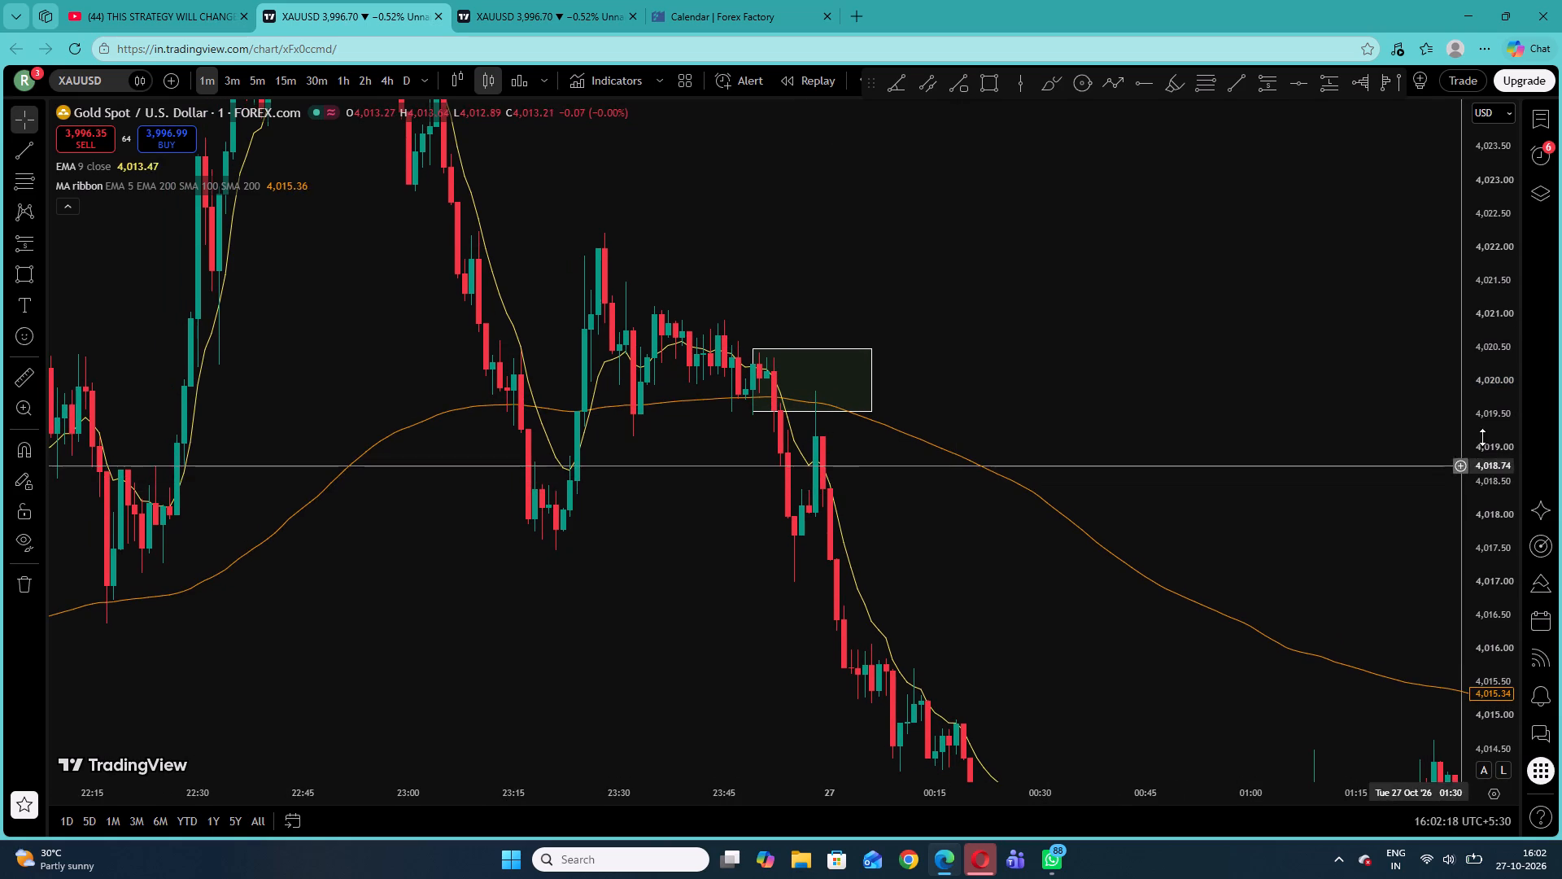
pyautogui.moveTo(1483, 436); pyautogui.dragTo(1486, 488)
pyautogui.moveTo(652, 572); pyautogui.dragTo(866, 542)
pyautogui.moveTo(401, 536); pyautogui.dragTo(1332, 541)
pyautogui.moveTo(604, 519); pyautogui.dragTo(1245, 549)
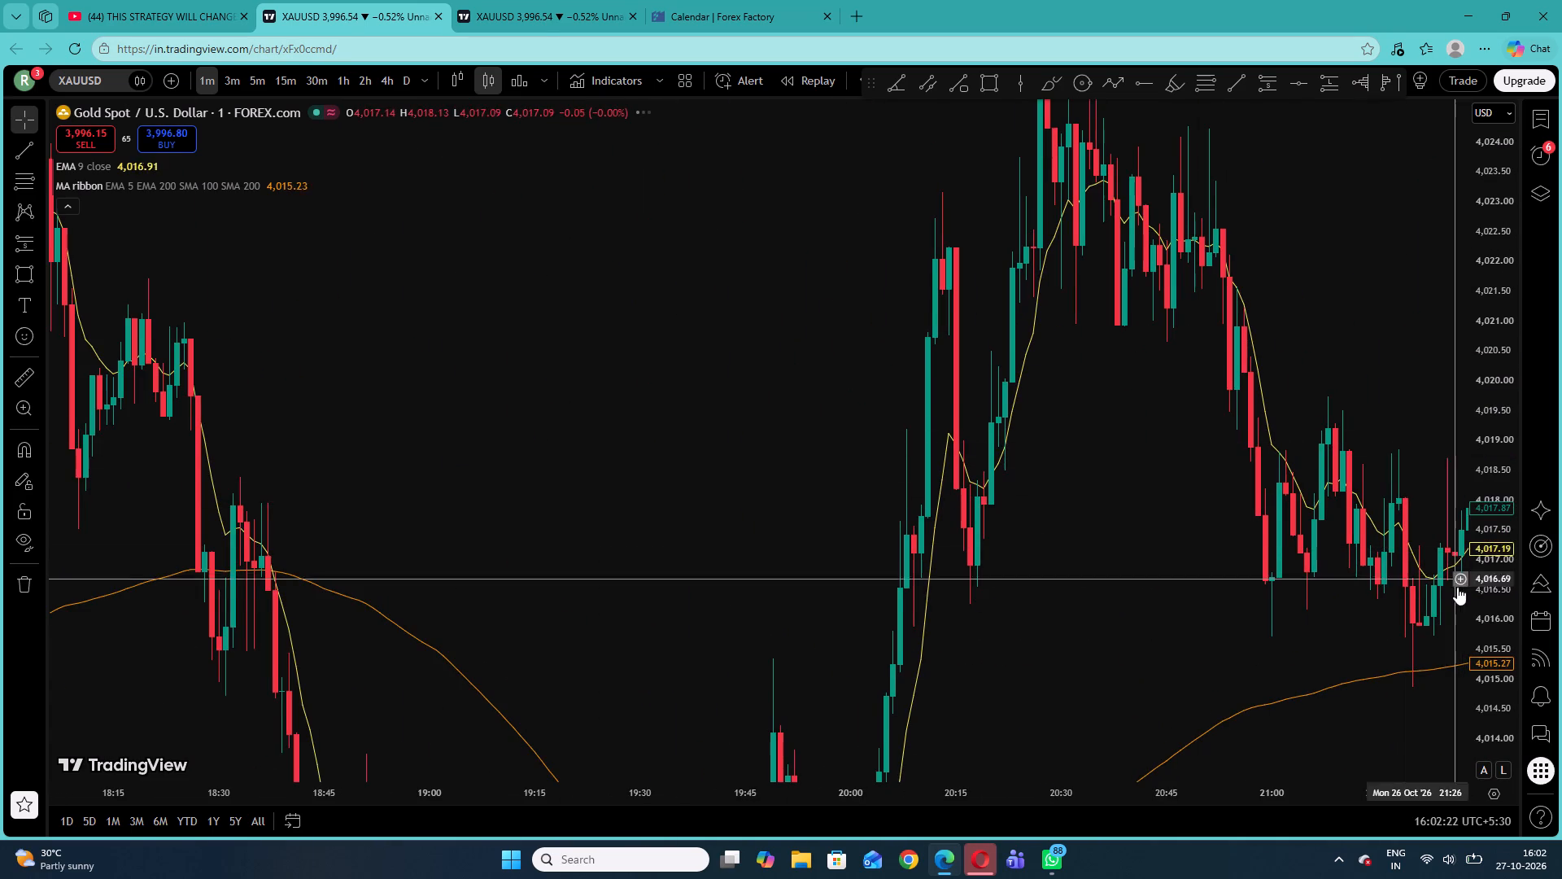
pyautogui.moveTo(1480, 562); pyautogui.dragTo(1477, 616)
pyautogui.moveTo(1329, 611); pyautogui.dragTo(855, 390)
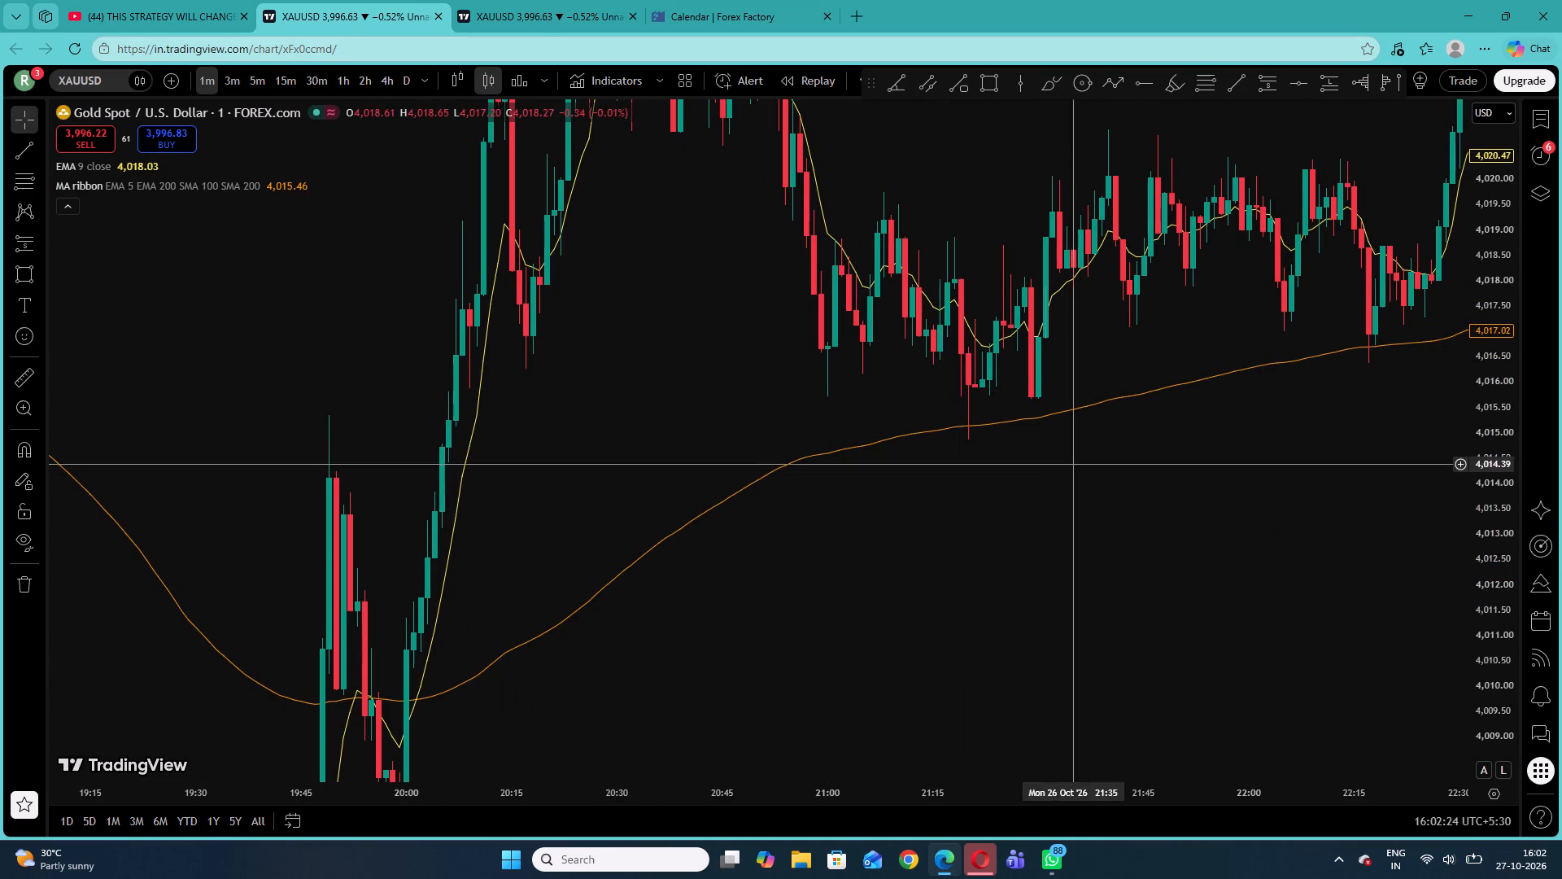
pyautogui.moveTo(1089, 461); pyautogui.dragTo(936, 509)
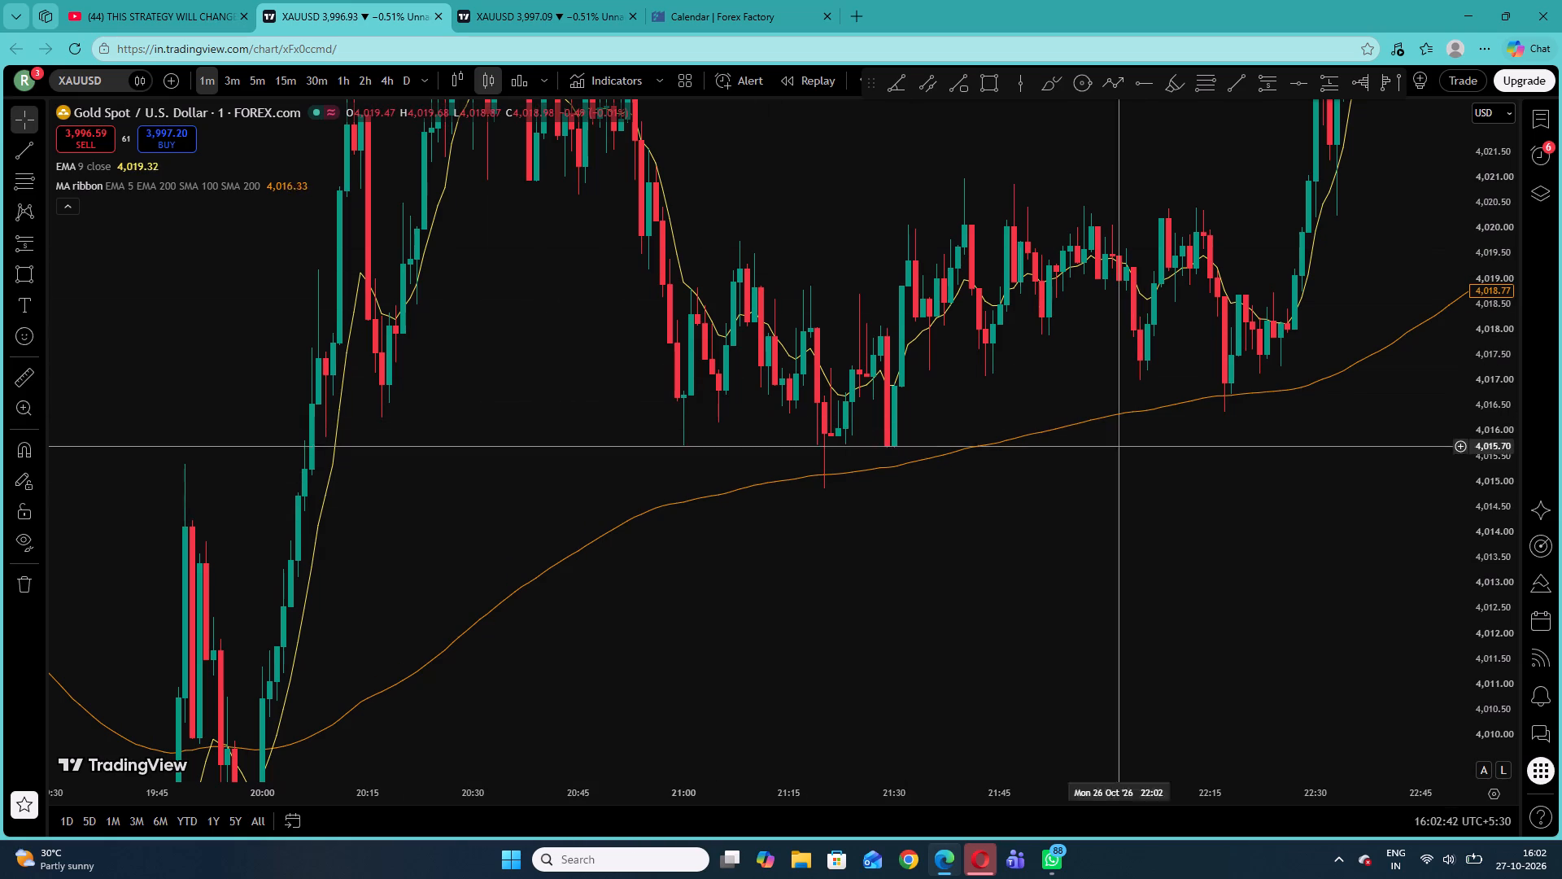
pyautogui.moveTo(1501, 479); pyautogui.dragTo(1487, 536)
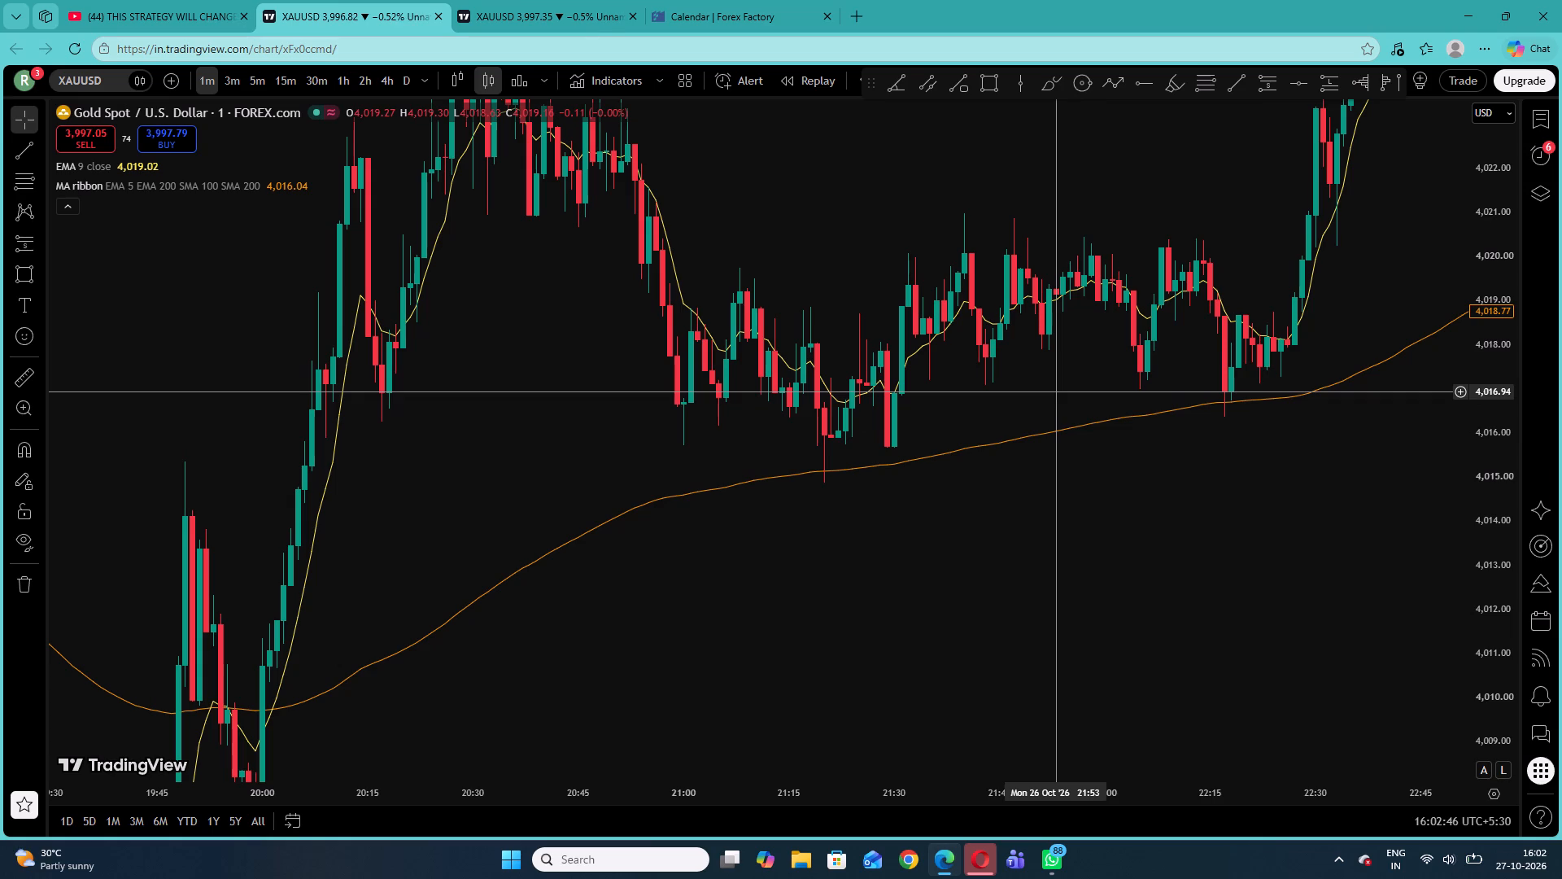
pyautogui.moveTo(1058, 391); pyautogui.dragTo(869, 484)
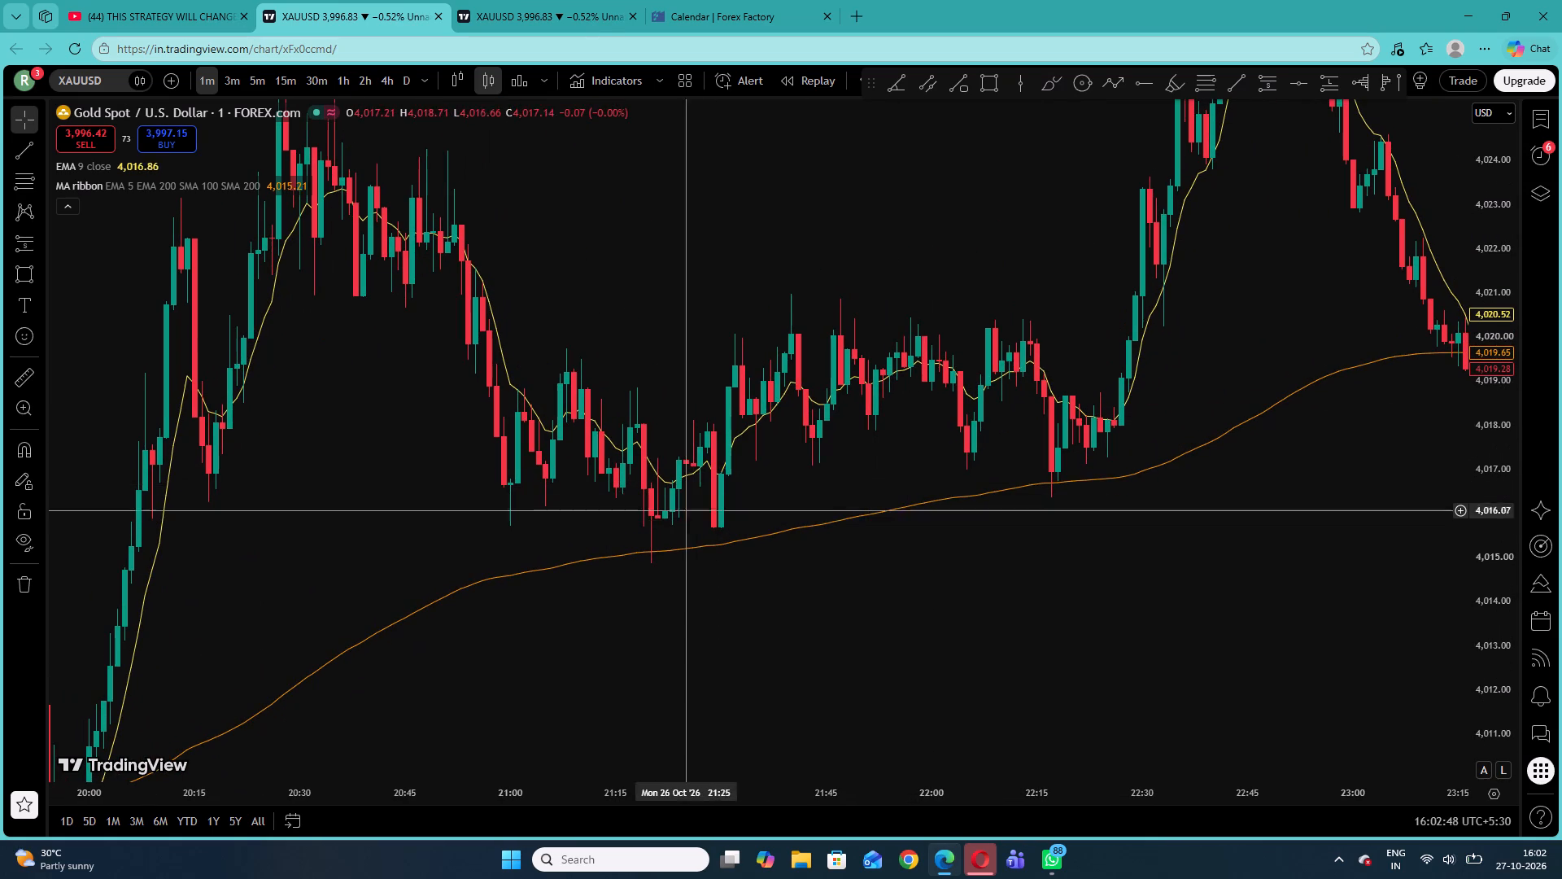
pyautogui.click(11, 271)
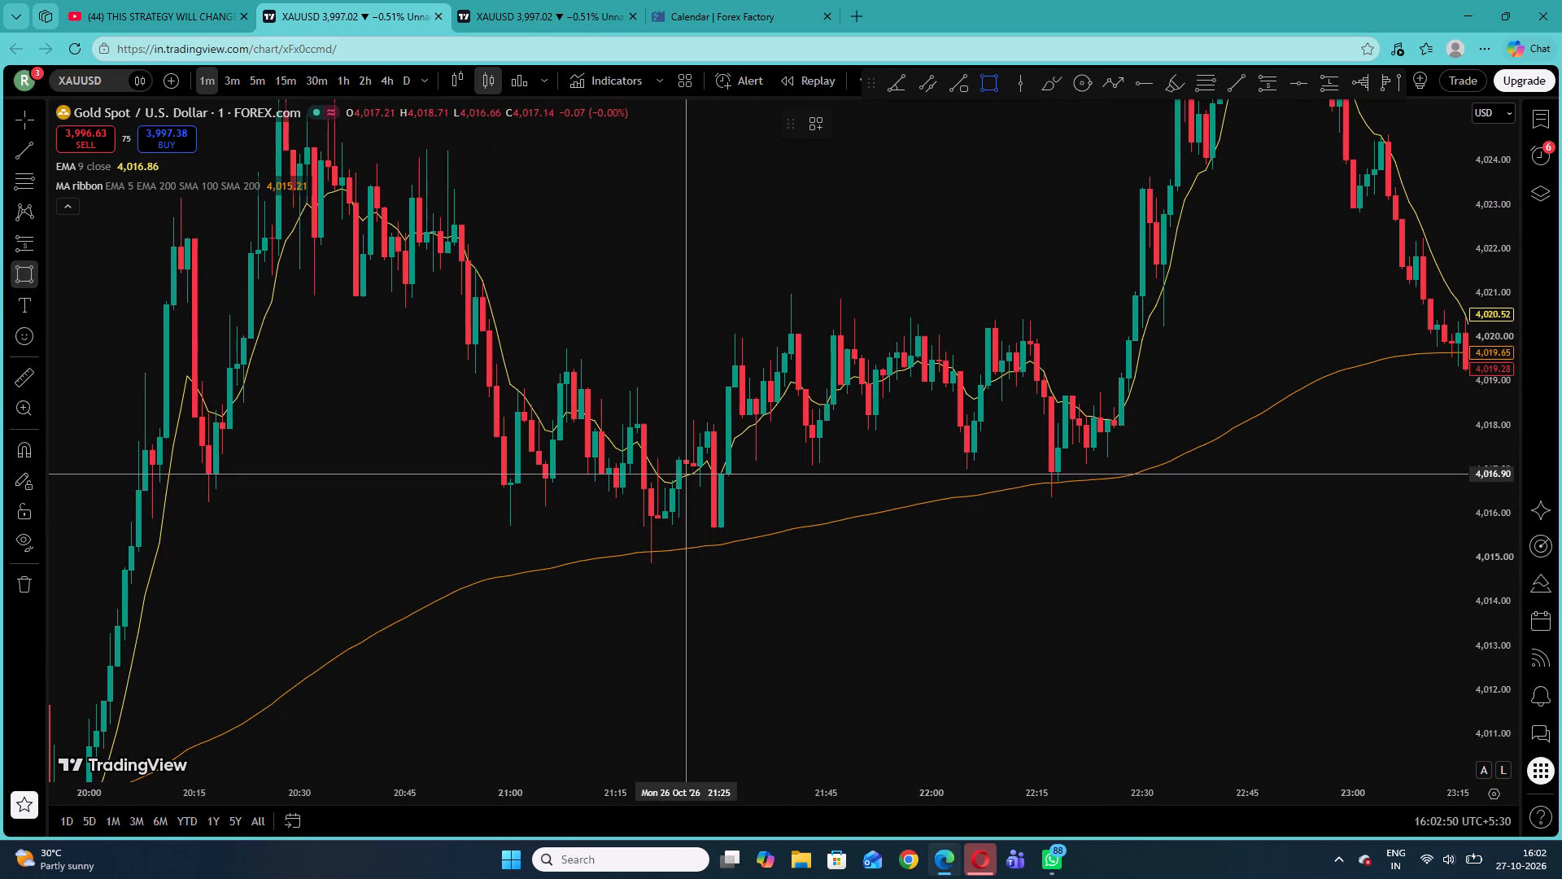
pyautogui.click(705, 474)
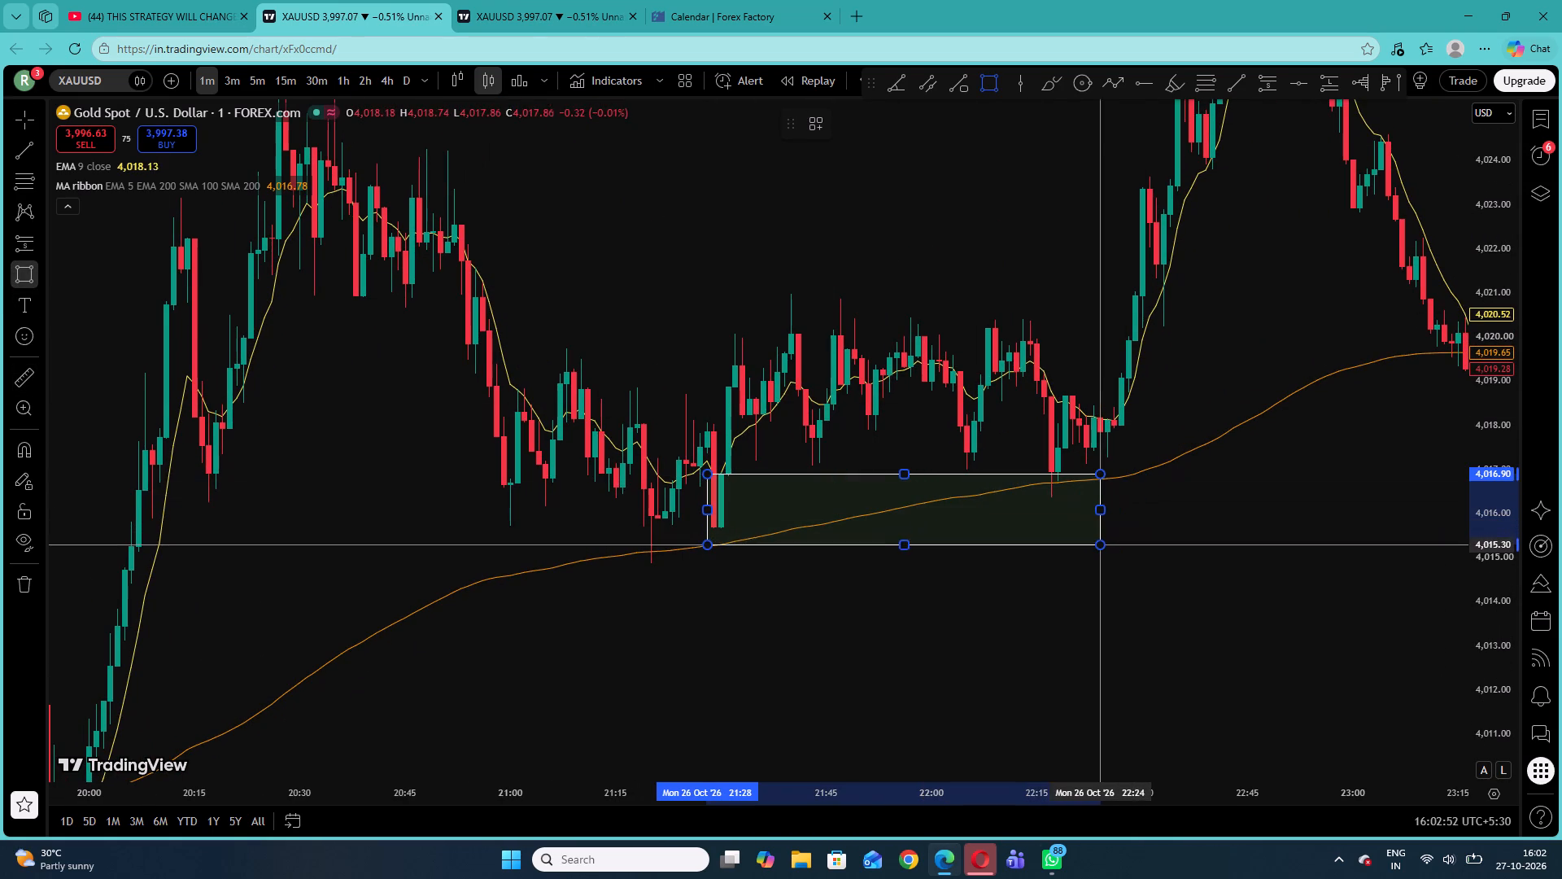
pyautogui.click(1104, 531)
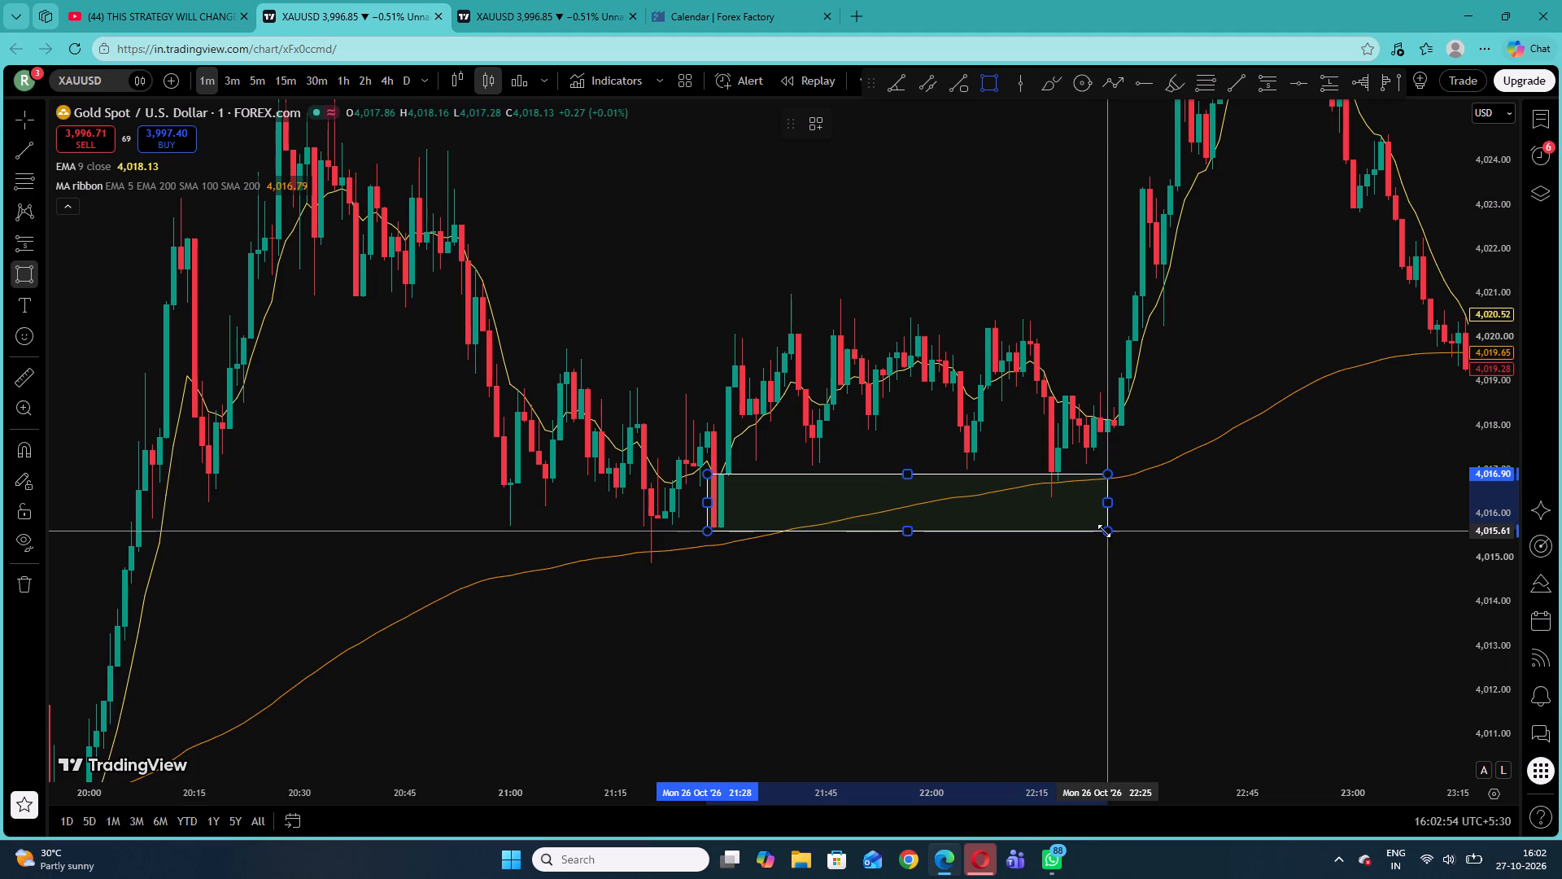
pyautogui.click(963, 617)
# Draw a rectangle from 20:05 on 26 October between 4,014.64 and 4,015.17, extending it past the 200 EMA touch to about 21:22.
pyautogui.moveTo(732, 645); pyautogui.dragTo(958, 626)
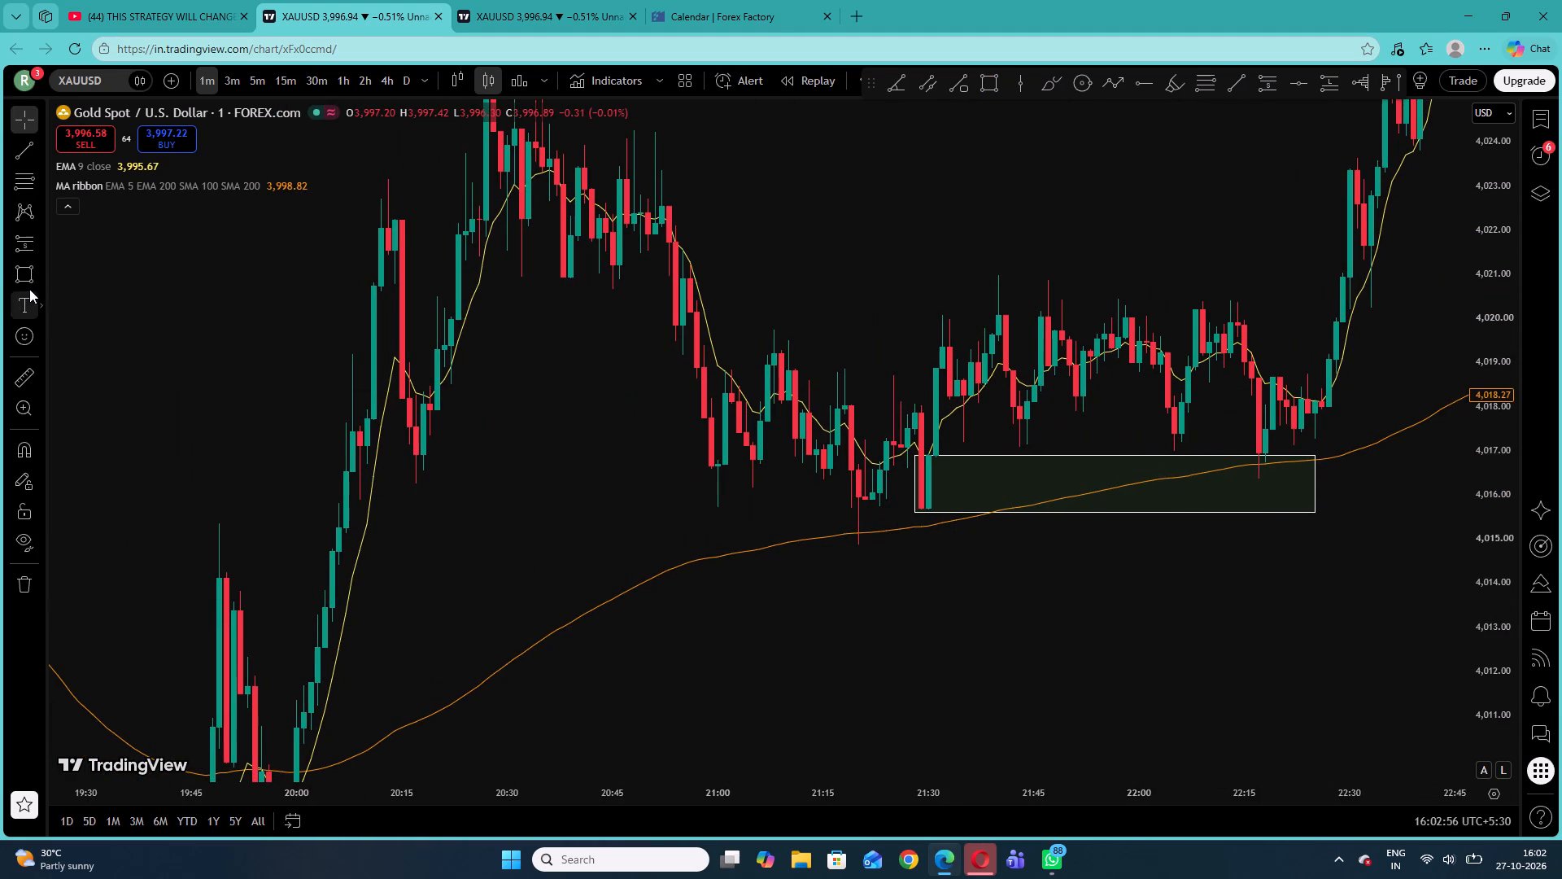
pyautogui.click(25, 276)
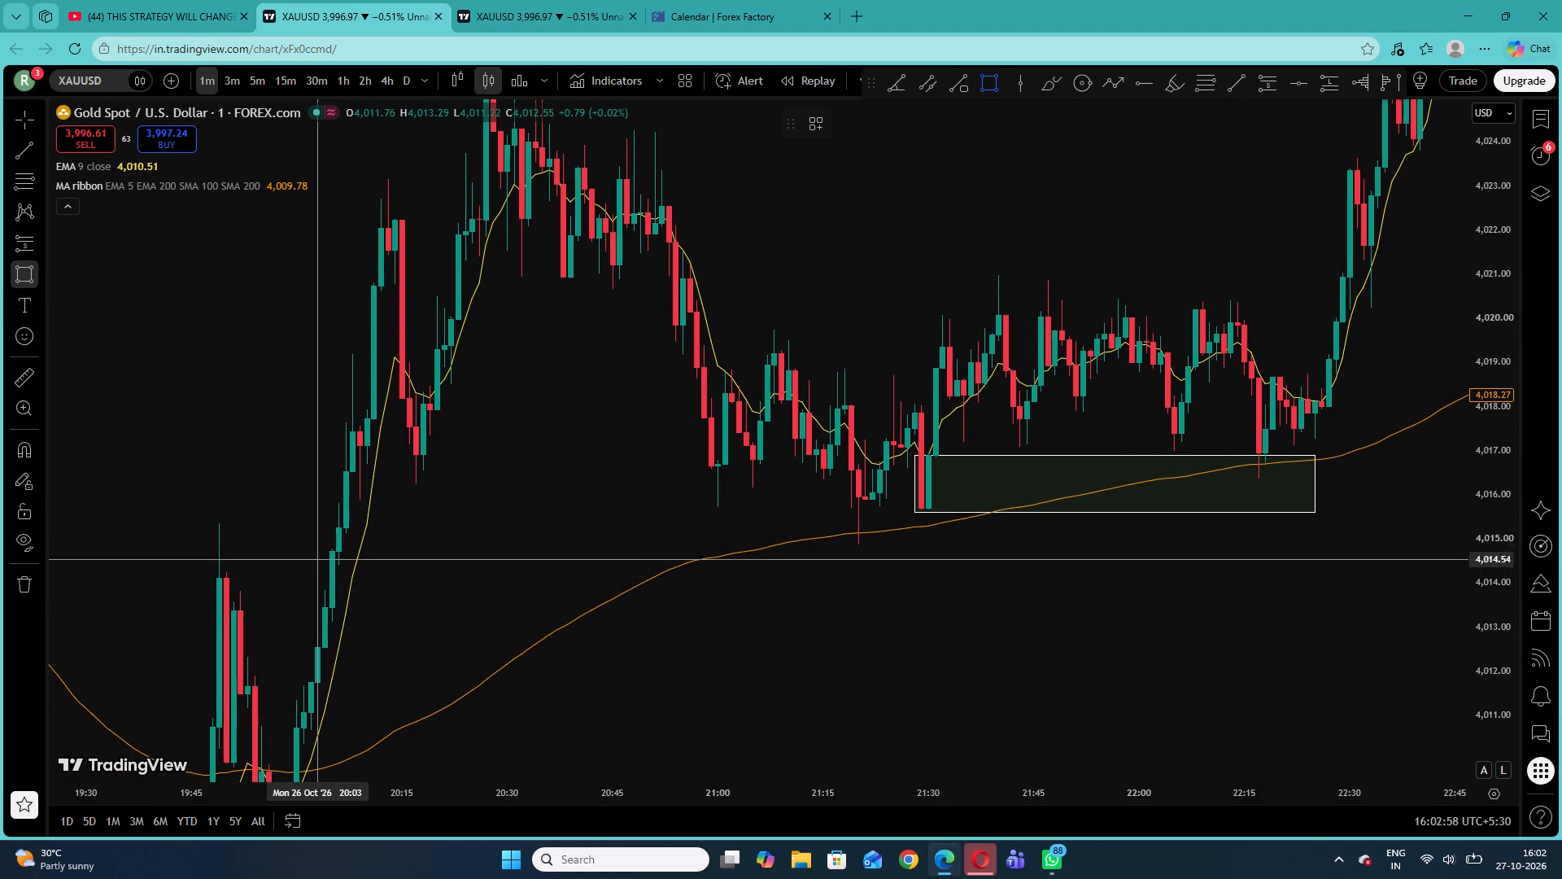
pyautogui.click(329, 531)
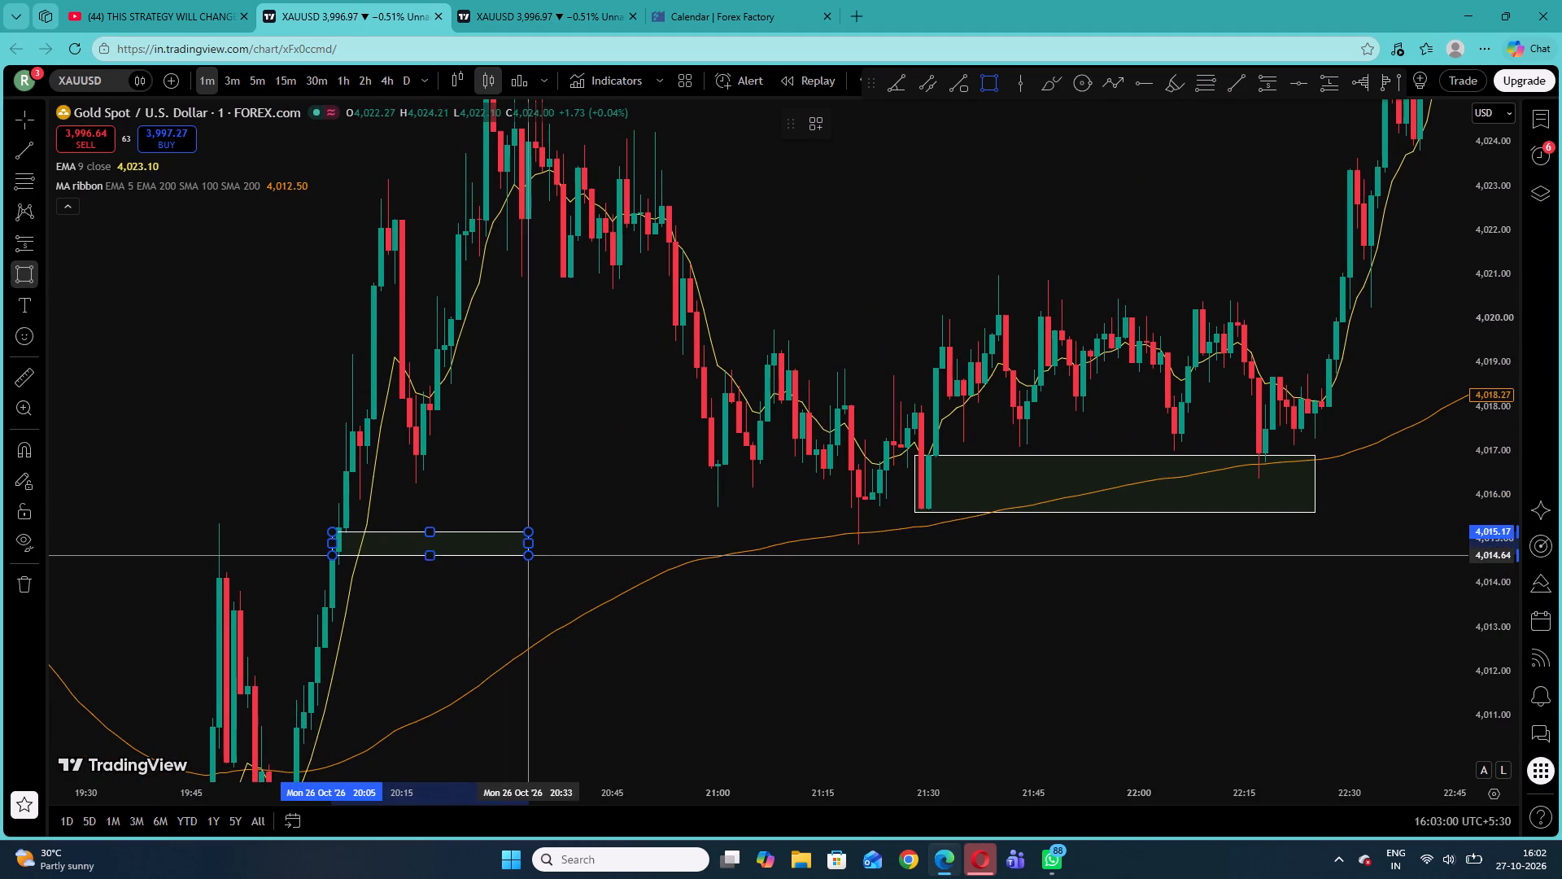
pyautogui.click(545, 555)
pyautogui.moveTo(542, 540); pyautogui.dragTo(874, 553)
pyautogui.click(888, 587)
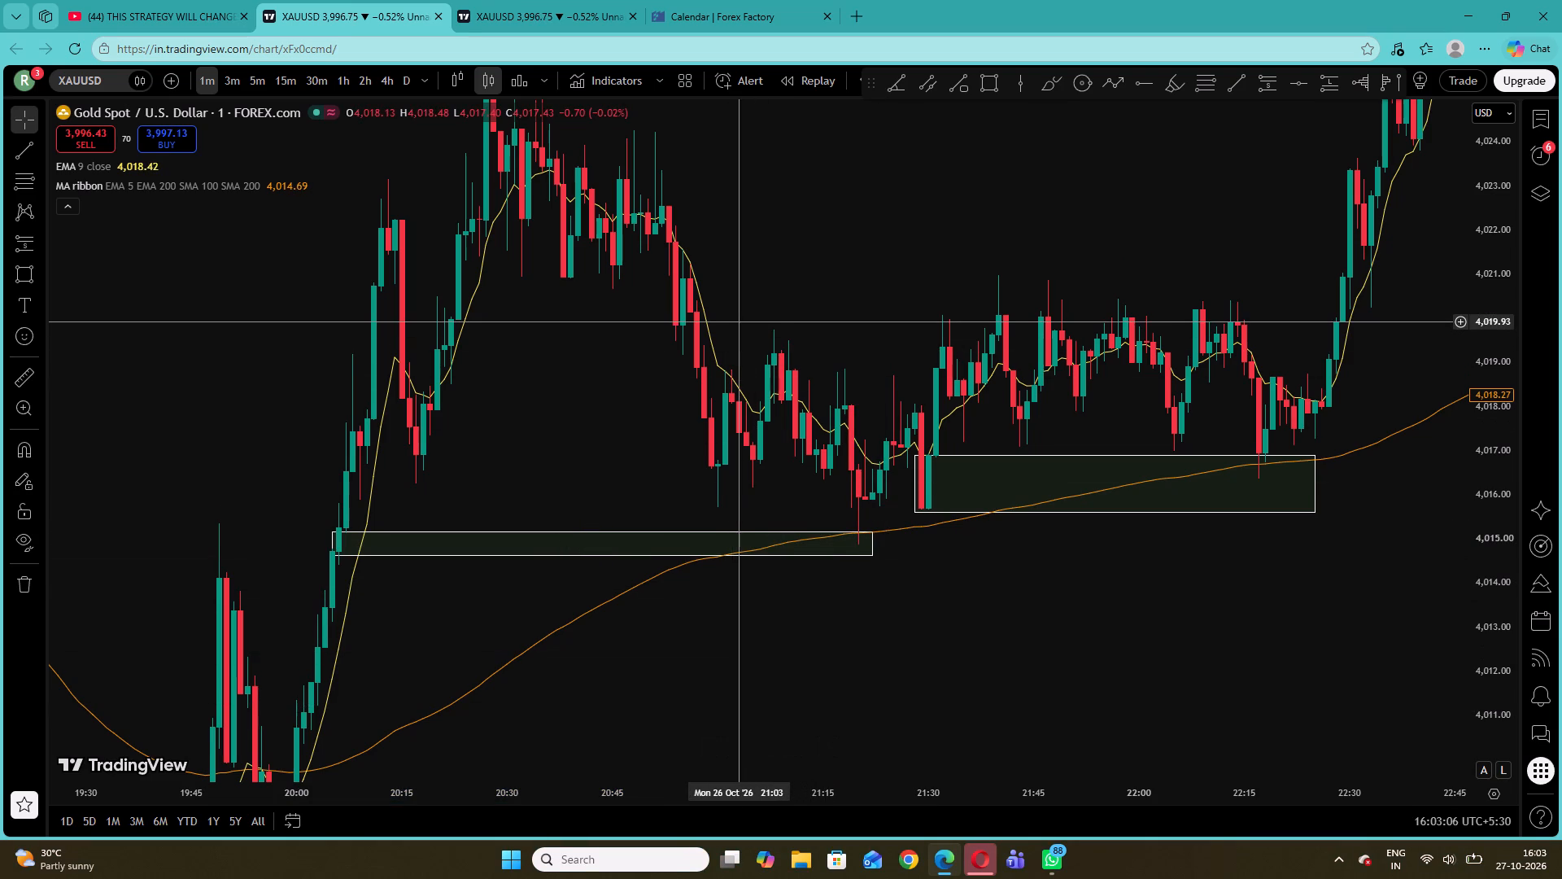
# Draw a rectangle around the 200 EMA retest from 05:11 to 05:31 on 26 October, between 3,998.22 and 3,999.57.
pyautogui.moveTo(661, 405); pyautogui.dragTo(1158, 172)
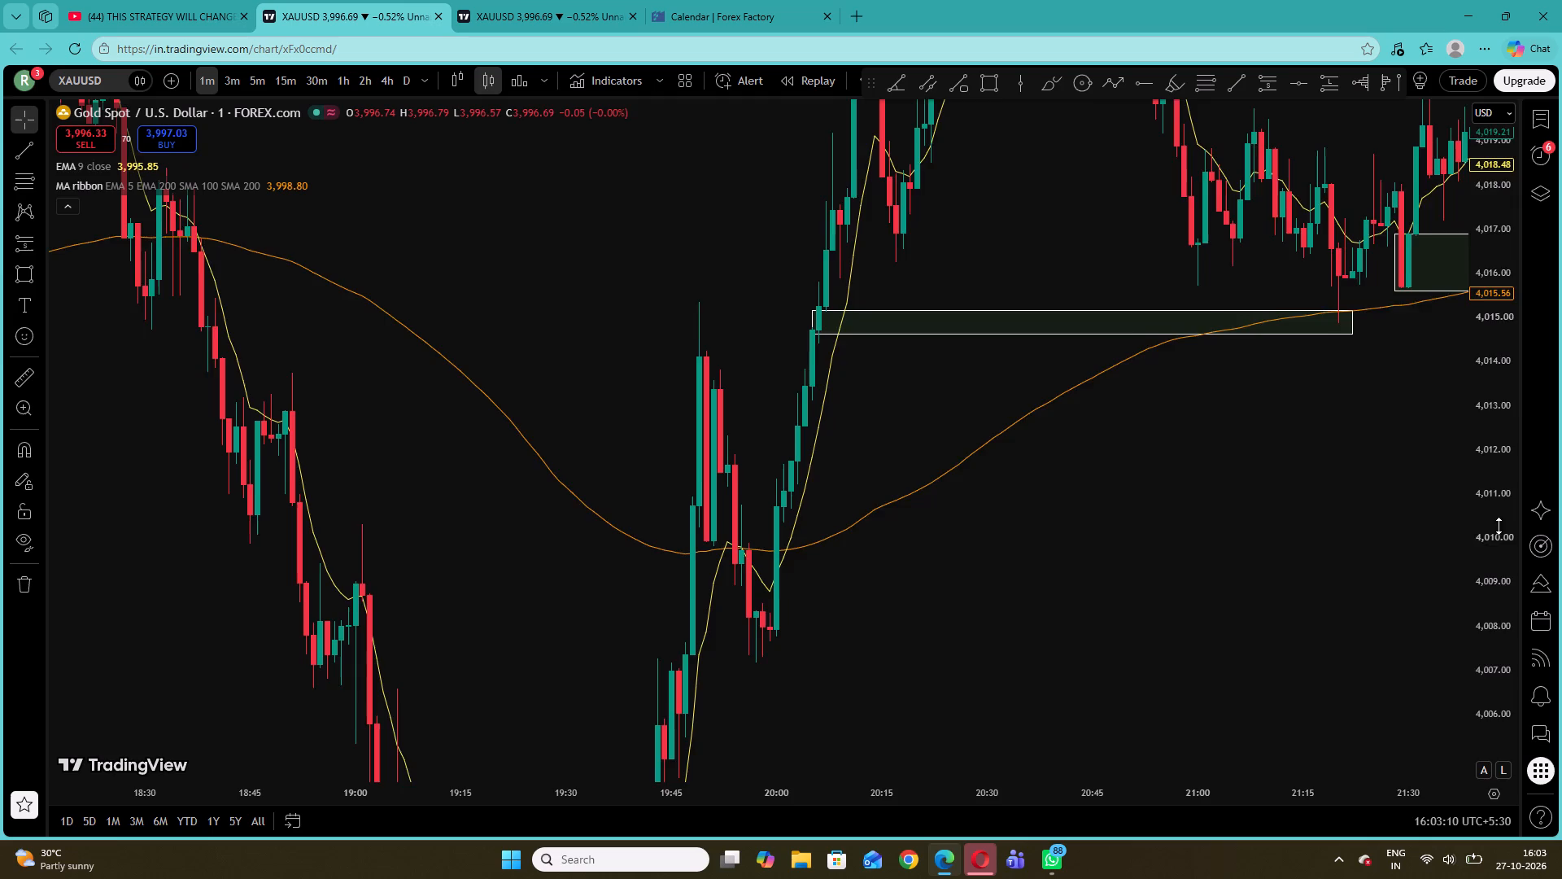
pyautogui.moveTo(1499, 526); pyautogui.dragTo(1491, 671)
pyautogui.moveTo(459, 341); pyautogui.dragTo(1193, 494)
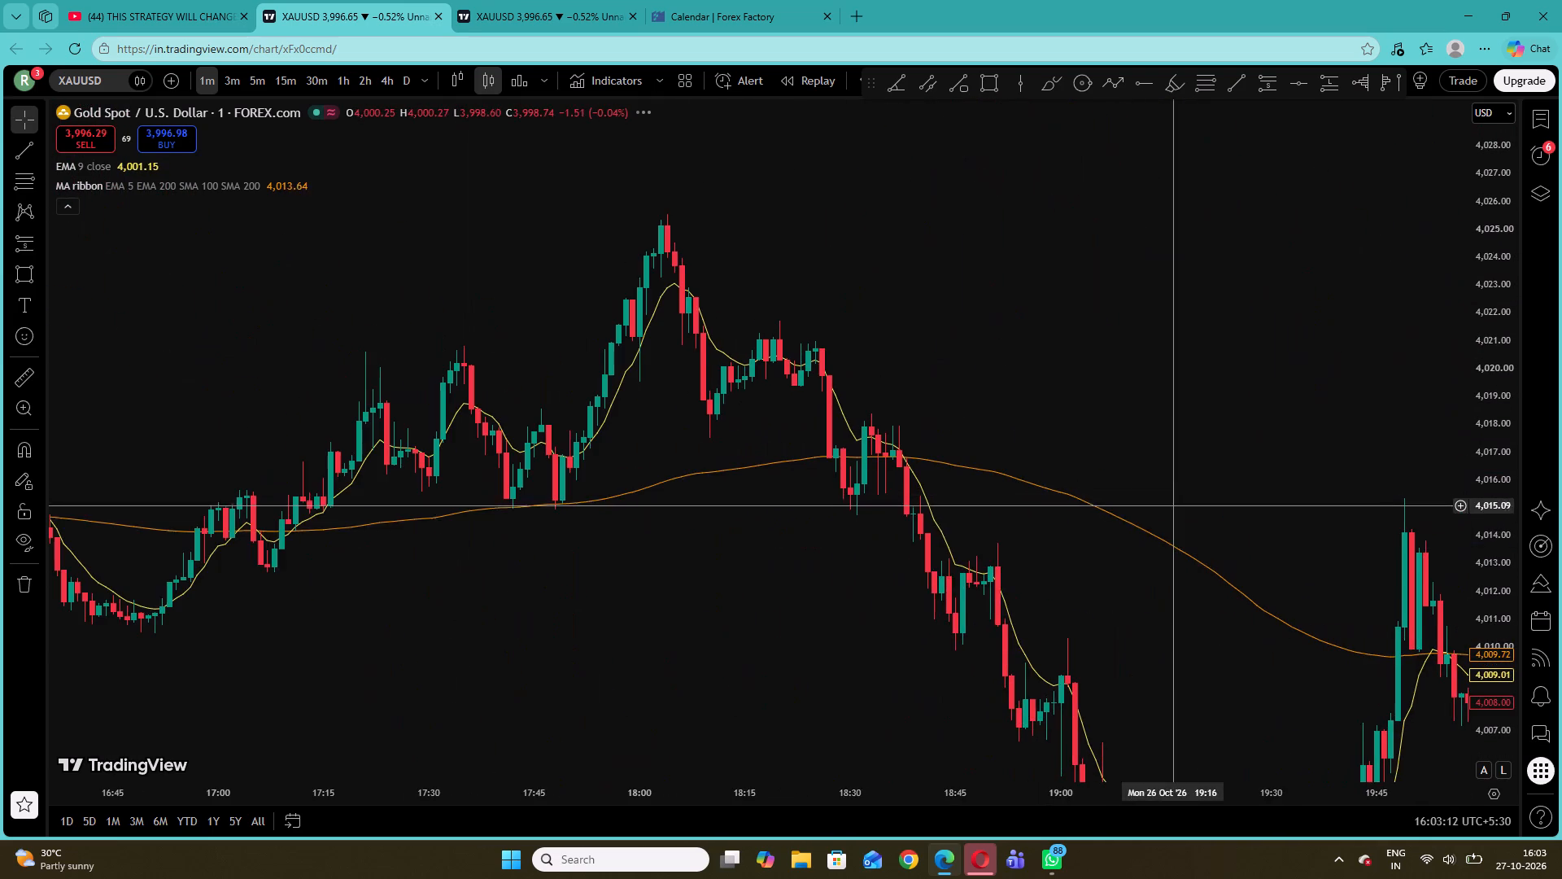
pyautogui.moveTo(525, 606); pyautogui.dragTo(1023, 590)
pyautogui.moveTo(419, 624); pyautogui.dragTo(1468, 582)
pyautogui.moveTo(582, 562); pyautogui.dragTo(1325, 583)
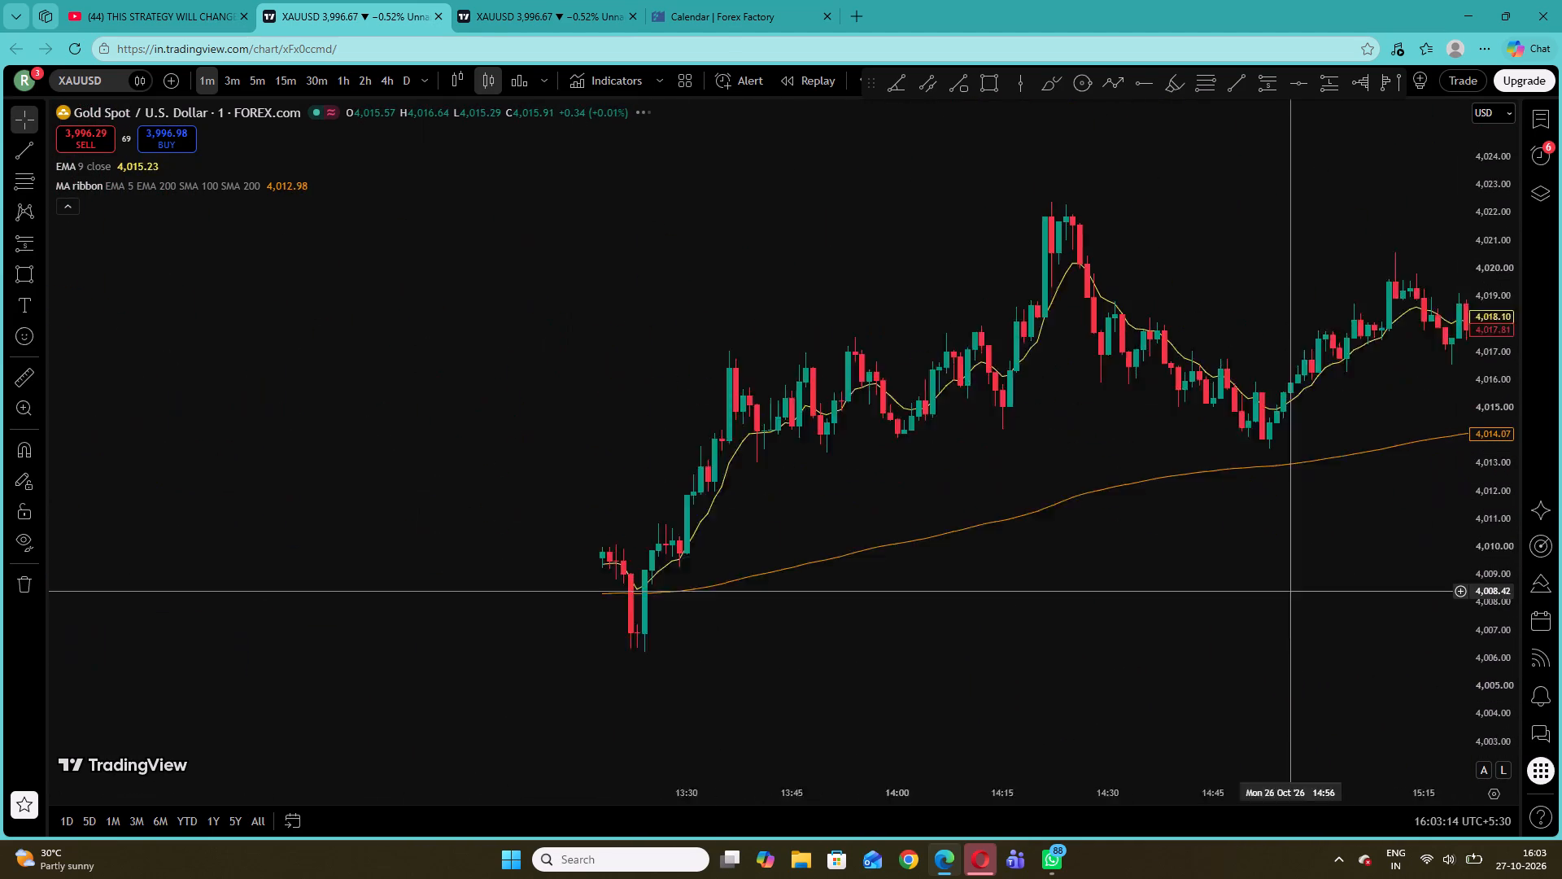
pyautogui.moveTo(585, 557); pyautogui.dragTo(1324, 545)
pyautogui.moveTo(617, 627); pyautogui.dragTo(1245, 482)
pyautogui.moveTo(472, 546); pyautogui.dragTo(1468, 664)
pyautogui.moveTo(819, 657); pyautogui.dragTo(1145, 325)
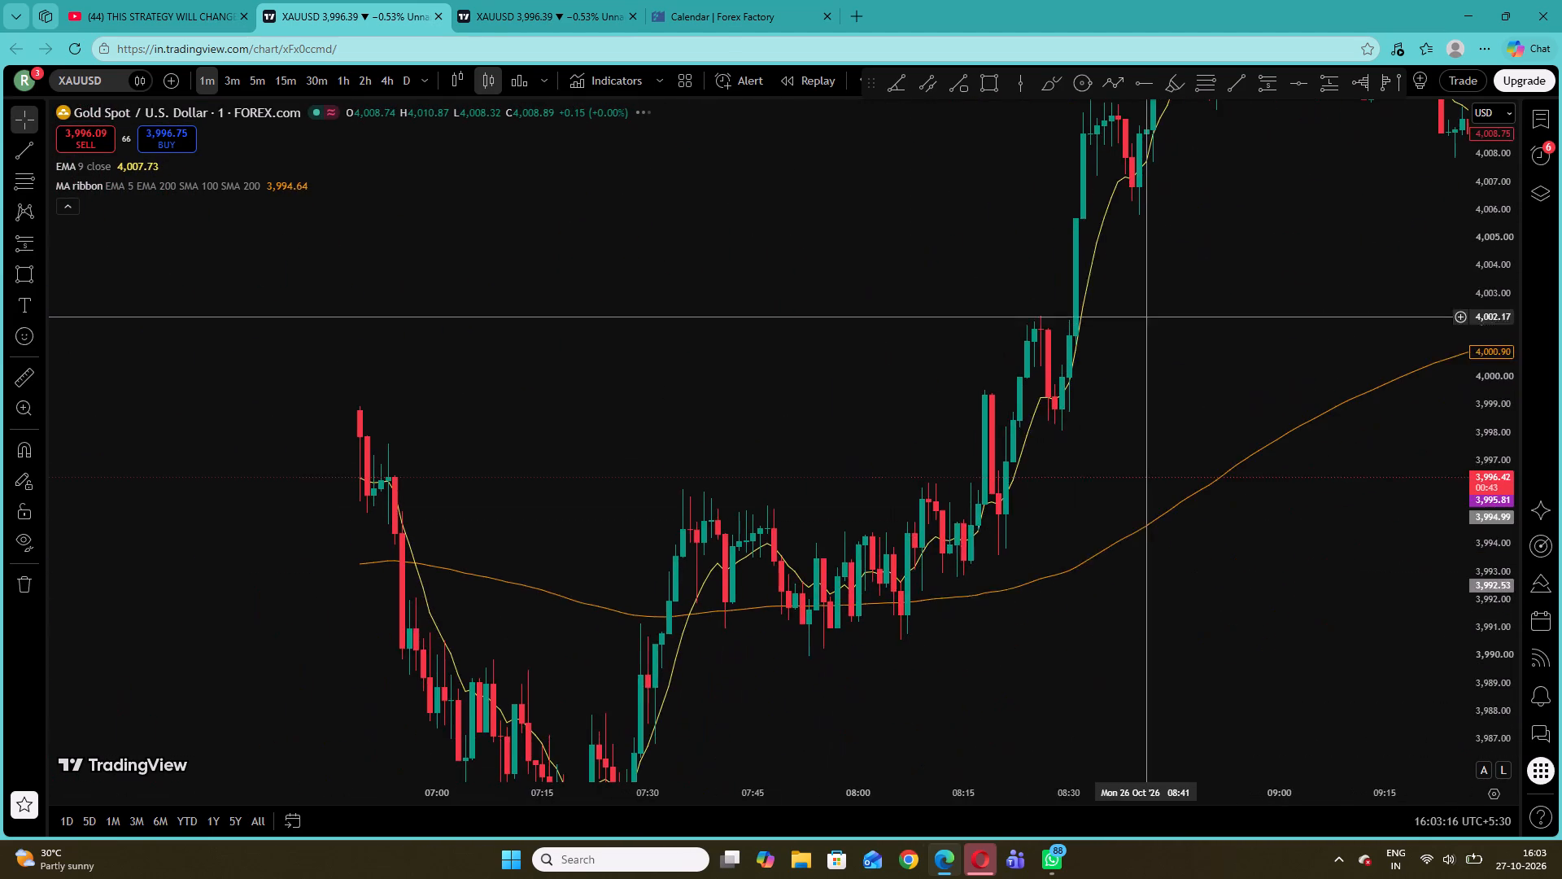
pyautogui.moveTo(916, 541); pyautogui.dragTo(1247, 343)
pyautogui.click(956, 572)
pyautogui.moveTo(688, 595); pyautogui.dragTo(1179, 558)
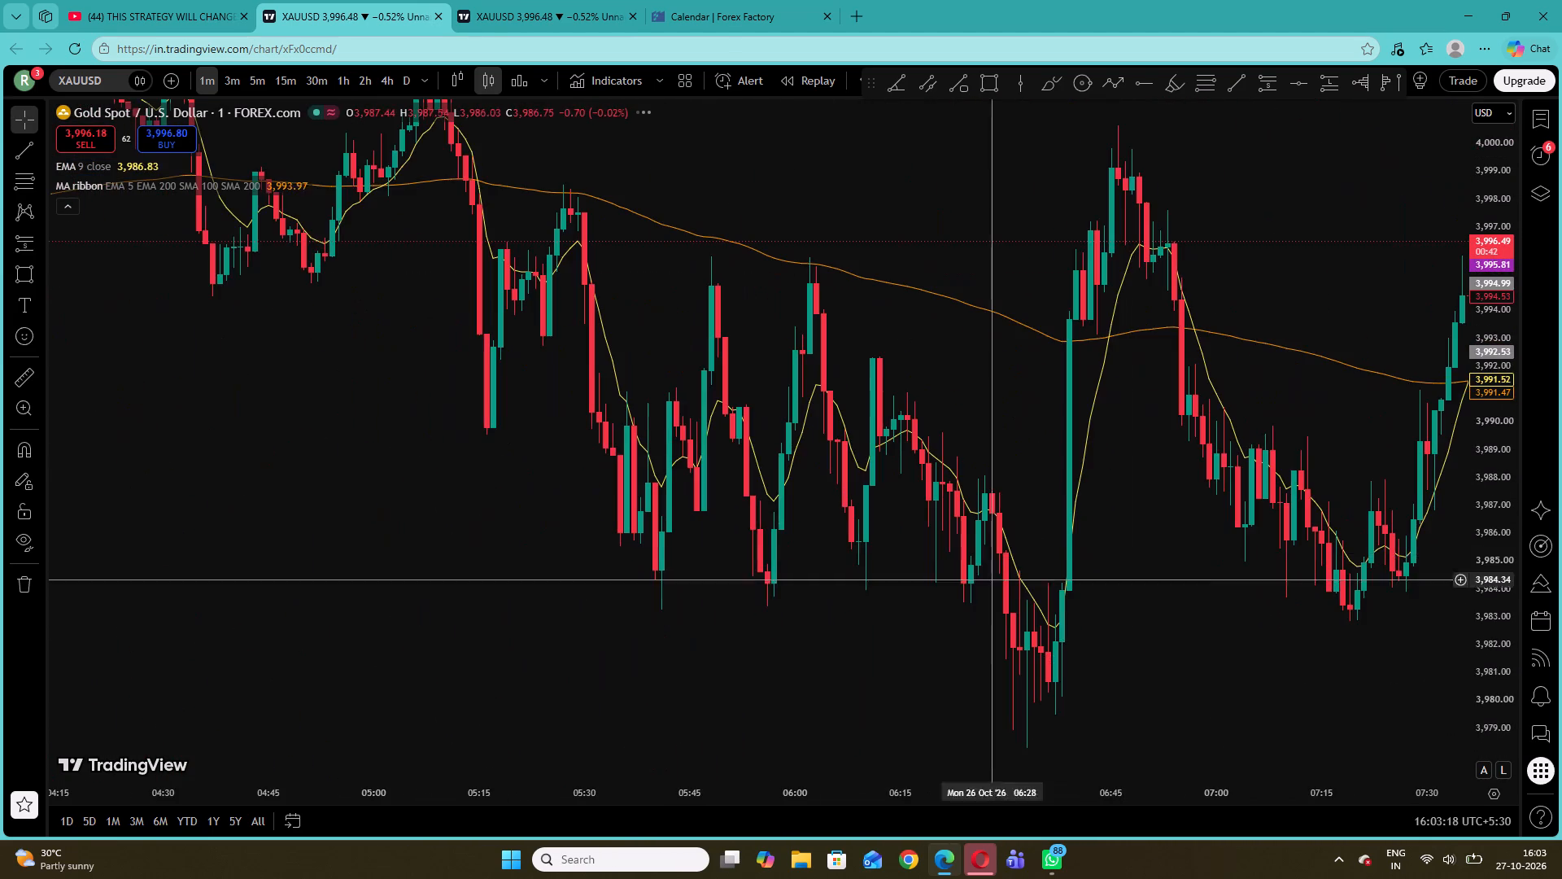
pyautogui.moveTo(879, 613); pyautogui.dragTo(1289, 809)
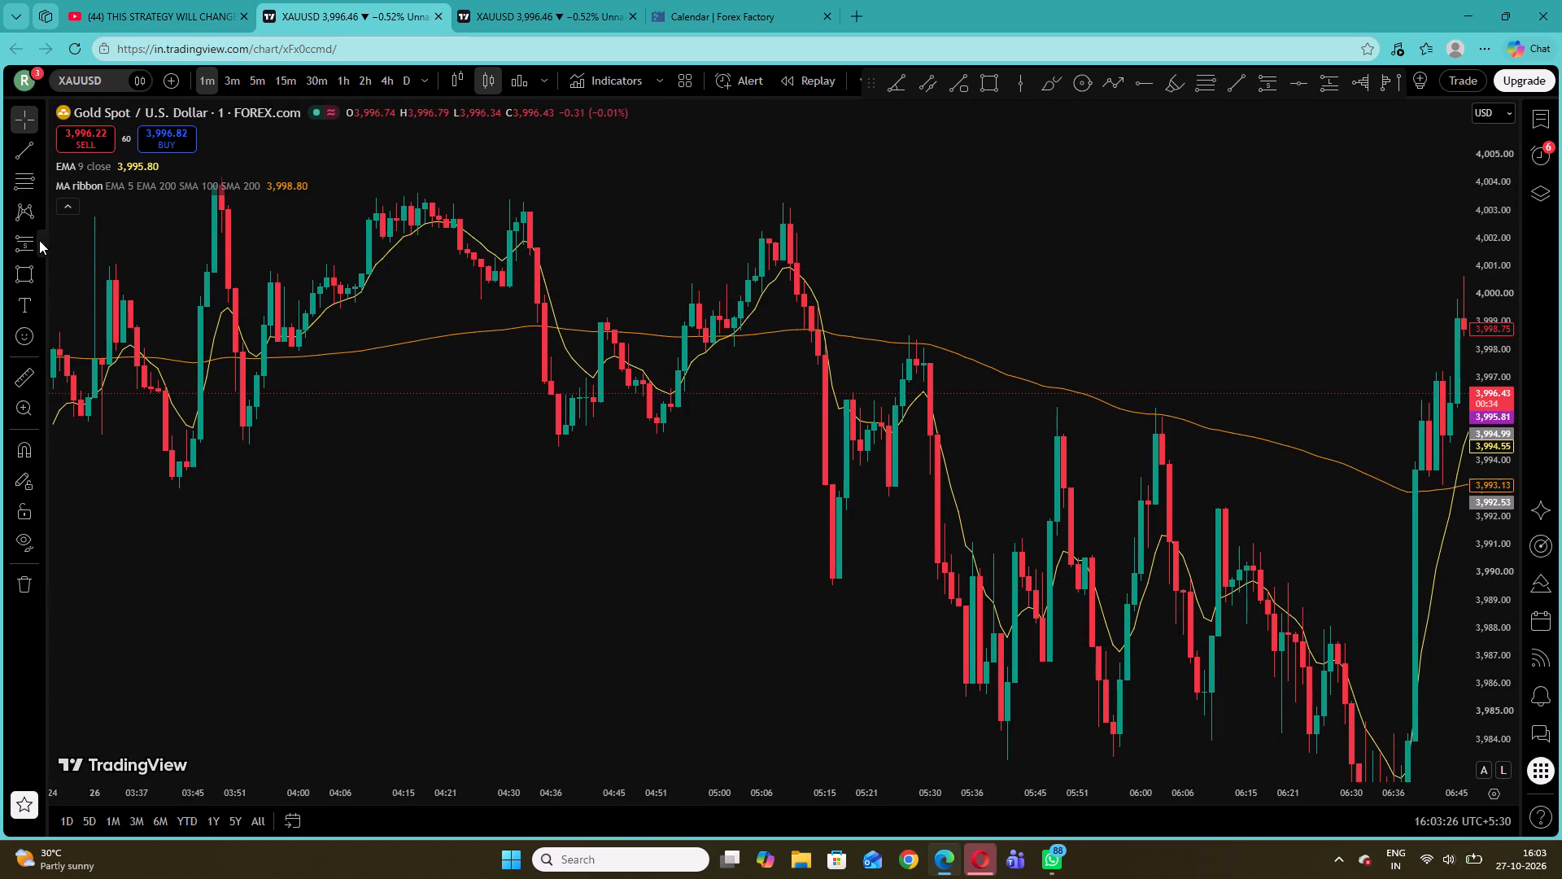
pyautogui.click(14, 272)
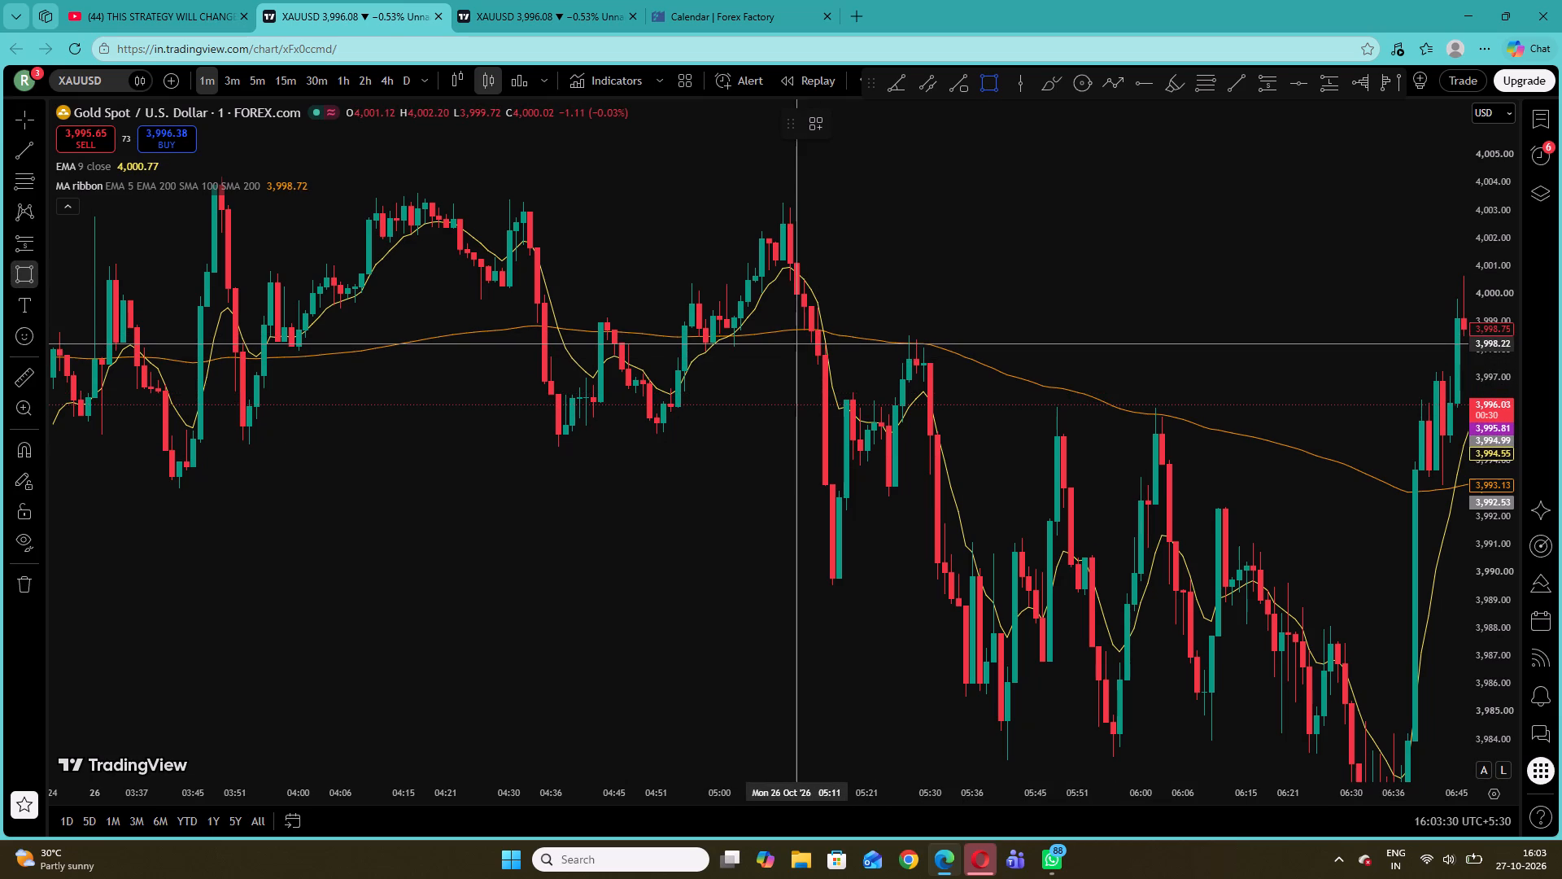
pyautogui.click(794, 343)
pyautogui.click(938, 306)
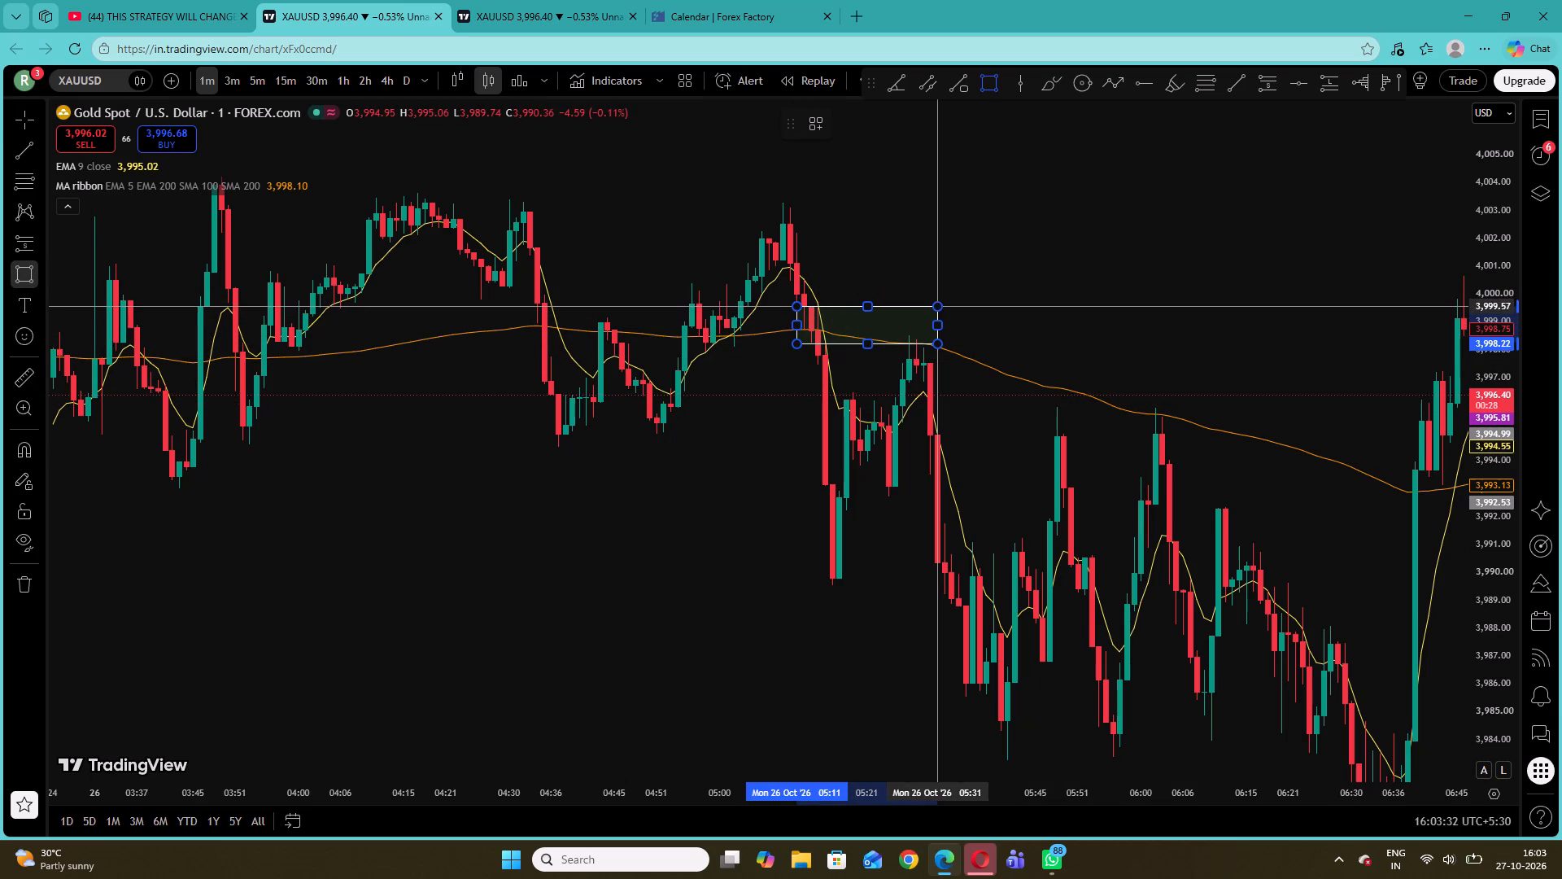
# Reduce the 9 EMA line's opacity to 45%.
pyautogui.click(157, 161)
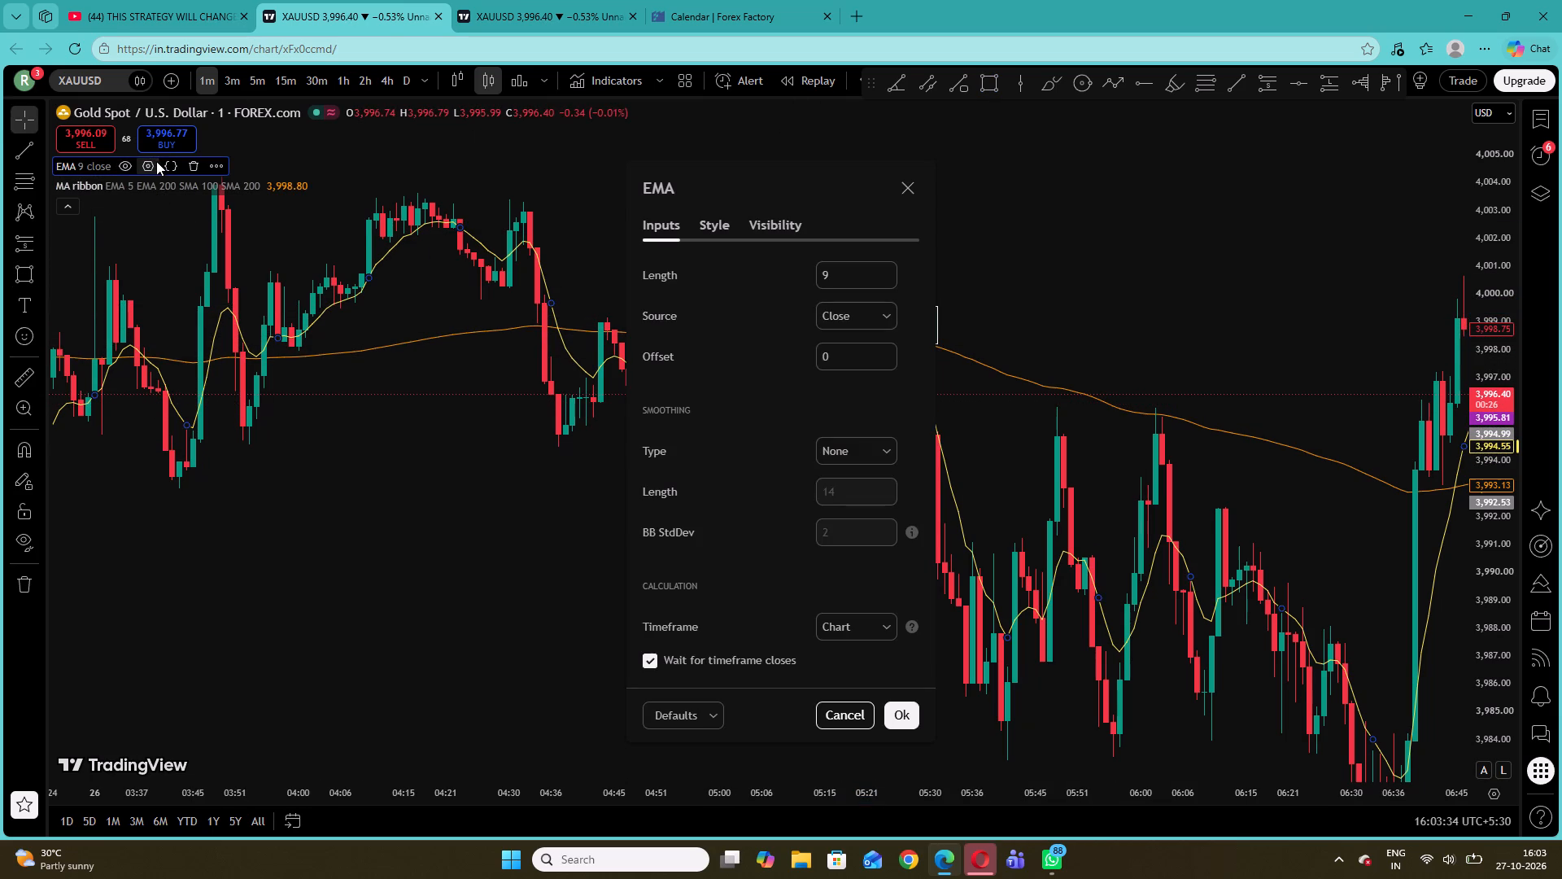
pyautogui.click(712, 231)
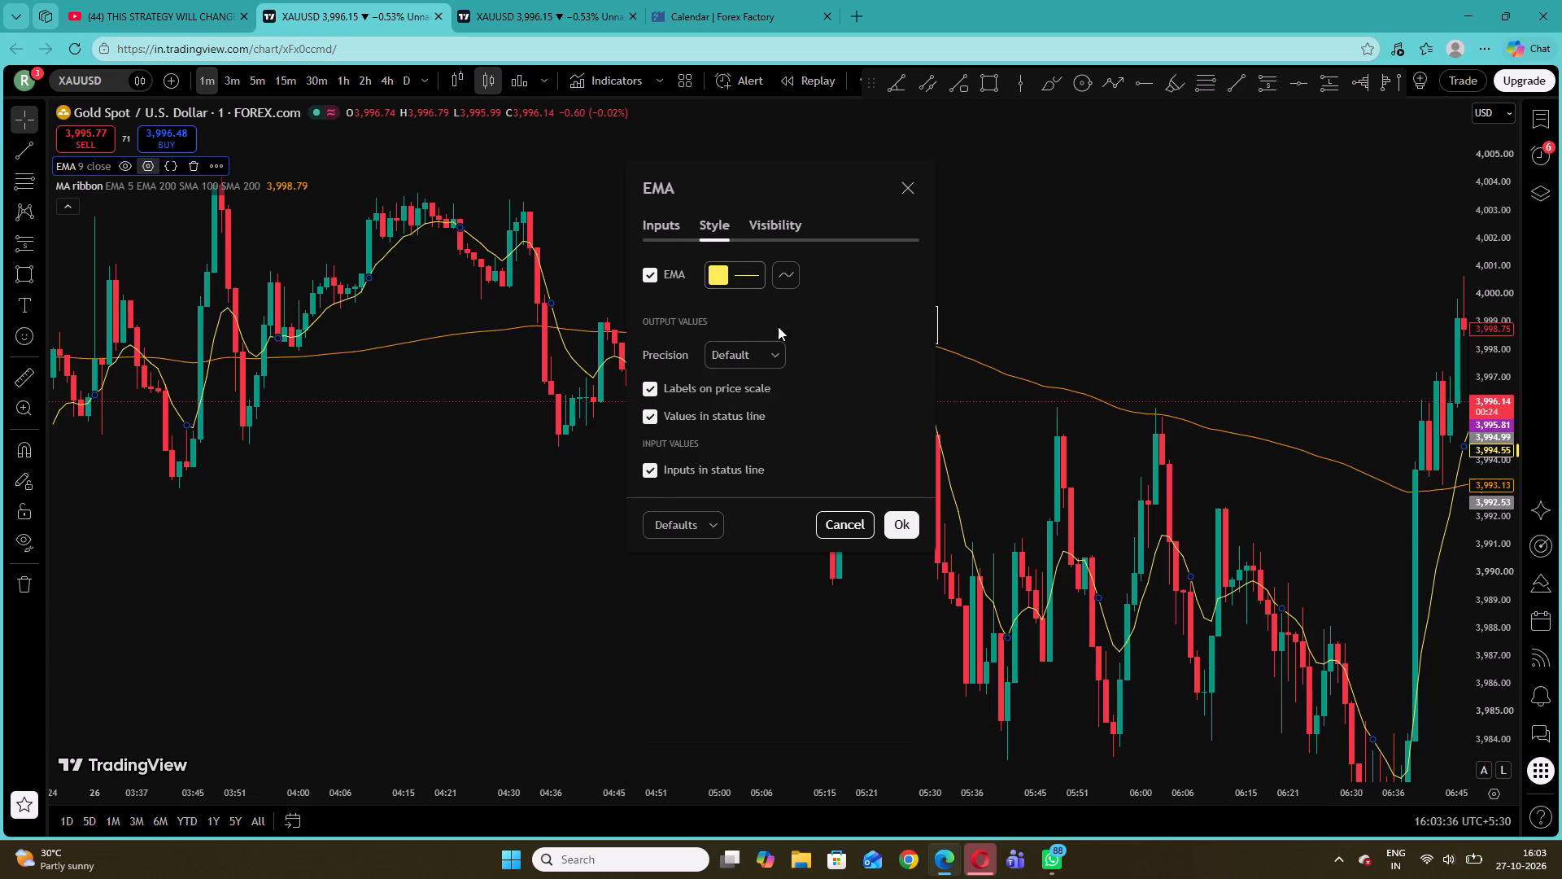
pyautogui.click(715, 281)
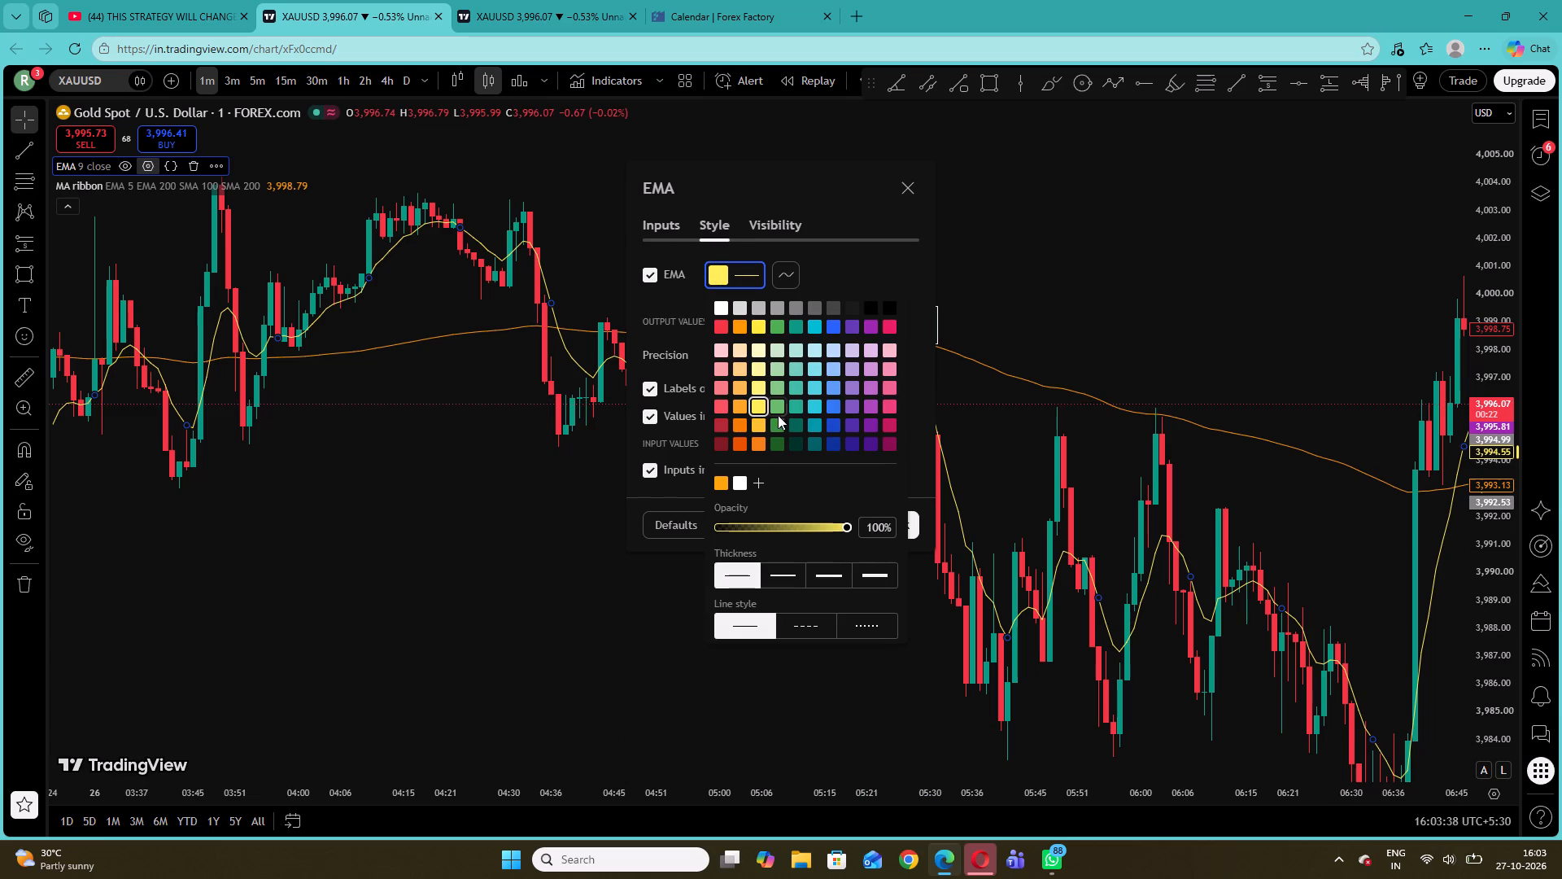
pyautogui.click(767, 528)
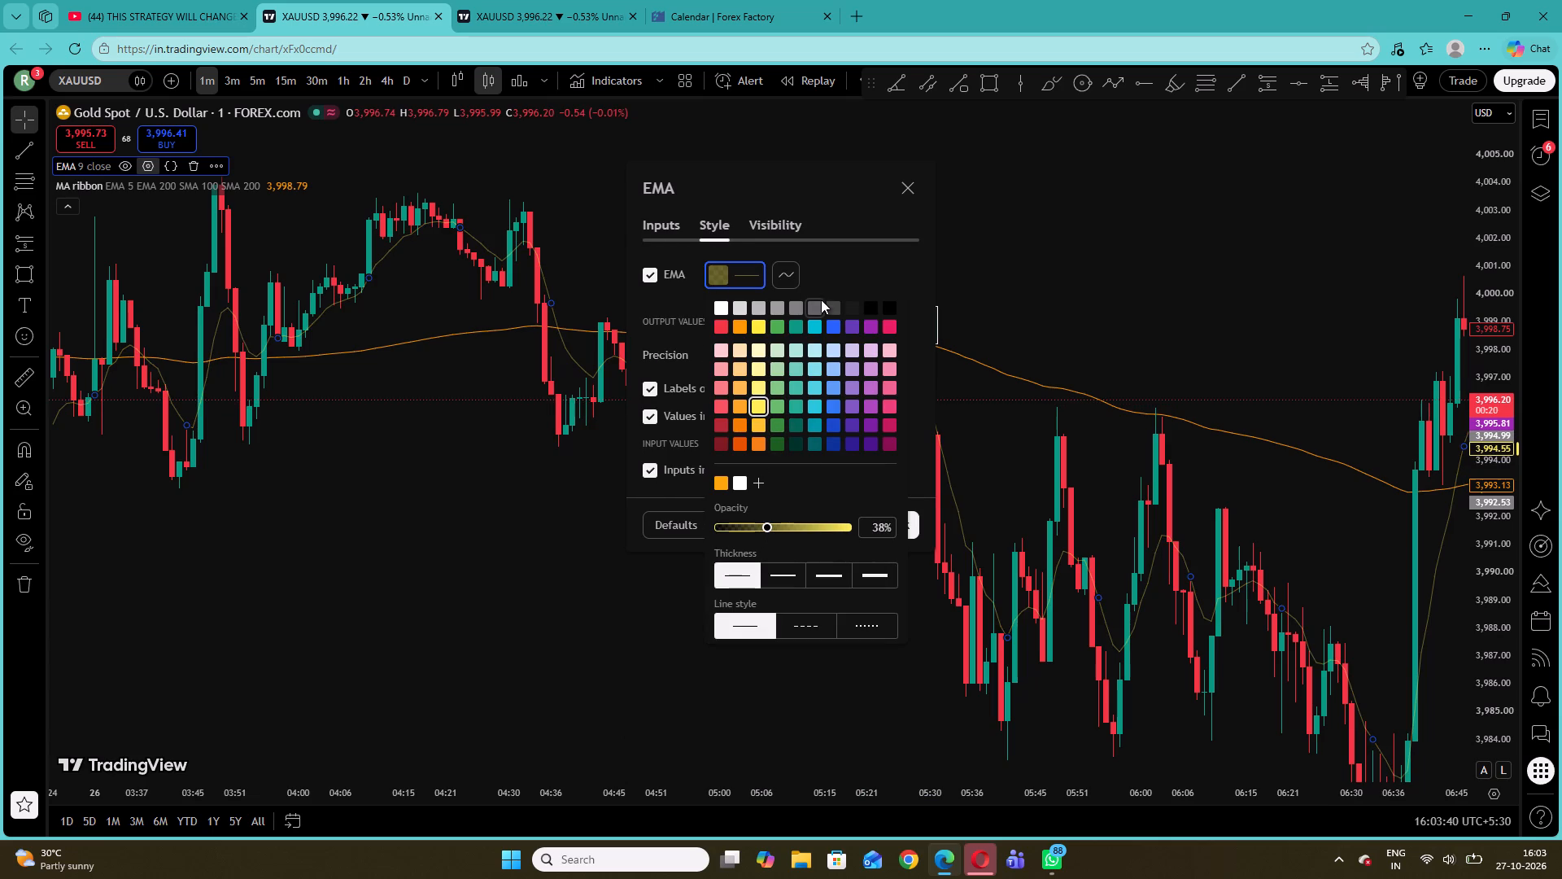
pyautogui.click(777, 528)
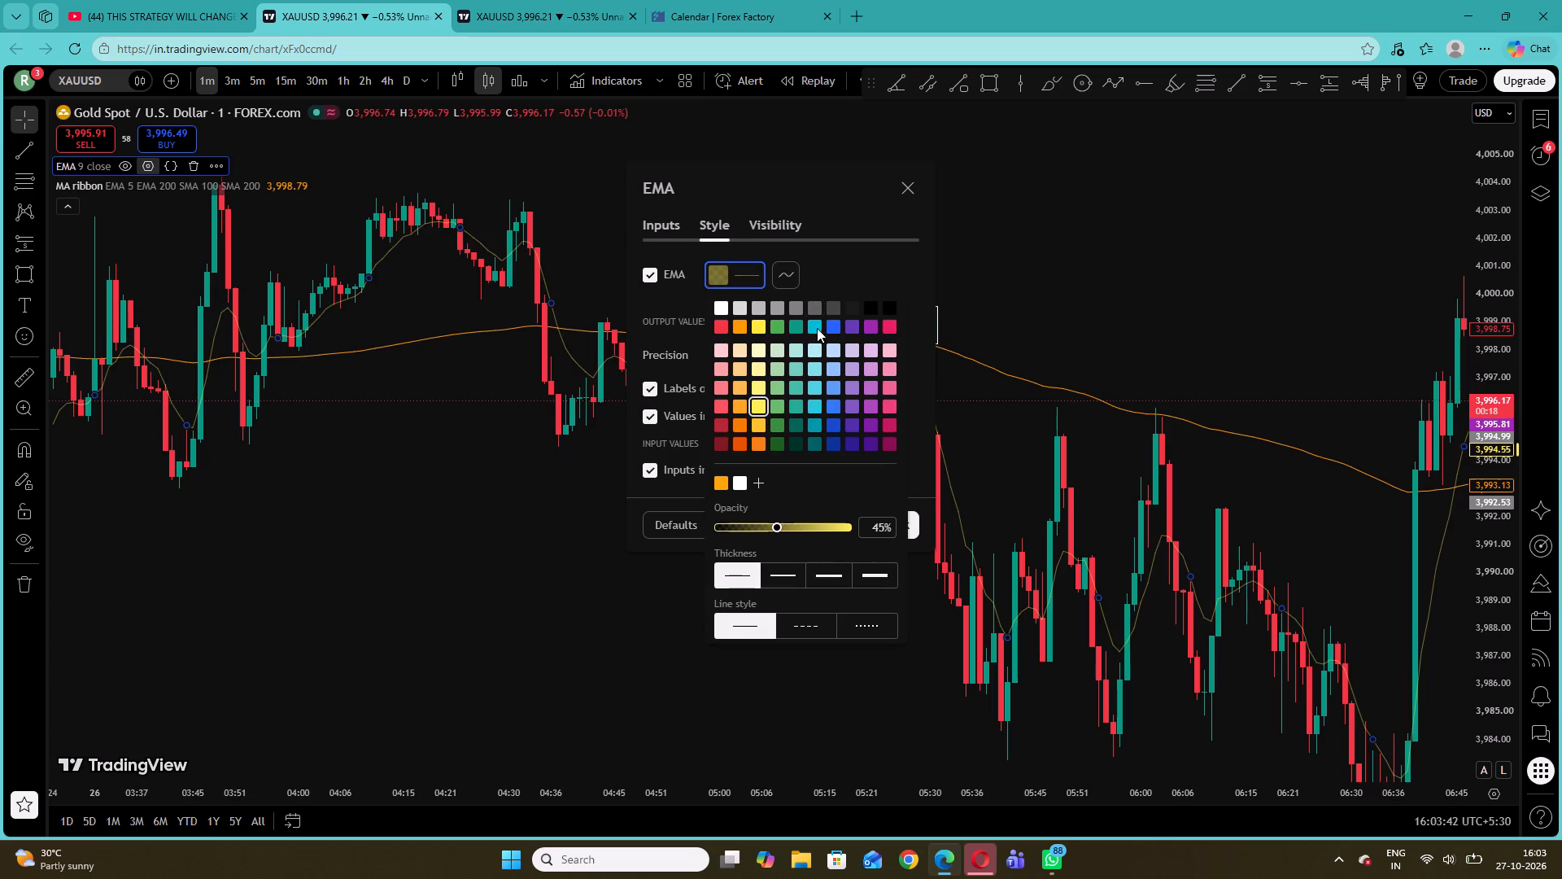
pyautogui.click(847, 246)
pyautogui.click(901, 529)
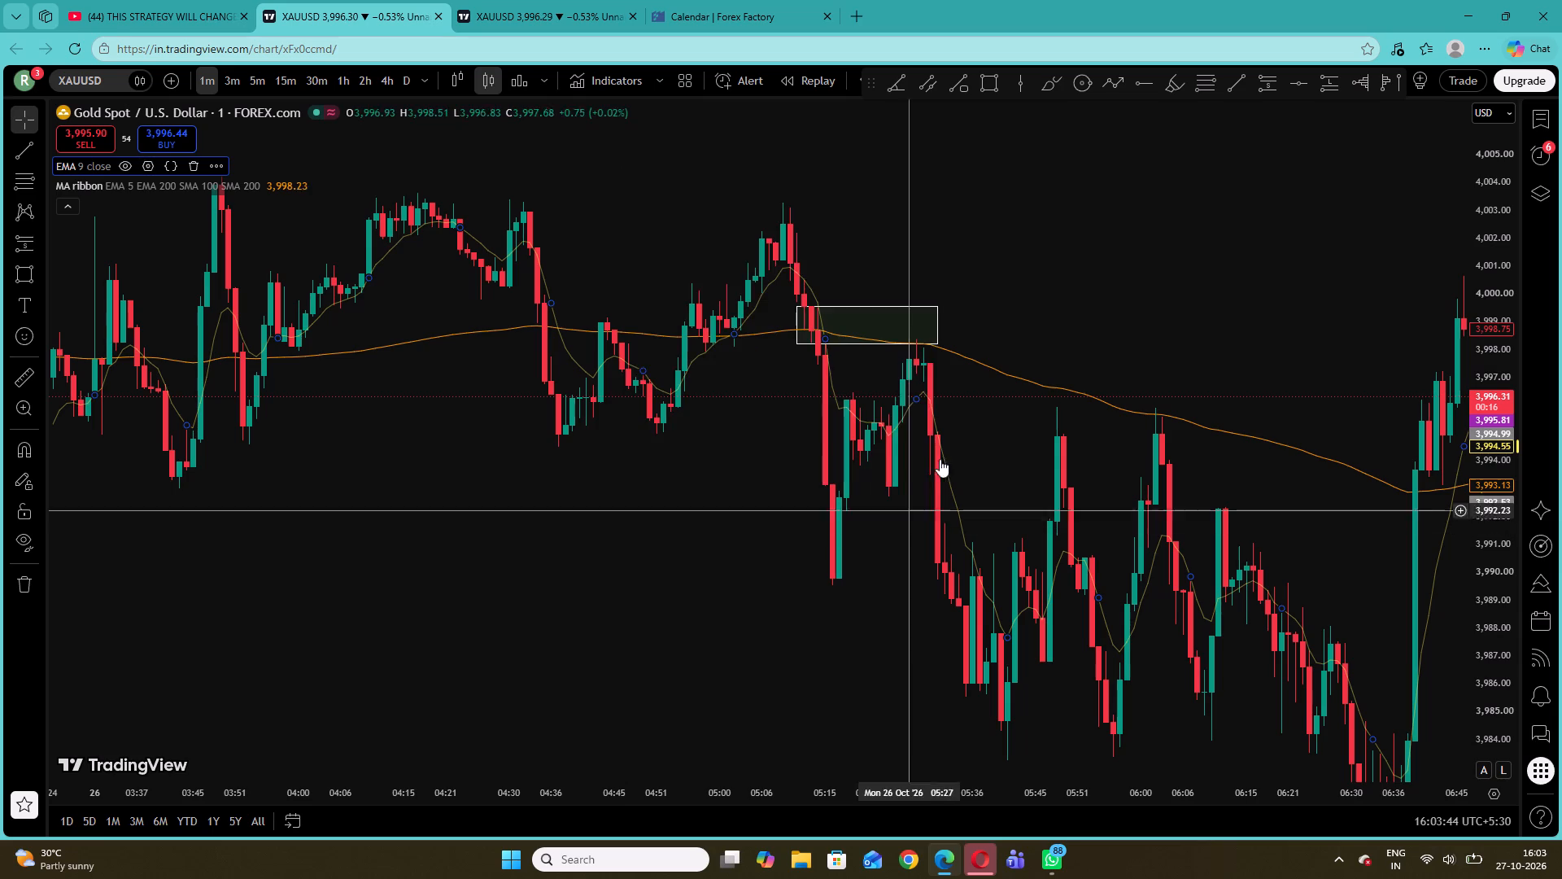
pyautogui.click(975, 263)
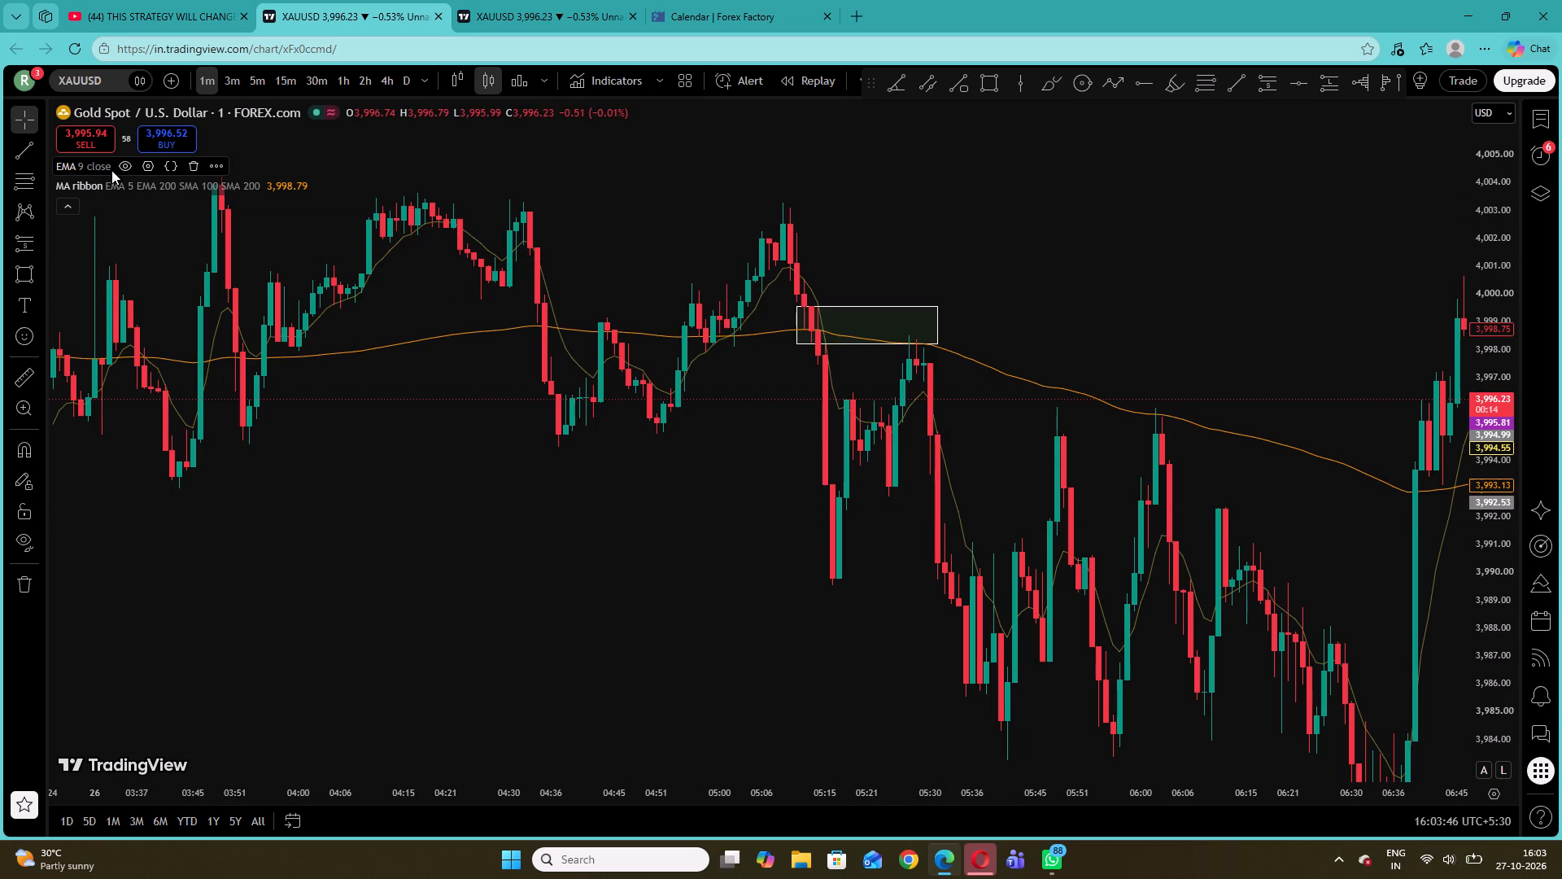
# Hide the 9 EMA indicator on the chart.
pyautogui.click(121, 160)
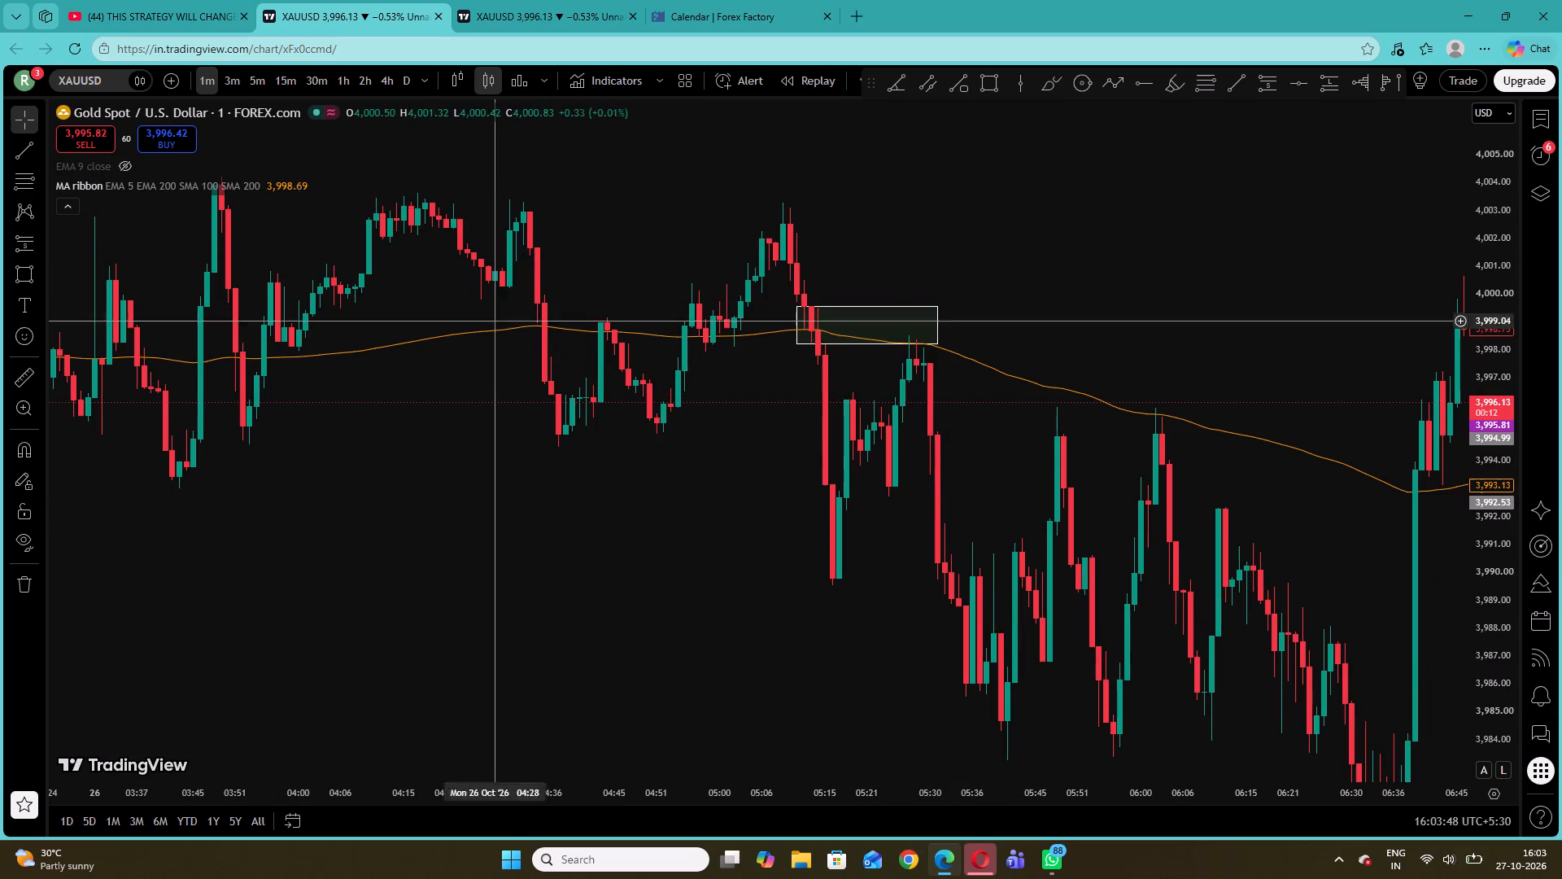
pyautogui.click(989, 278)
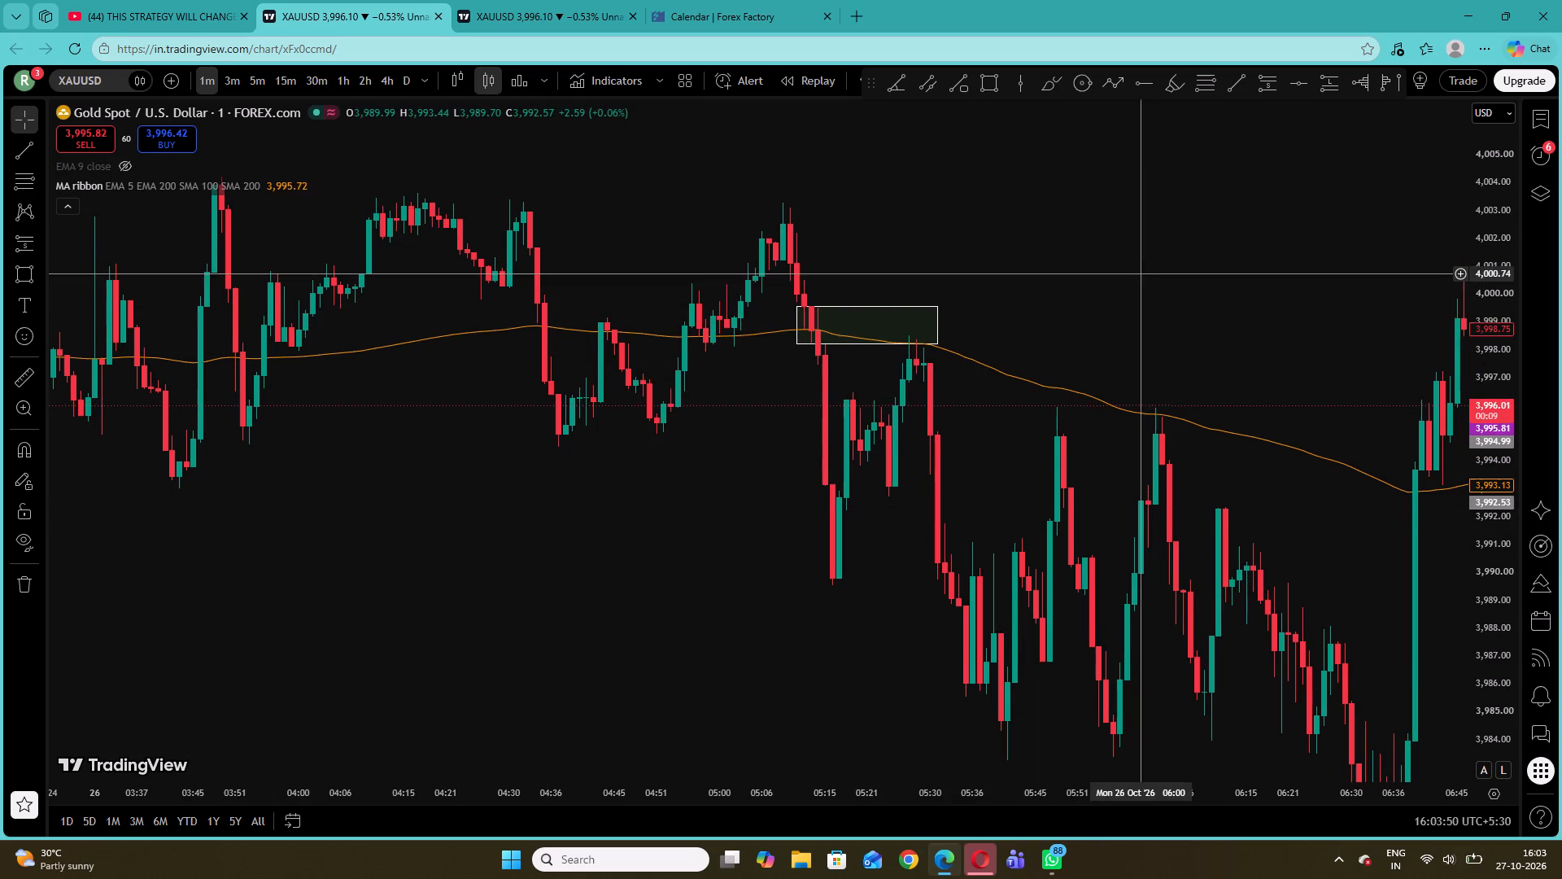
# Draw a rectangle from 05:48 to about 06:01 on 26 October, between about 3,991.4 and 3,996.00, ending at the 200 EMA retest.
pyautogui.moveTo(1147, 321); pyautogui.dragTo(844, 314)
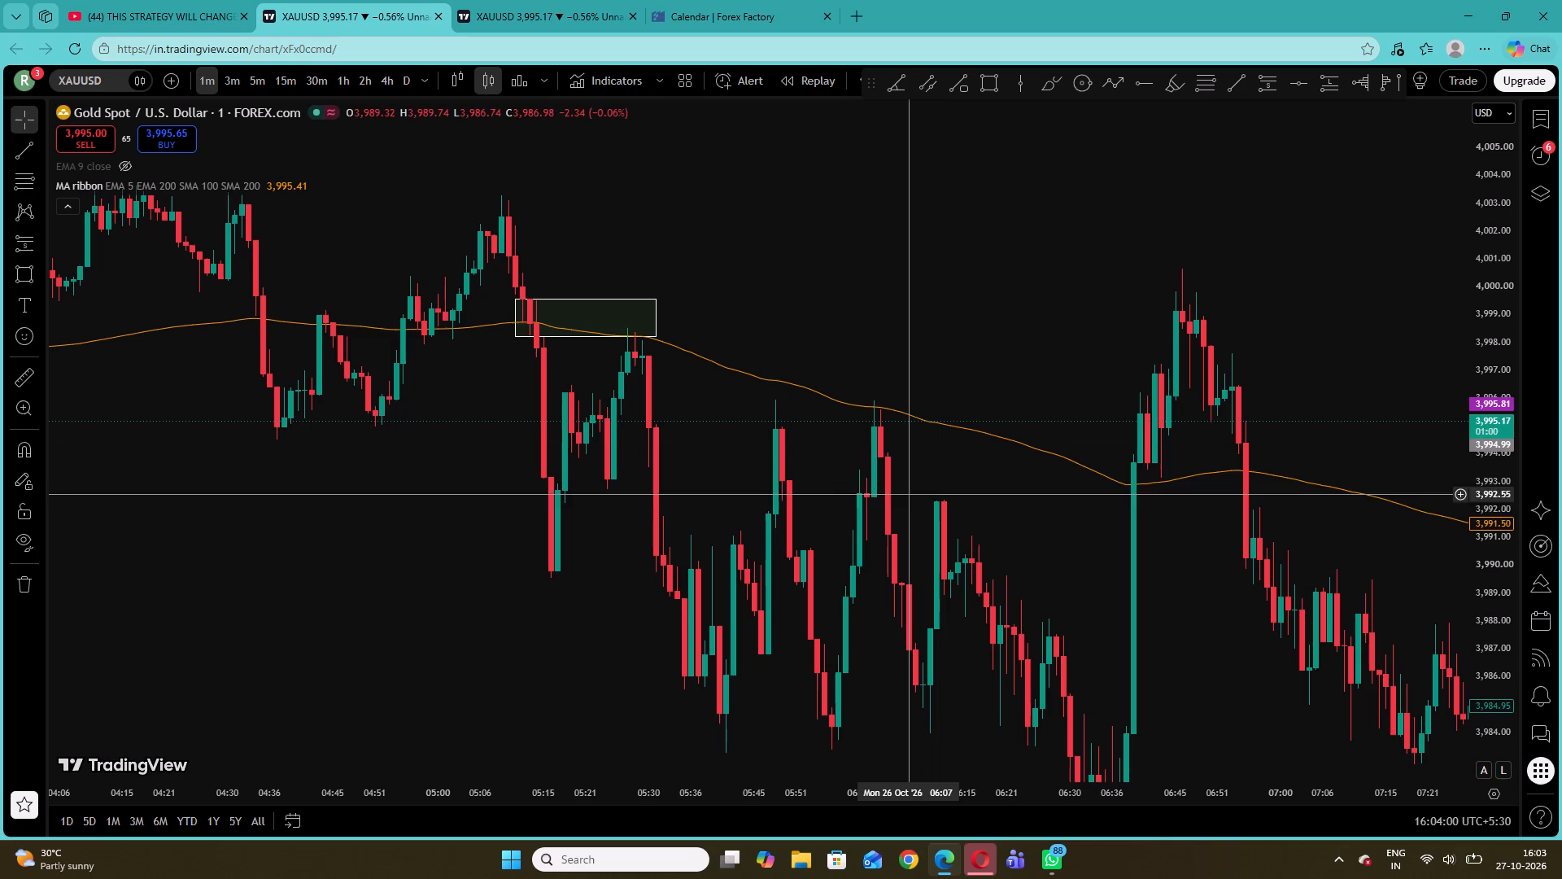
pyautogui.click(25, 282)
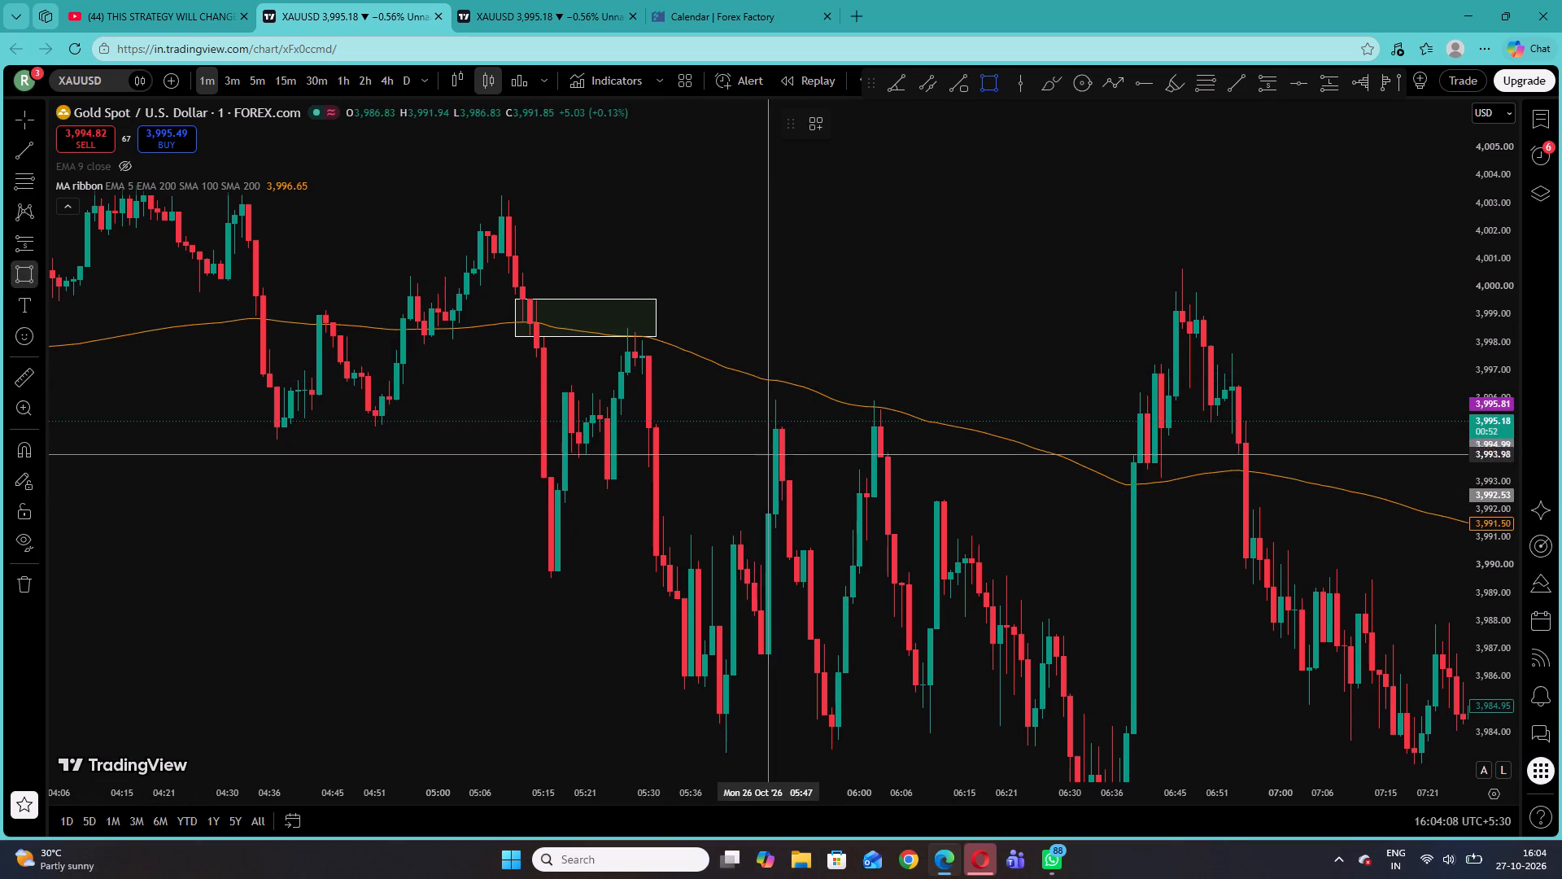
pyautogui.click(772, 501)
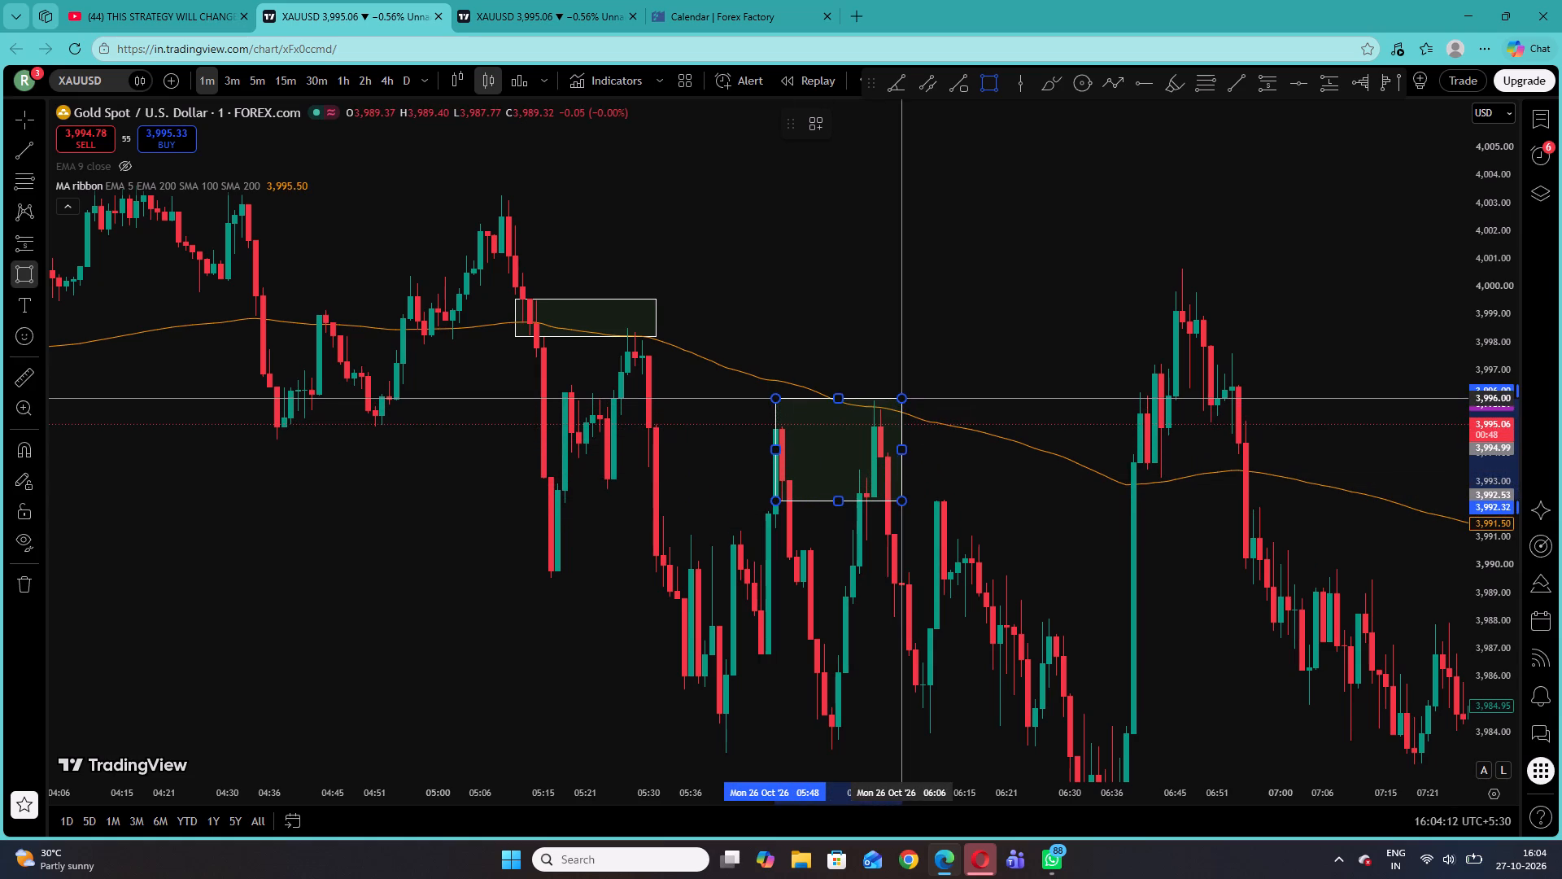
pyautogui.click(898, 398)
pyautogui.click(832, 478)
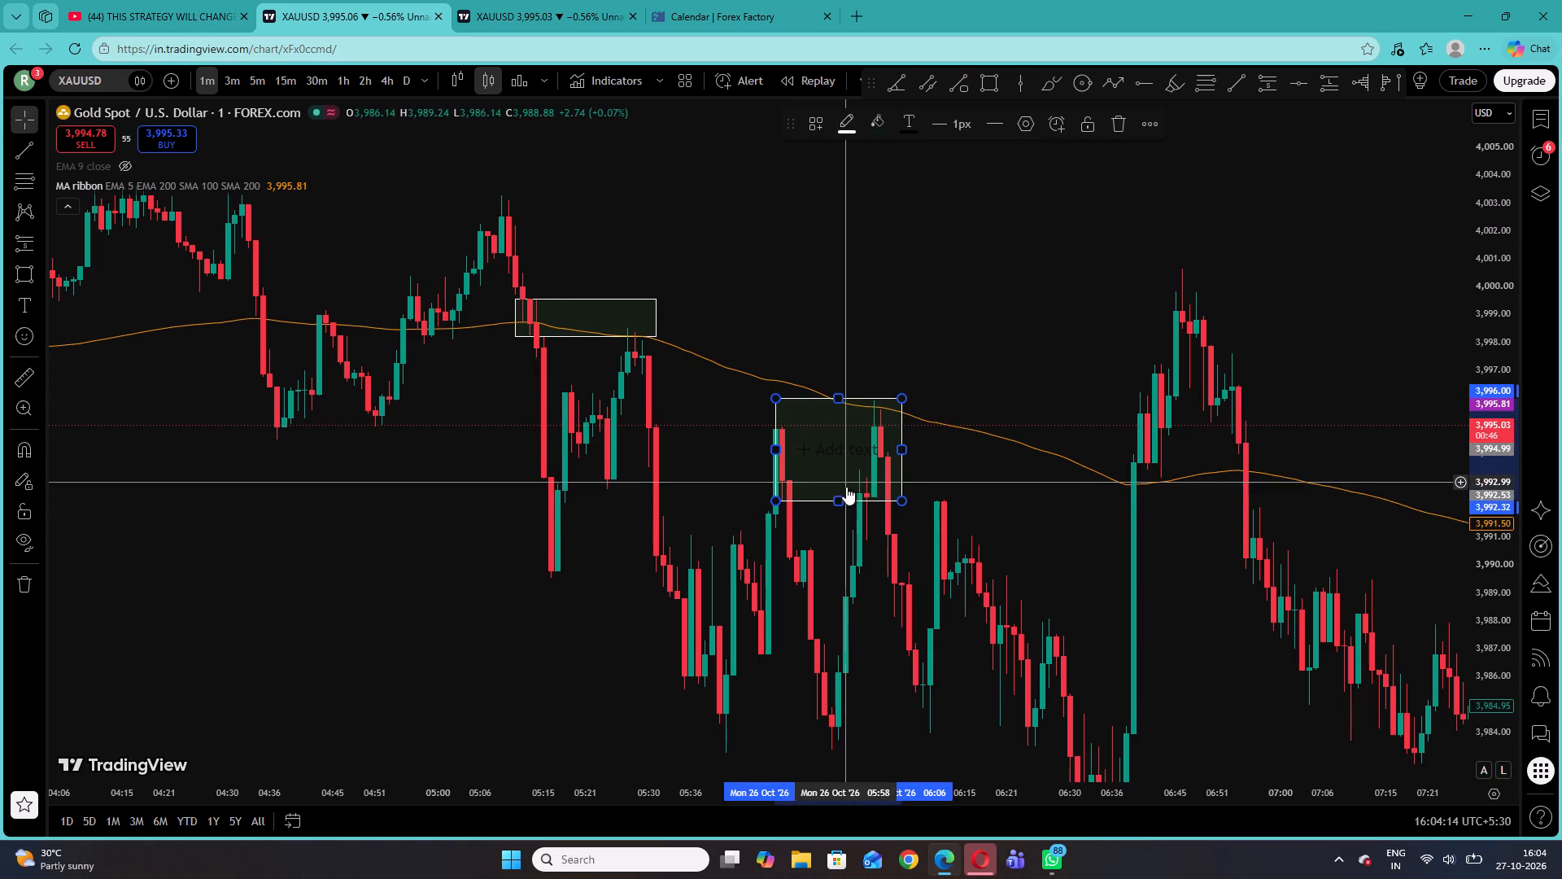
pyautogui.moveTo(837, 502); pyautogui.dragTo(832, 525)
pyautogui.click(809, 325)
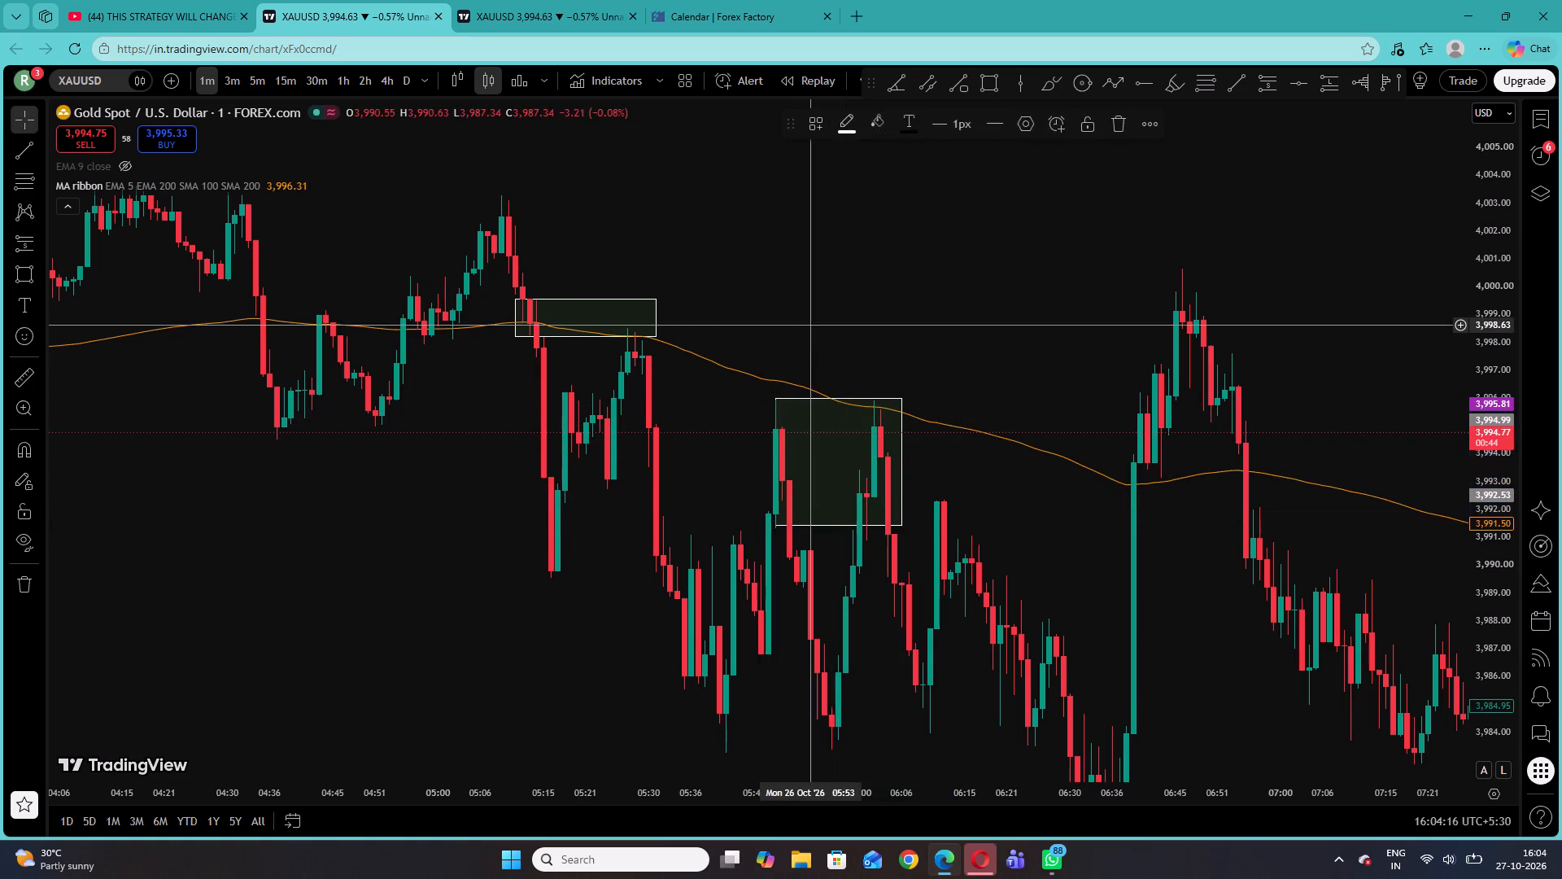
pyautogui.moveTo(900, 466); pyautogui.dragTo(870, 467)
pyautogui.click(876, 326)
# Place a short position at 05:25 on 26 October with entry 3,997.73, stop 3,998.72 and target 3,992.58, ending at about 05:36.
pyautogui.click(38, 235)
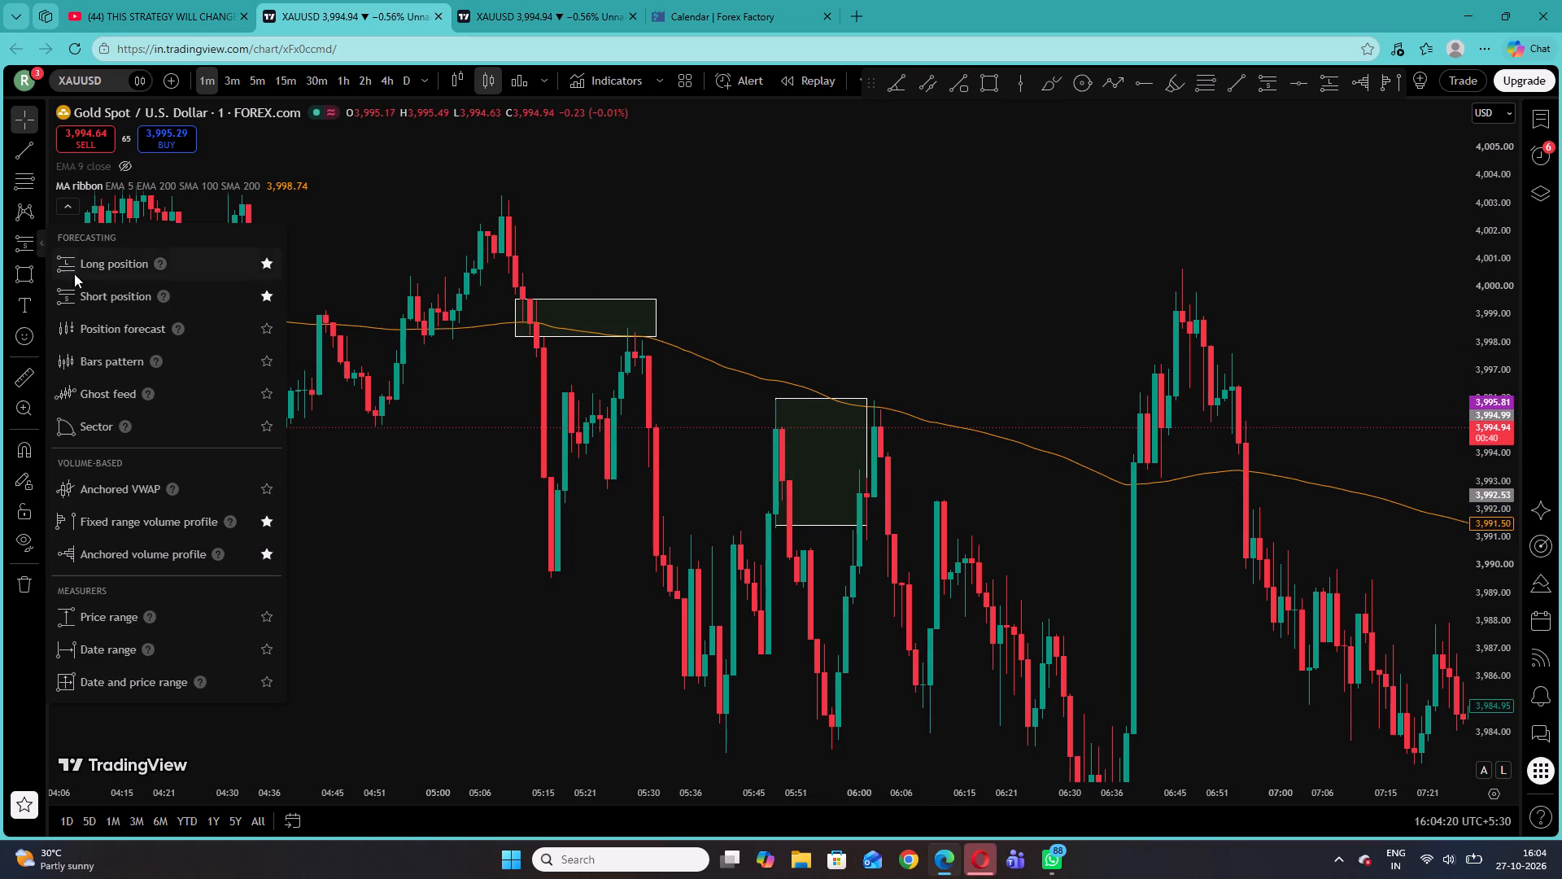
pyautogui.click(76, 286)
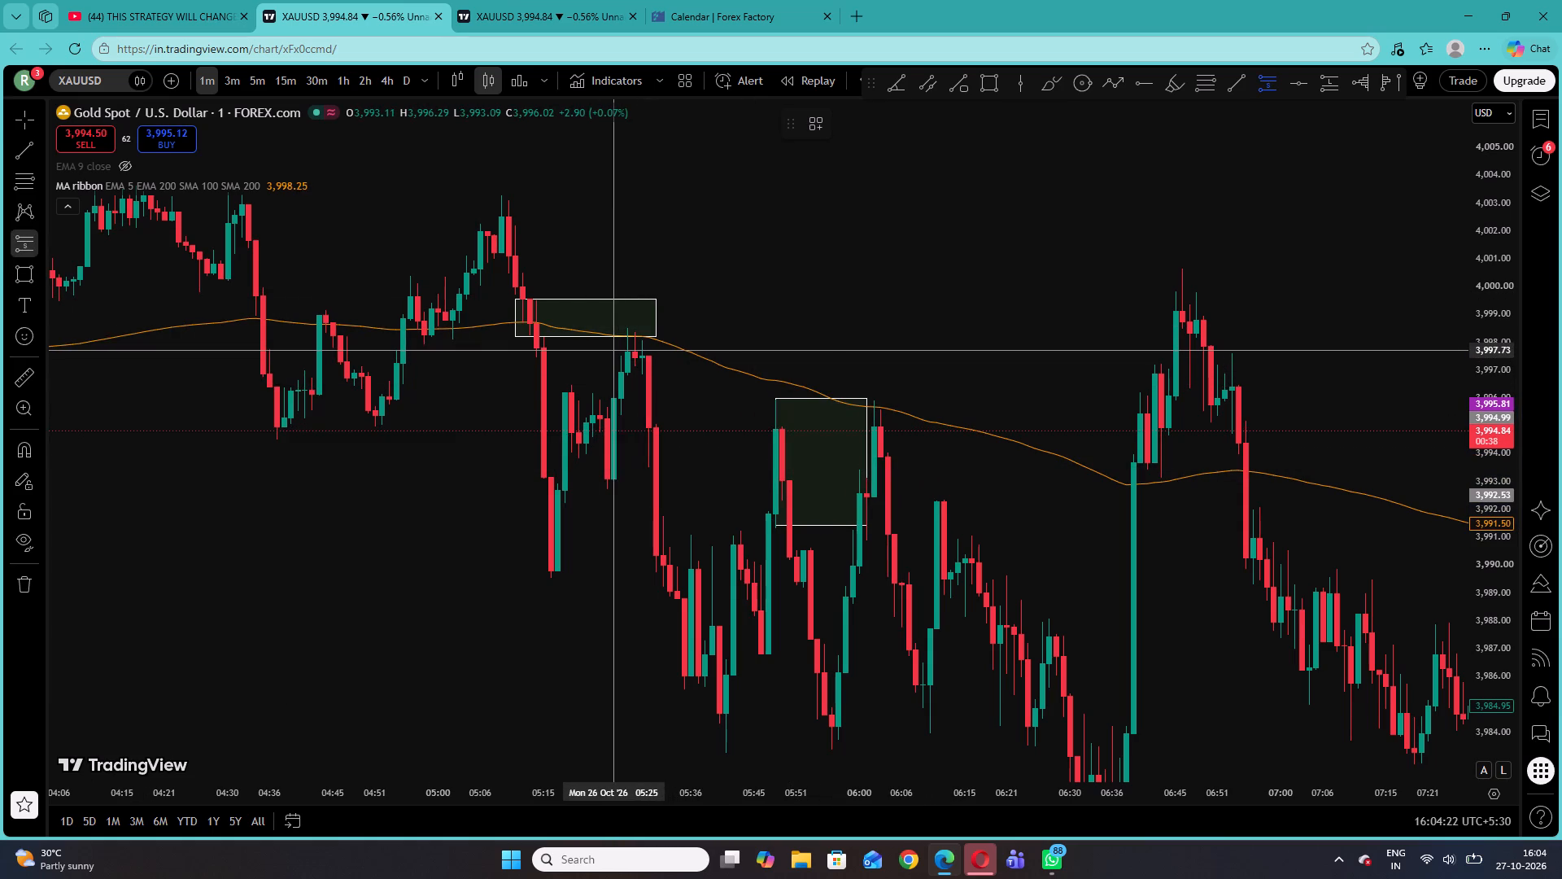
pyautogui.click(617, 350)
pyautogui.moveTo(616, 207); pyautogui.dragTo(651, 305)
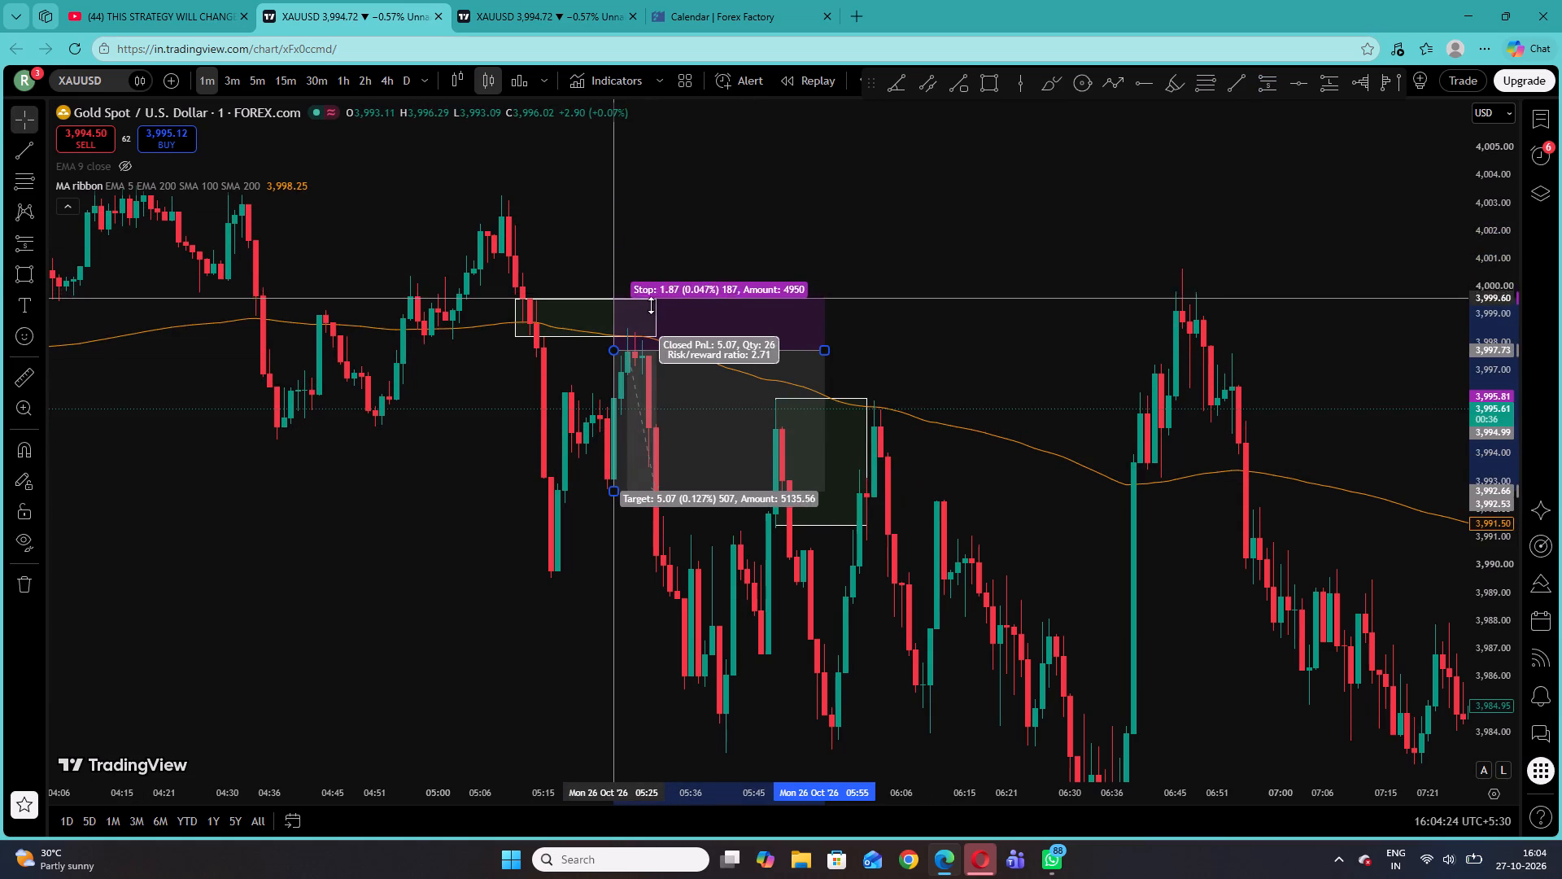
pyautogui.moveTo(651, 305); pyautogui.dragTo(652, 322)
pyautogui.click(615, 491)
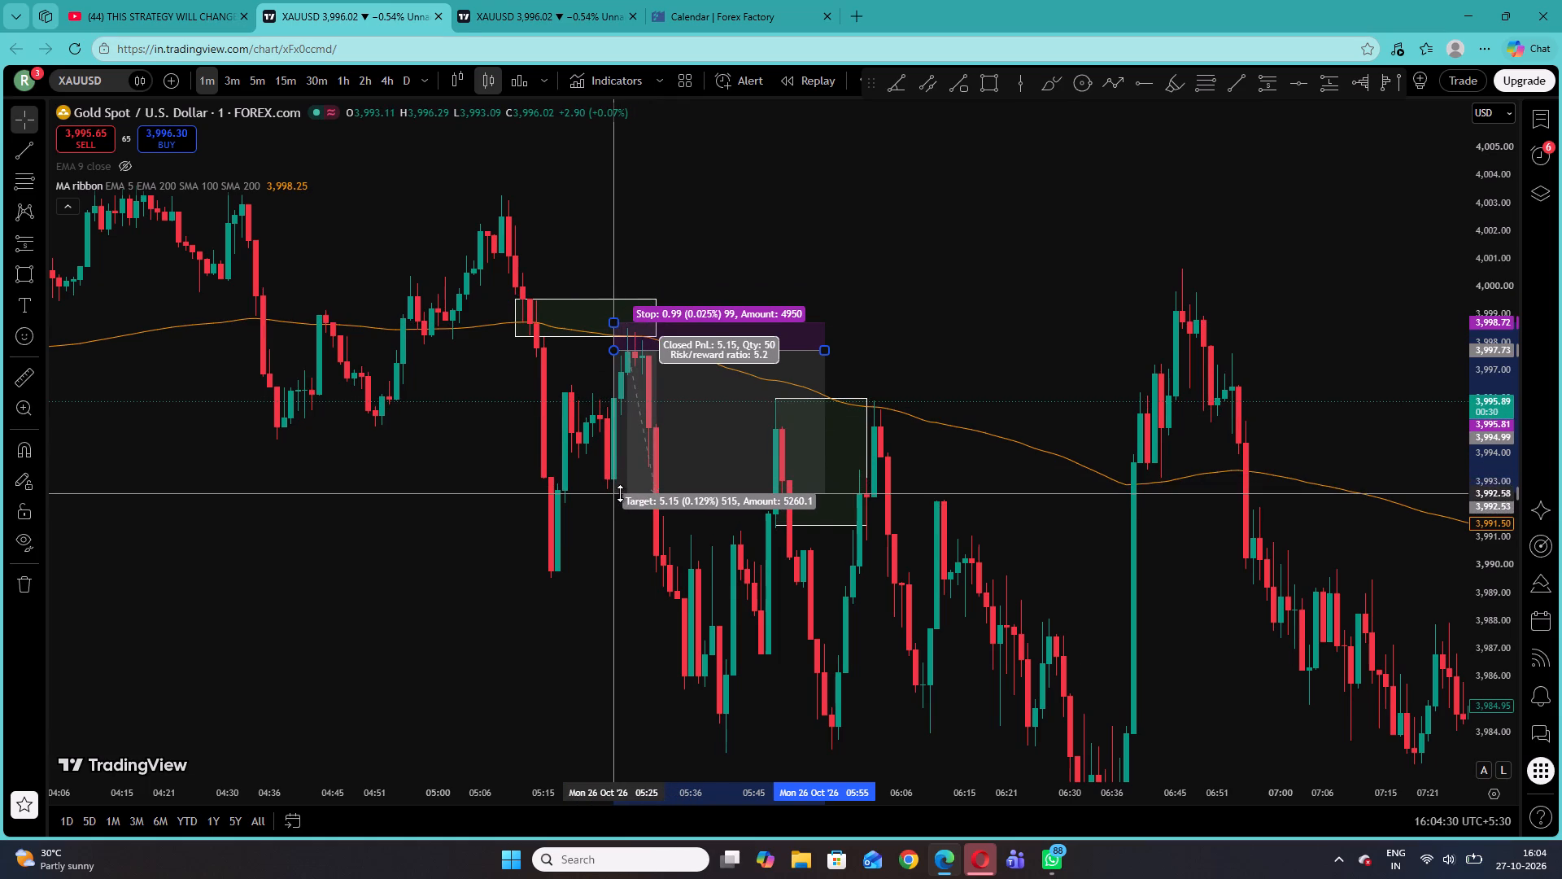
pyautogui.moveTo(821, 350); pyautogui.dragTo(713, 370)
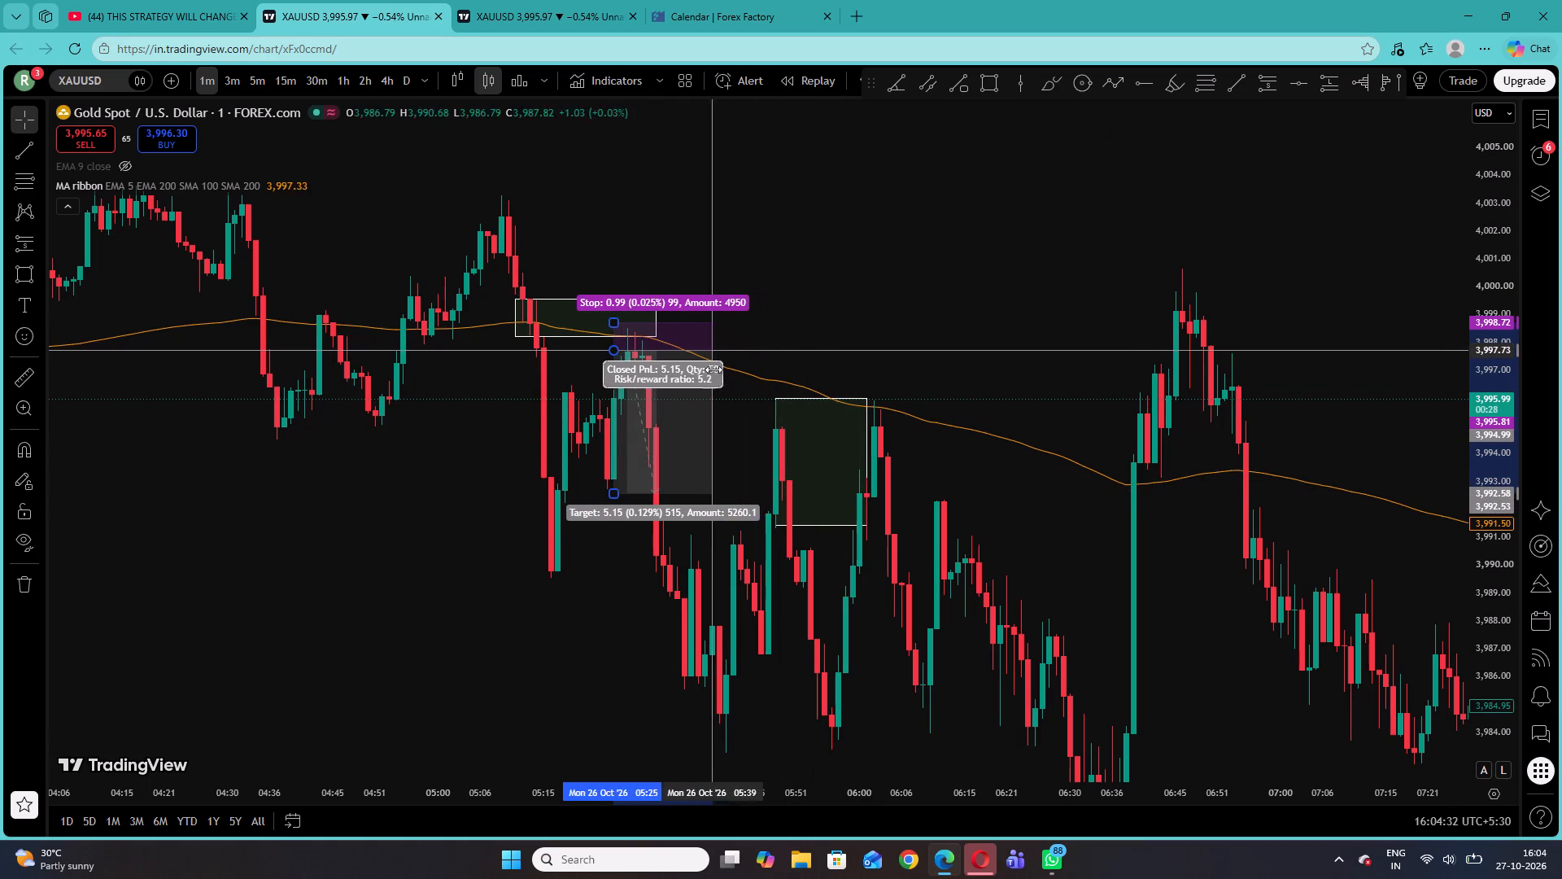
pyautogui.moveTo(713, 370); pyautogui.dragTo(687, 371)
pyautogui.click(794, 321)
# Place a short position at 06:00 on 26 October with entry 3,994.95, stop 3,996.18 and target 3,989.07, ending at about 06:19.
pyautogui.moveTo(1029, 396); pyautogui.dragTo(720, 273)
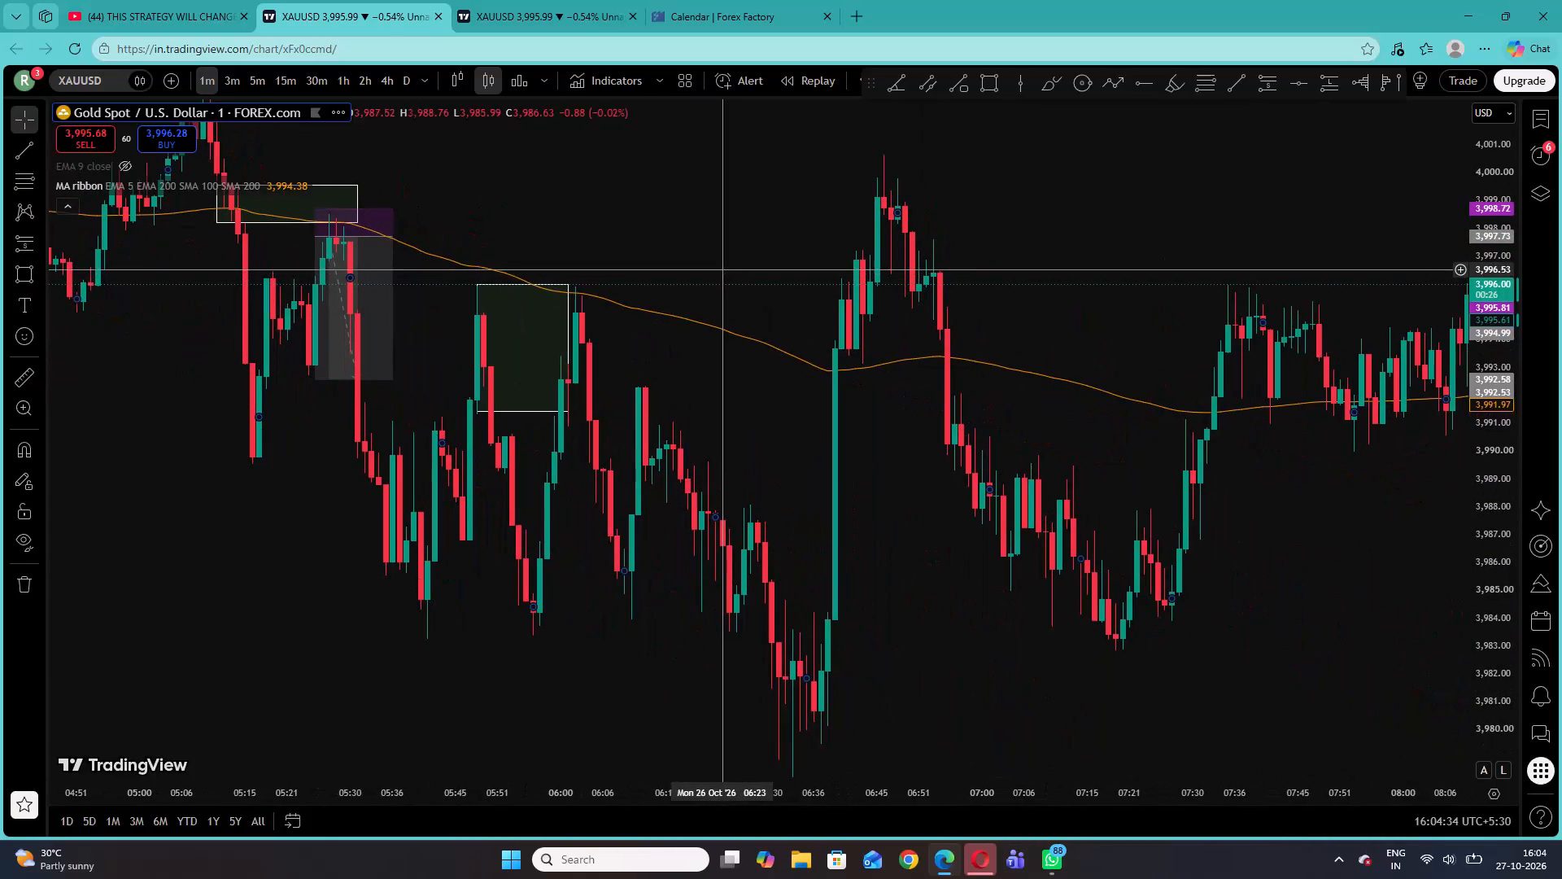
pyautogui.click(38, 240)
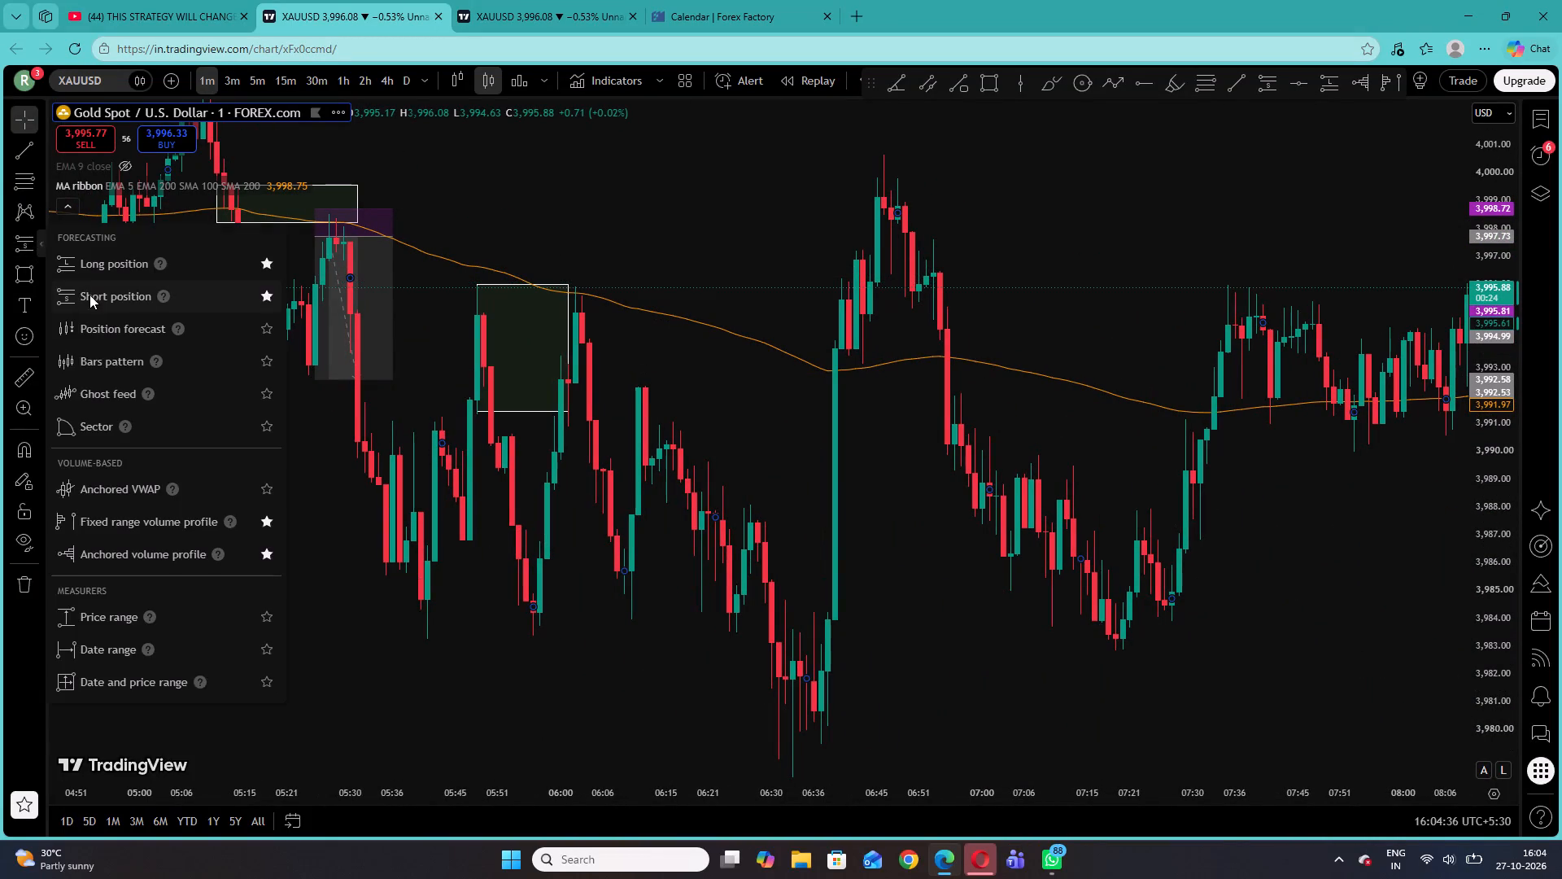
pyautogui.click(89, 295)
pyautogui.click(558, 313)
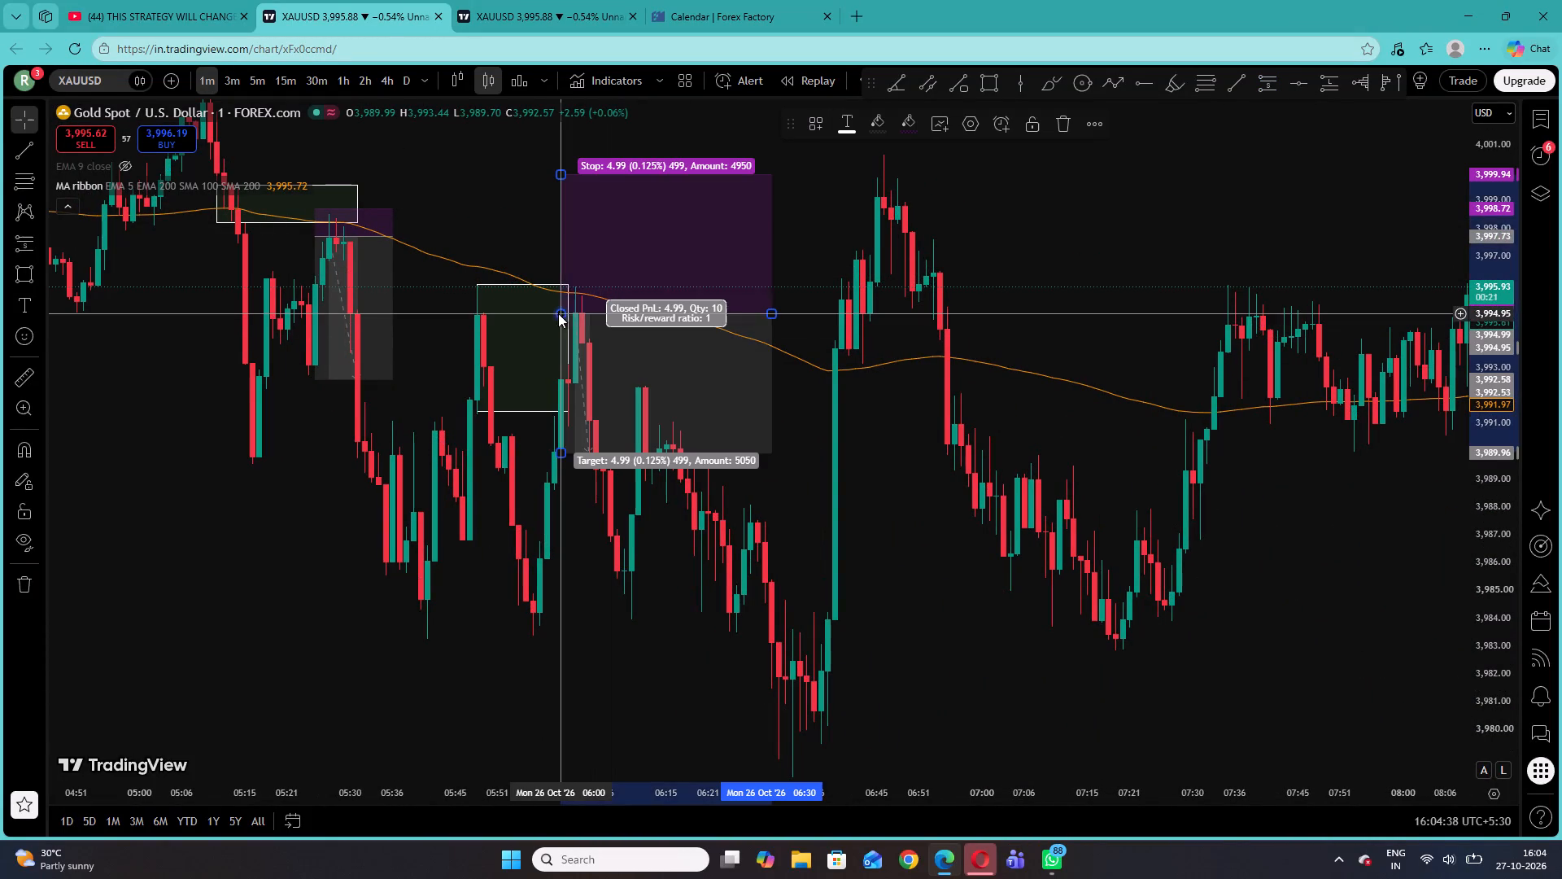
pyautogui.moveTo(562, 171); pyautogui.dragTo(586, 279)
pyautogui.moveTo(557, 454); pyautogui.dragTo(561, 477)
pyautogui.moveTo(774, 318); pyautogui.dragTo(691, 317)
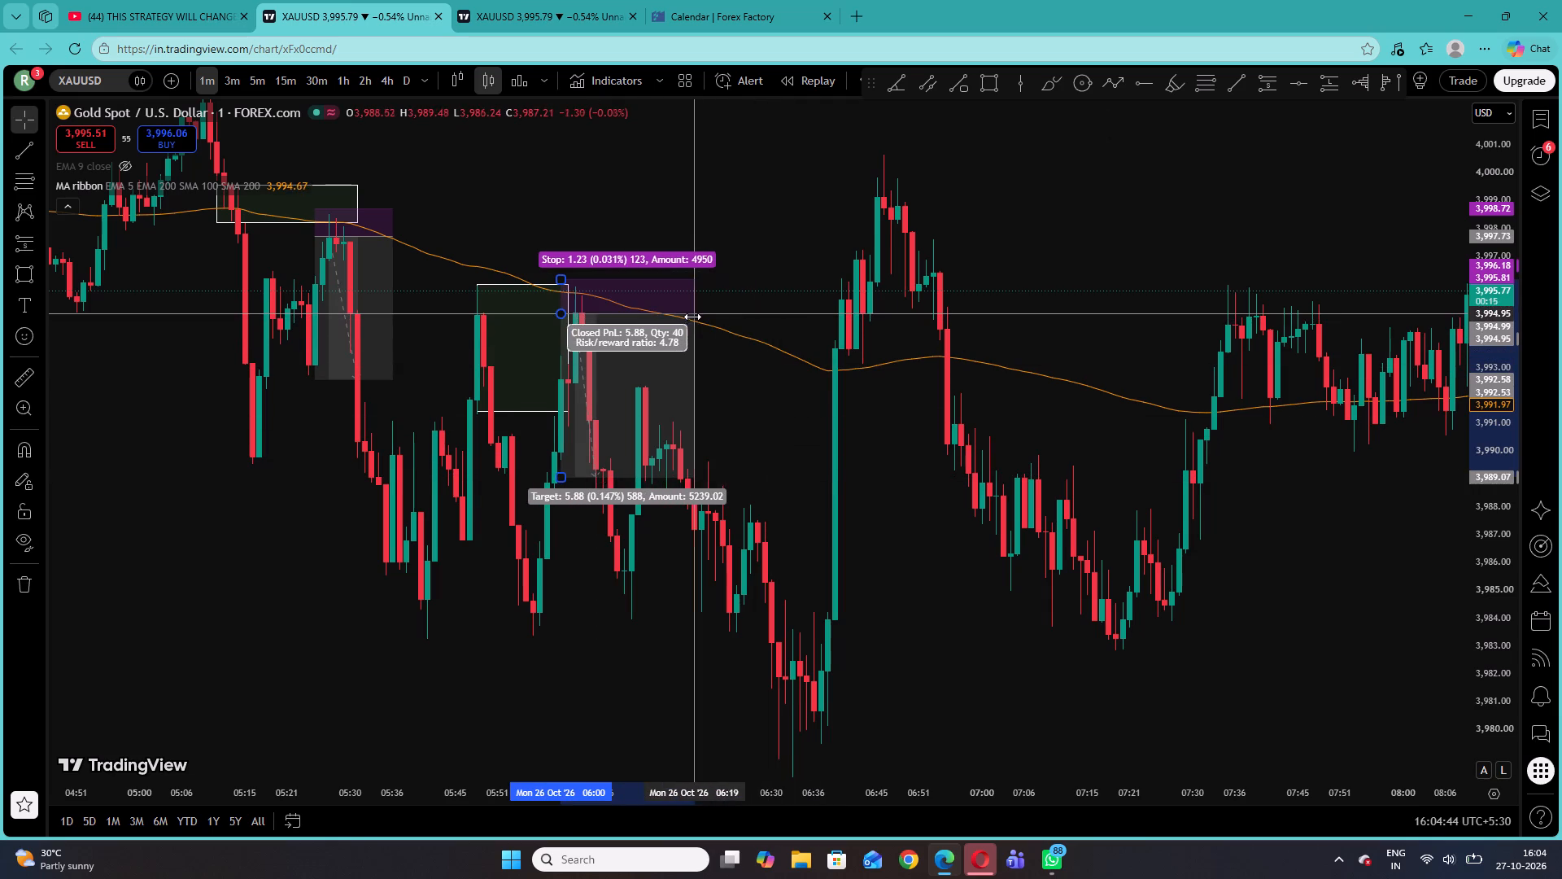
pyautogui.click(758, 313)
# Place a long position at 07:39 on 26 October with entry 3,991.85 on the 200 EMA, stop 3,990.80 and target 3,995.07.
pyautogui.moveTo(1106, 317); pyautogui.dragTo(788, 304)
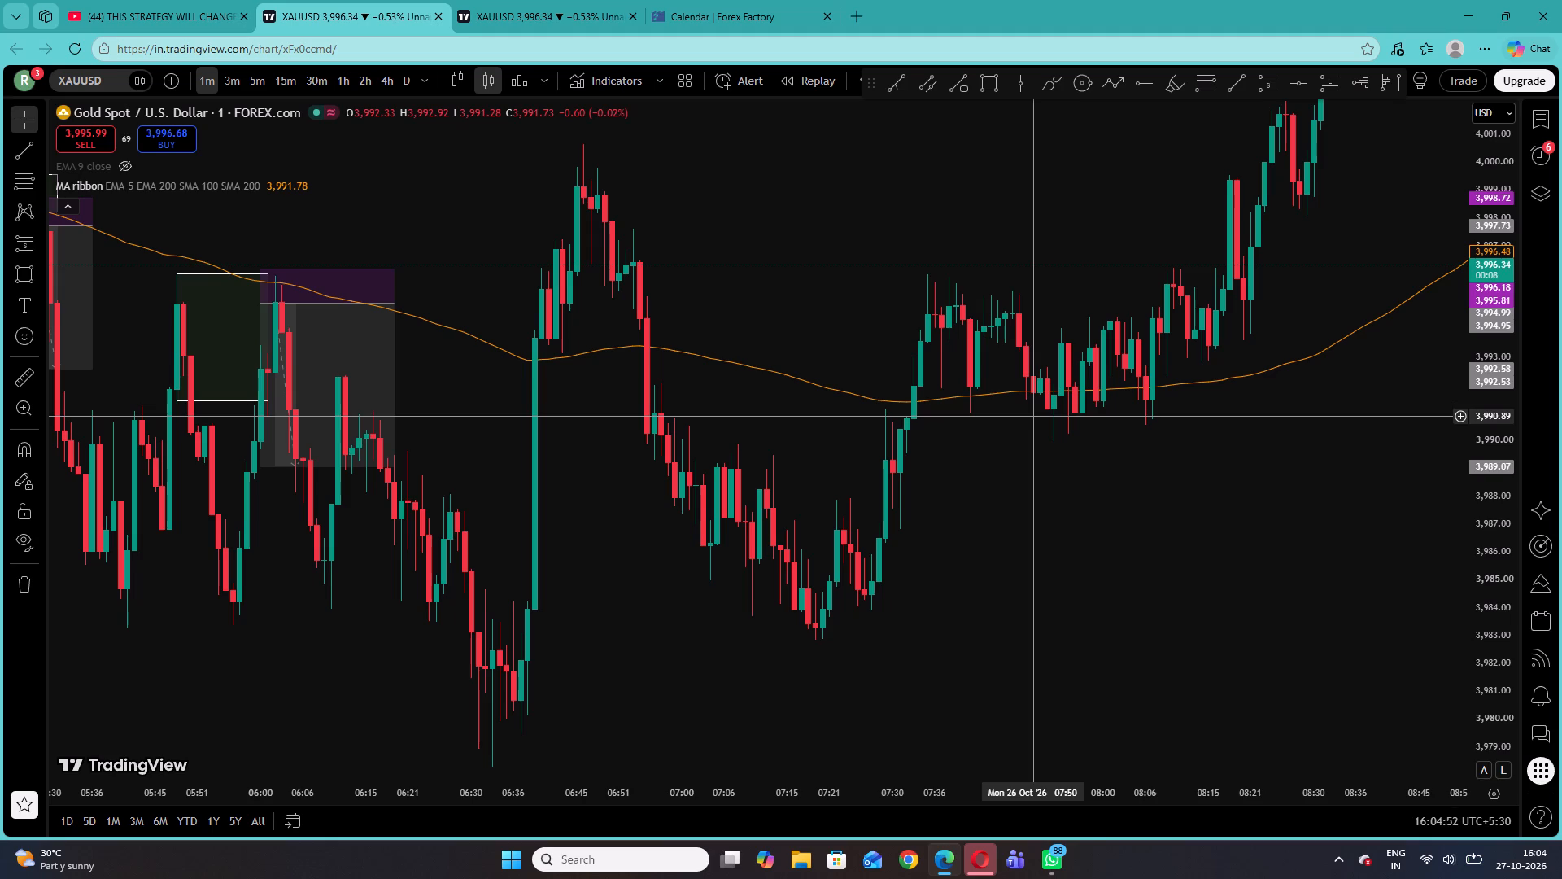
pyautogui.click(37, 246)
pyautogui.click(79, 264)
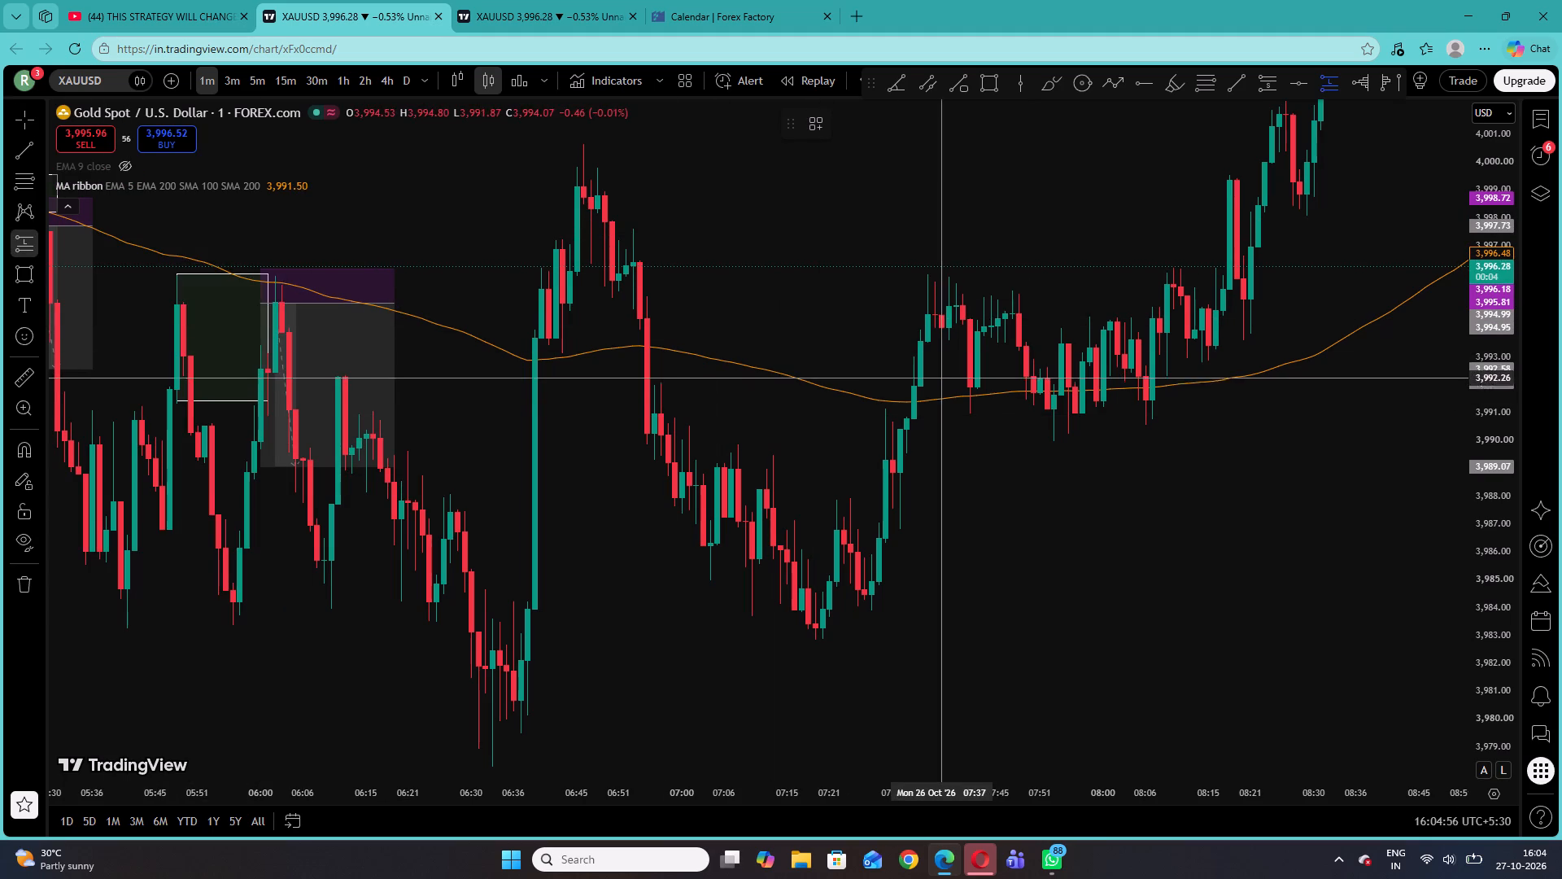
pyautogui.click(955, 389)
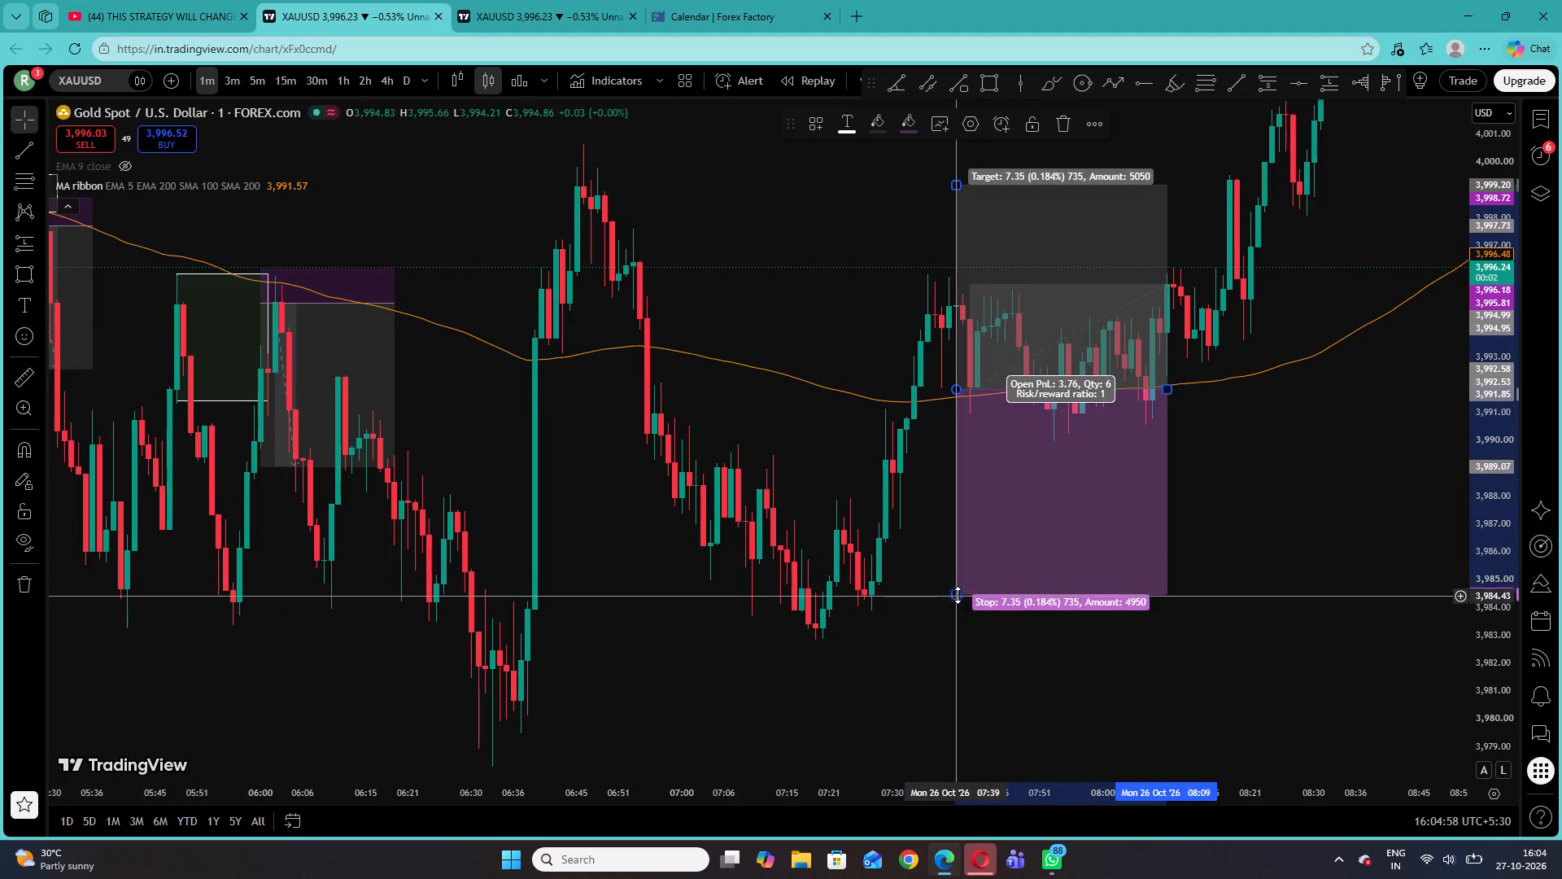
pyautogui.moveTo(955, 594); pyautogui.dragTo(997, 418)
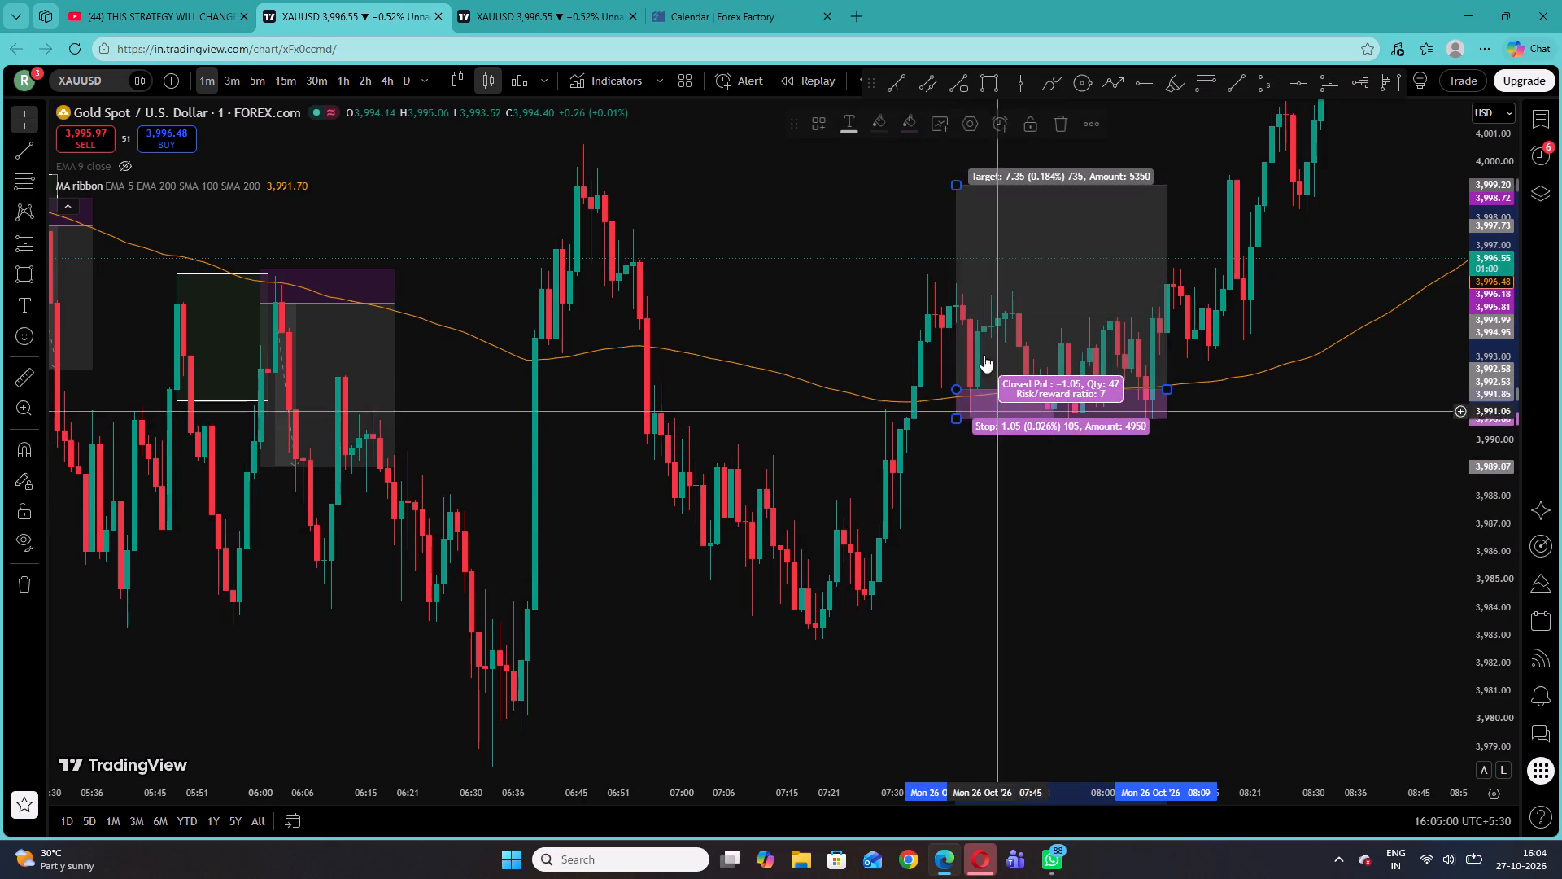
pyautogui.moveTo(956, 187); pyautogui.dragTo(959, 262)
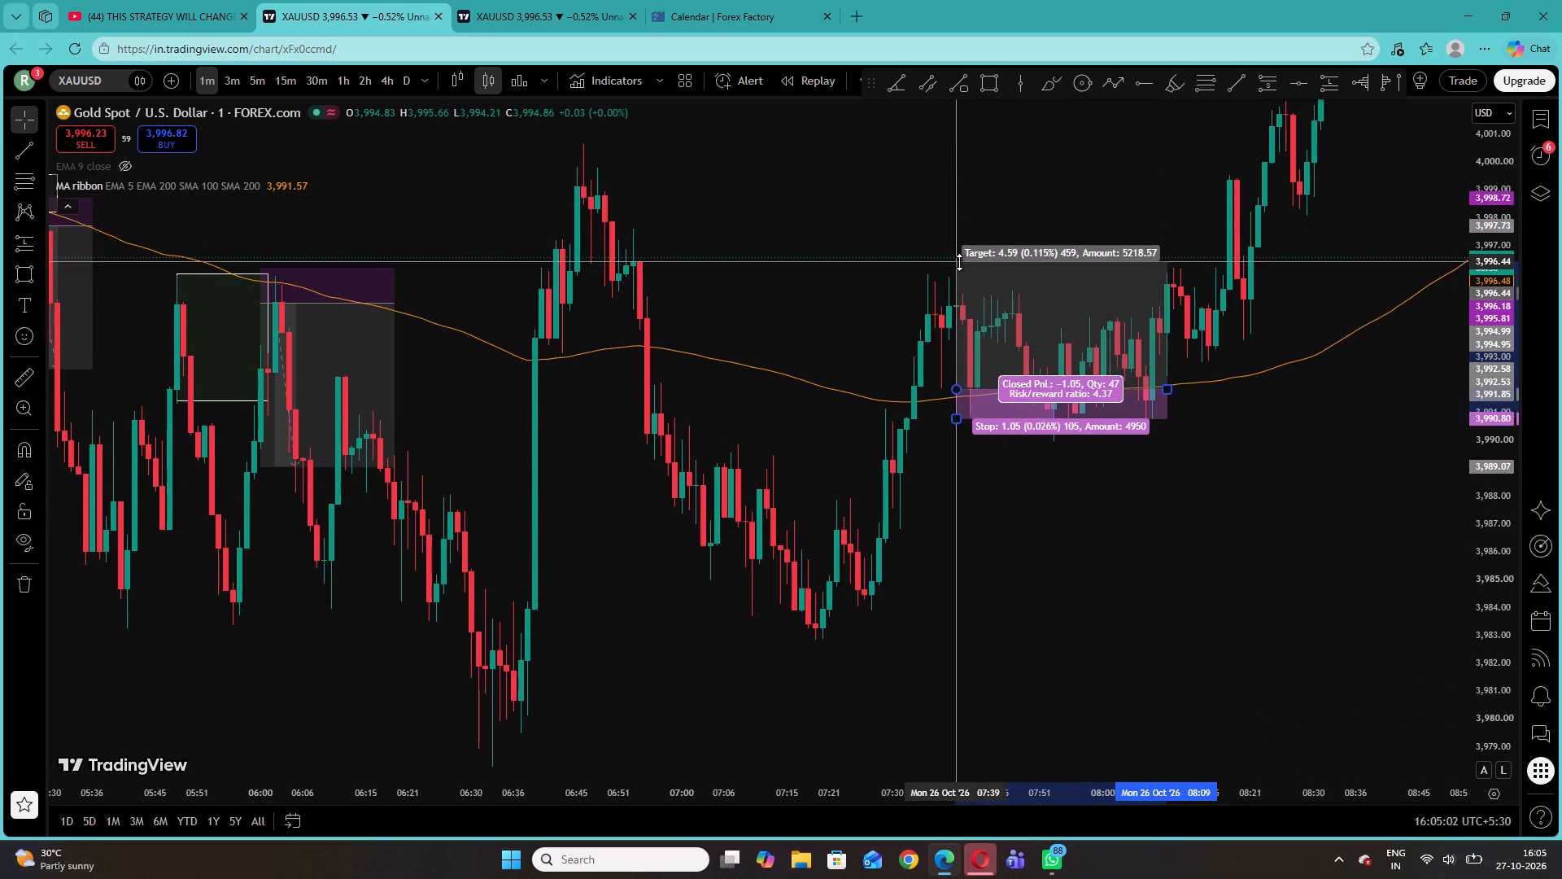
pyautogui.moveTo(959, 262); pyautogui.dragTo(963, 291)
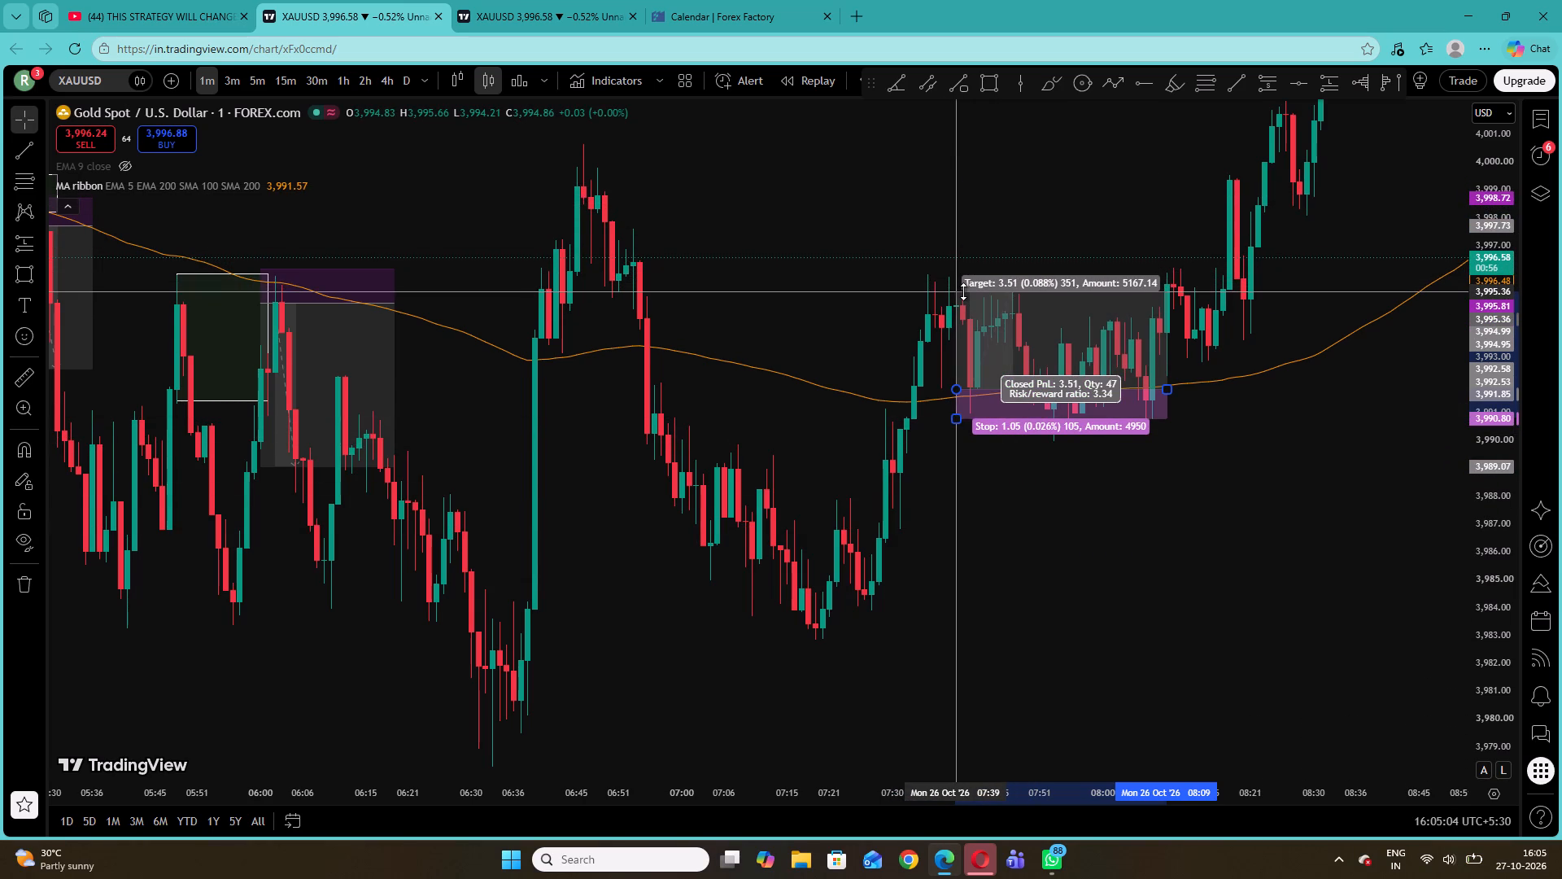
pyautogui.moveTo(963, 291); pyautogui.dragTo(964, 298)
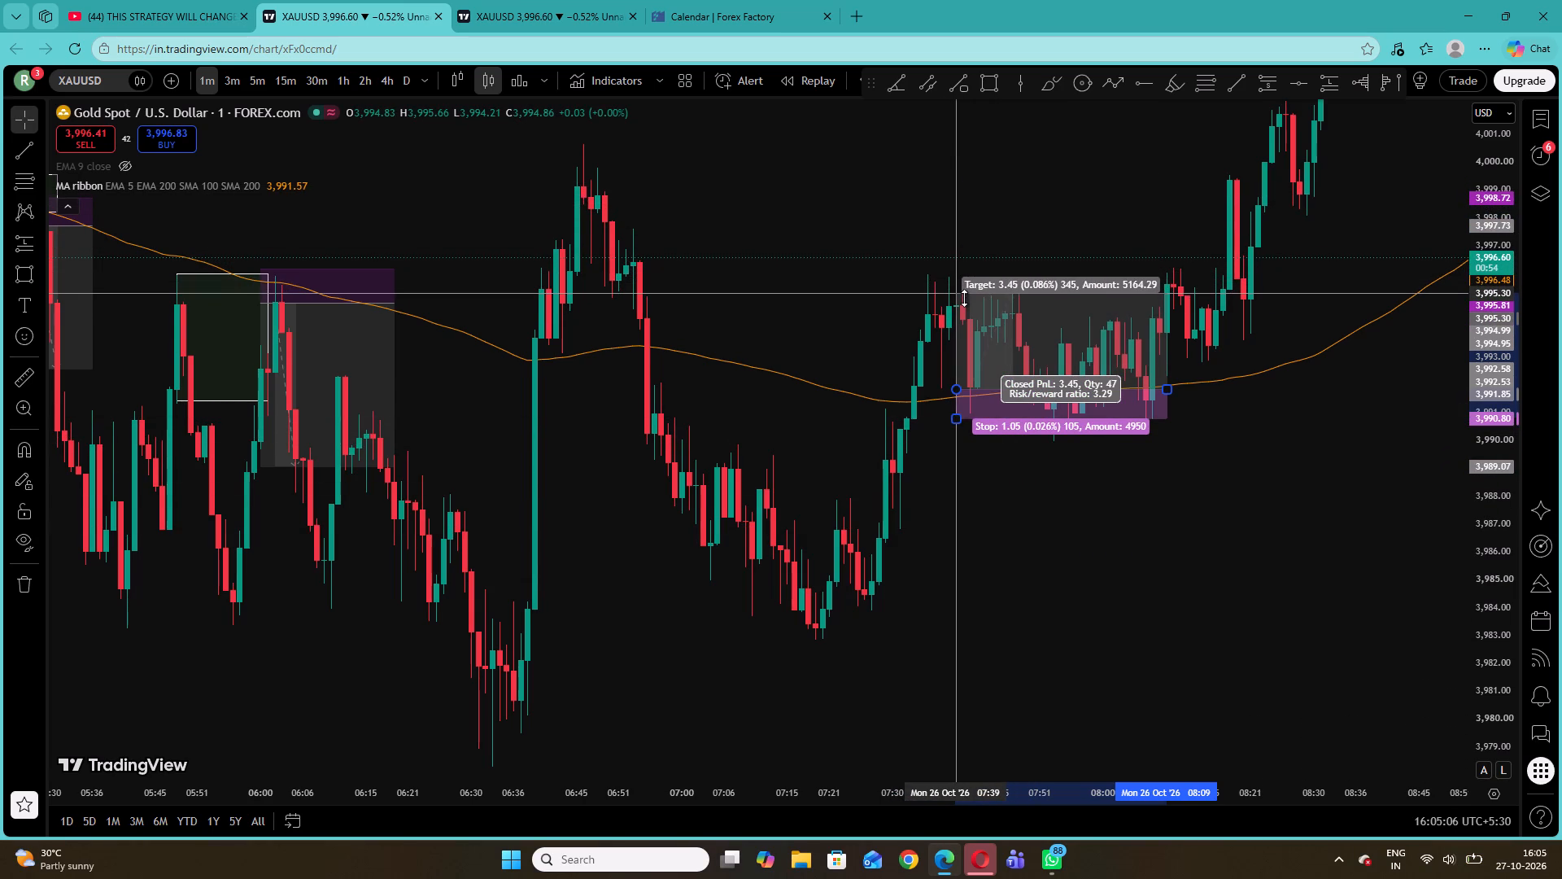
pyautogui.moveTo(964, 298); pyautogui.dragTo(966, 302)
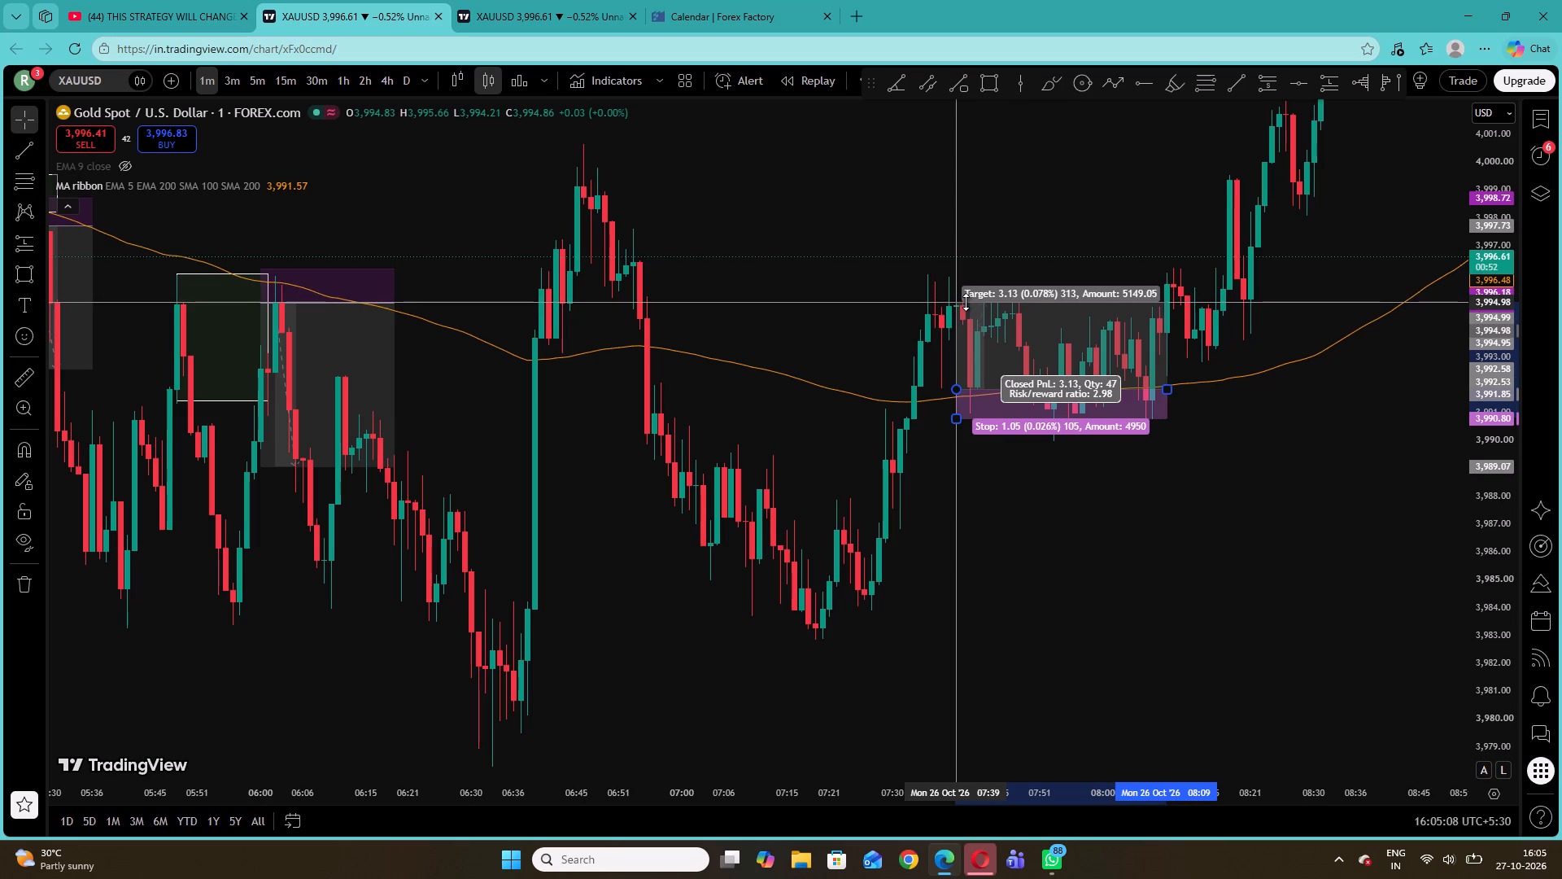
pyautogui.moveTo(966, 302); pyautogui.dragTo(969, 300)
pyautogui.click(982, 263)
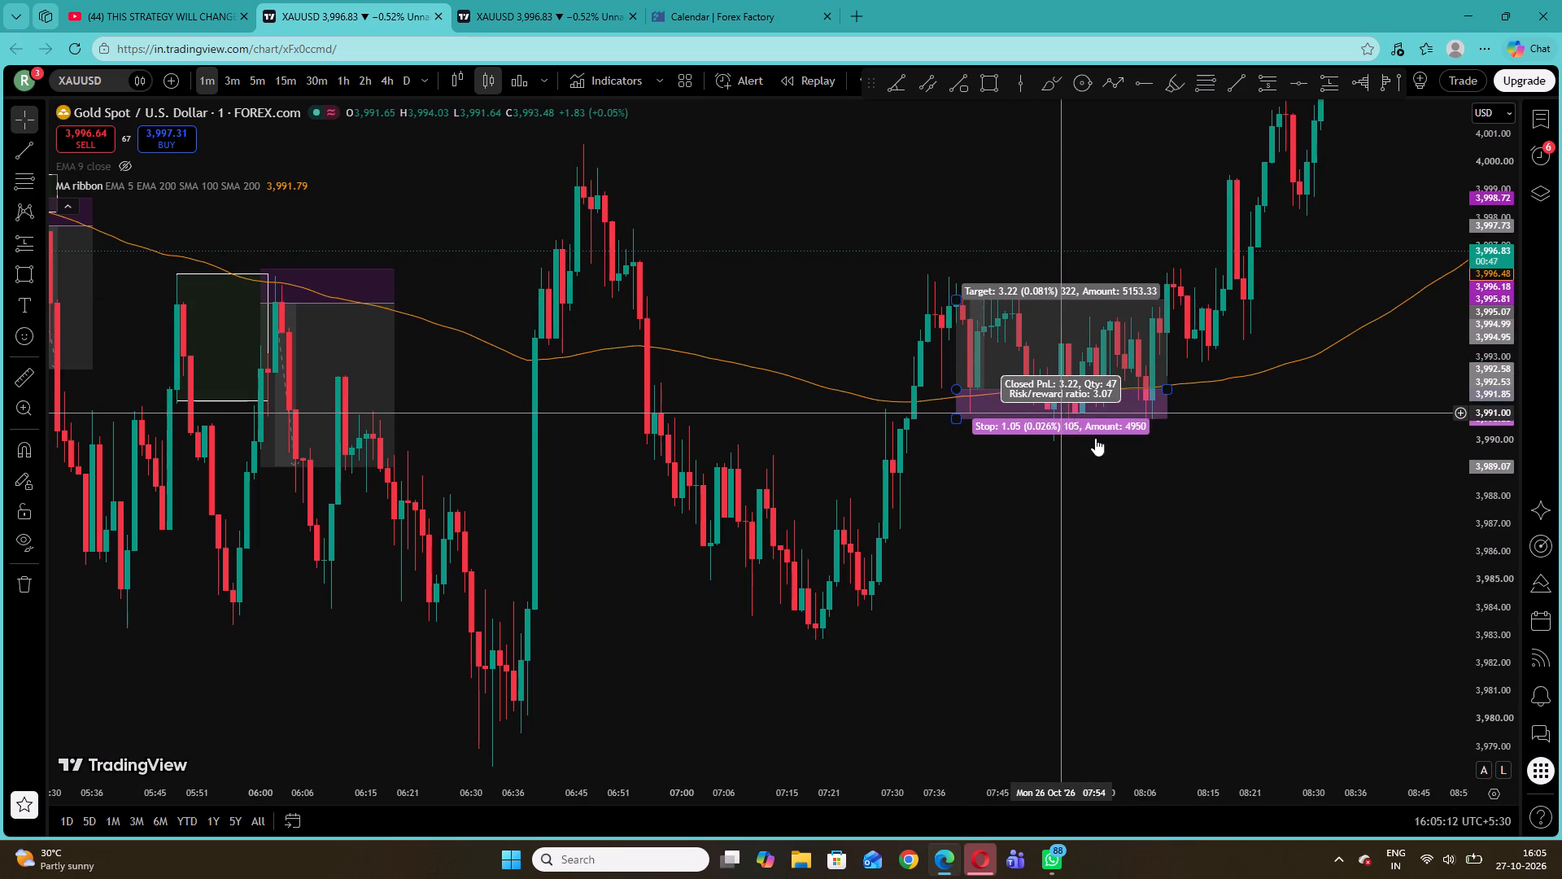
# Draw a rectangle from about 07:32 to 07:38 on 26 October, between about 3,990.7 and 3,991.92, where price crosses the 200 EMA.
pyautogui.moveTo(1465, 489); pyautogui.dragTo(1459, 439)
pyautogui.moveTo(1503, 497); pyautogui.dragTo(1471, 367)
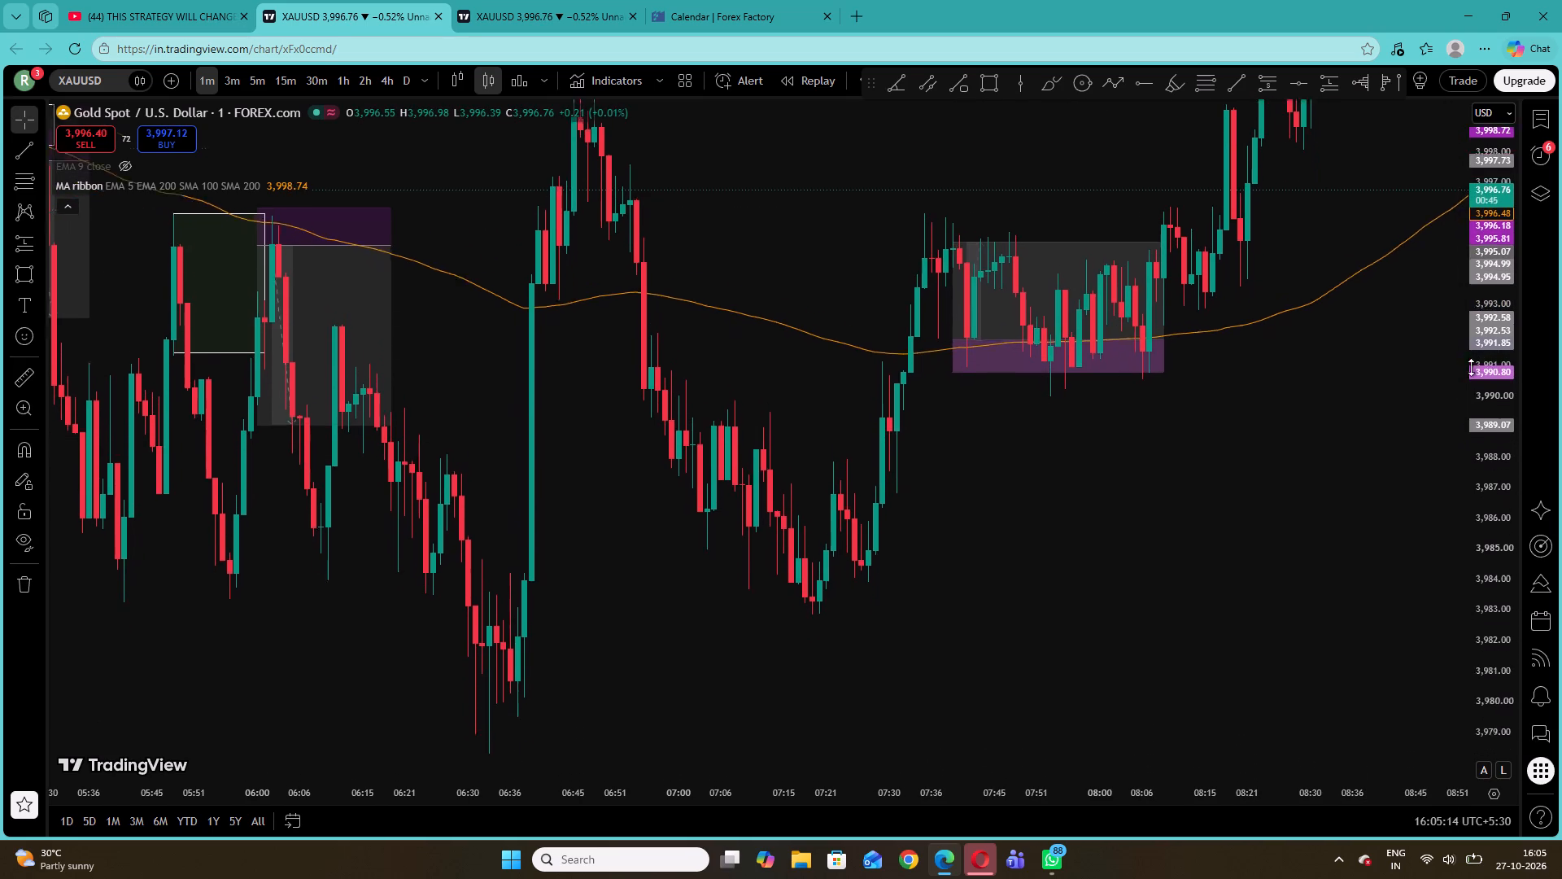
pyautogui.moveTo(1471, 367); pyautogui.dragTo(1467, 186)
pyautogui.moveTo(1206, 380); pyautogui.dragTo(1089, 487)
pyautogui.click(20, 283)
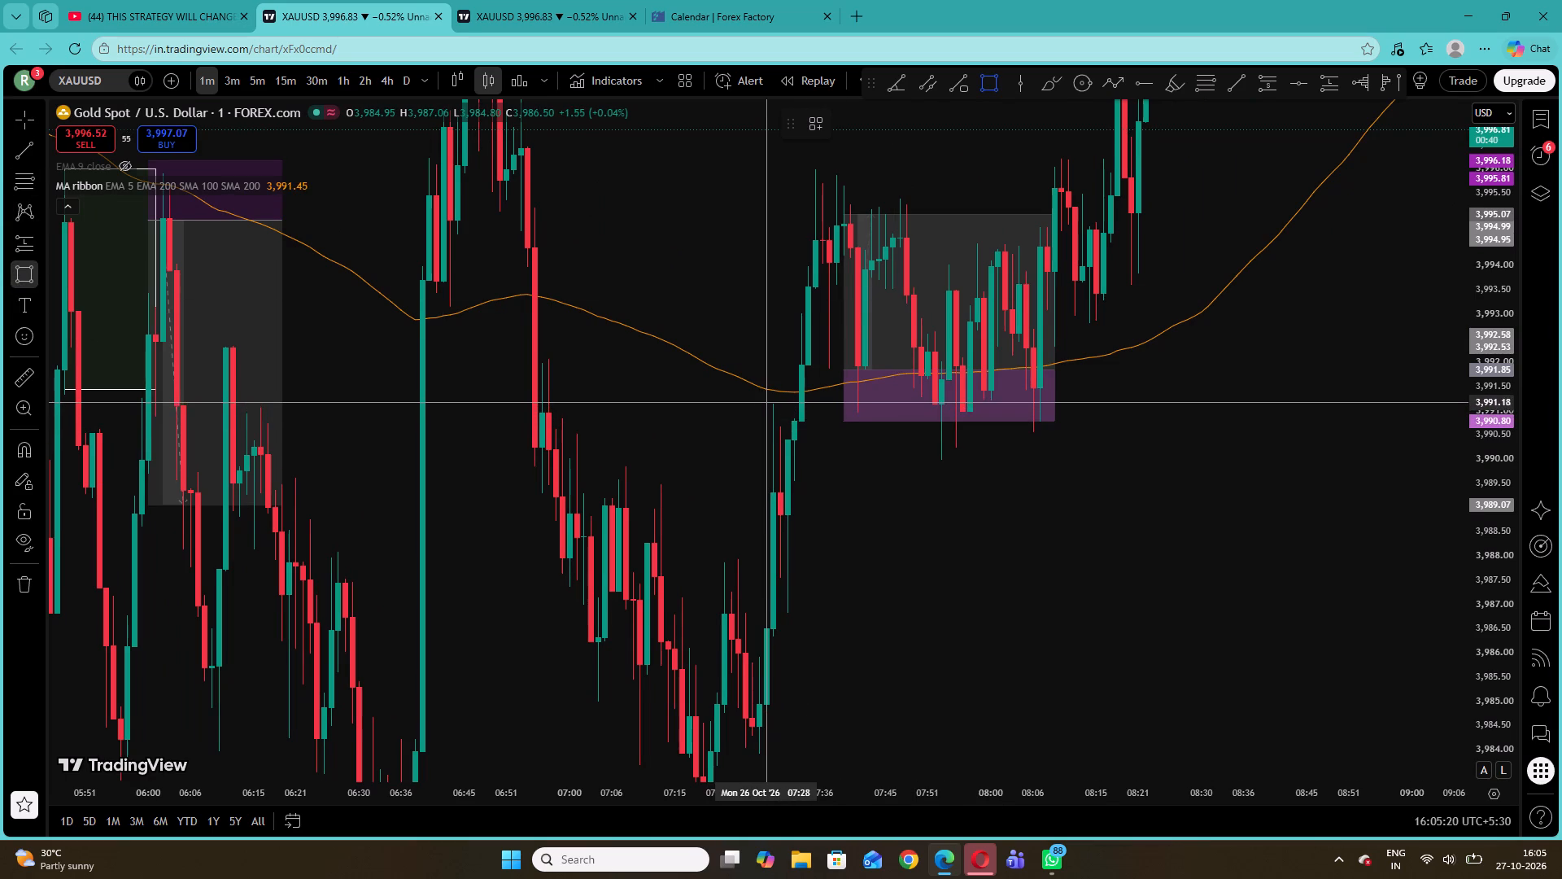
pyautogui.click(796, 366)
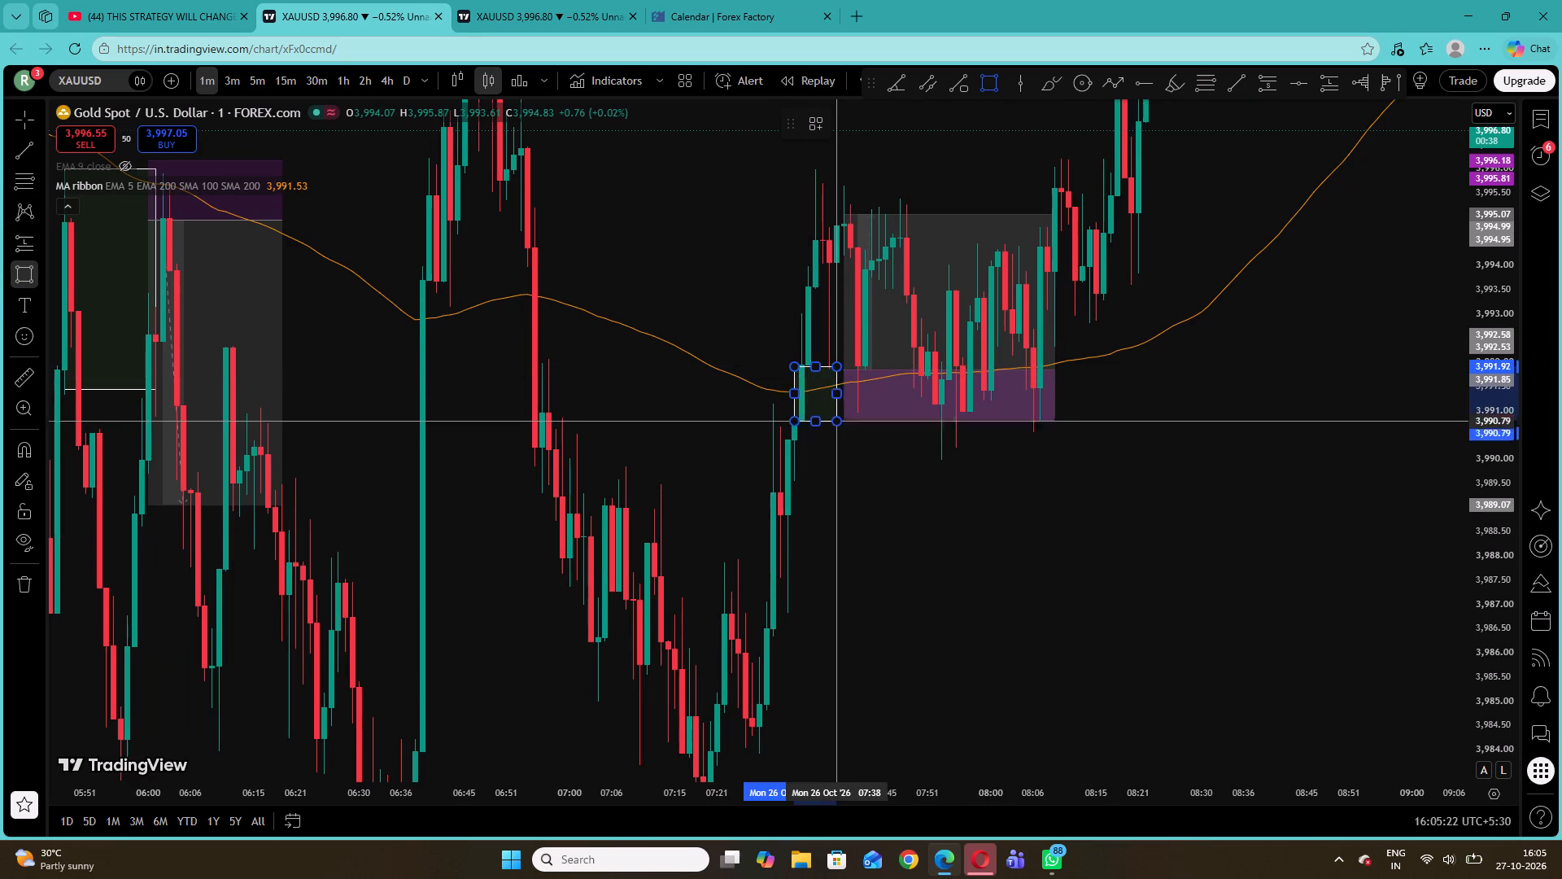
pyautogui.click(836, 426)
pyautogui.click(914, 523)
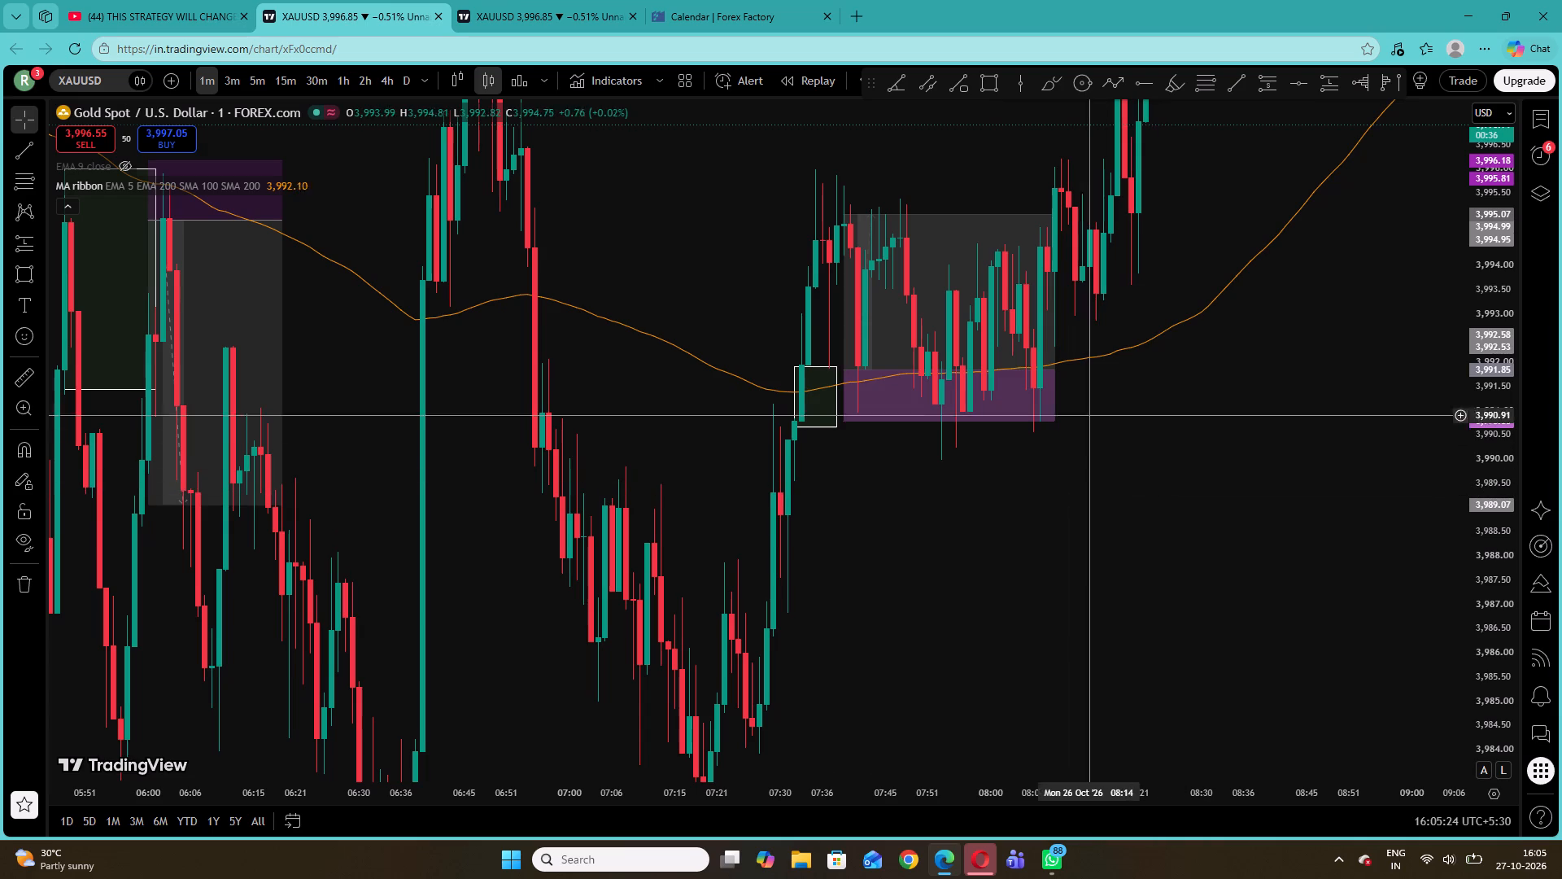
# Shorten the 07:39 long position on 26 October so it ends at about 07:48.
pyautogui.moveTo(1054, 370); pyautogui.dragTo(904, 373)
pyautogui.click(1185, 367)
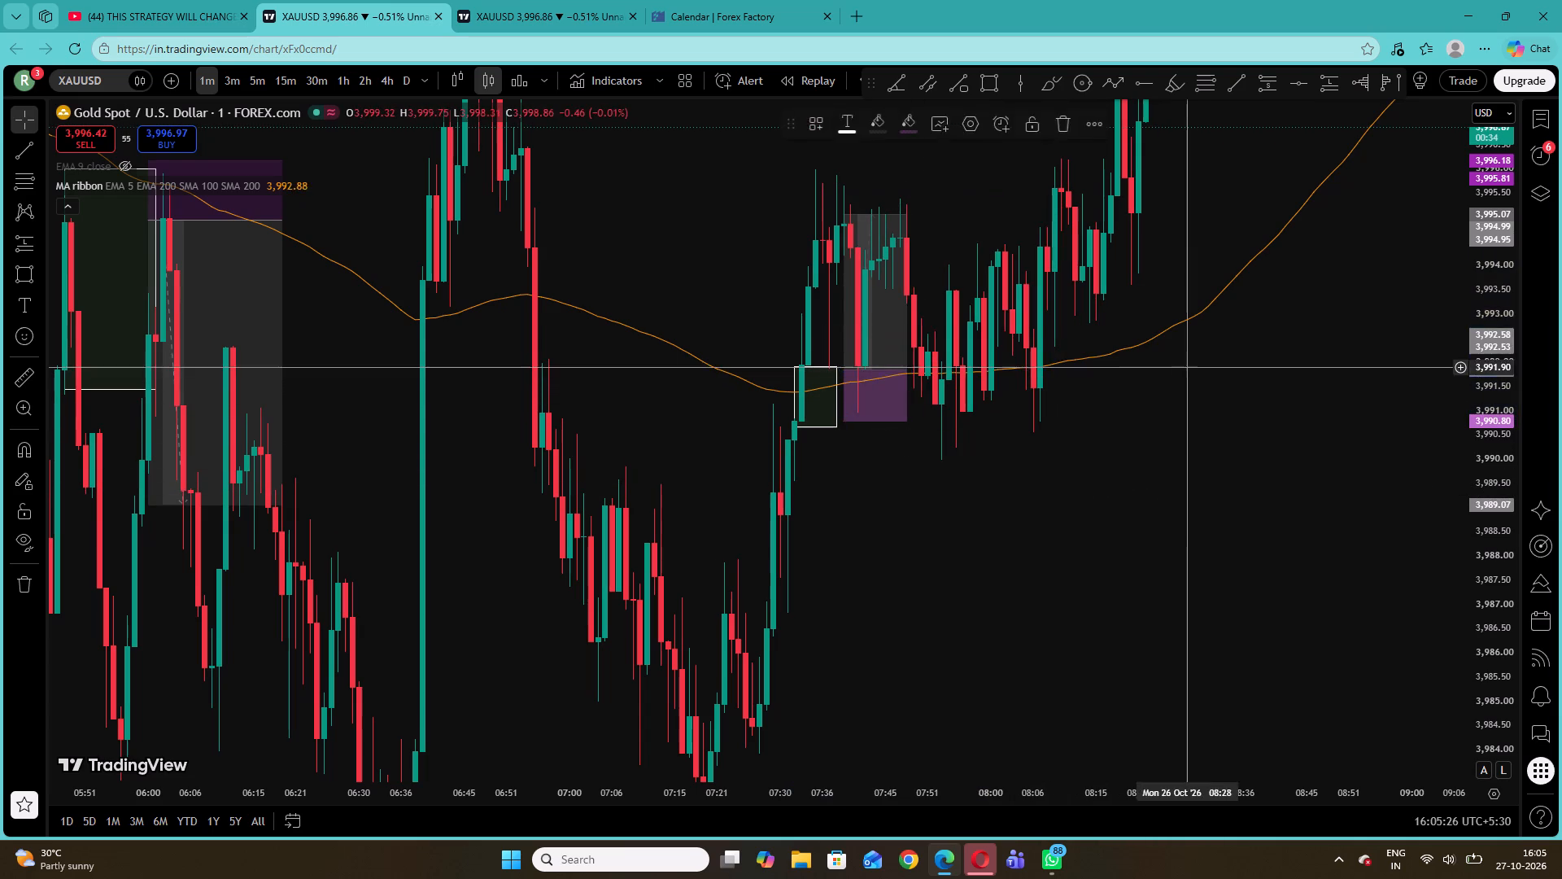
# Examine the marked trades and the 26 October candles through the afternoon for further 200 EMA retests.
pyautogui.moveTo(1475, 406); pyautogui.dragTo(1482, 587)
pyautogui.moveTo(627, 559); pyautogui.dragTo(1006, 545)
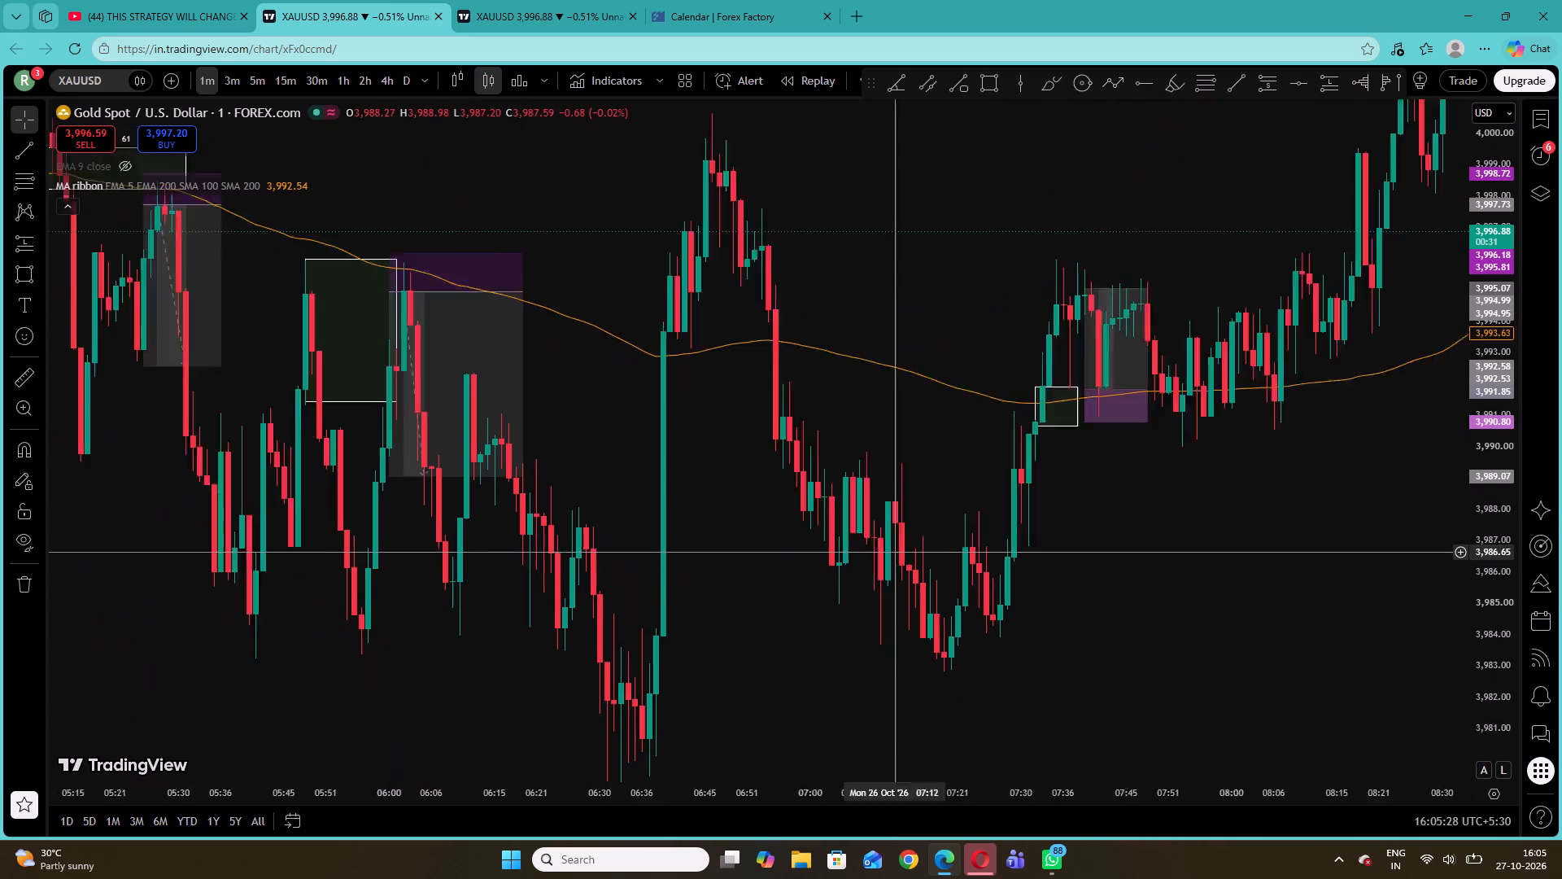
pyautogui.moveTo(1006, 545); pyautogui.dragTo(1125, 537)
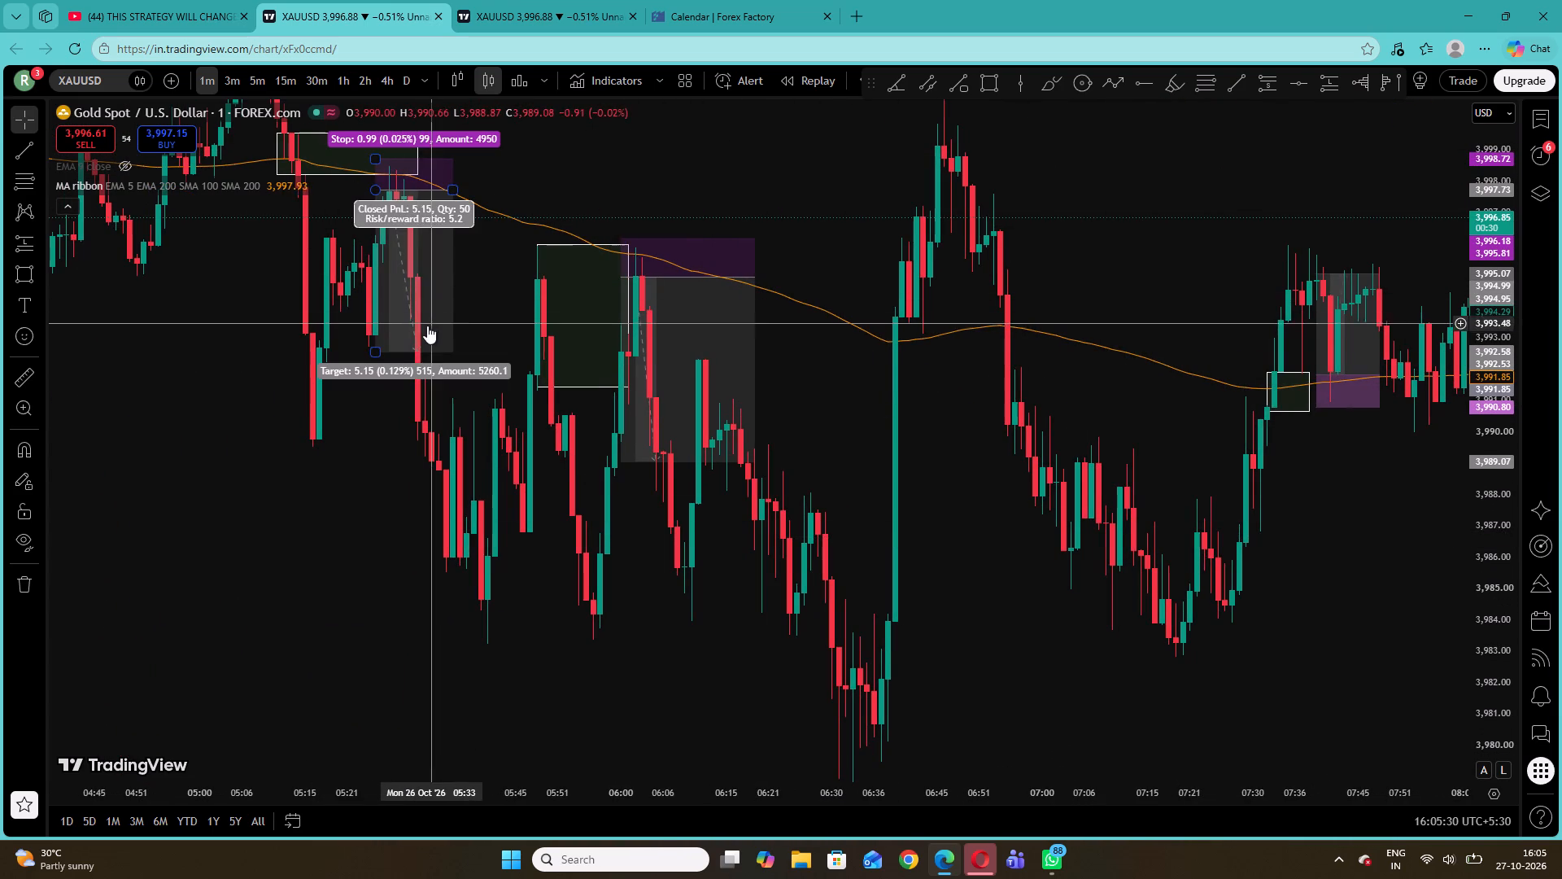
pyautogui.moveTo(1192, 343); pyautogui.dragTo(1051, 352)
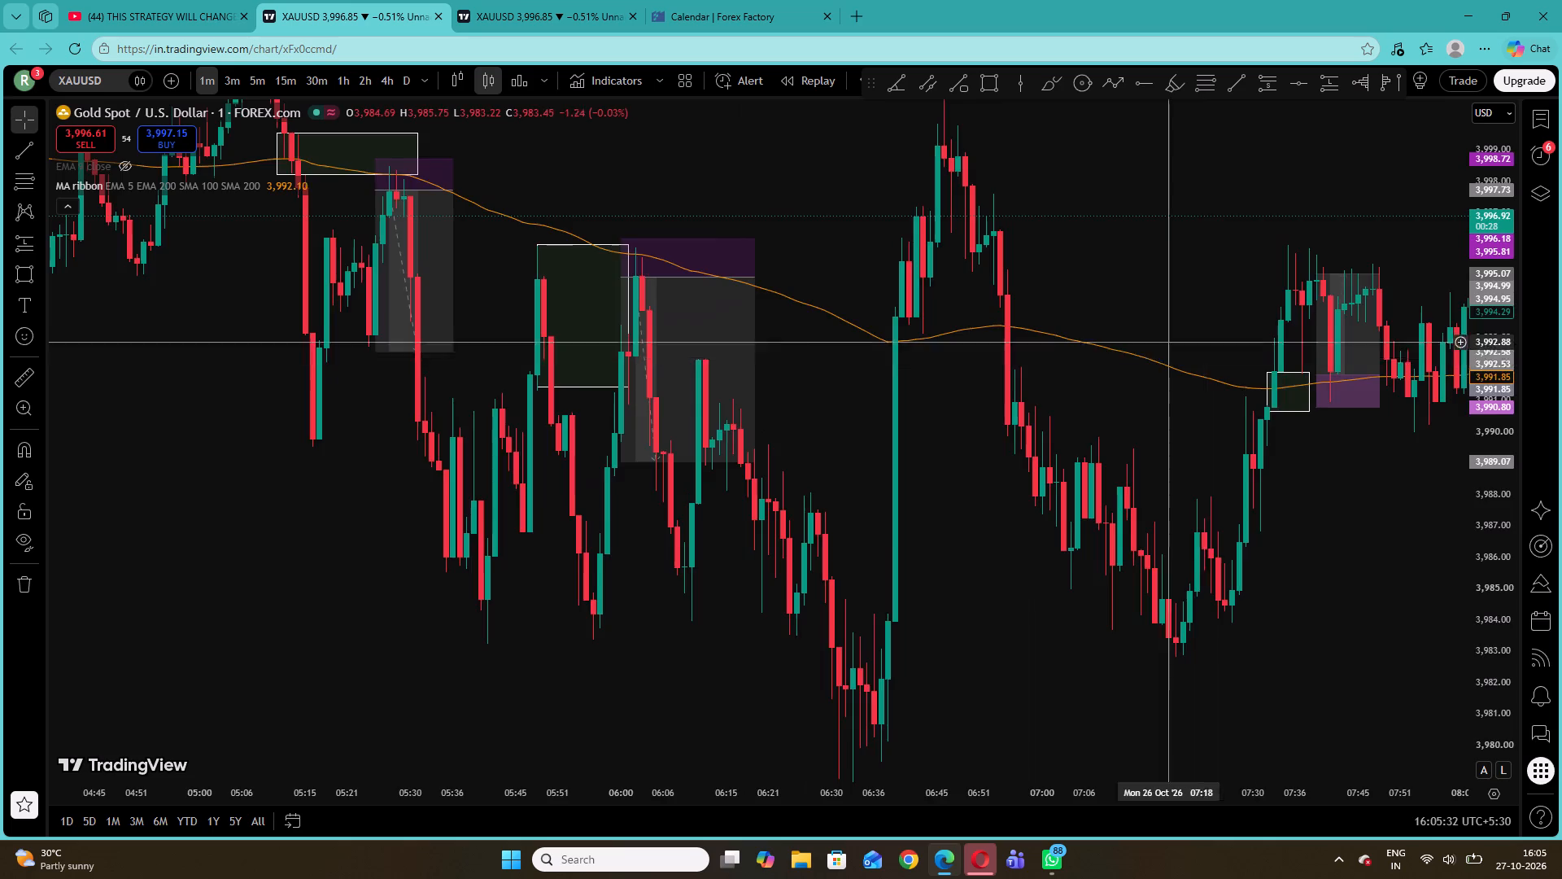
pyautogui.moveTo(1051, 352); pyautogui.dragTo(616, 441)
pyautogui.moveTo(1197, 251); pyautogui.dragTo(582, 562)
pyautogui.moveTo(962, 334); pyautogui.dragTo(365, 575)
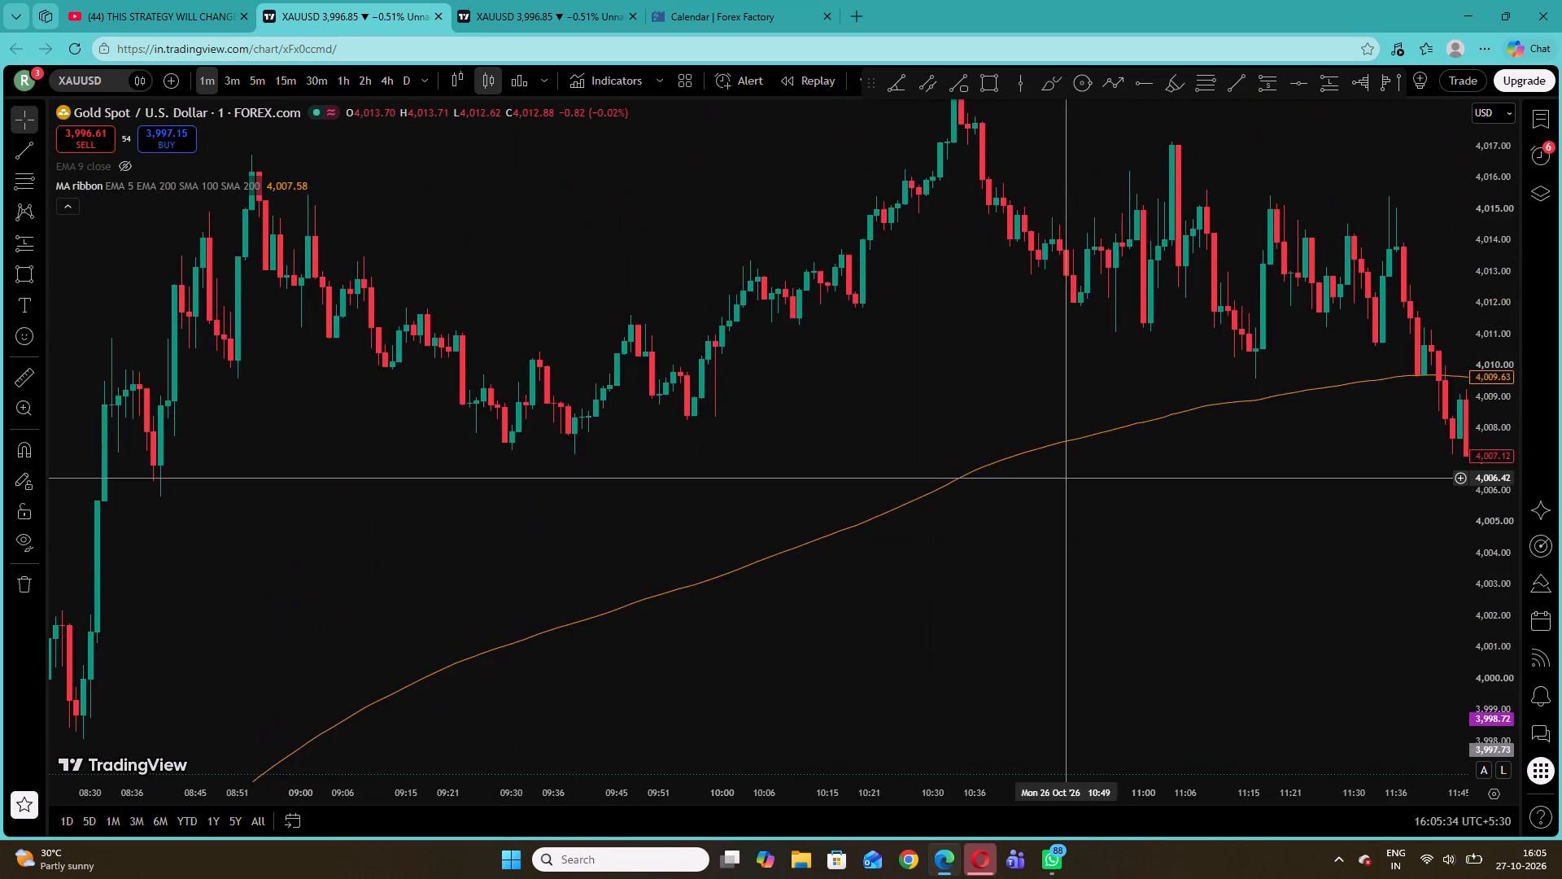
pyautogui.moveTo(1054, 476); pyautogui.dragTo(586, 524)
pyautogui.moveTo(990, 457); pyautogui.dragTo(608, 474)
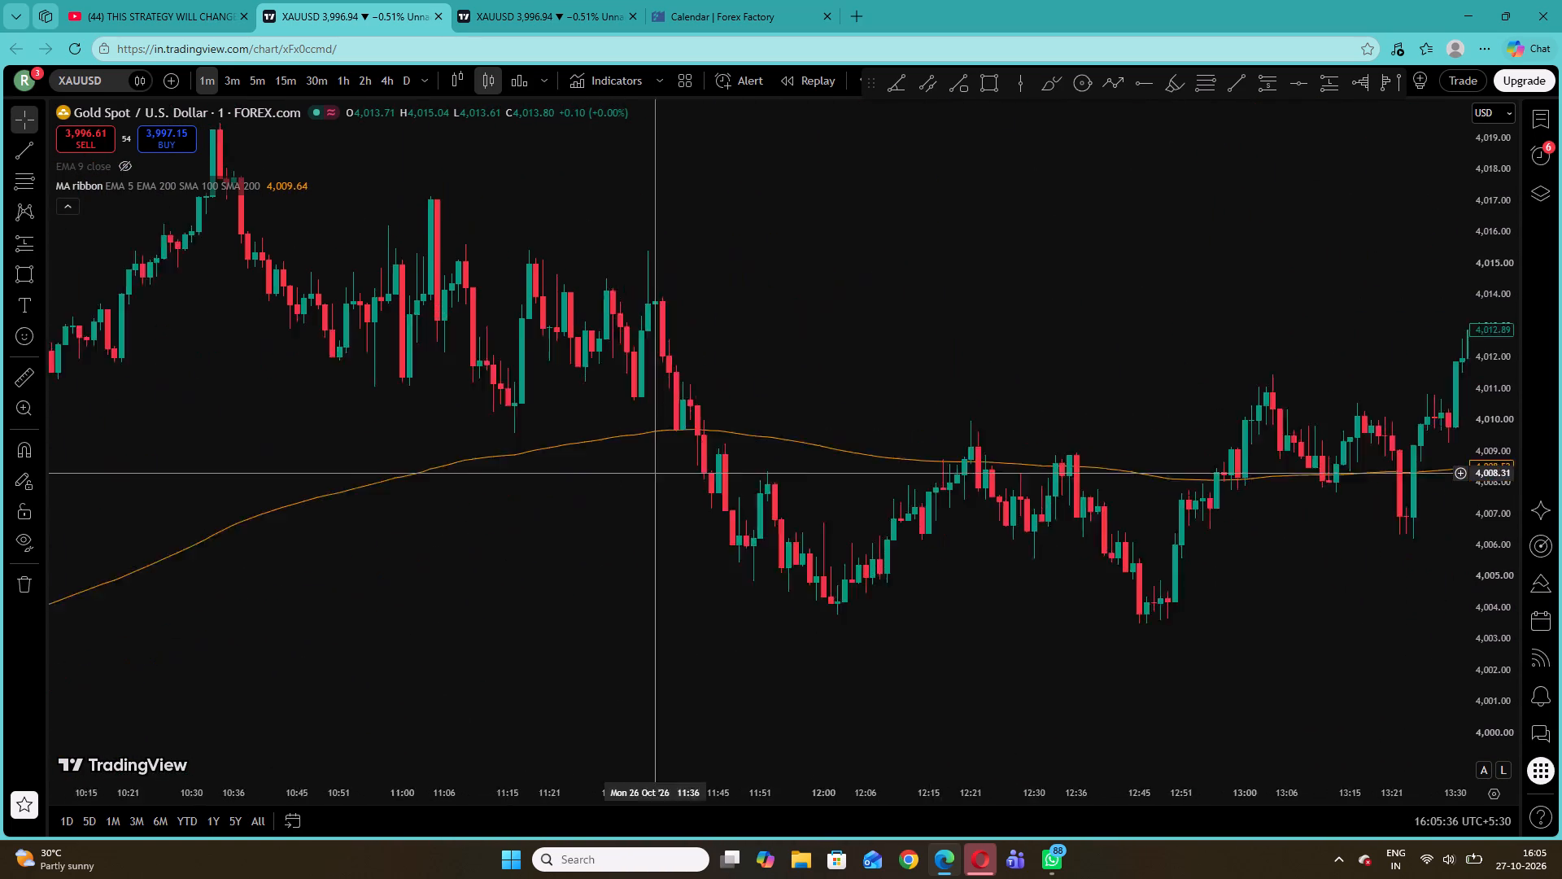
pyautogui.moveTo(608, 474); pyautogui.dragTo(583, 471)
pyautogui.moveTo(1496, 615); pyautogui.dragTo(1481, 441)
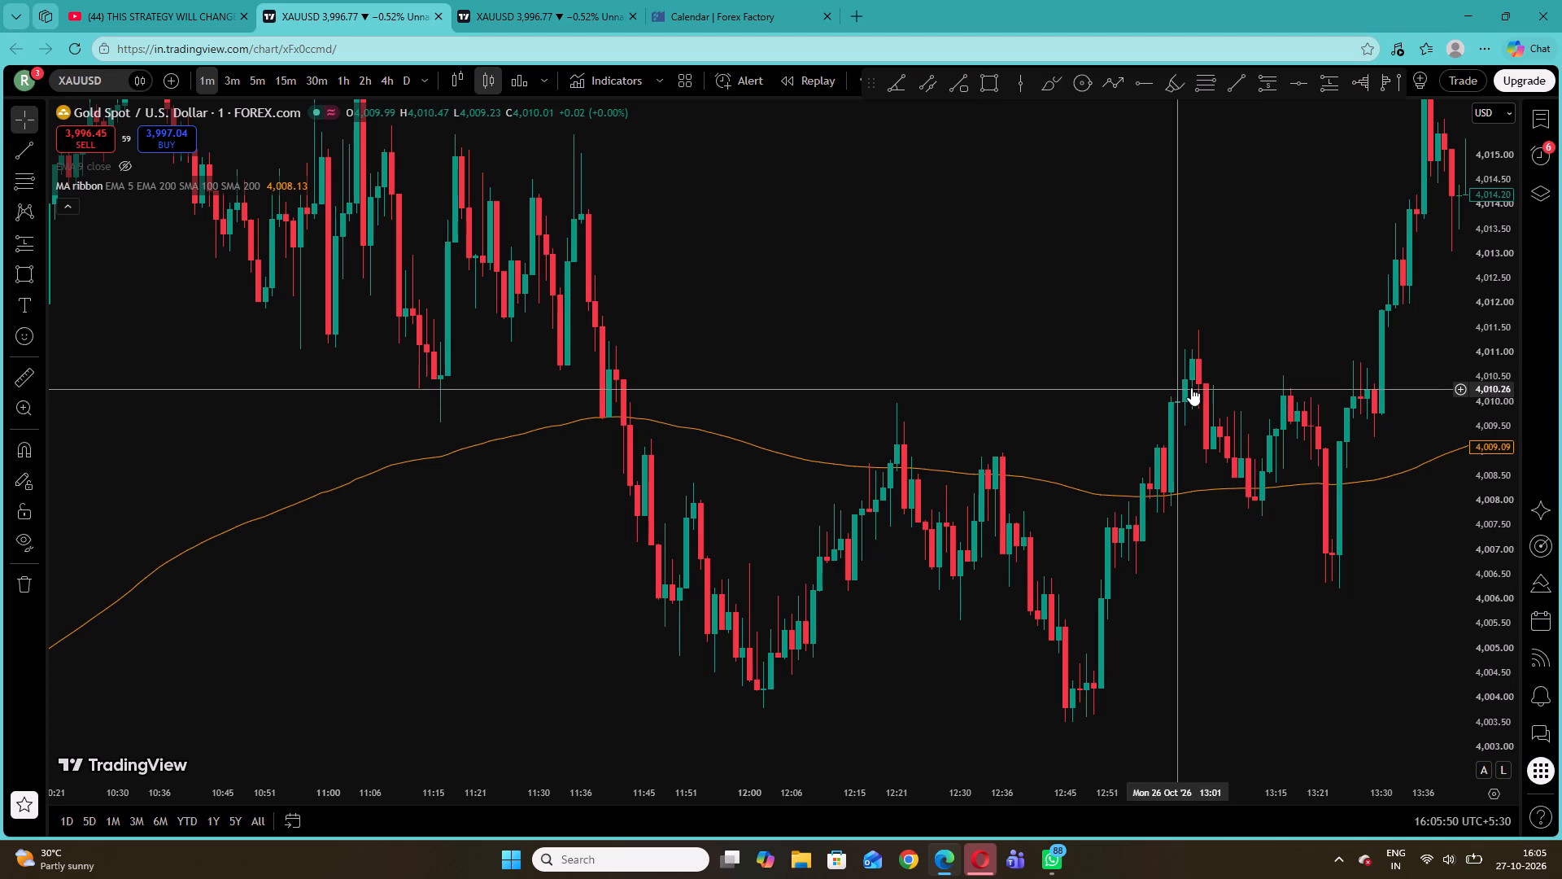
pyautogui.moveTo(1120, 422); pyautogui.dragTo(743, 503)
pyautogui.moveTo(1328, 378); pyautogui.dragTo(1029, 442)
pyautogui.moveTo(1490, 443); pyautogui.dragTo(1477, 566)
pyautogui.moveTo(1323, 516); pyautogui.dragTo(788, 515)
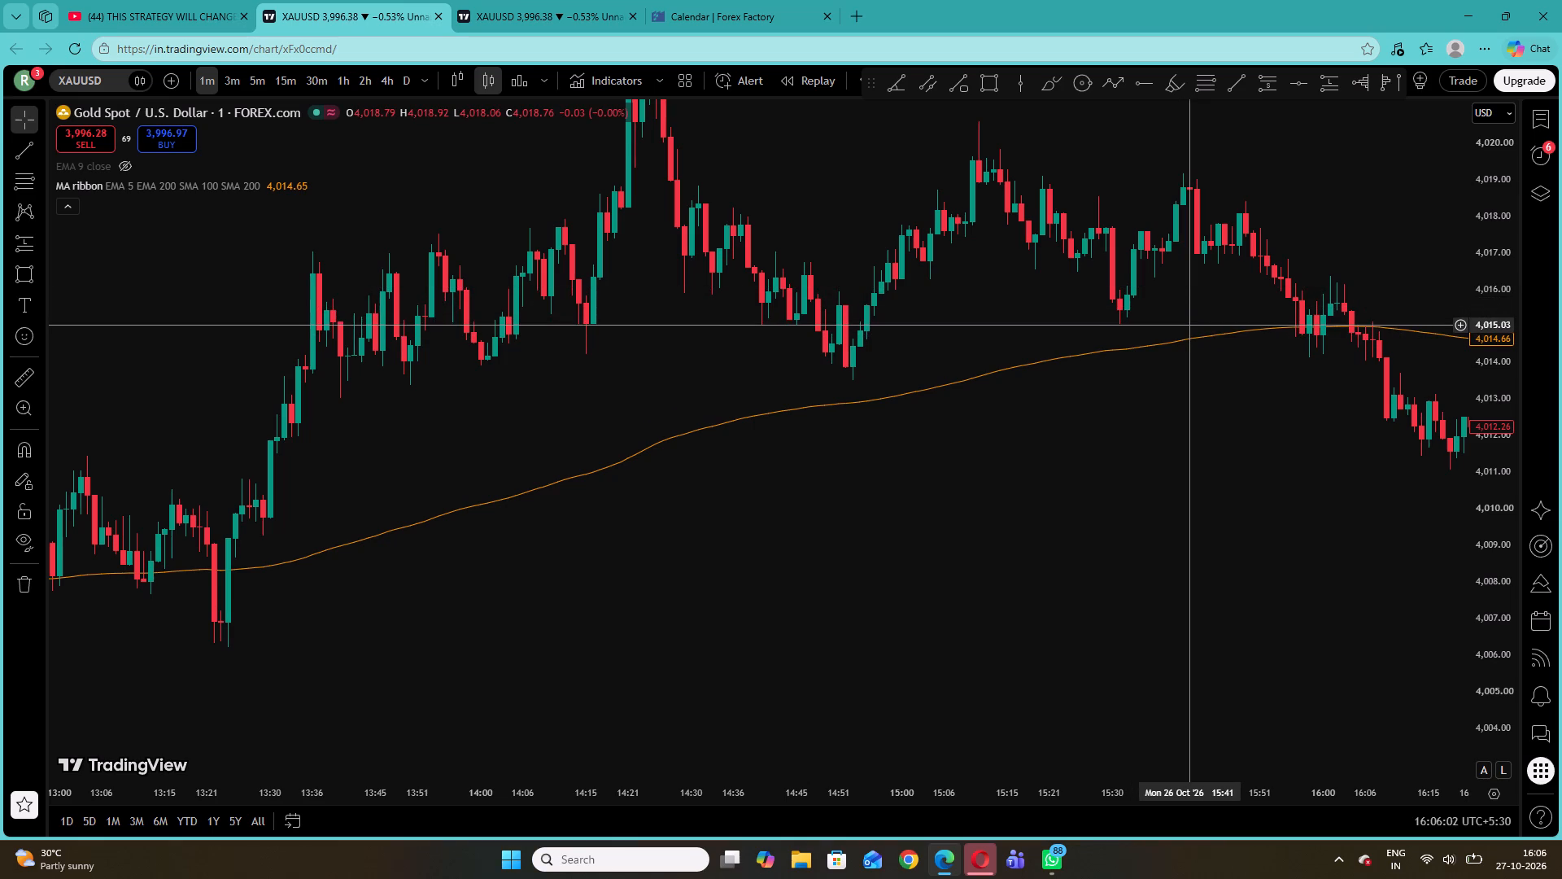
# Draw a rectangle from 15:30 to about 15:56 on 26 October, between about 4,015.20 and 4,016.12, just above the 200 EMA.
pyautogui.moveTo(1477, 431); pyautogui.dragTo(1426, 258)
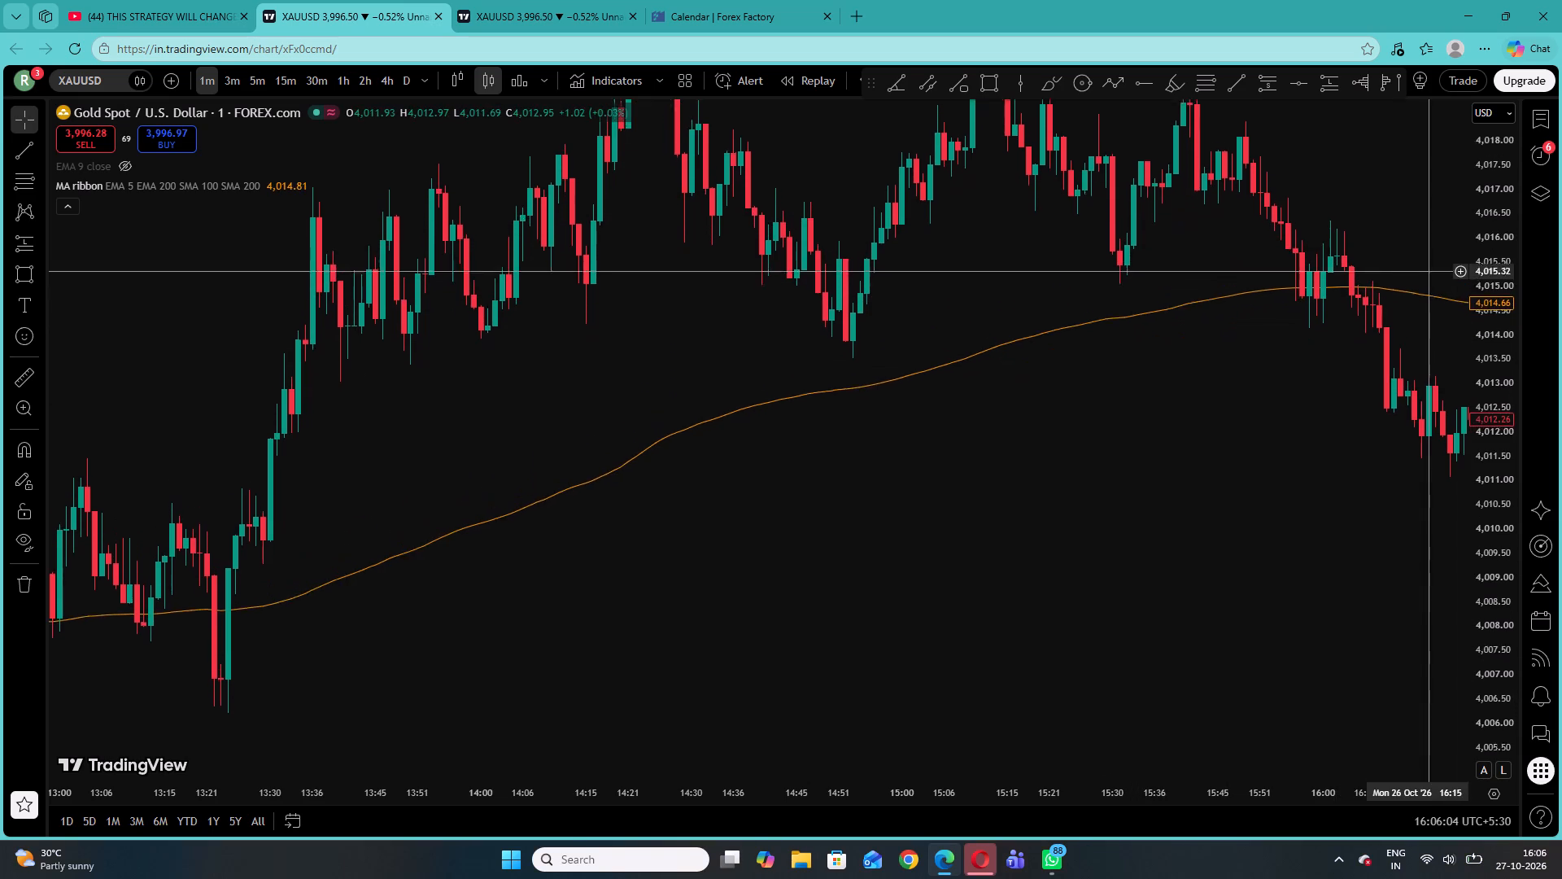
pyautogui.moveTo(1426, 258); pyautogui.dragTo(1426, 229)
pyautogui.moveTo(1373, 232); pyautogui.dragTo(1155, 523)
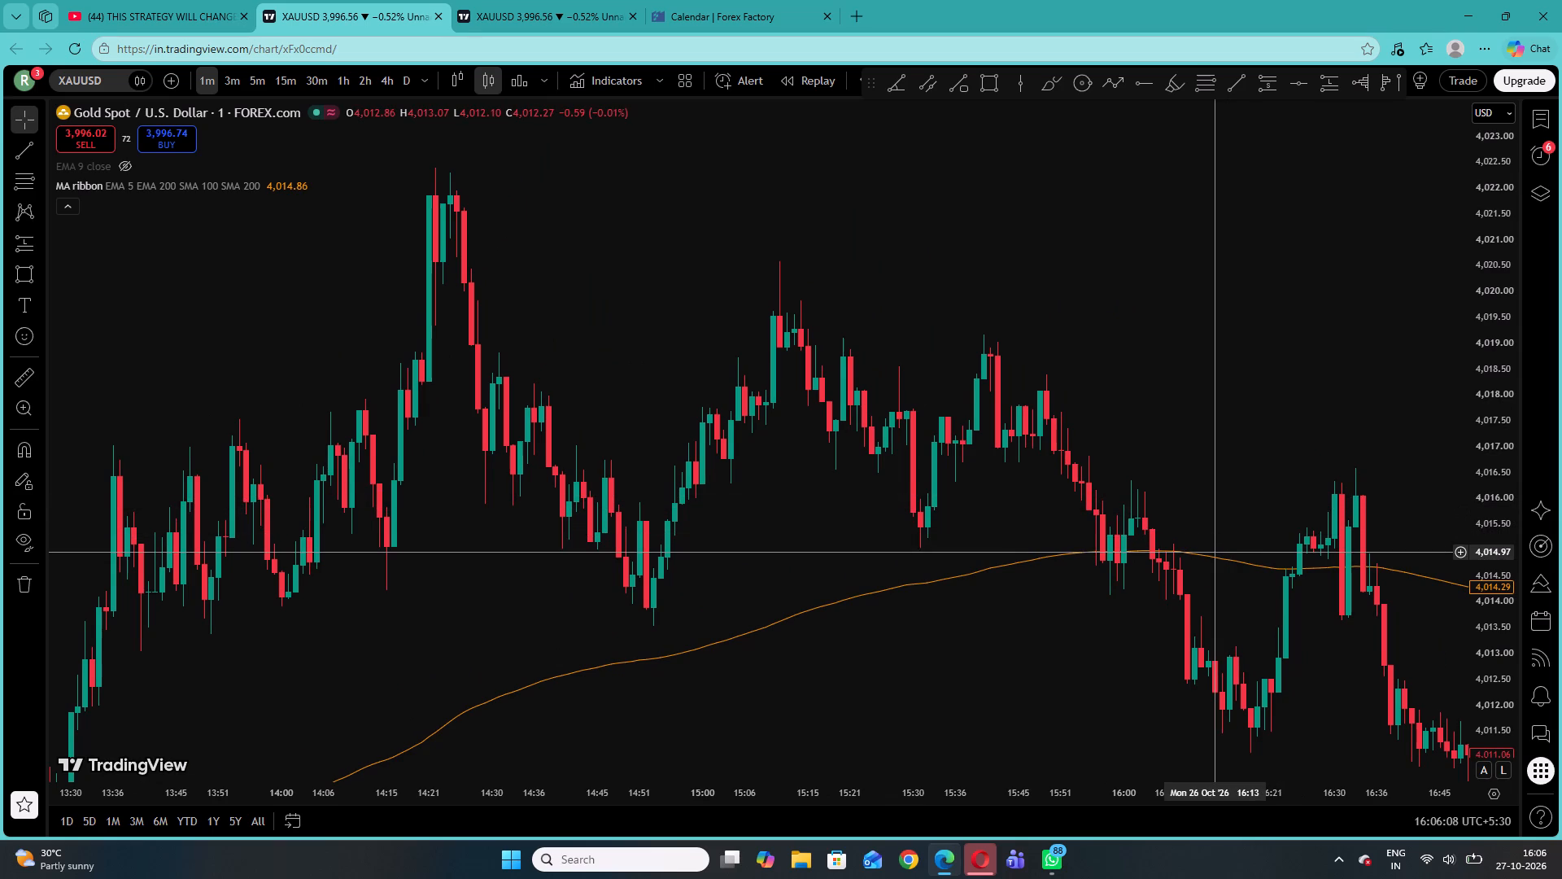
pyautogui.click(22, 276)
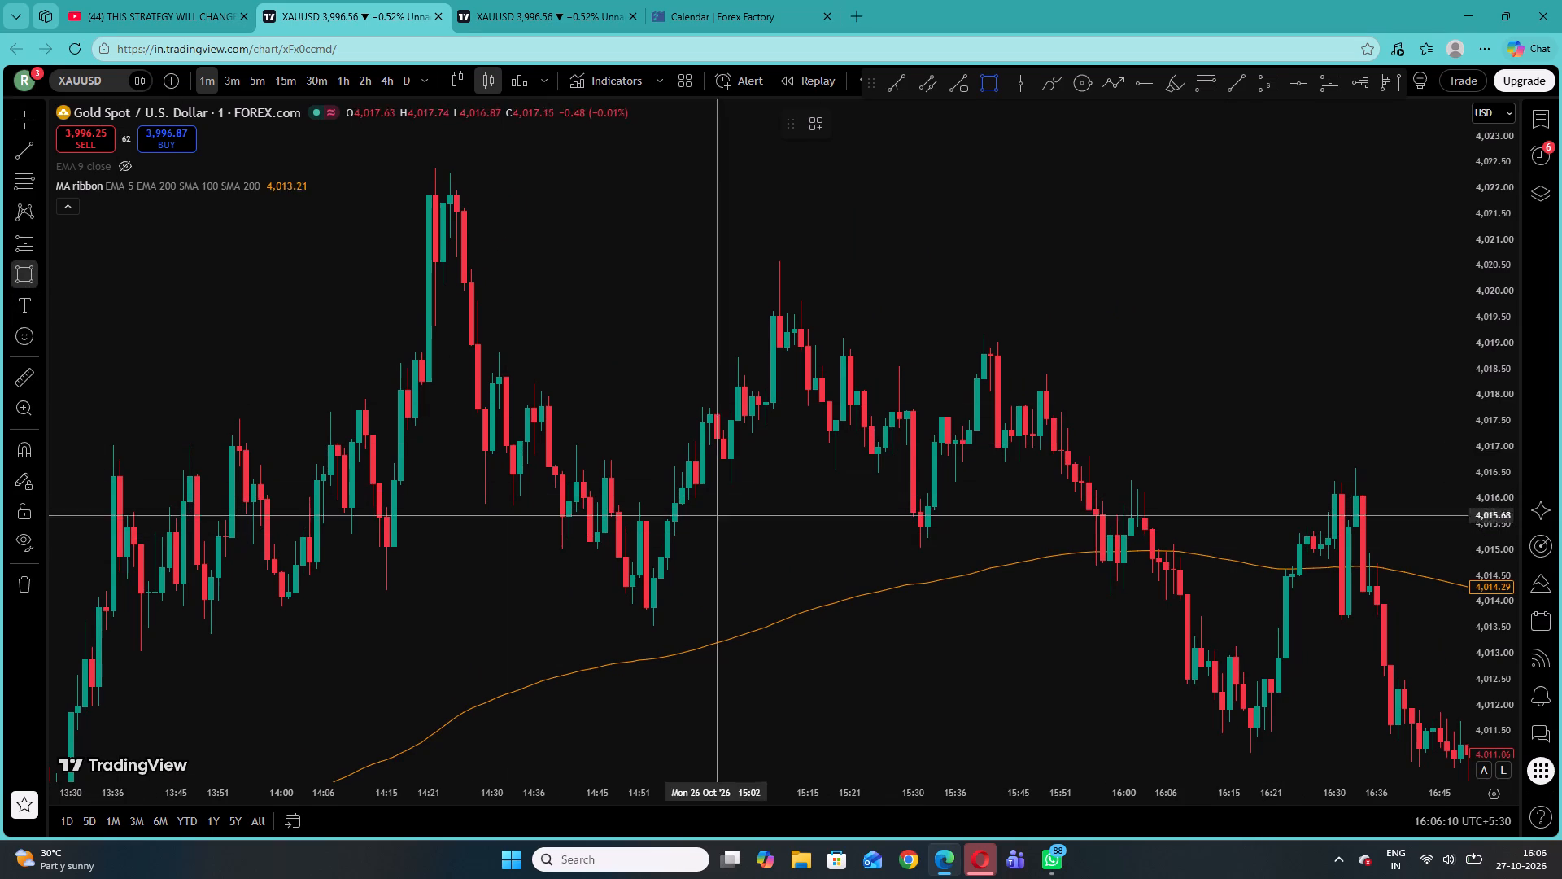
pyautogui.click(910, 492)
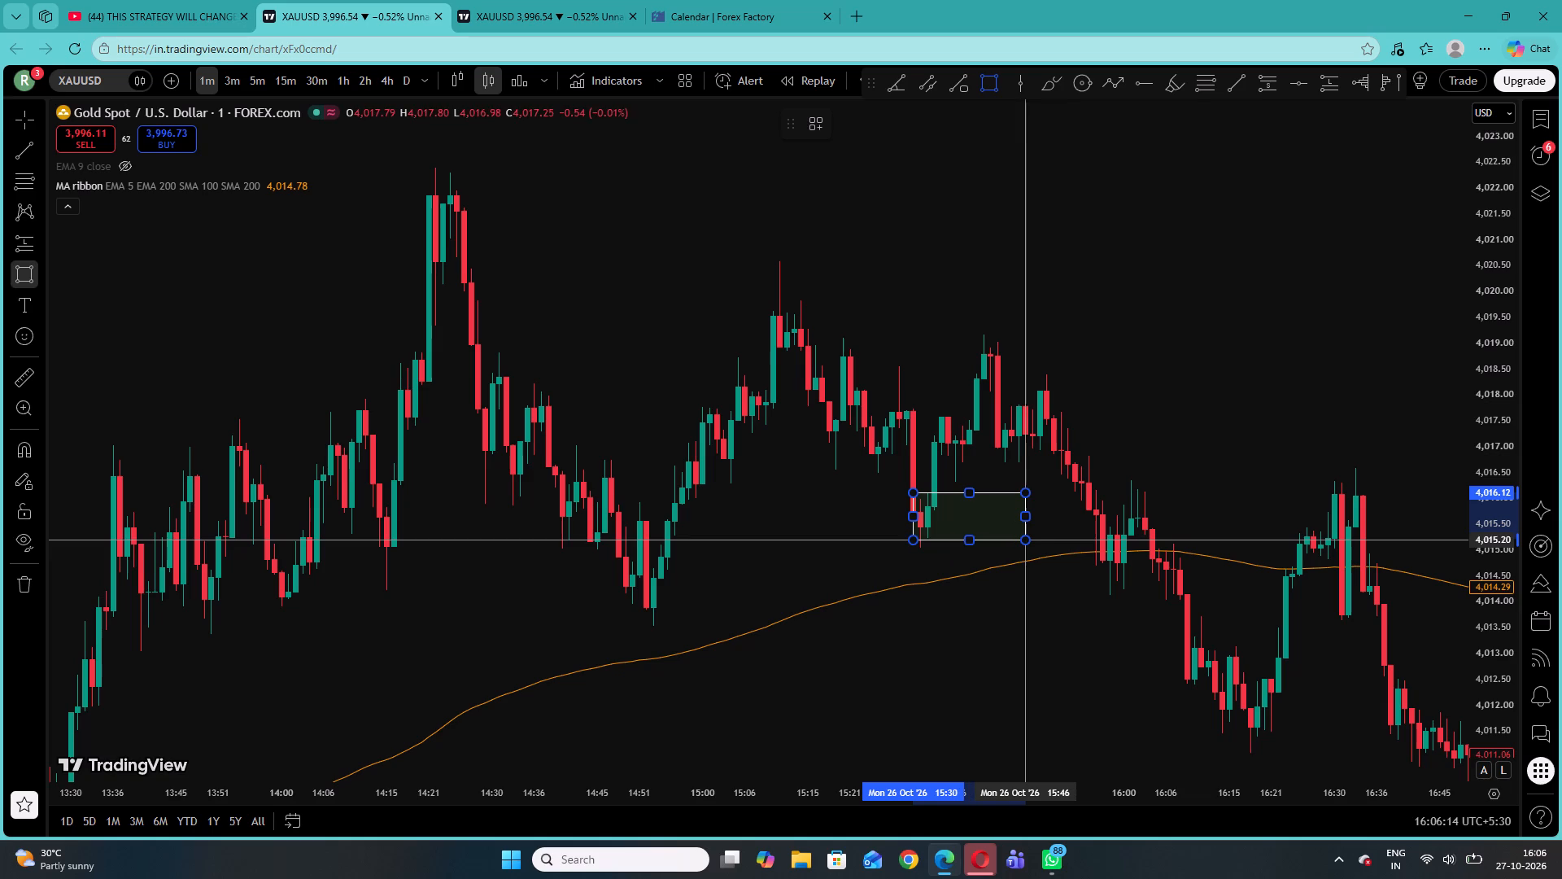
pyautogui.click(1023, 540)
pyautogui.moveTo(1021, 515); pyautogui.dragTo(1091, 525)
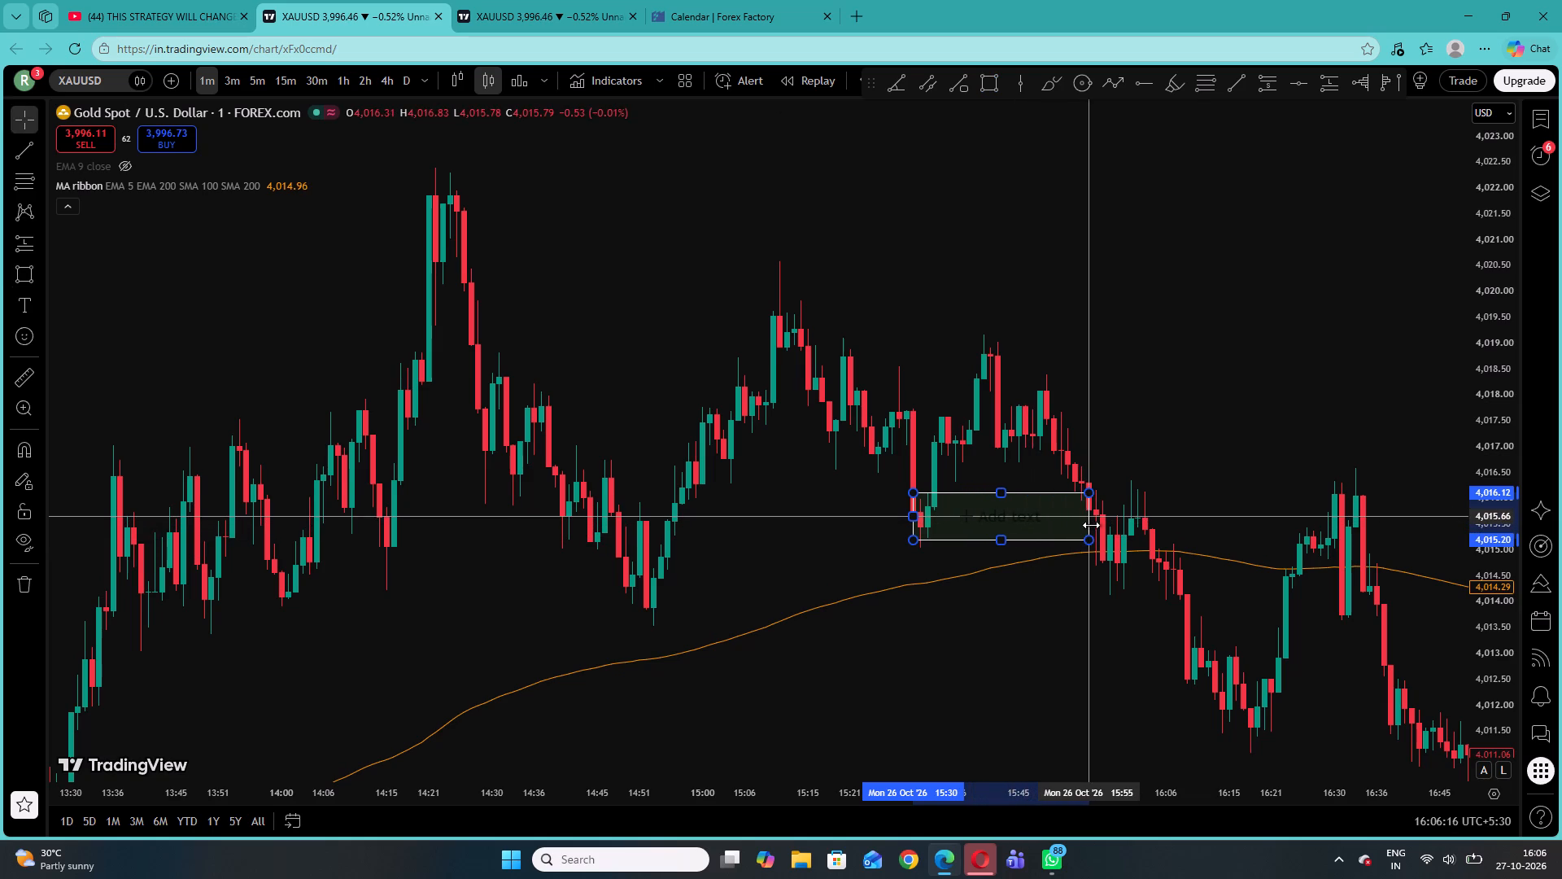
pyautogui.moveTo(1091, 525); pyautogui.dragTo(1093, 533)
pyautogui.click(1113, 453)
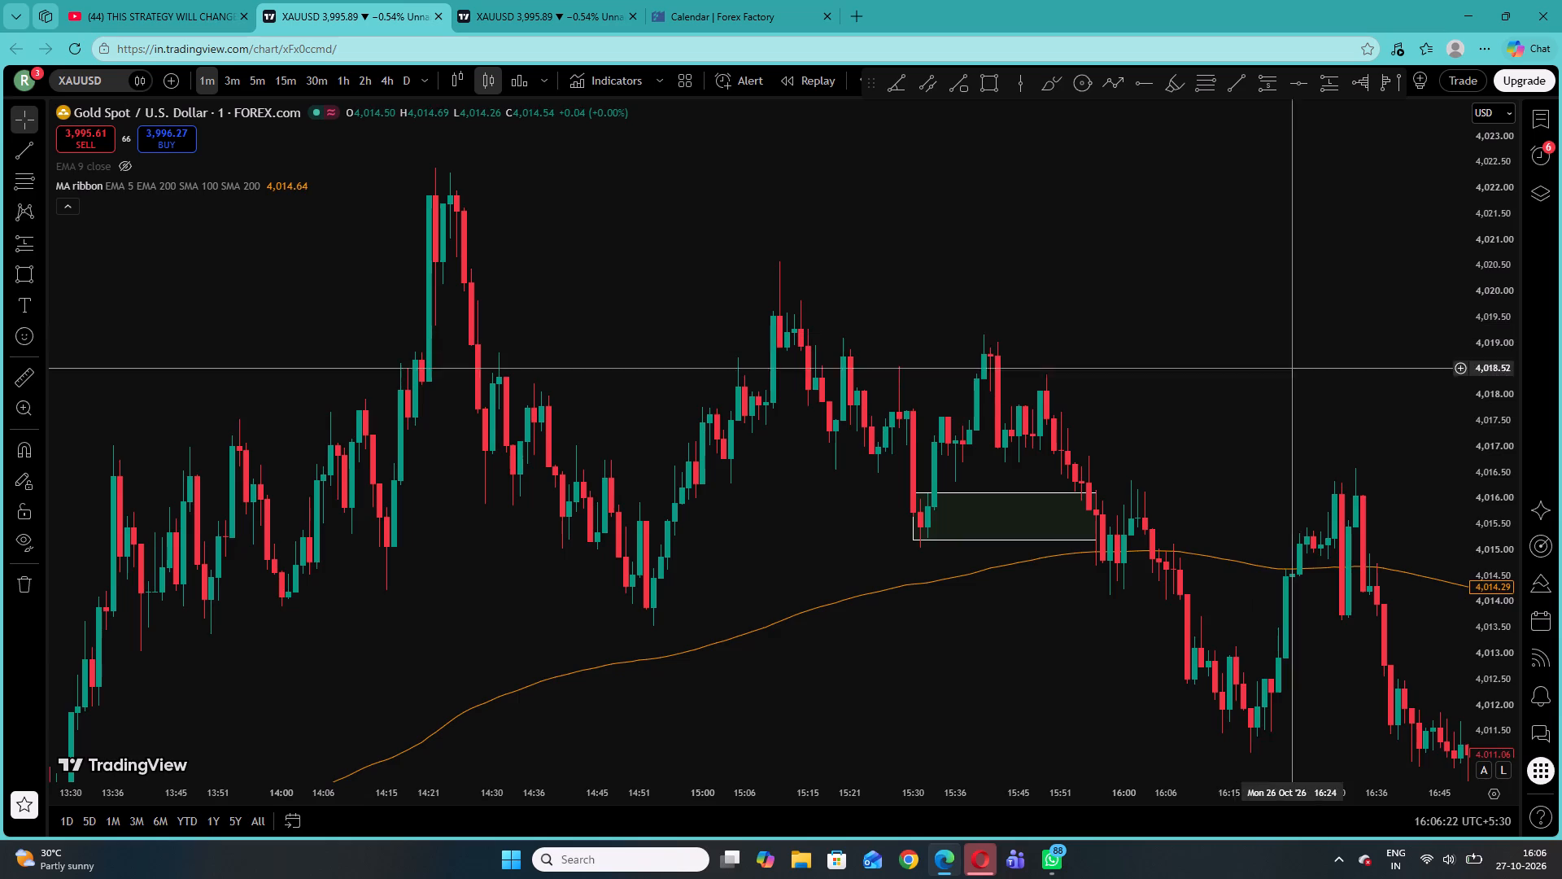
# Switch to the second XAUUSD chart, reset its view and delete the short position around 16:00 on 27 October.
pyautogui.moveTo(1275, 429); pyautogui.dragTo(875, 227)
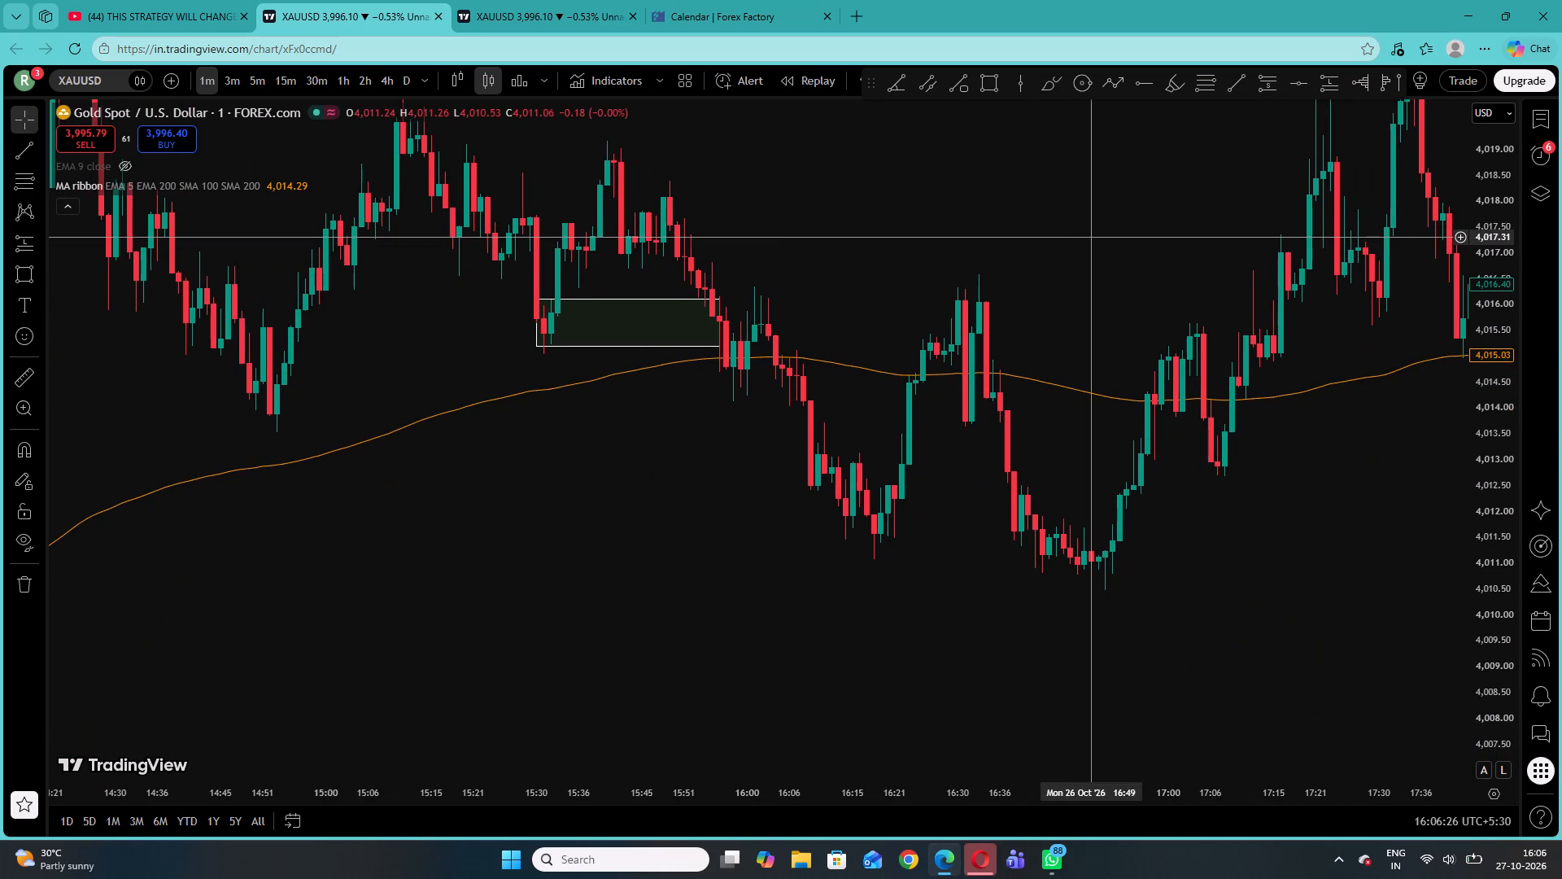
pyautogui.click(556, 0)
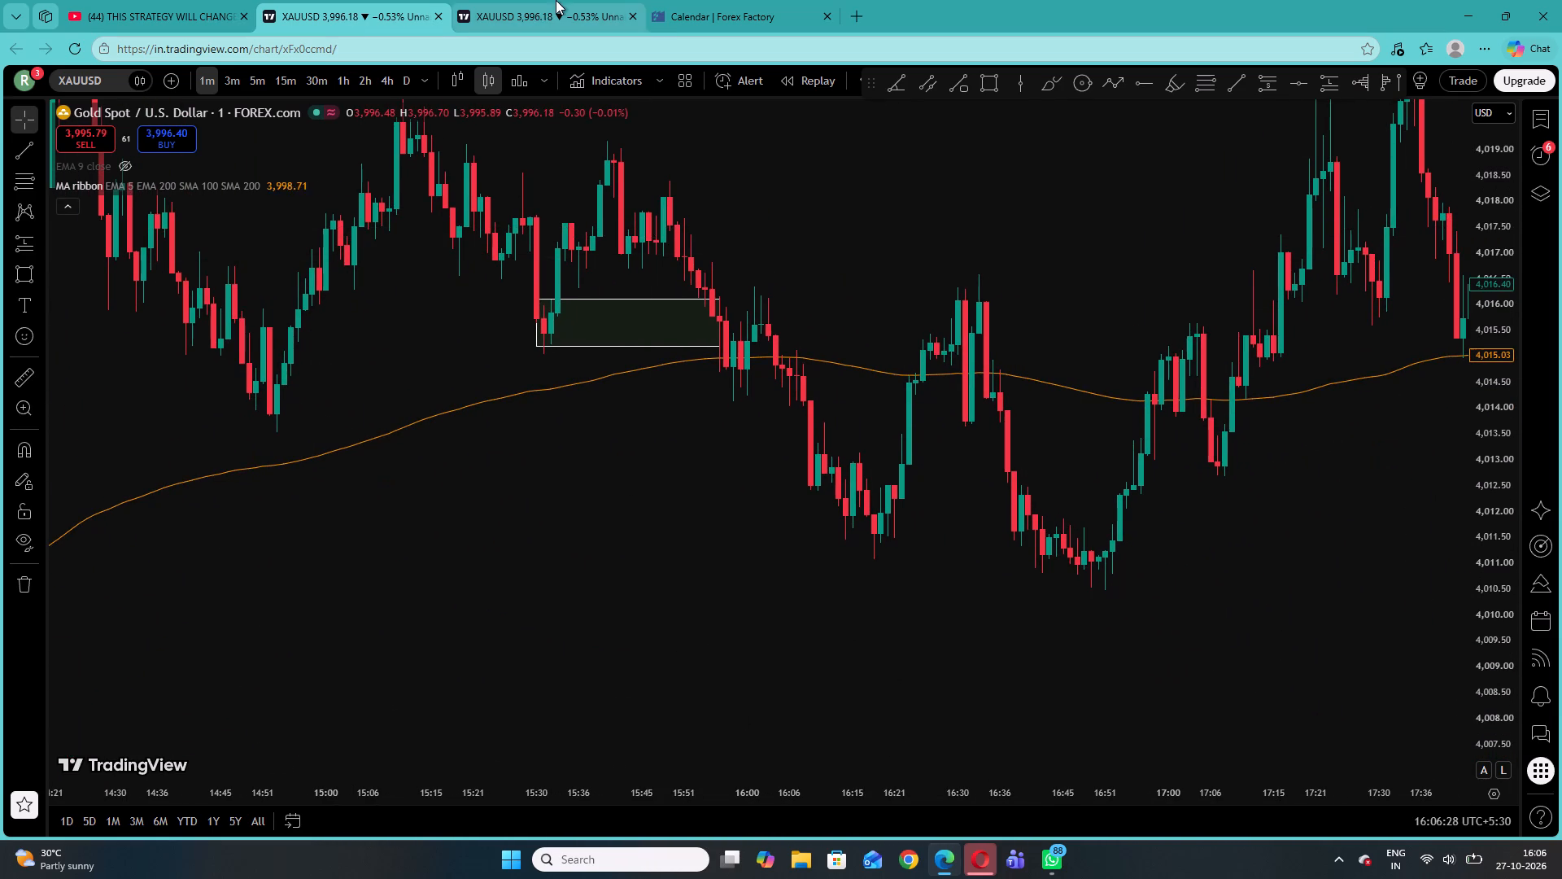
pyautogui.rightClick(840, 253)
pyautogui.click(873, 266)
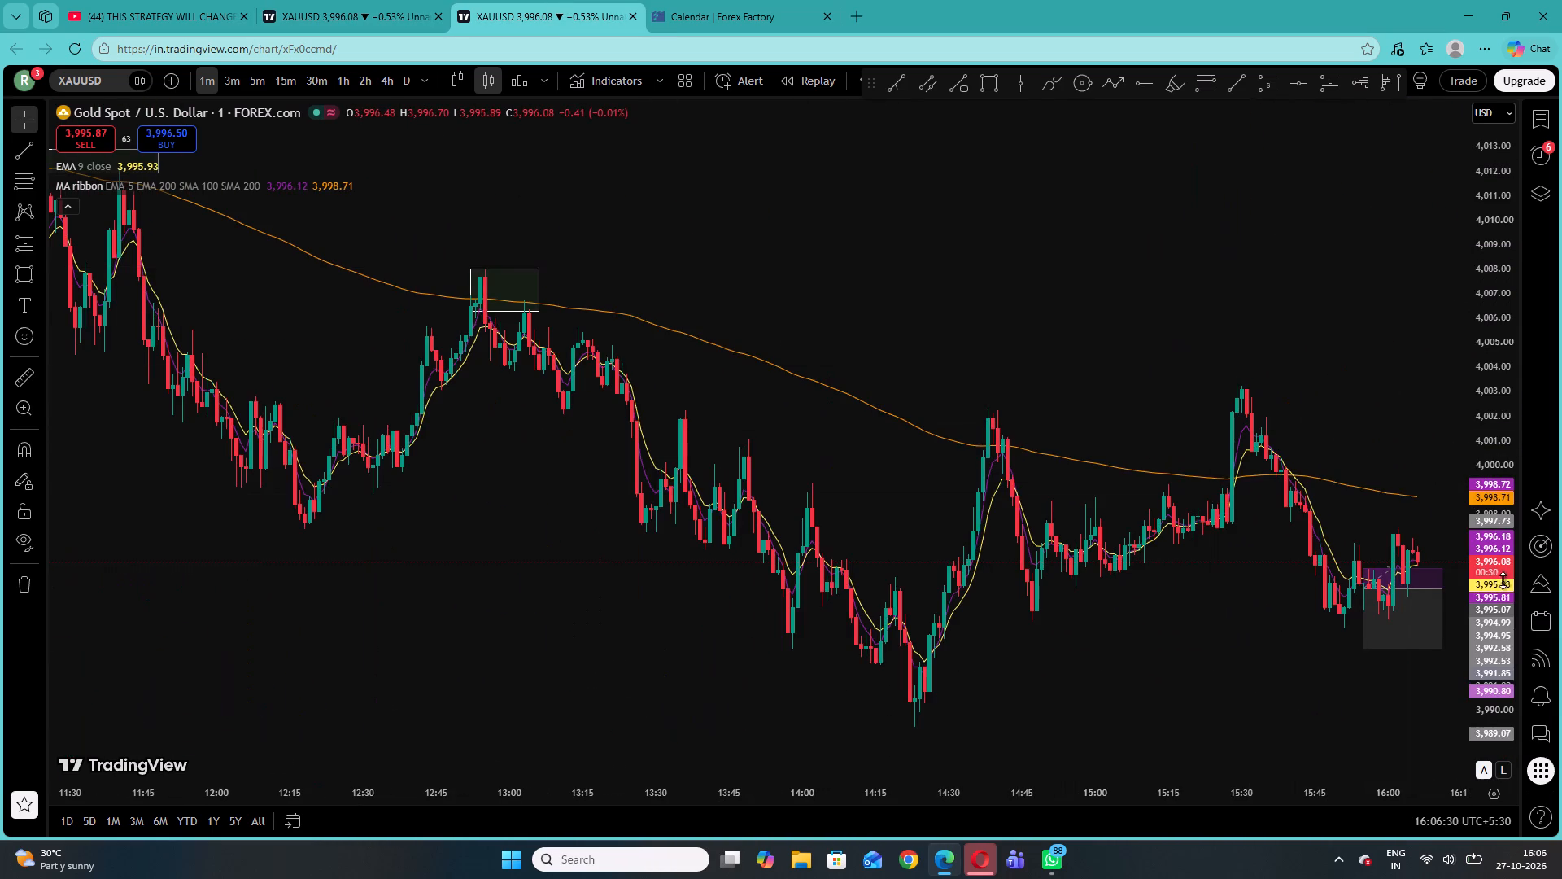
pyautogui.moveTo(1481, 584); pyautogui.dragTo(1450, 436)
pyautogui.moveTo(1361, 431); pyautogui.dragTo(1000, 248)
pyautogui.click(1047, 551)
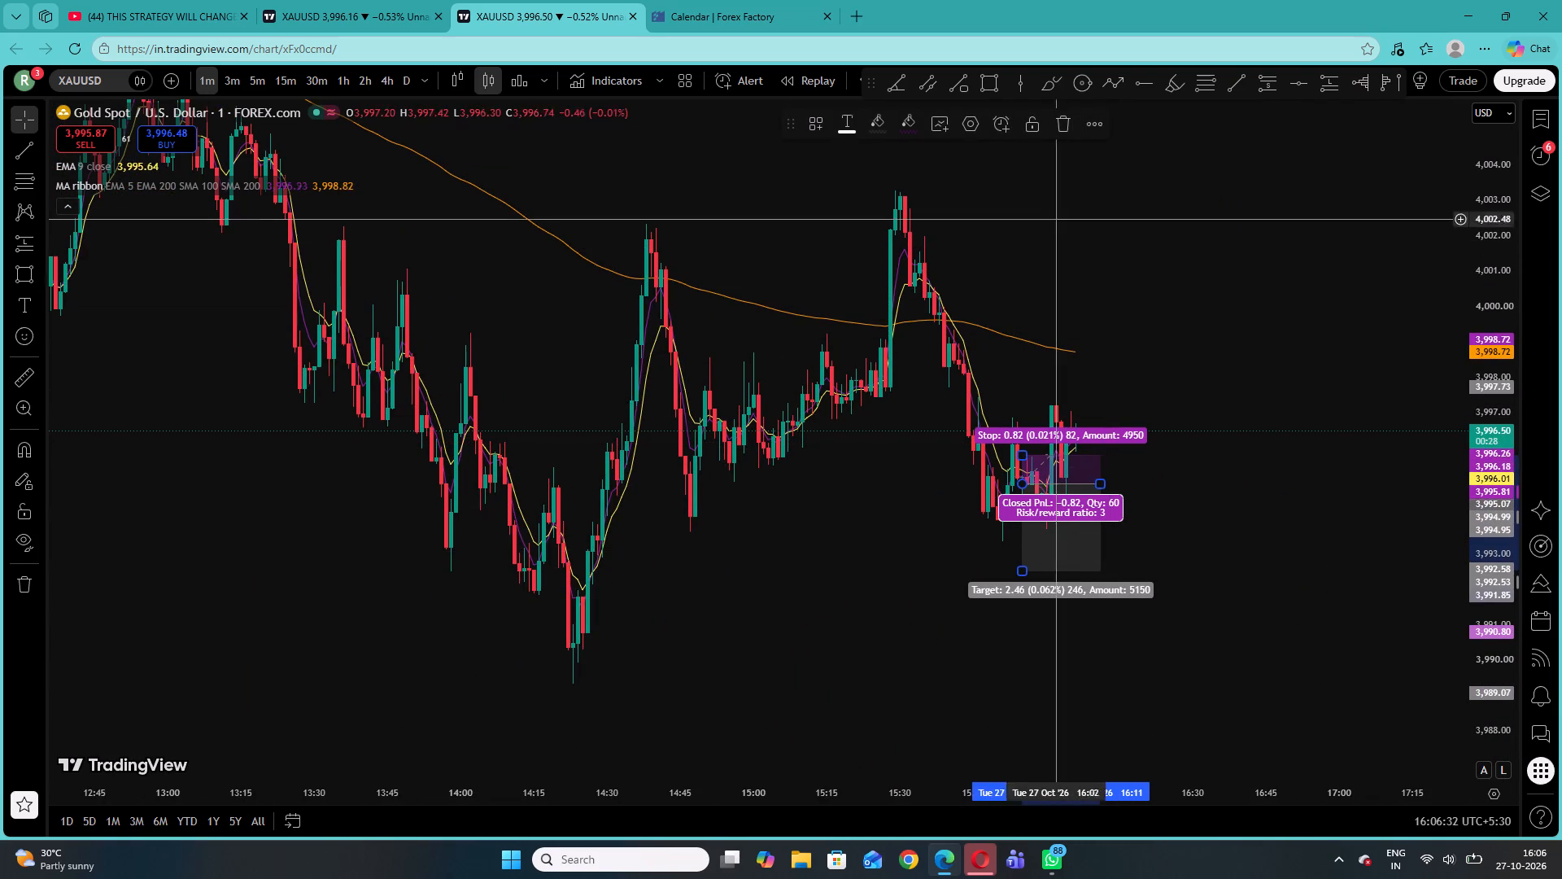
pyautogui.click(1061, 123)
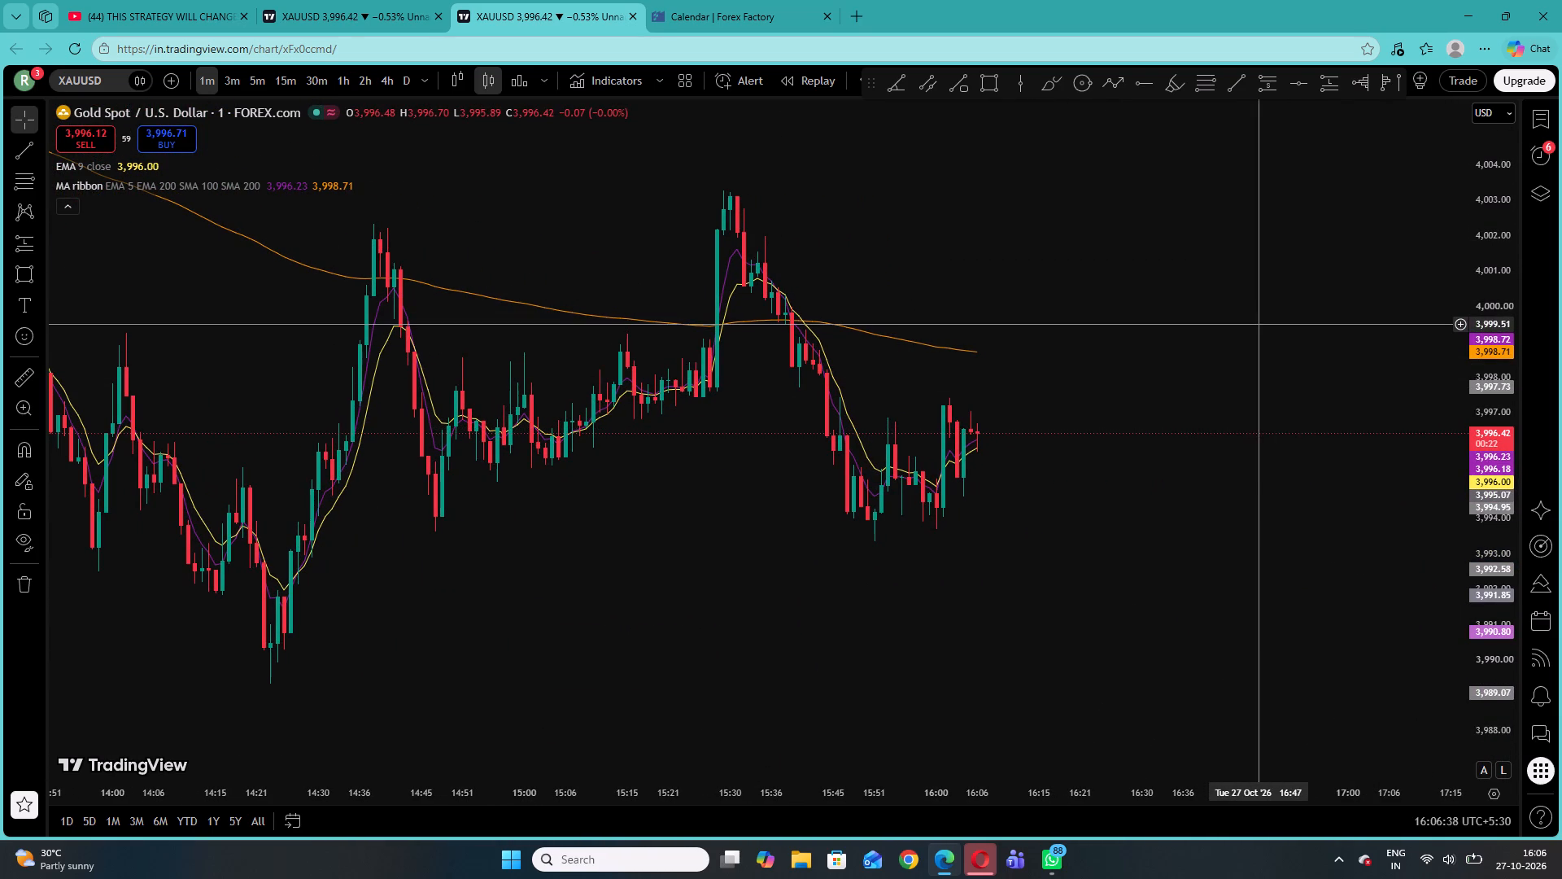
# Draw a rectangle from 15:36 to 17:08 on 27 October, between 3,999.50 and 4,000.33, at the 200 EMA crossing.
pyautogui.moveTo(1490, 611); pyautogui.dragTo(1478, 472)
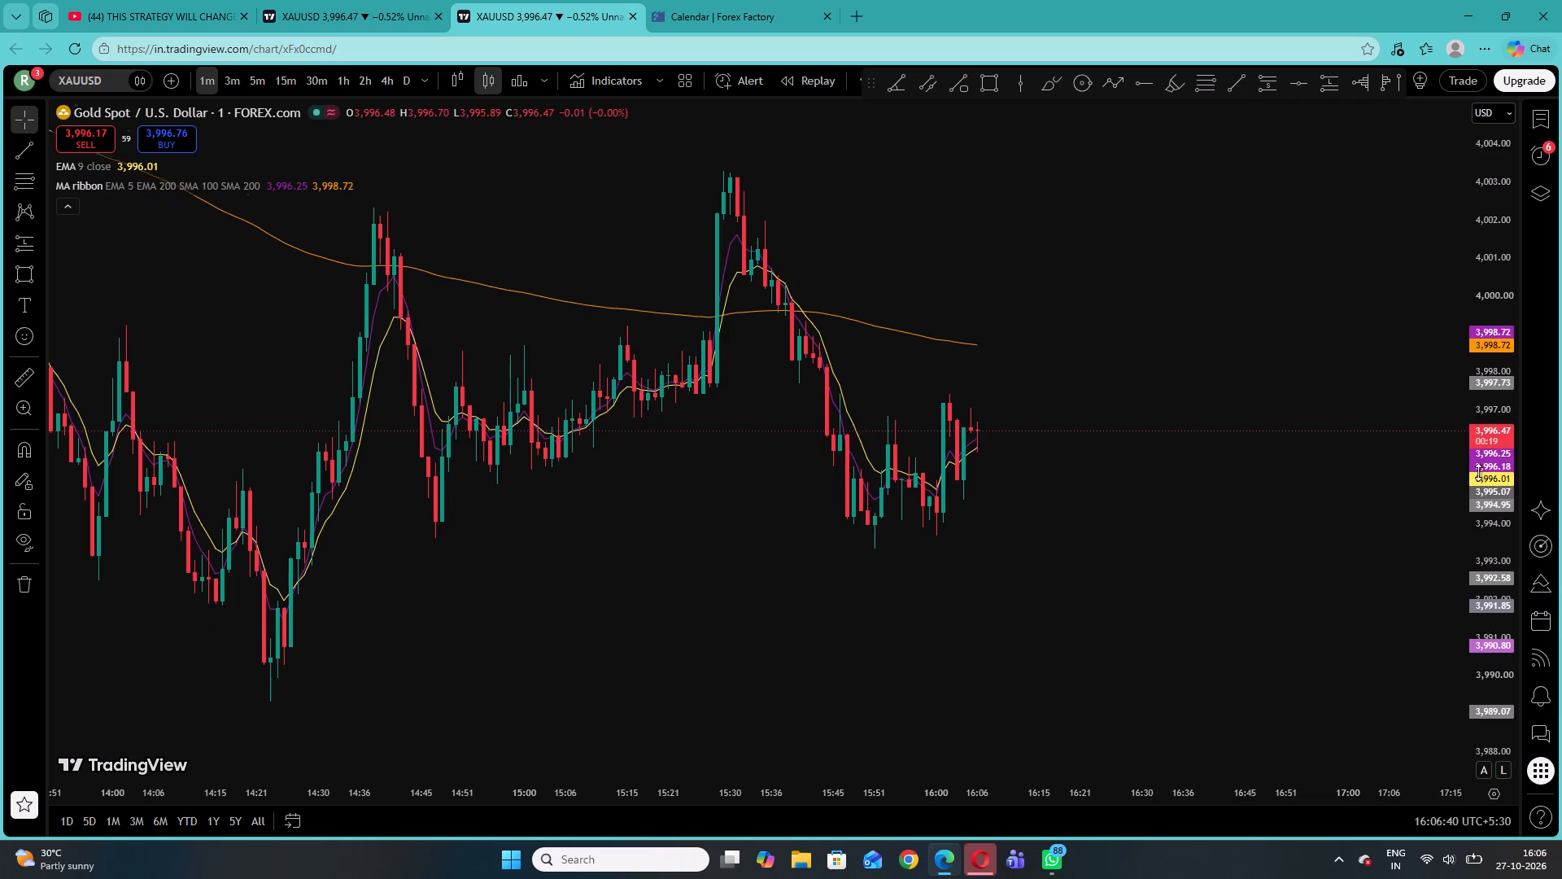
pyautogui.moveTo(1478, 472); pyautogui.dragTo(1464, 315)
pyautogui.moveTo(1106, 303); pyautogui.dragTo(1096, 478)
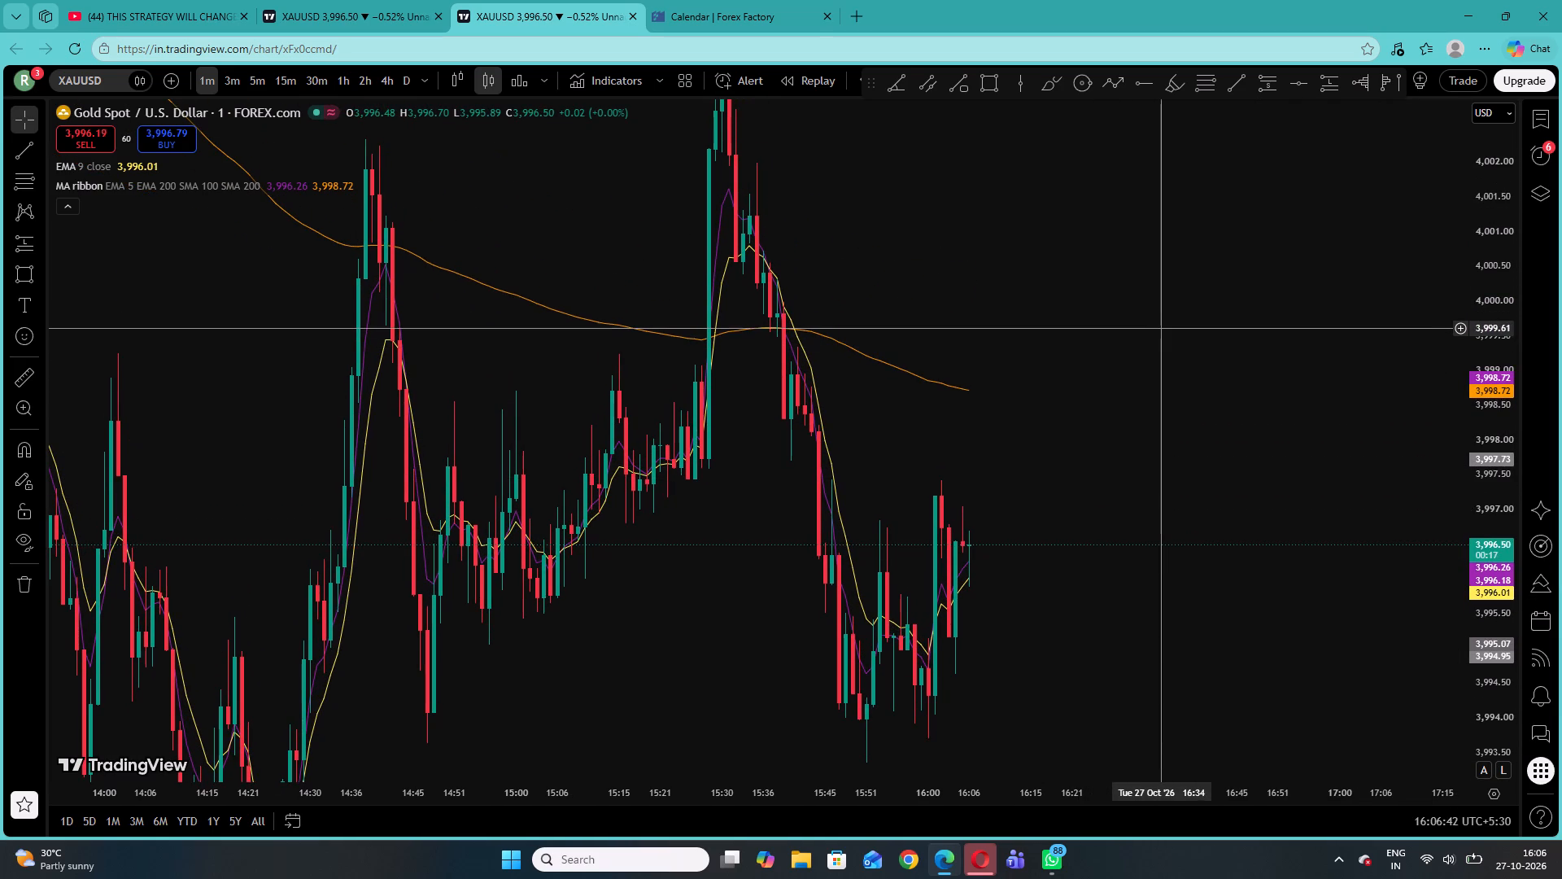
pyautogui.click(14, 273)
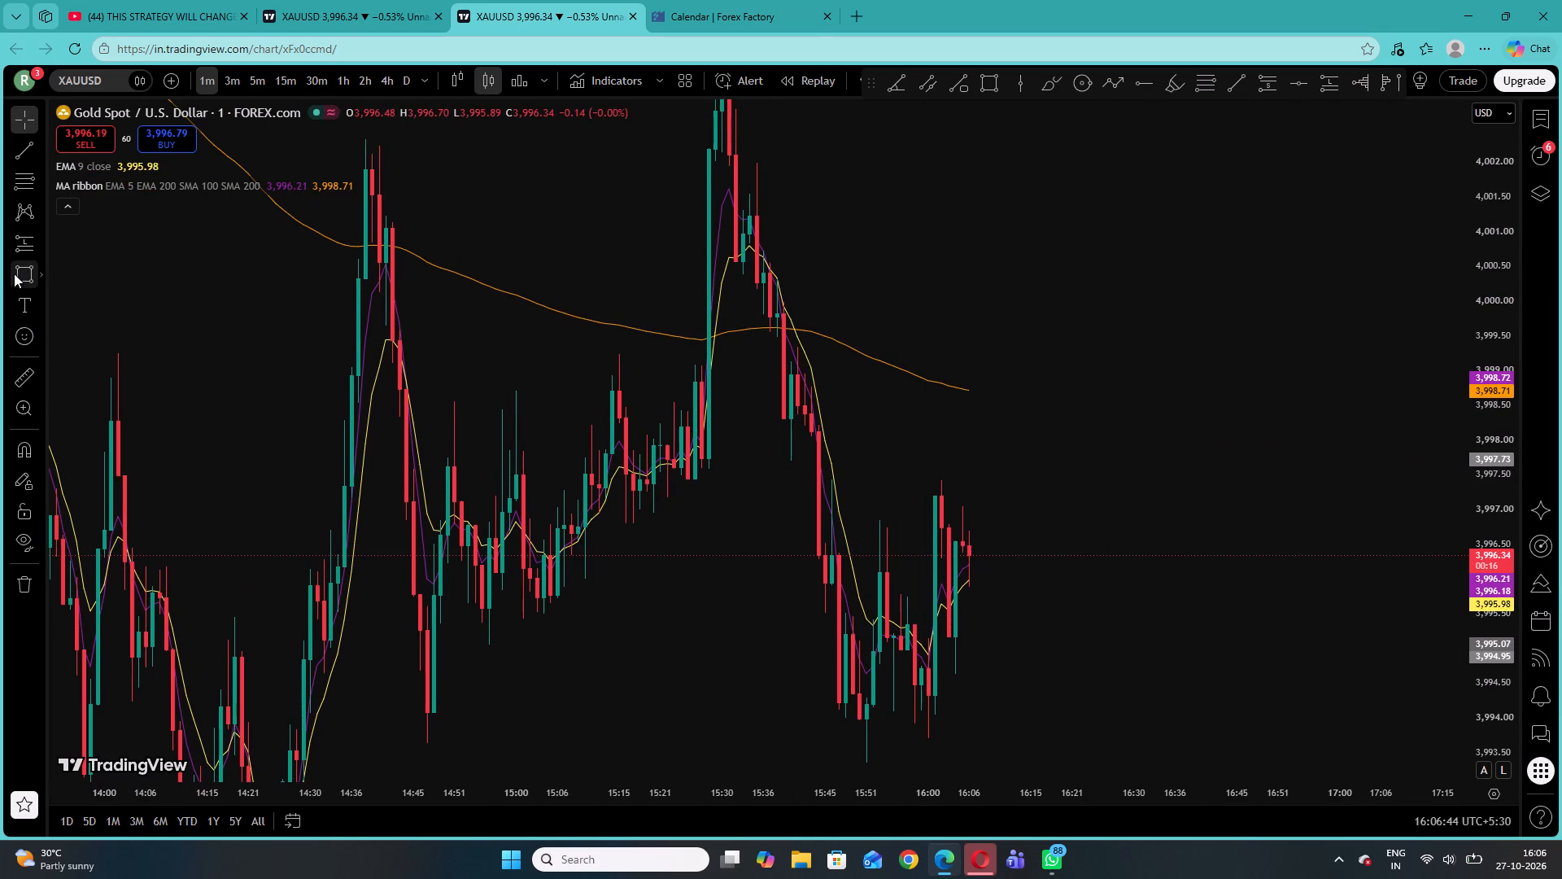
pyautogui.click(764, 278)
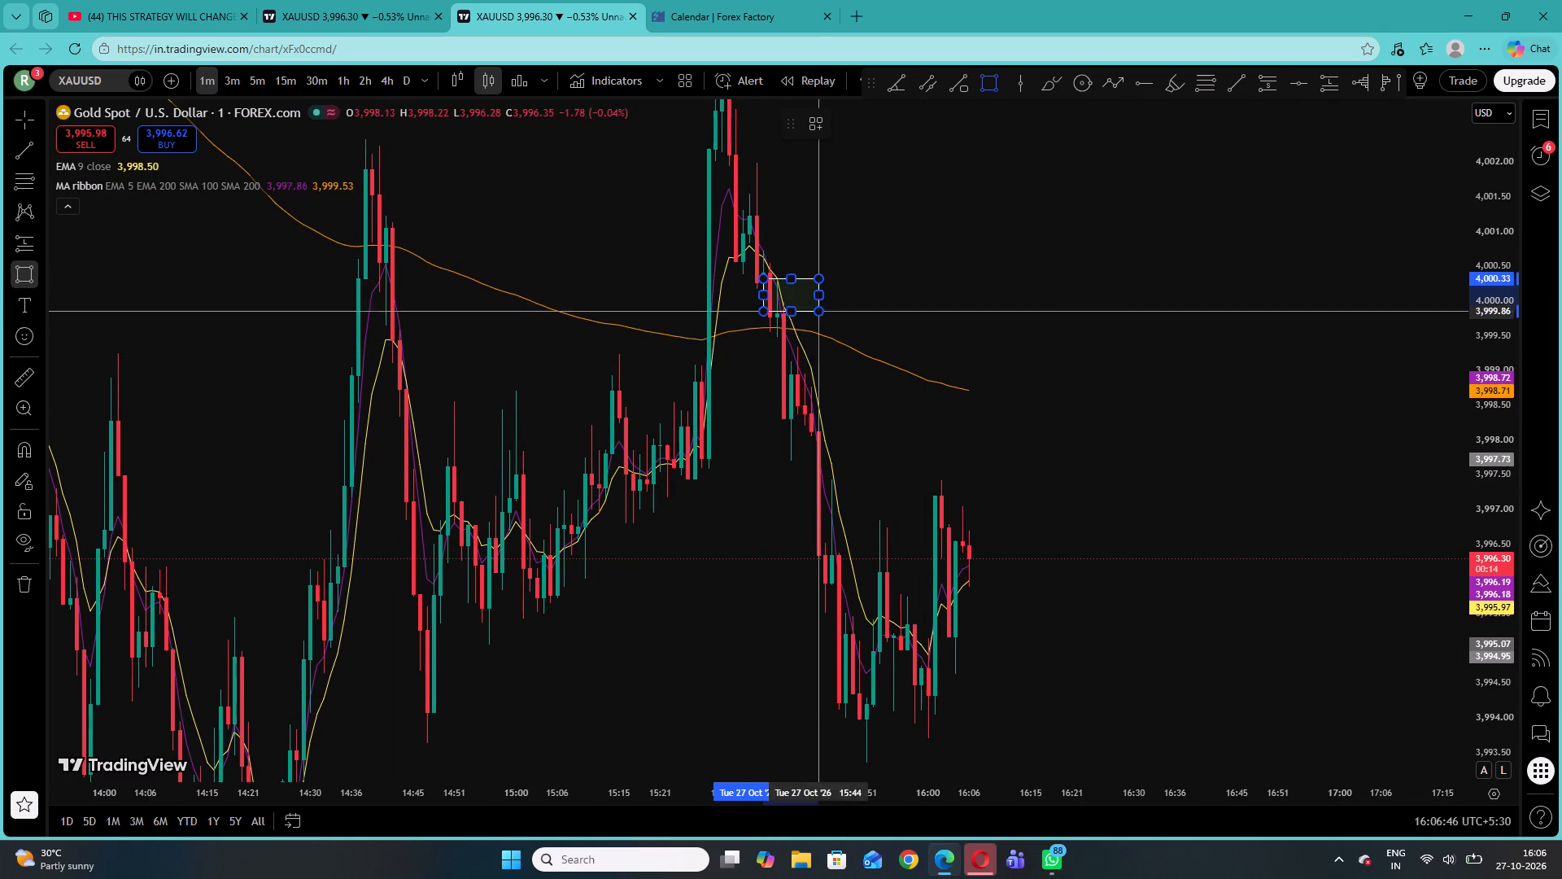
pyautogui.click(879, 336)
pyautogui.moveTo(878, 305); pyautogui.dragTo(1394, 323)
pyautogui.click(1337, 463)
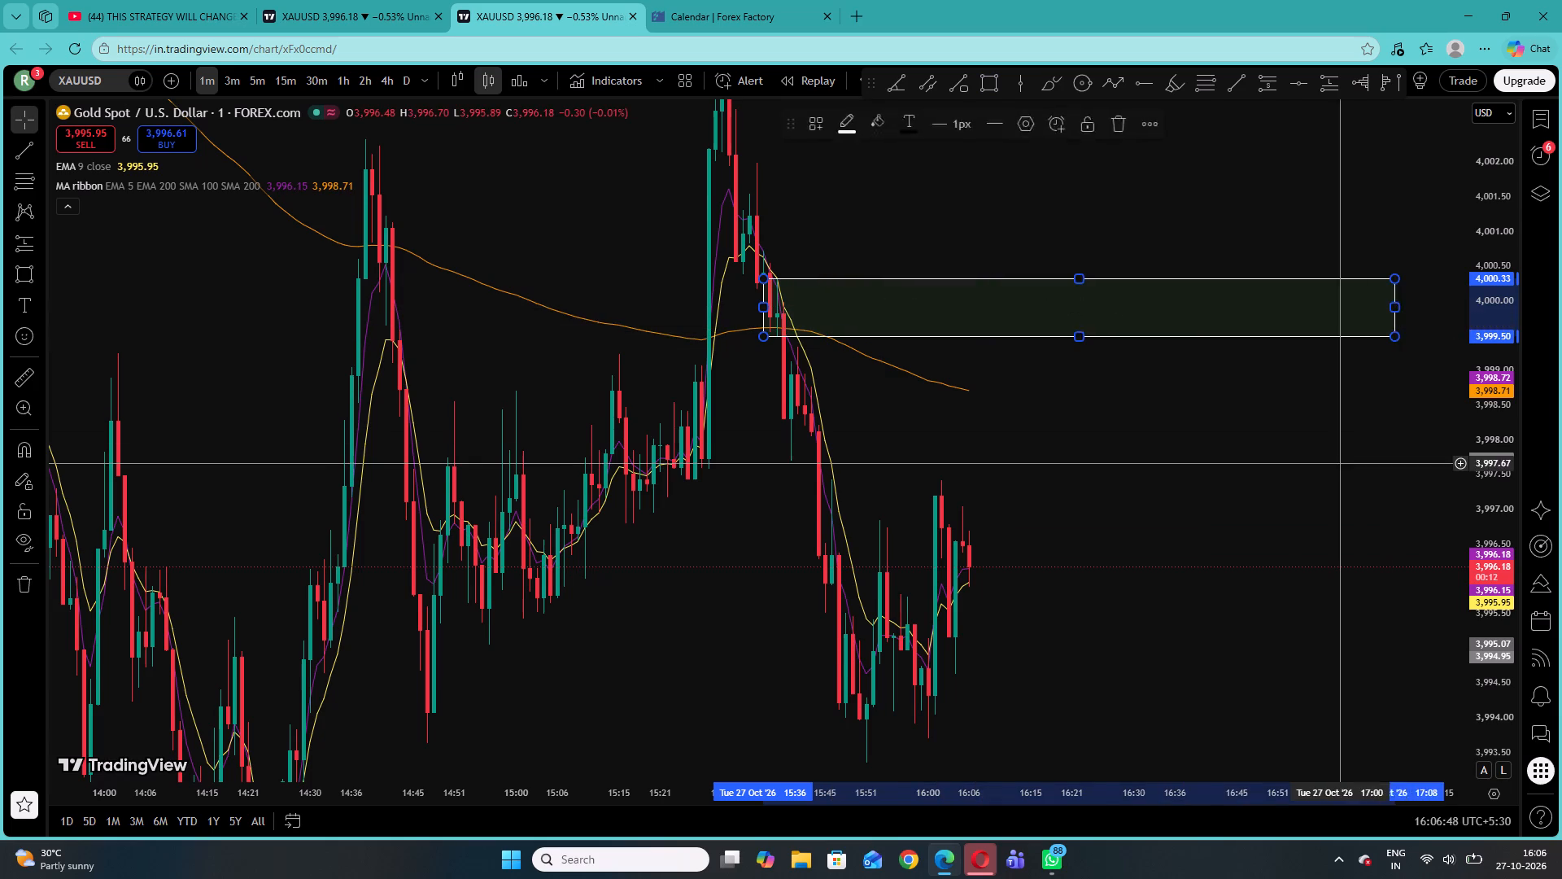
# Hide the 9 EMA and turn off MA #1 in the MA ribbon, keeping MA #2 shown.
pyautogui.moveTo(1481, 478); pyautogui.dragTo(1503, 623)
pyautogui.moveTo(1176, 600); pyautogui.dragTo(1251, 540)
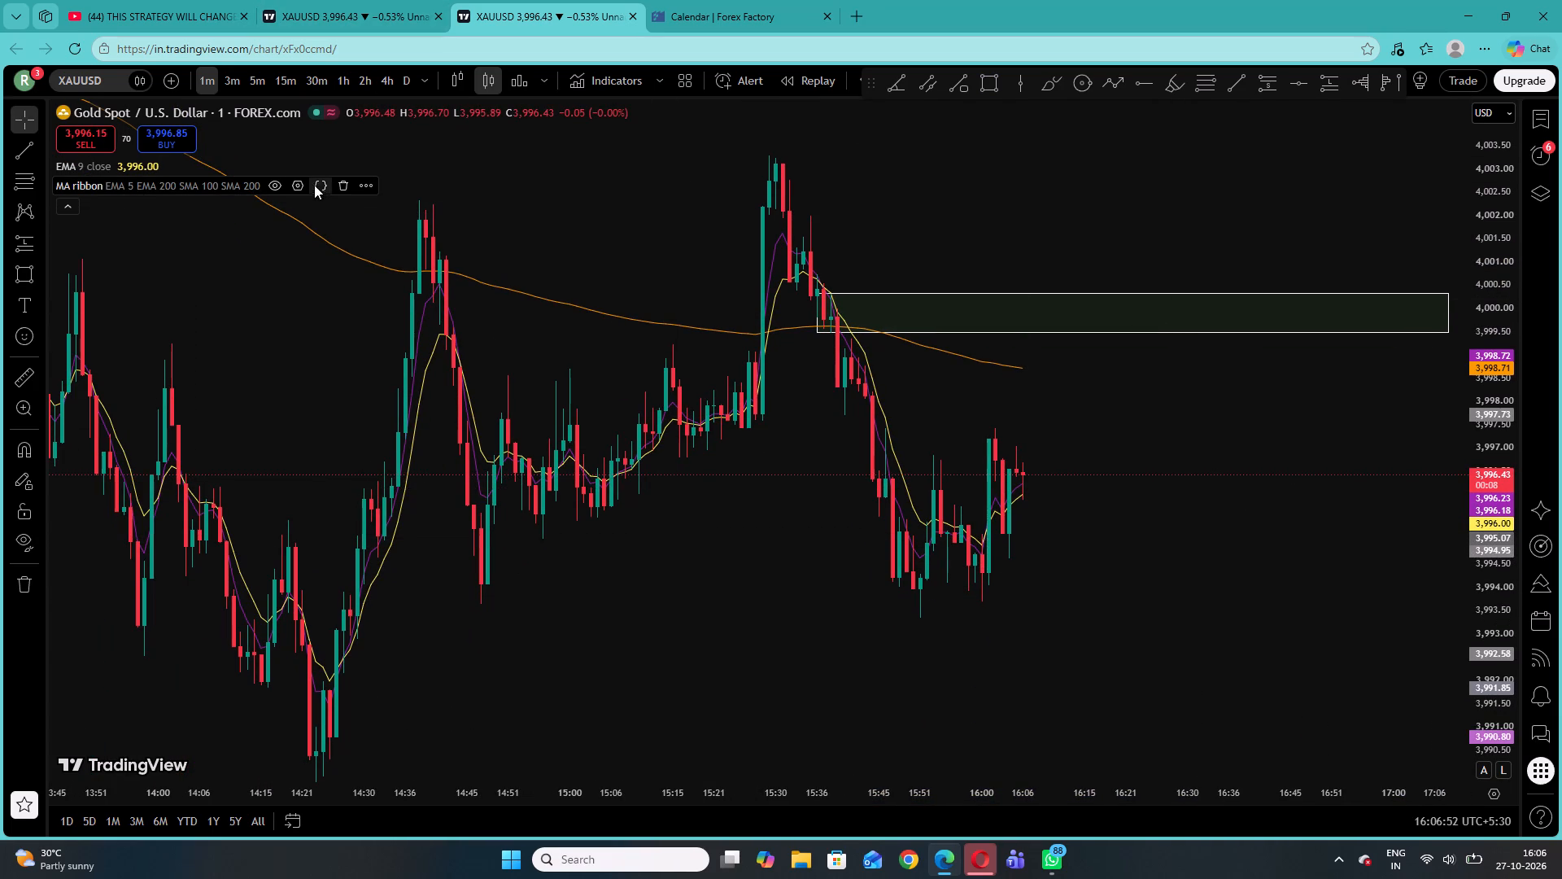
pyautogui.click(129, 161)
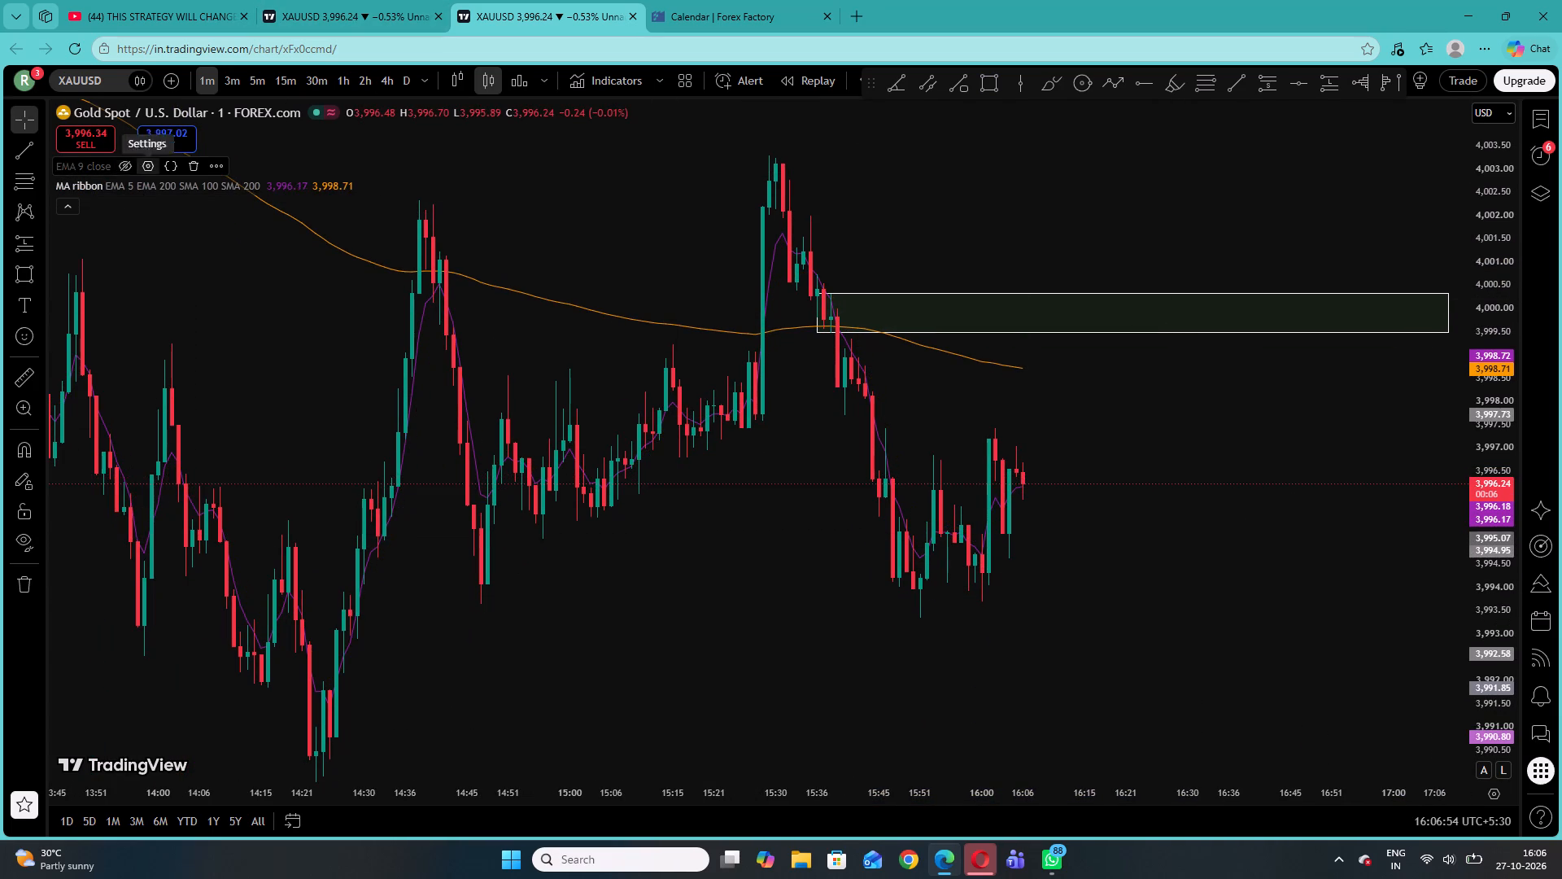
pyautogui.click(298, 181)
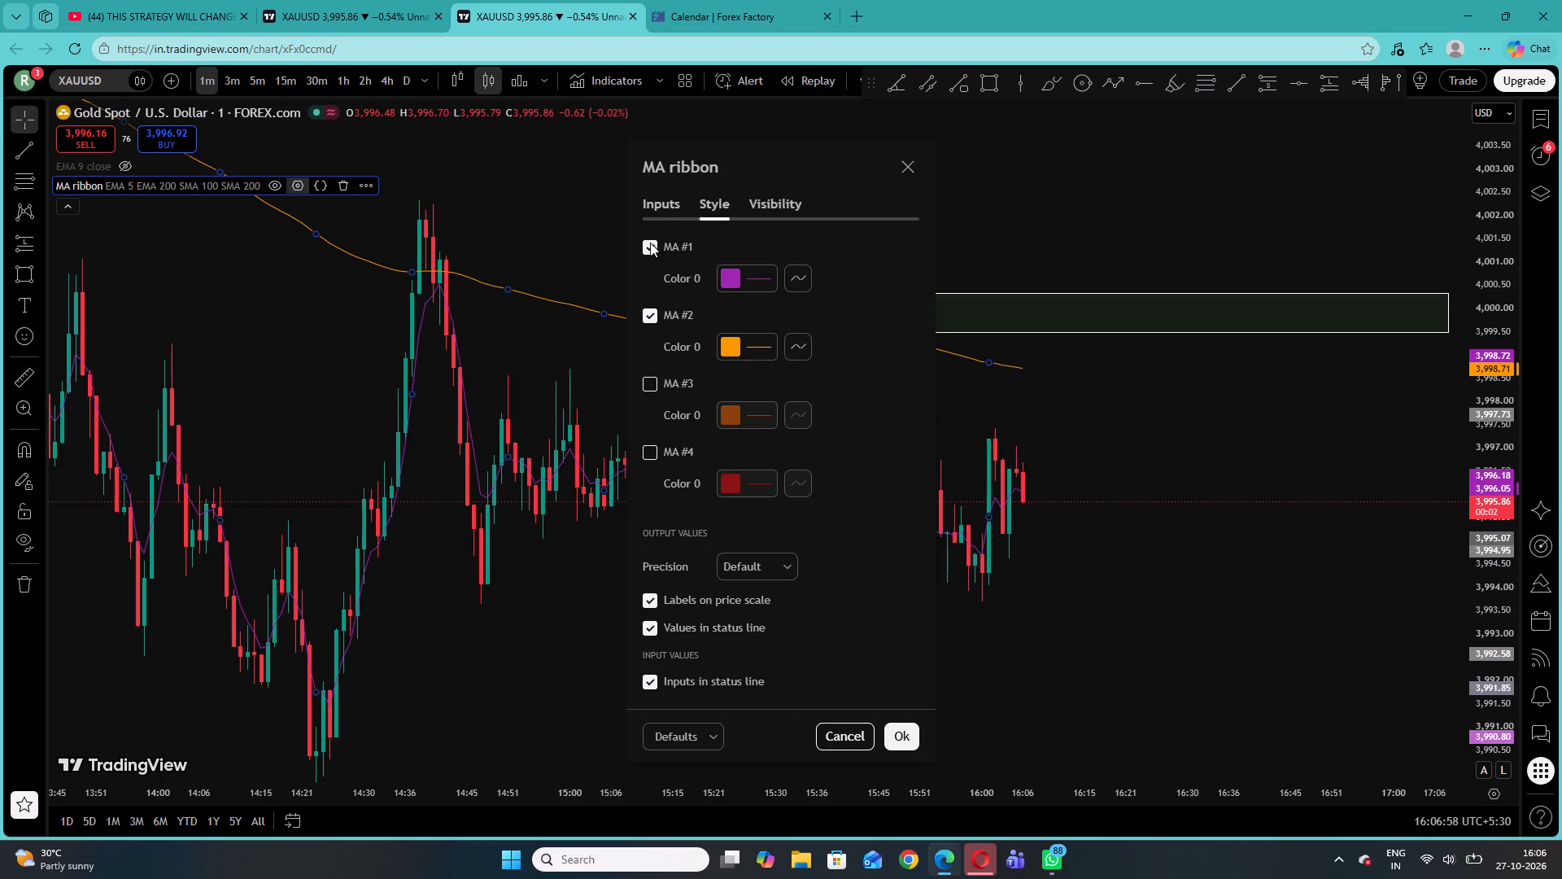
pyautogui.click(652, 248)
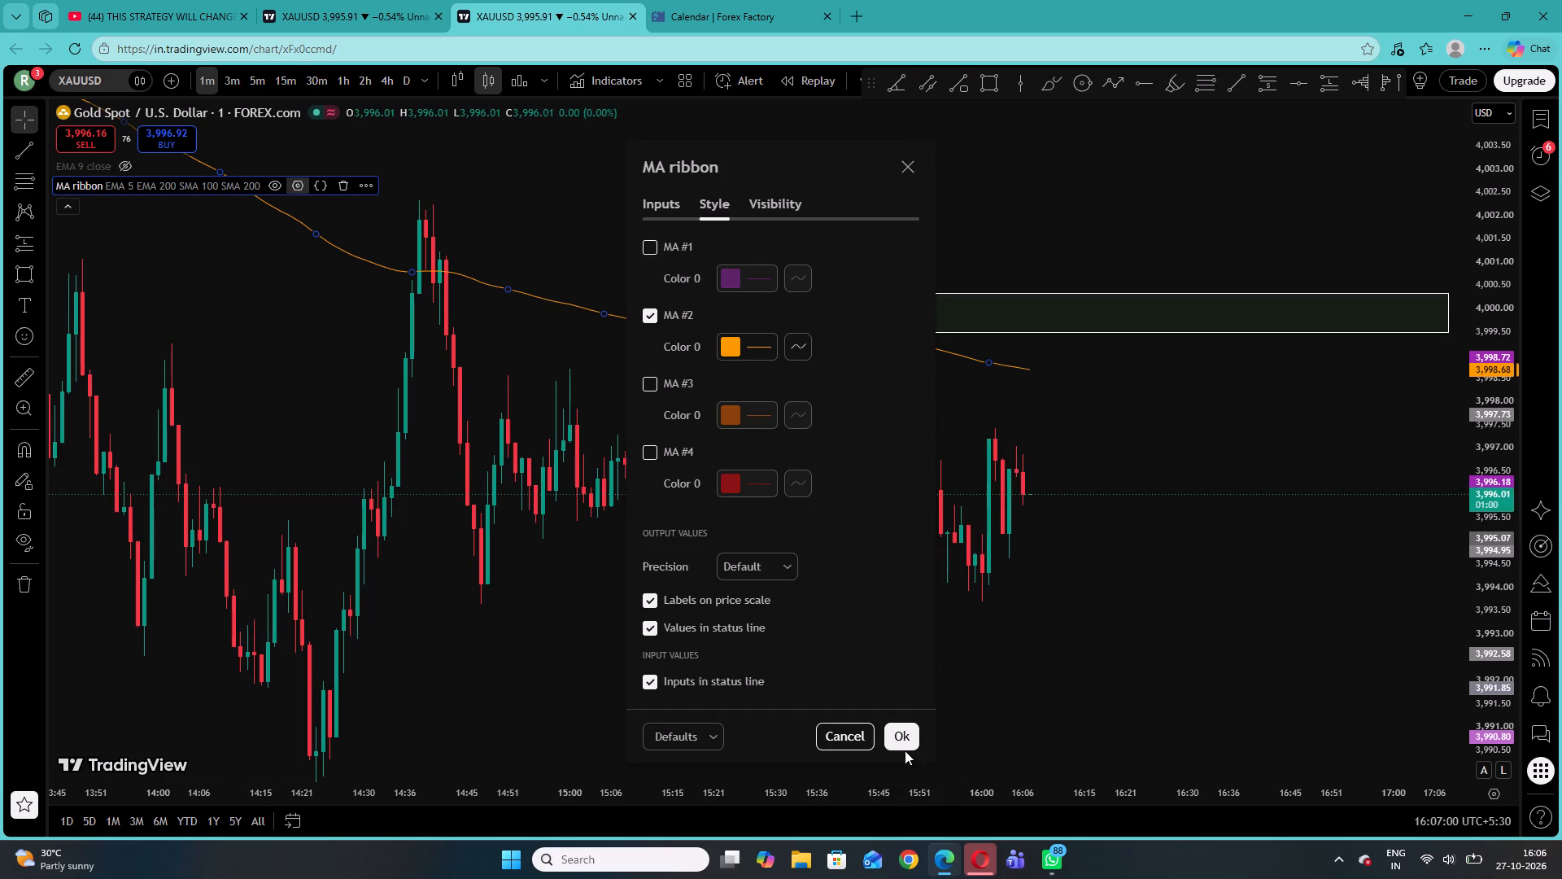
pyautogui.click(898, 735)
pyautogui.click(1091, 538)
# Switch to the first XAUUSD chart and review the zones and trades marked between about 05:15 and 07:50 on 26 October.
pyautogui.click(338, 0)
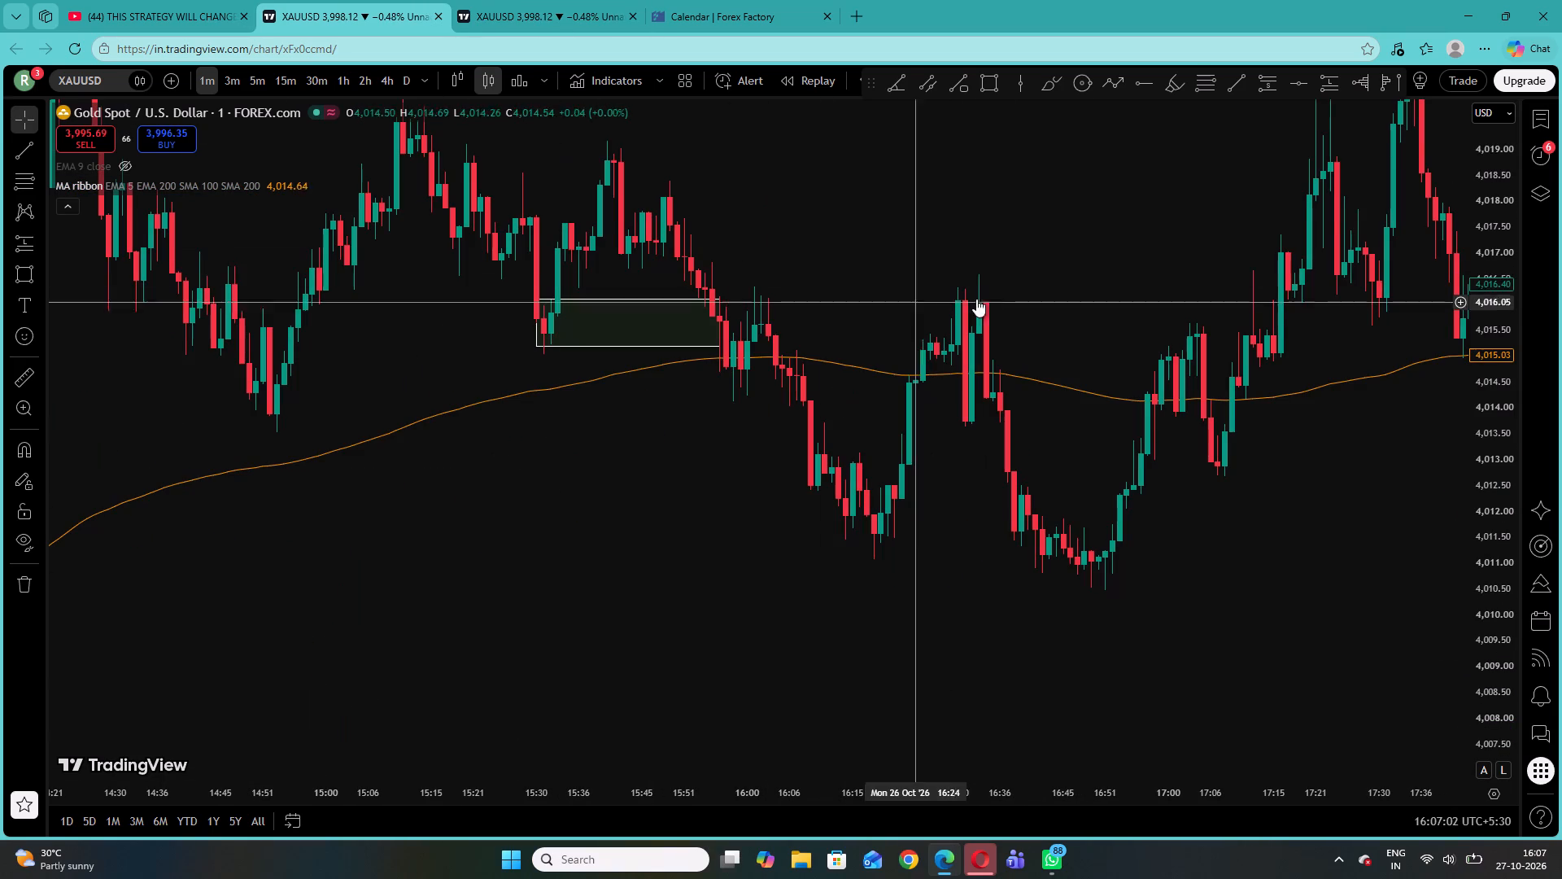
pyautogui.click(984, 259)
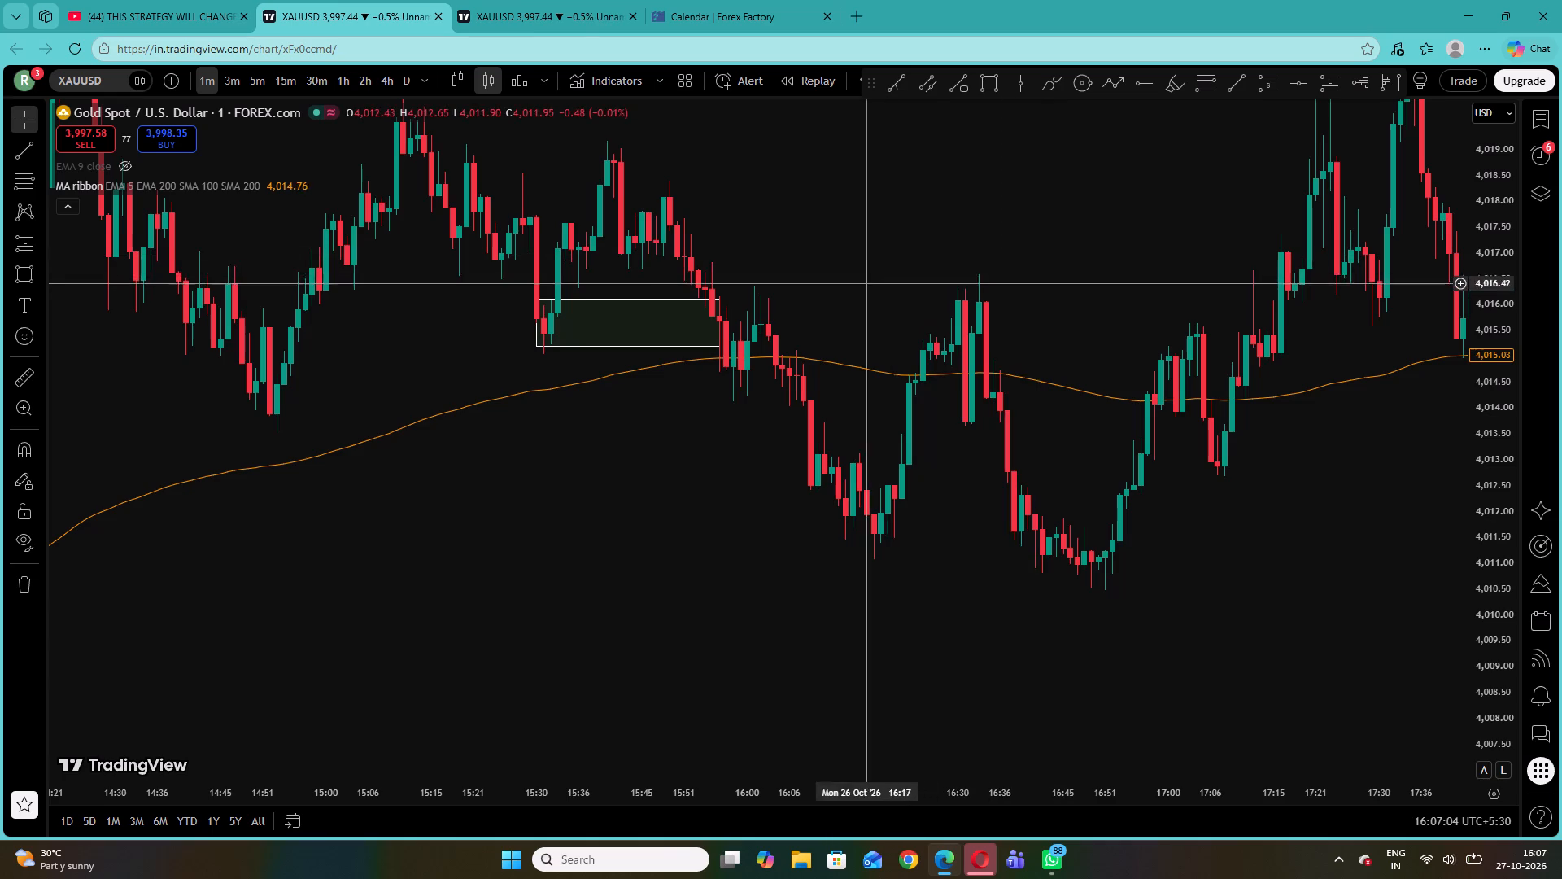
pyautogui.moveTo(926, 289); pyautogui.dragTo(1442, 374)
pyautogui.moveTo(724, 612); pyautogui.dragTo(1353, 479)
pyautogui.moveTo(509, 601); pyautogui.dragTo(1346, 376)
pyautogui.moveTo(656, 398); pyautogui.dragTo(1377, 461)
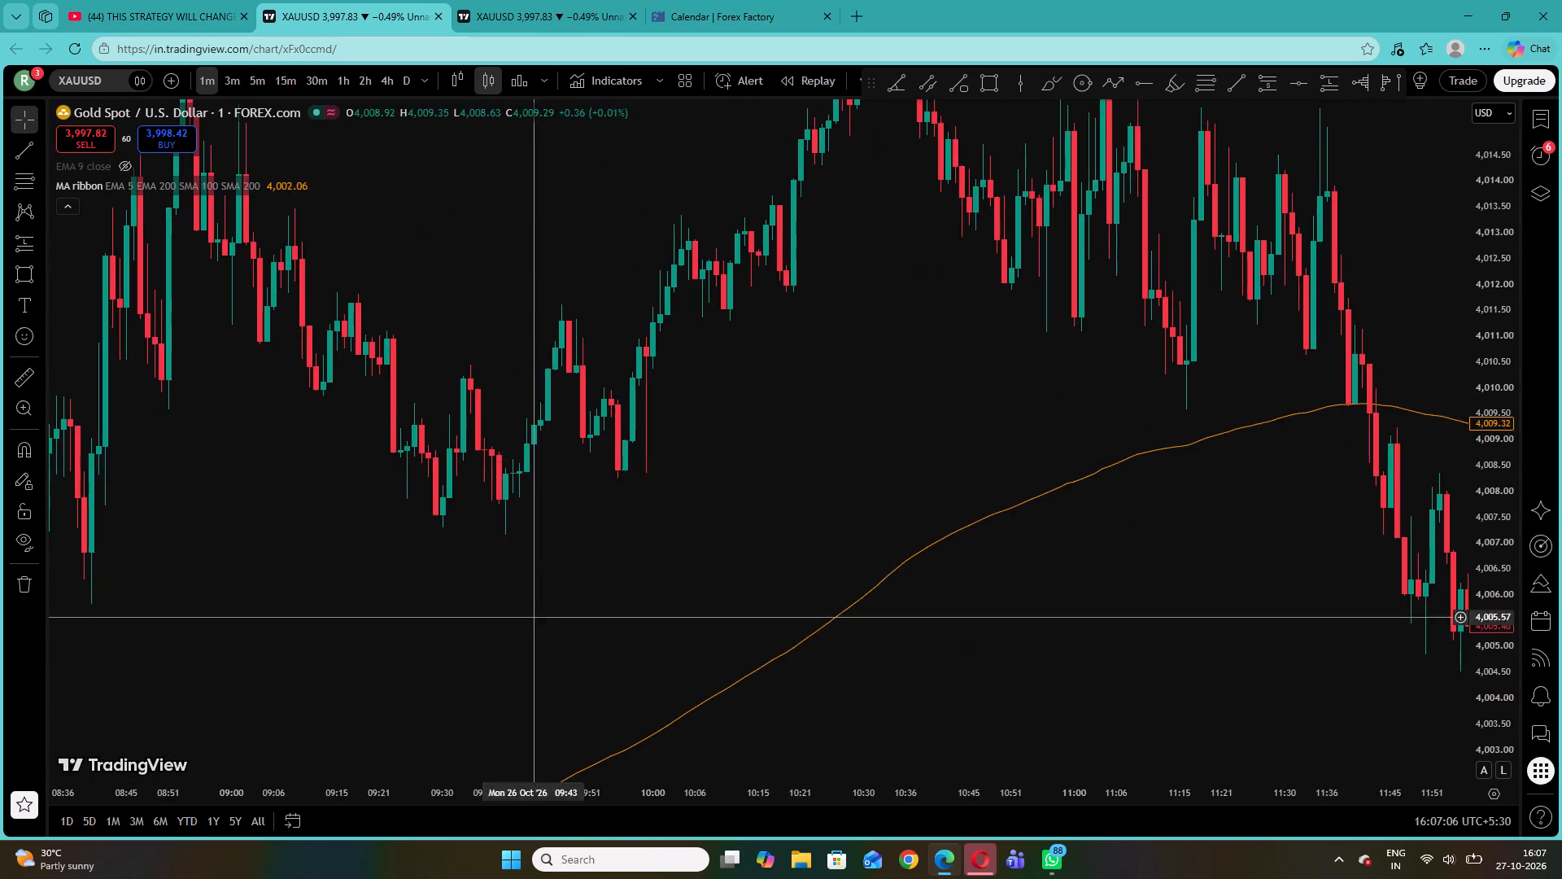
pyautogui.moveTo(388, 646); pyautogui.dragTo(1393, 400)
pyautogui.moveTo(670, 557); pyautogui.dragTo(1346, 233)
pyautogui.moveTo(1500, 388); pyautogui.dragTo(1503, 599)
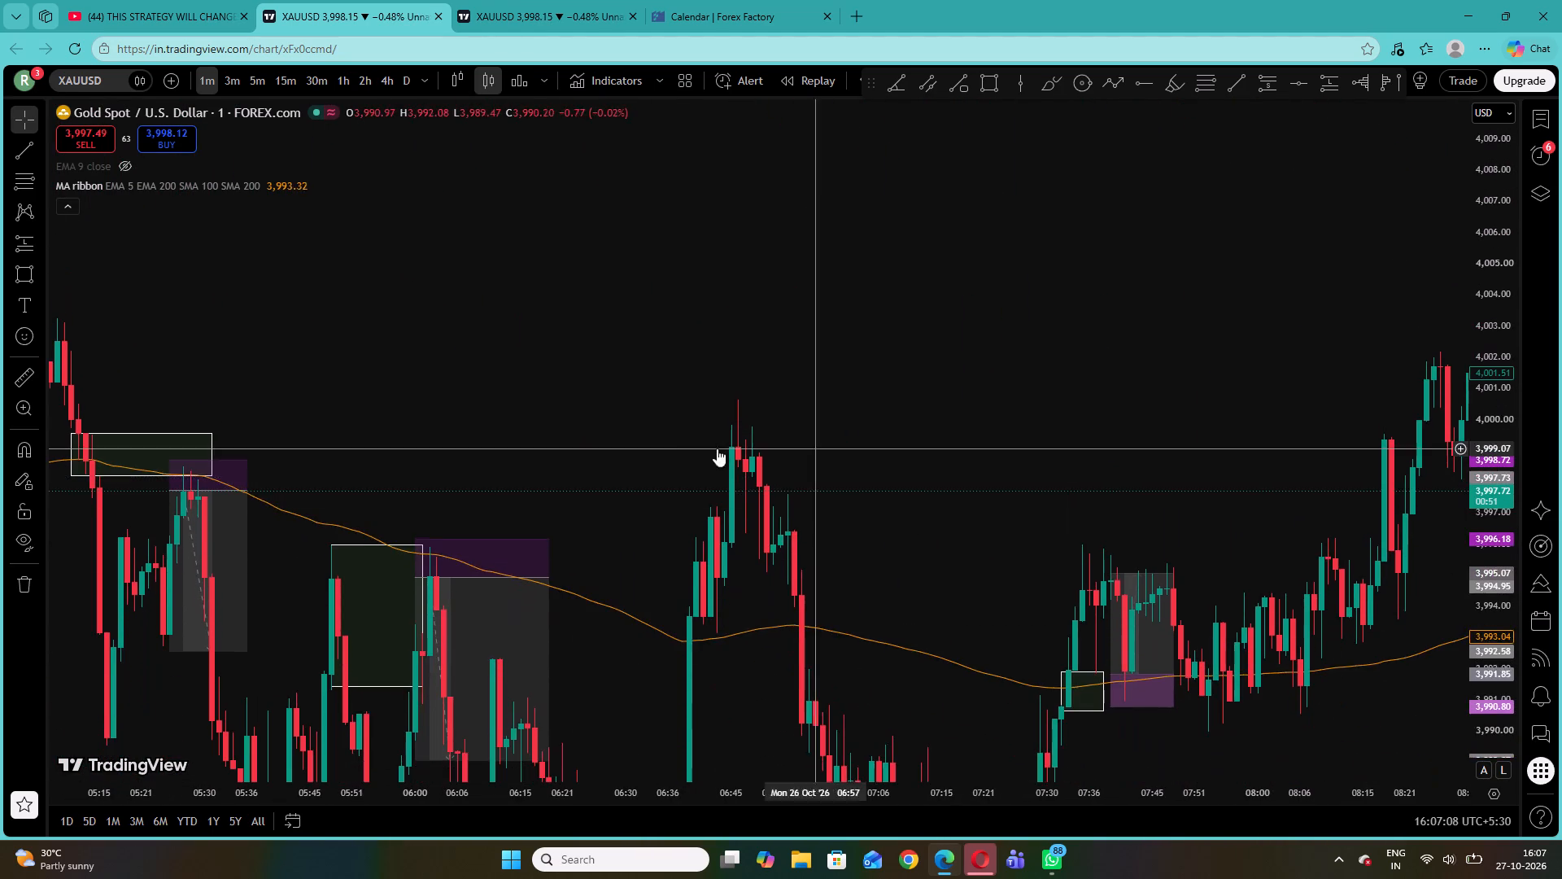
pyautogui.moveTo(665, 450); pyautogui.dragTo(1047, 312)
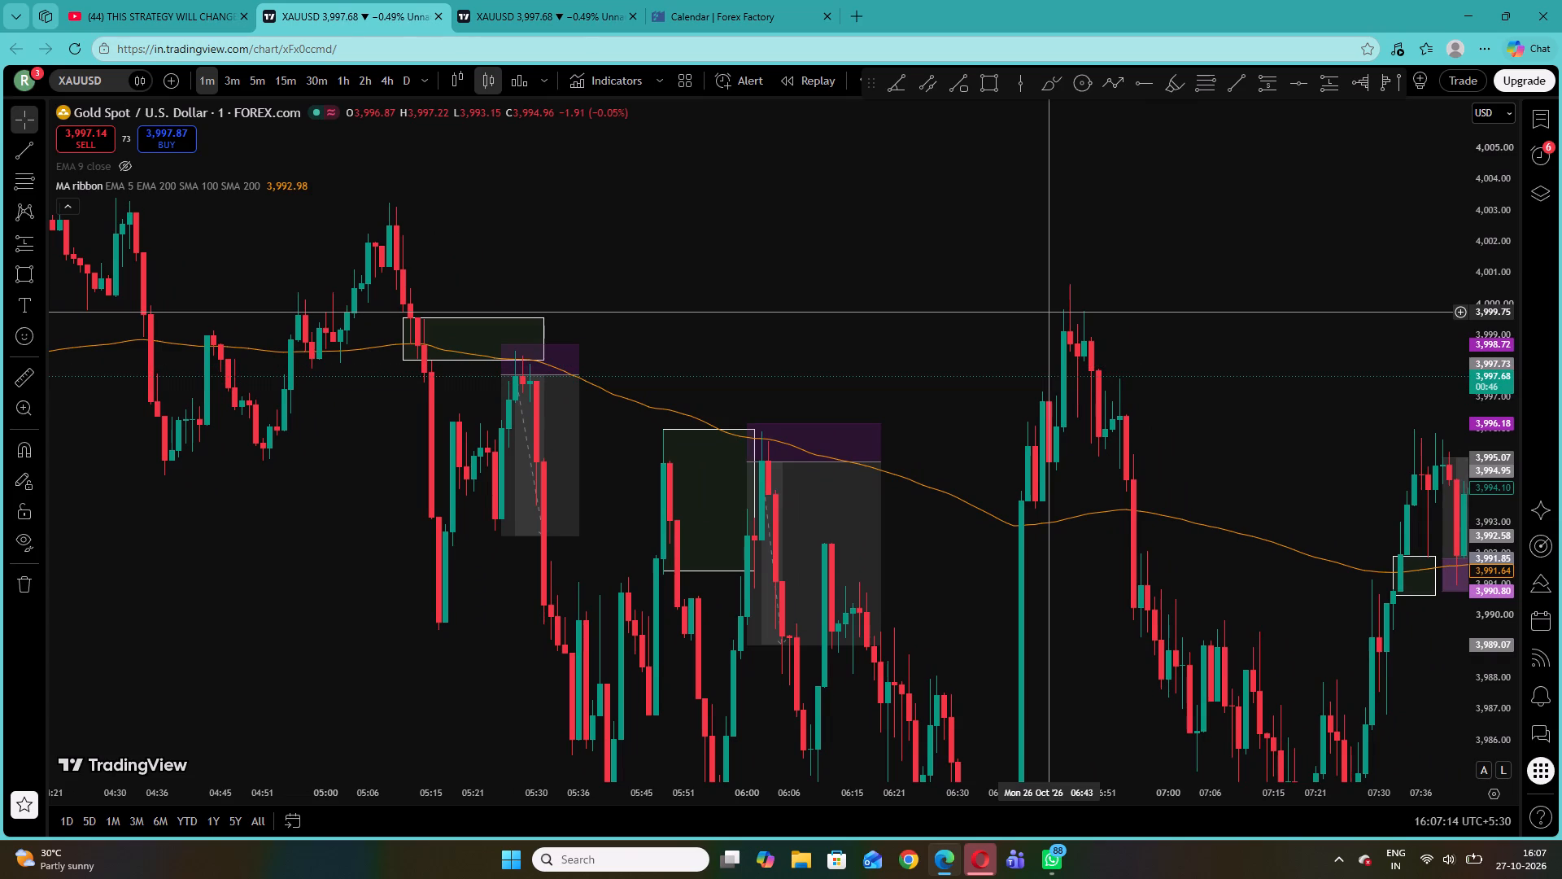
pyautogui.moveTo(1199, 415); pyautogui.dragTo(469, 348)
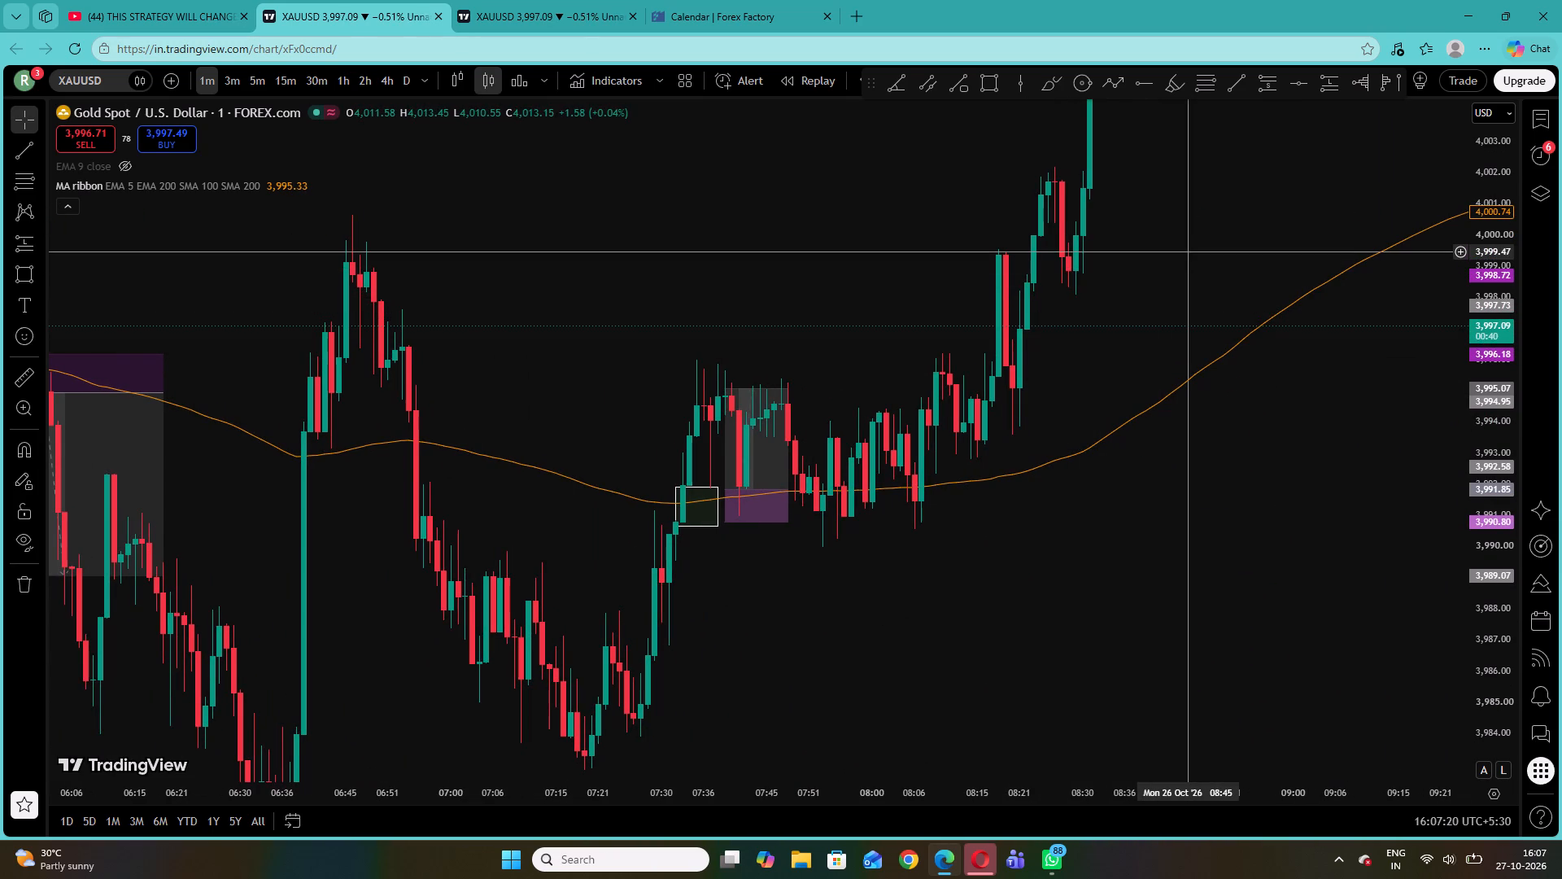
# Examine how price behaves around the 200 EMA on 26 October, from about 08:00 up to the zone marked at 15:30.
pyautogui.moveTo(1192, 251); pyautogui.dragTo(843, 548)
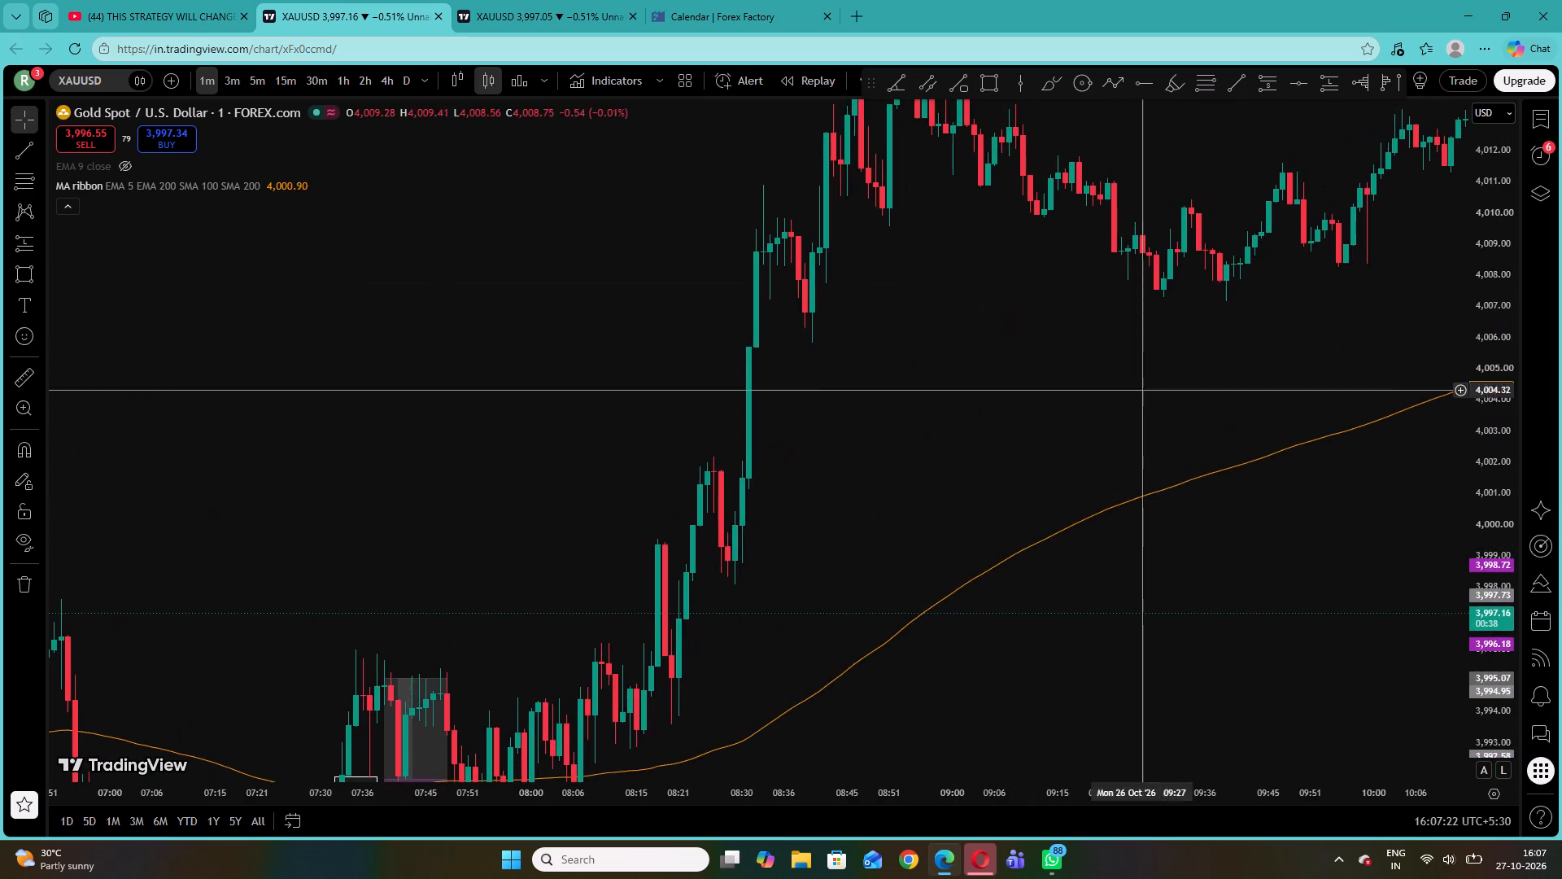
pyautogui.moveTo(1171, 346); pyautogui.dragTo(646, 515)
pyautogui.moveTo(1103, 443); pyautogui.dragTo(519, 584)
pyautogui.moveTo(995, 583); pyautogui.dragTo(689, 576)
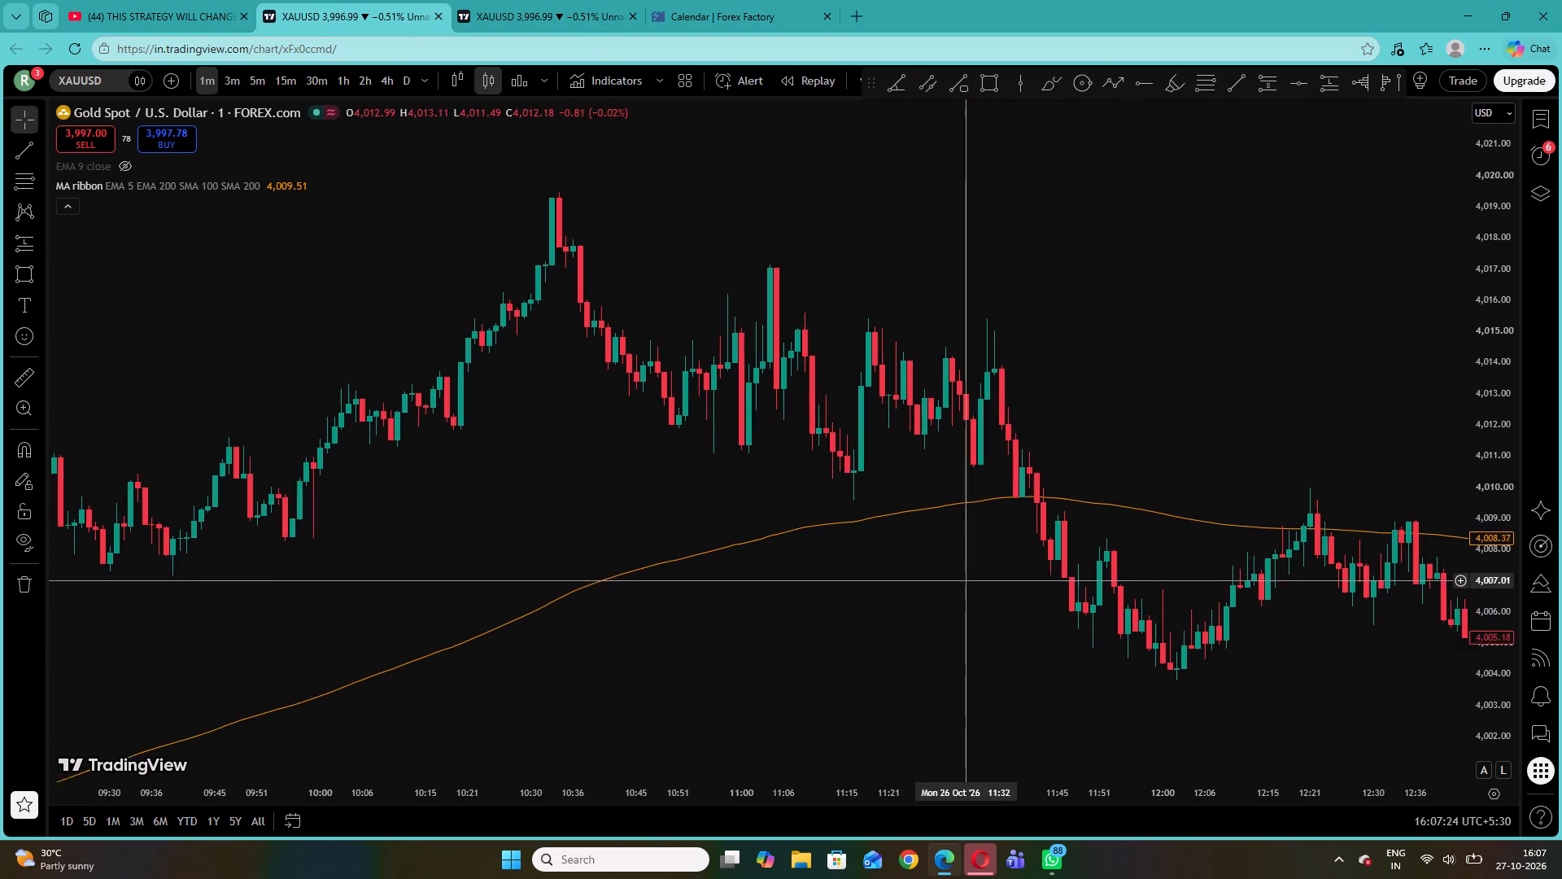
pyautogui.moveTo(689, 576); pyautogui.dragTo(665, 575)
pyautogui.moveTo(974, 615); pyautogui.dragTo(536, 433)
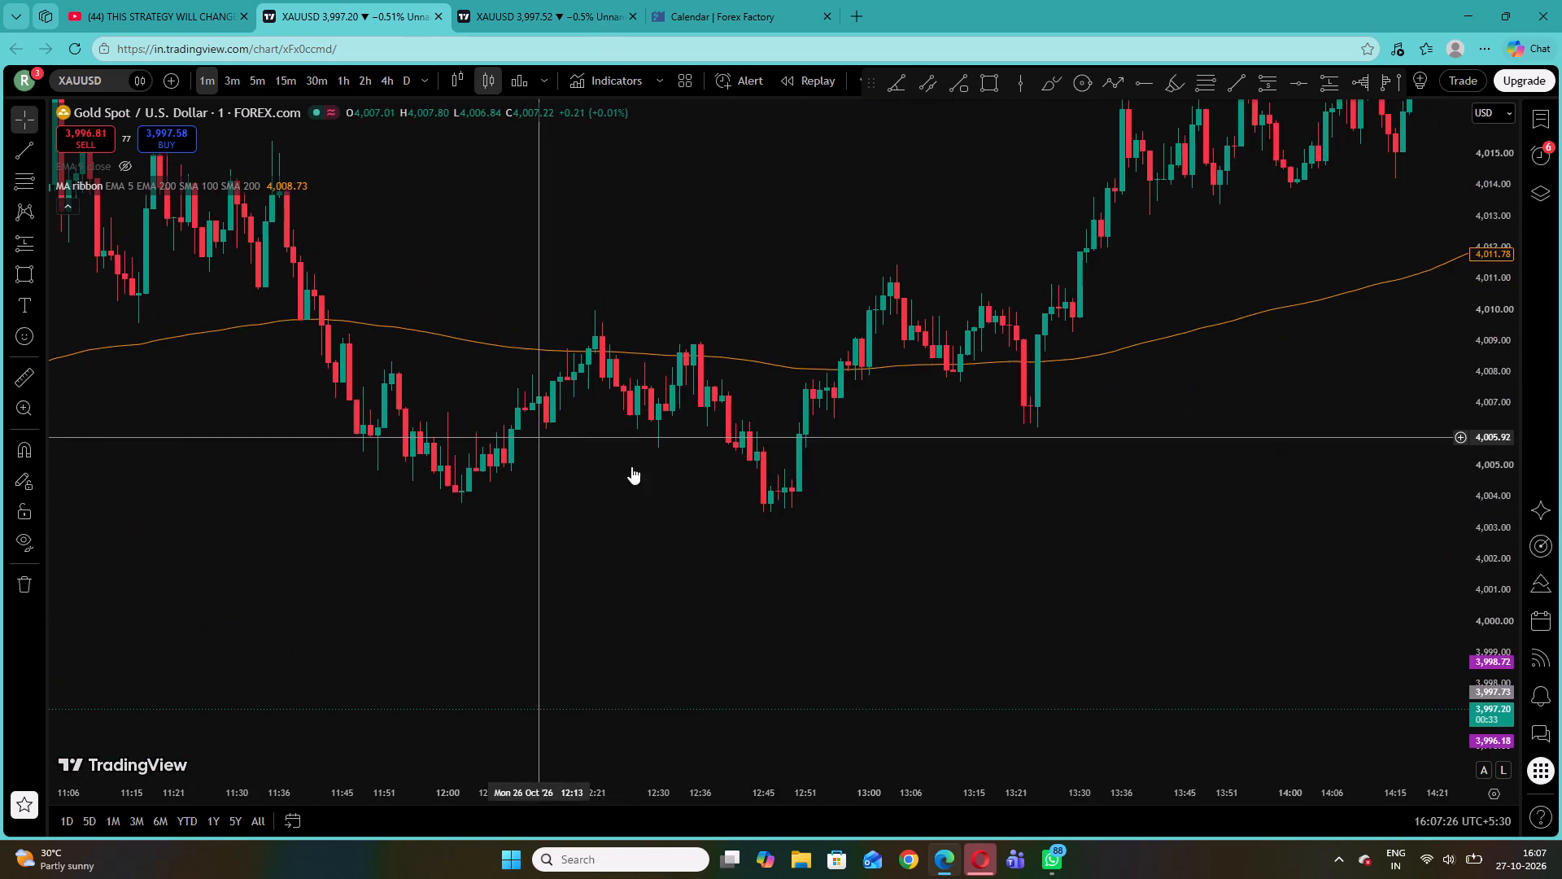
pyautogui.moveTo(1201, 484); pyautogui.dragTo(757, 707)
pyautogui.moveTo(1027, 470); pyautogui.dragTo(469, 639)
pyautogui.moveTo(1271, 619); pyautogui.dragTo(975, 622)
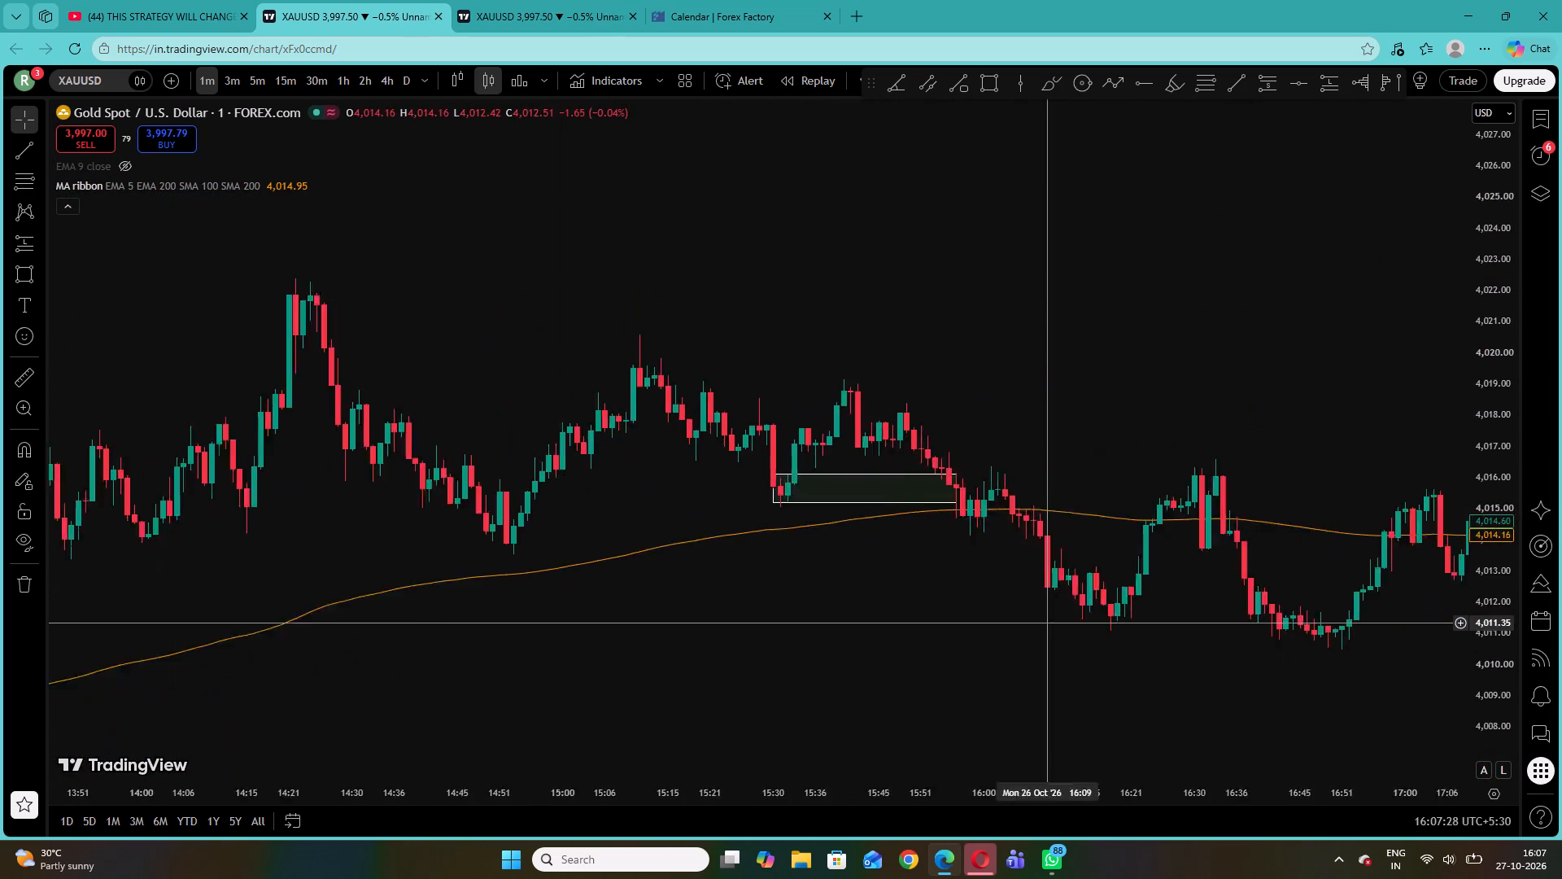
pyautogui.moveTo(975, 622); pyautogui.dragTo(933, 621)
pyautogui.moveTo(1499, 663); pyautogui.dragTo(1446, 457)
# Draw a rectangle from 17:41 to about 17:51 on 26 October, between 4,016.61 and about 4,015.00, at the 200 EMA retest.
pyautogui.moveTo(1185, 530); pyautogui.dragTo(929, 501)
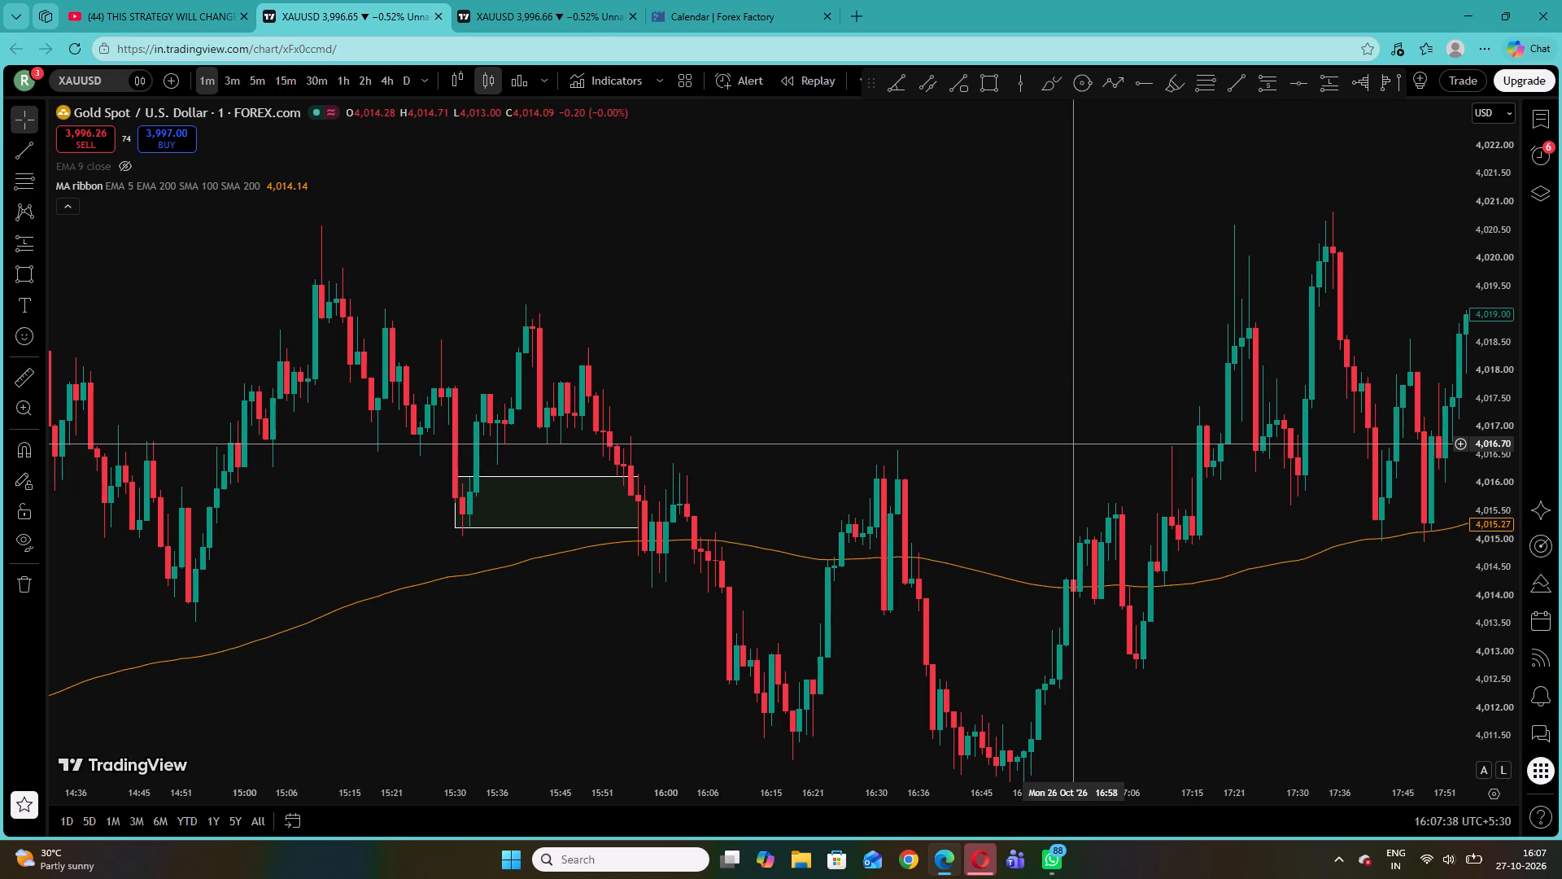
pyautogui.moveTo(1040, 588); pyautogui.dragTo(684, 580)
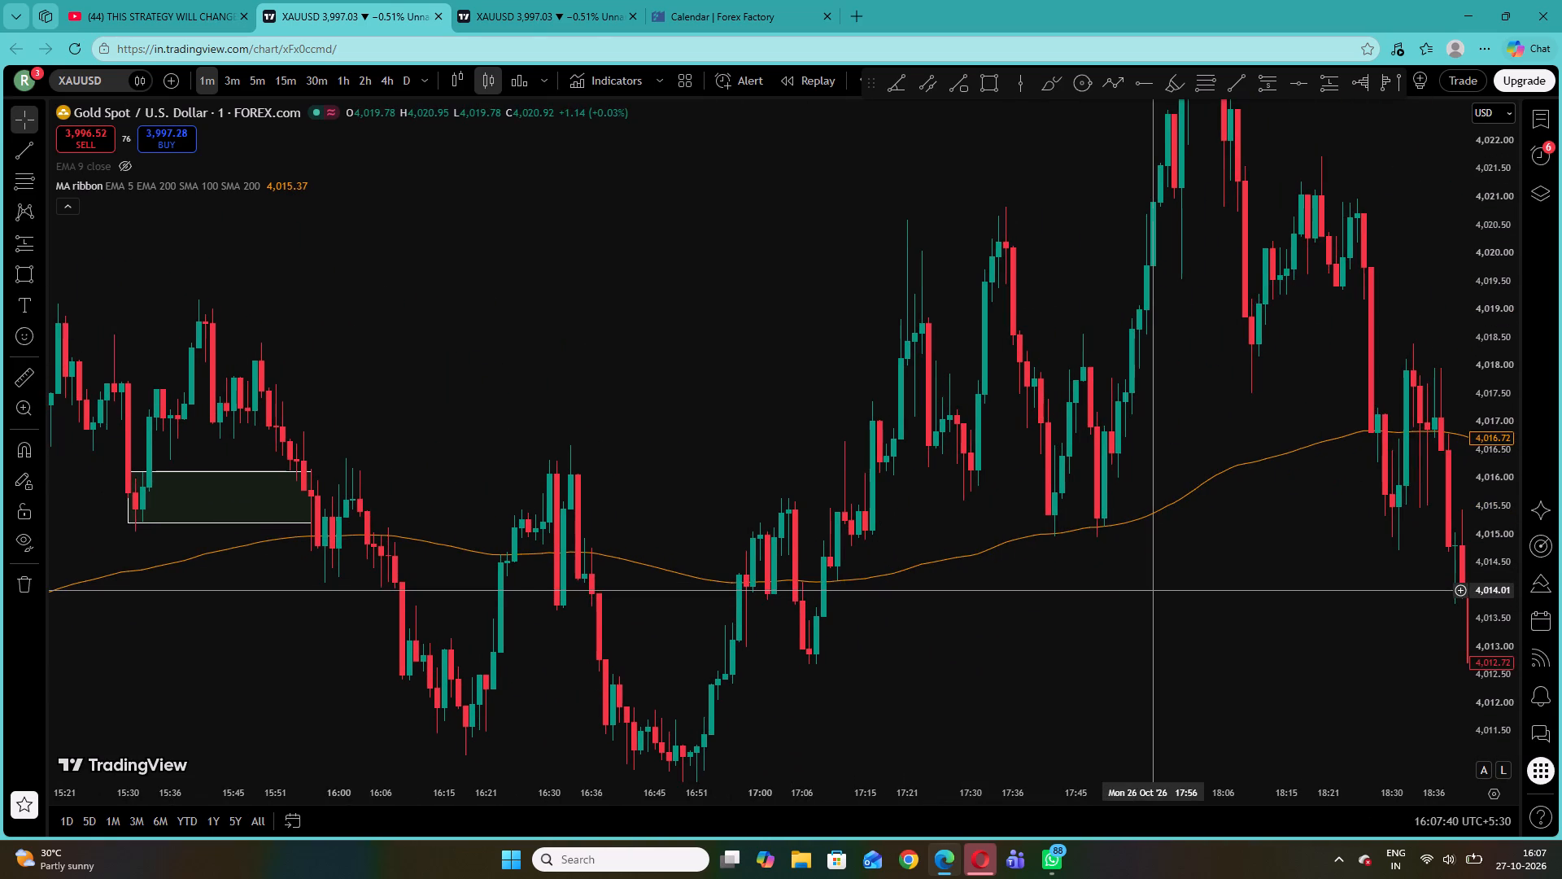
pyautogui.moveTo(1154, 590); pyautogui.dragTo(947, 654)
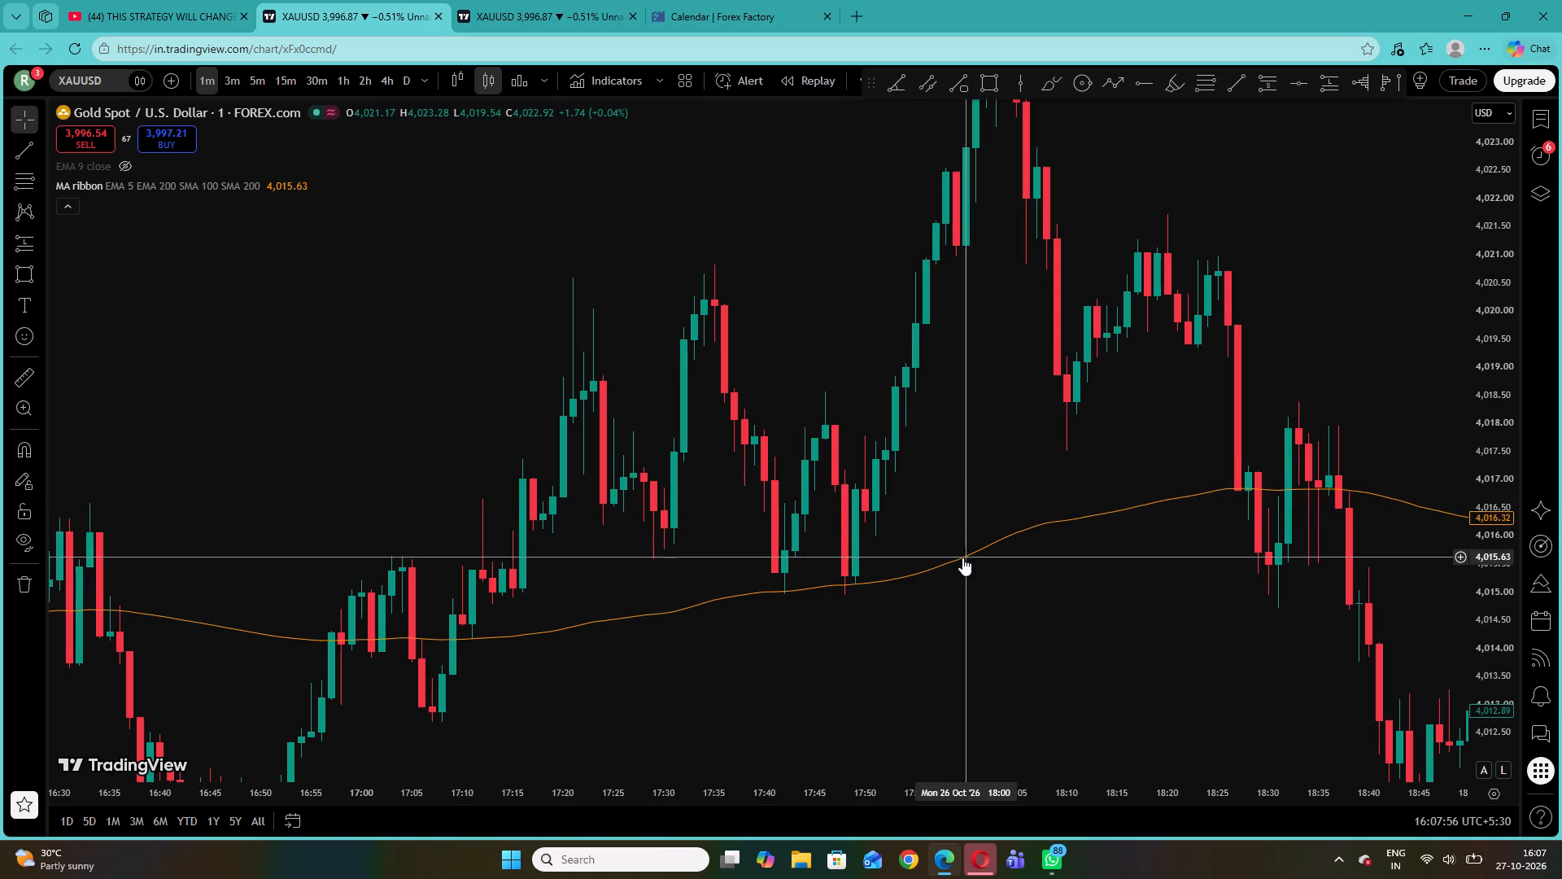
pyautogui.moveTo(980, 493); pyautogui.dragTo(818, 516)
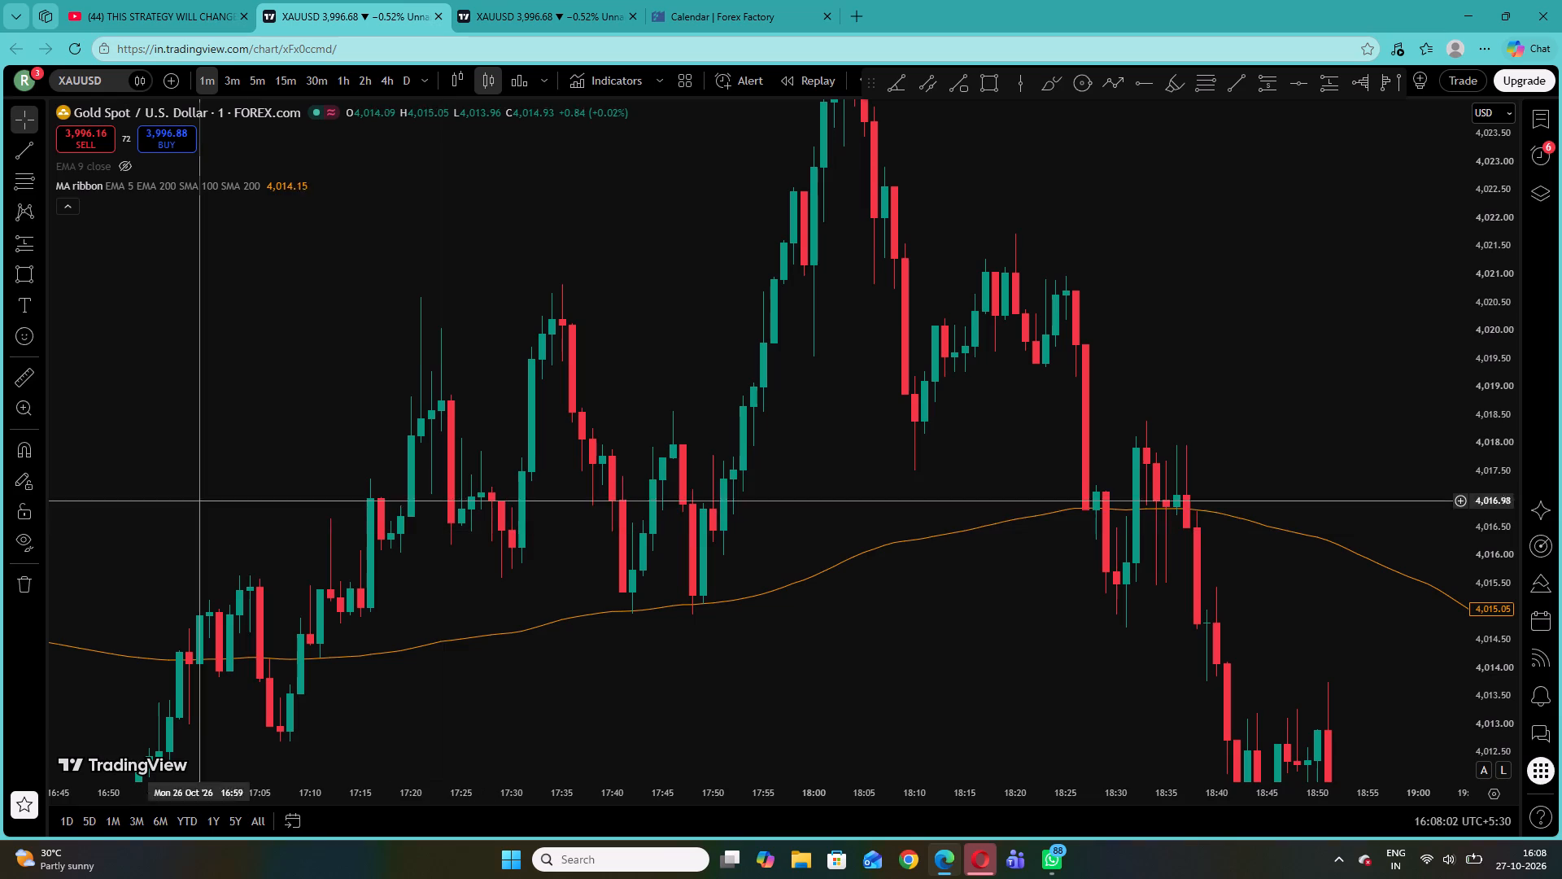
pyautogui.click(24, 272)
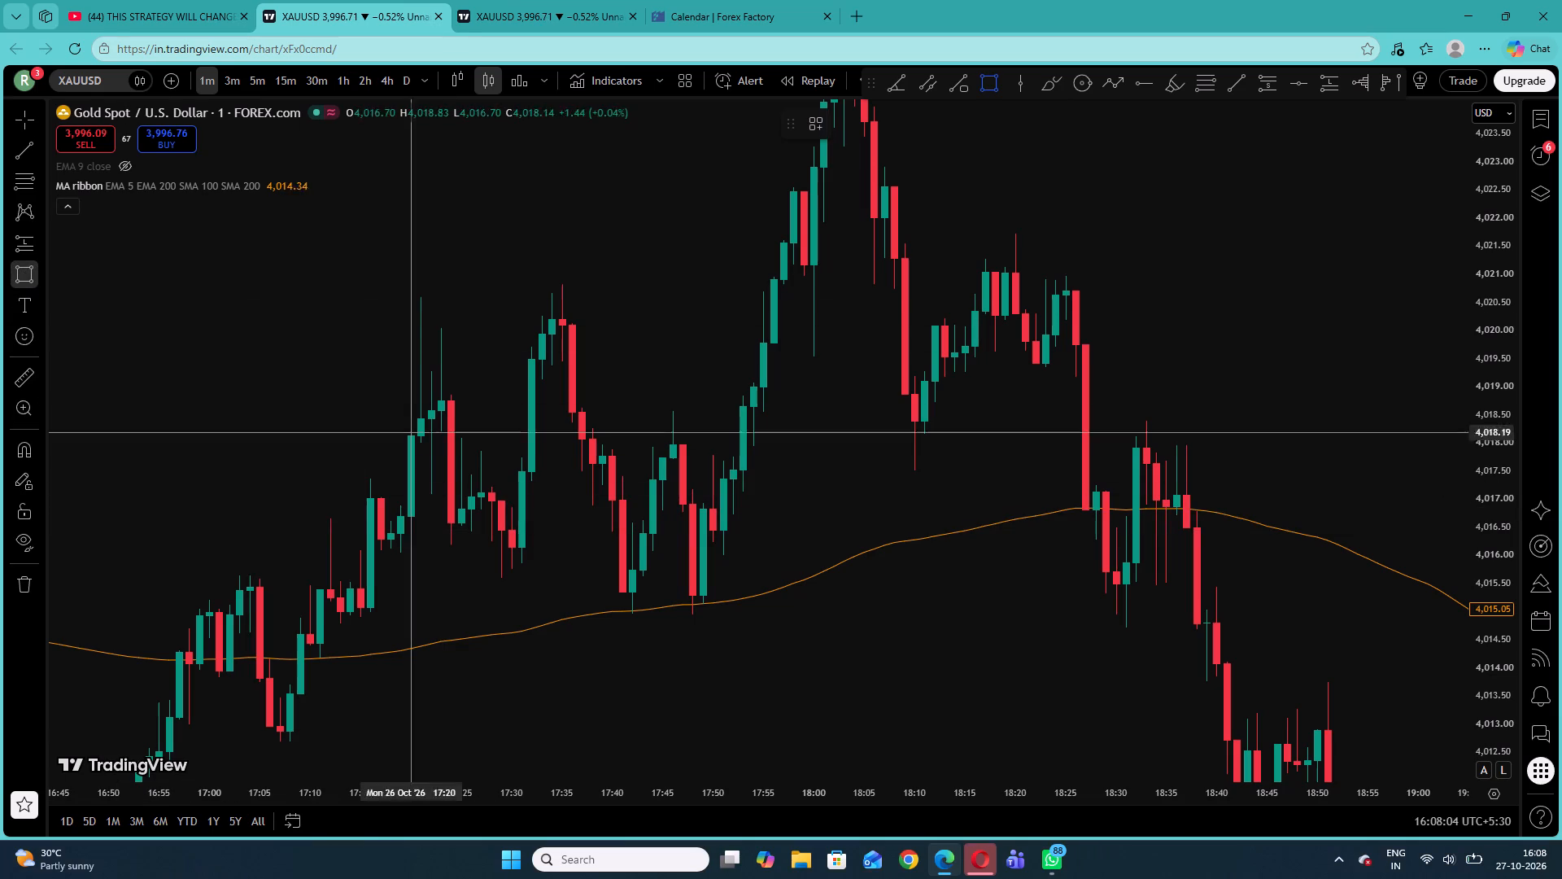
pyautogui.click(624, 521)
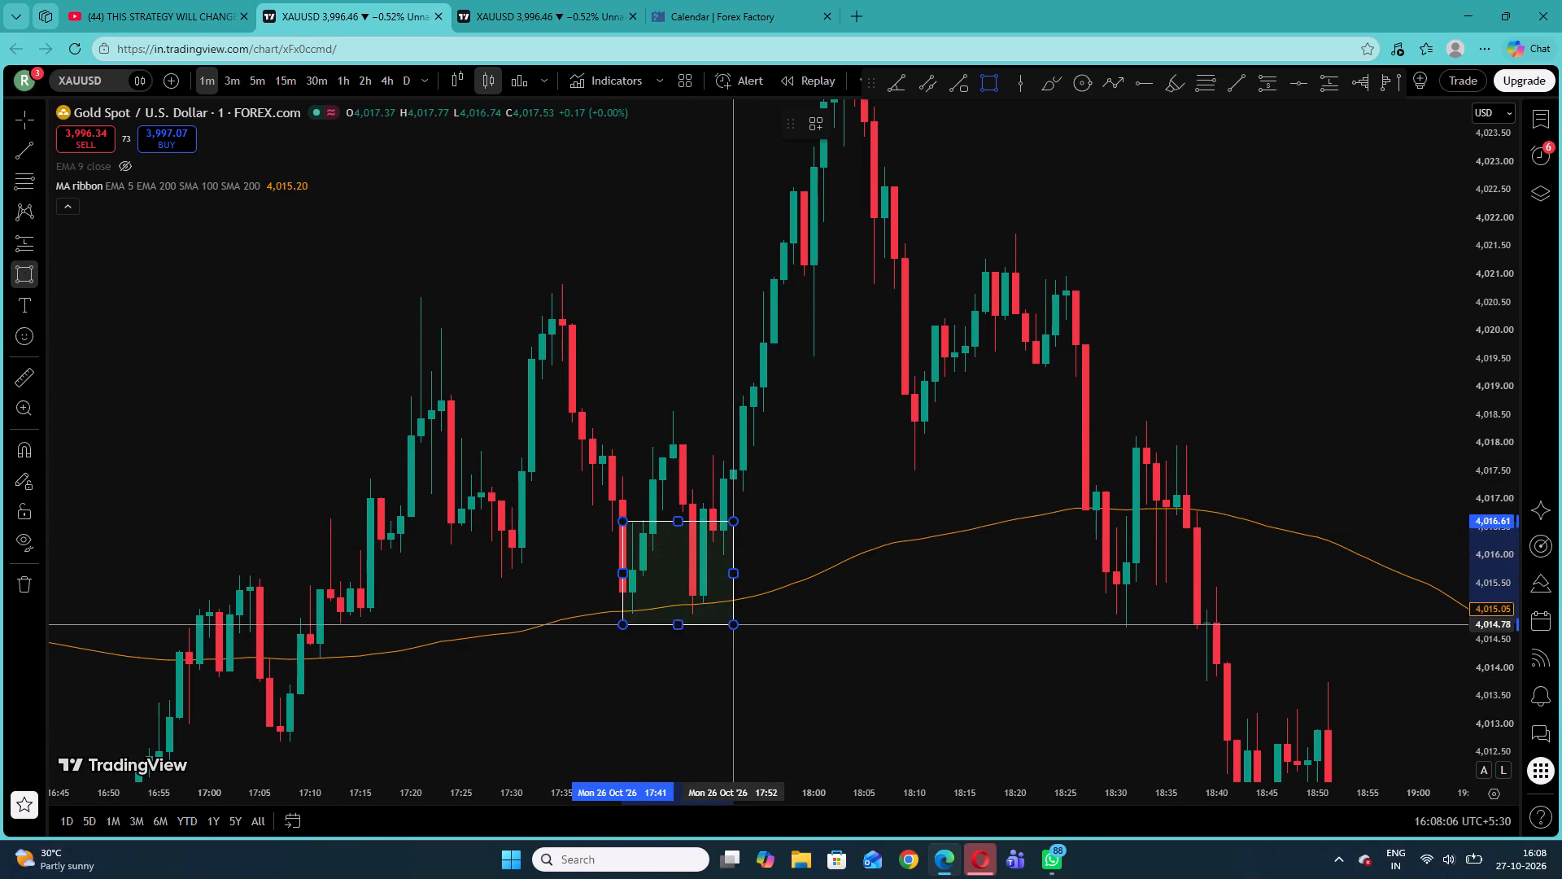
pyautogui.click(725, 611)
pyautogui.click(837, 503)
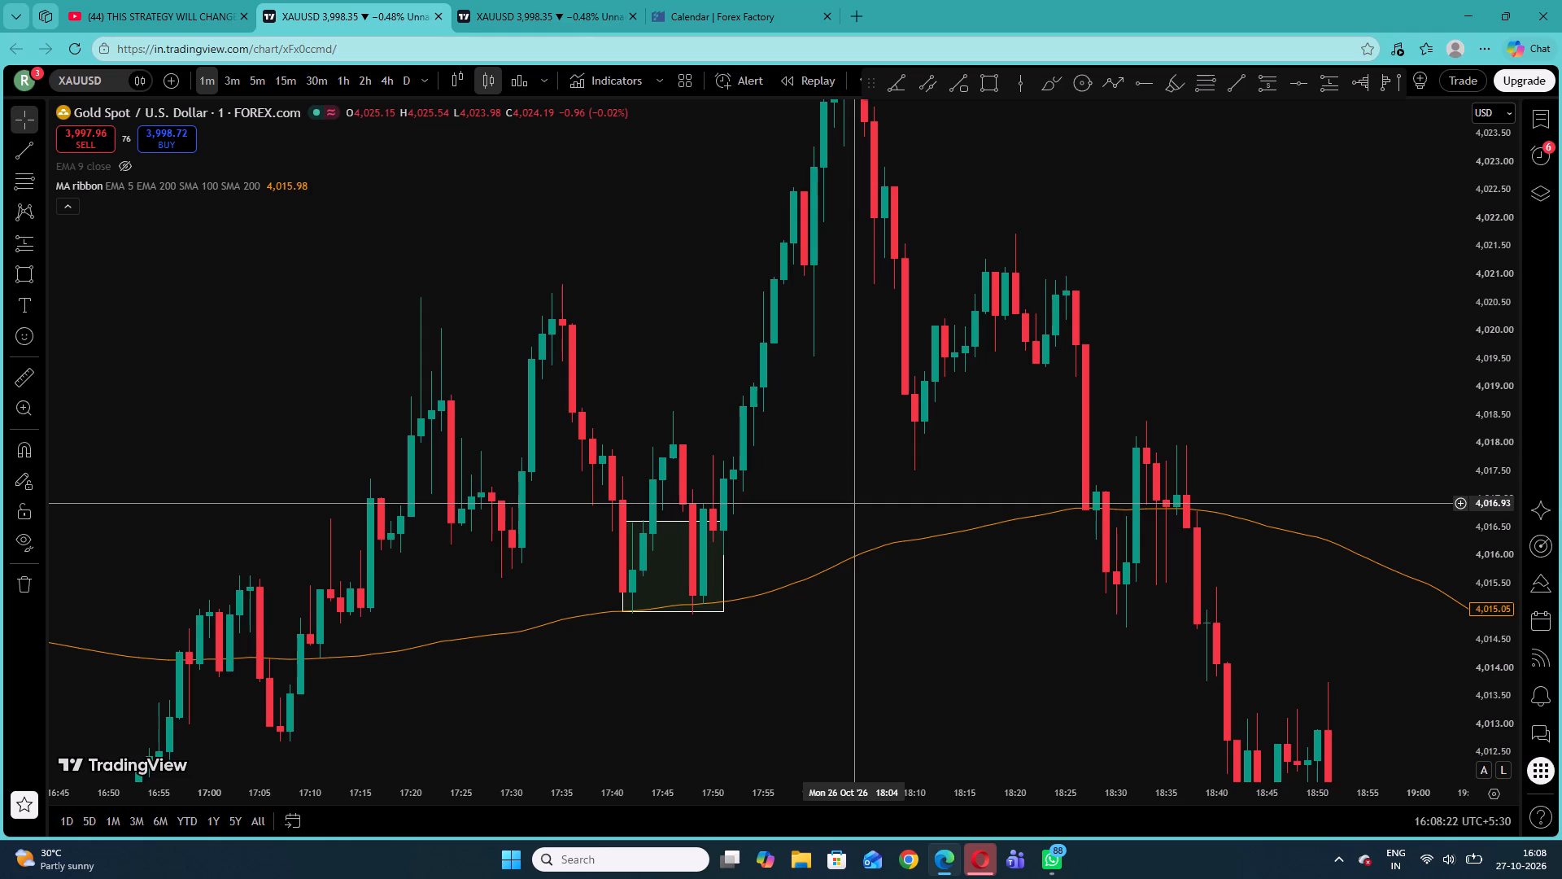
# Switch to the second XAUUSD chart and check the latest 27 October candles against the 200 EMA on the 5-minute and 1-minute timeframes.
pyautogui.click(542, 0)
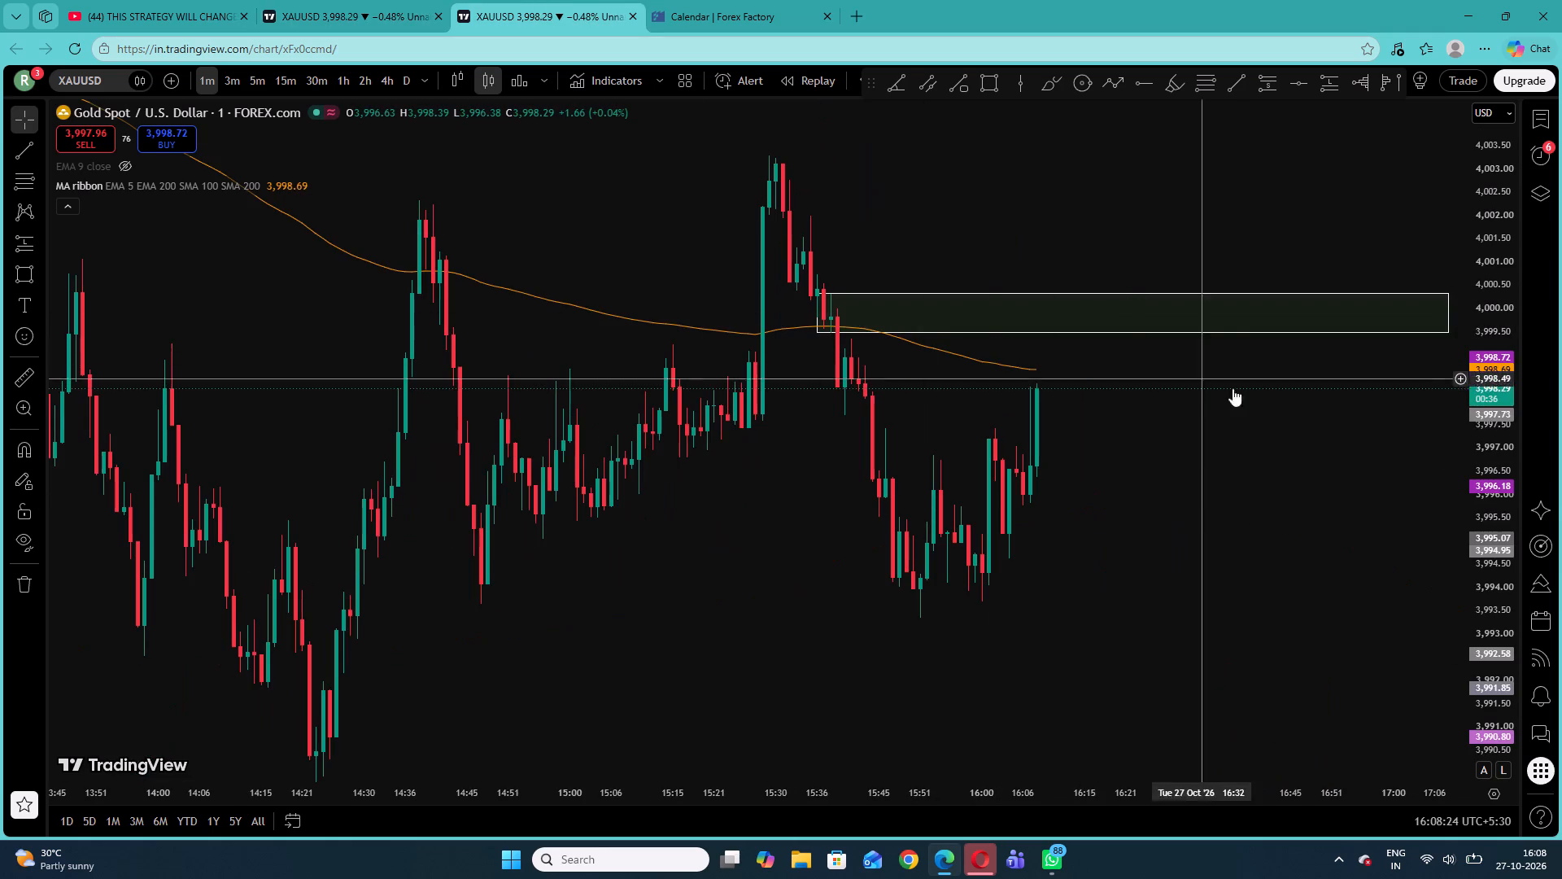
pyautogui.moveTo(1124, 238); pyautogui.dragTo(1128, 256)
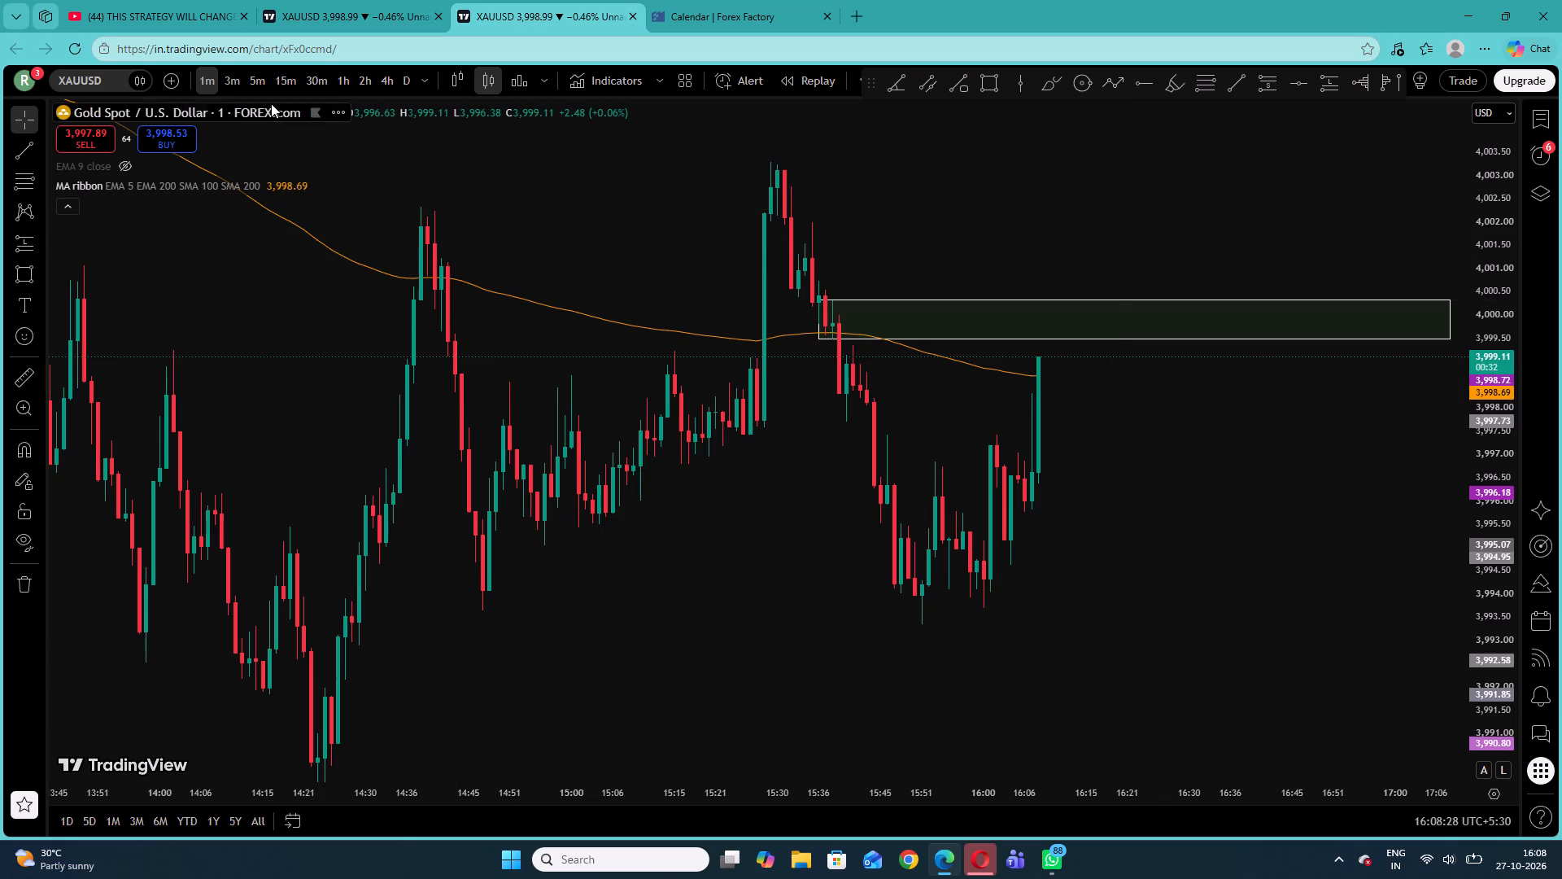
pyautogui.click(255, 73)
pyautogui.click(201, 76)
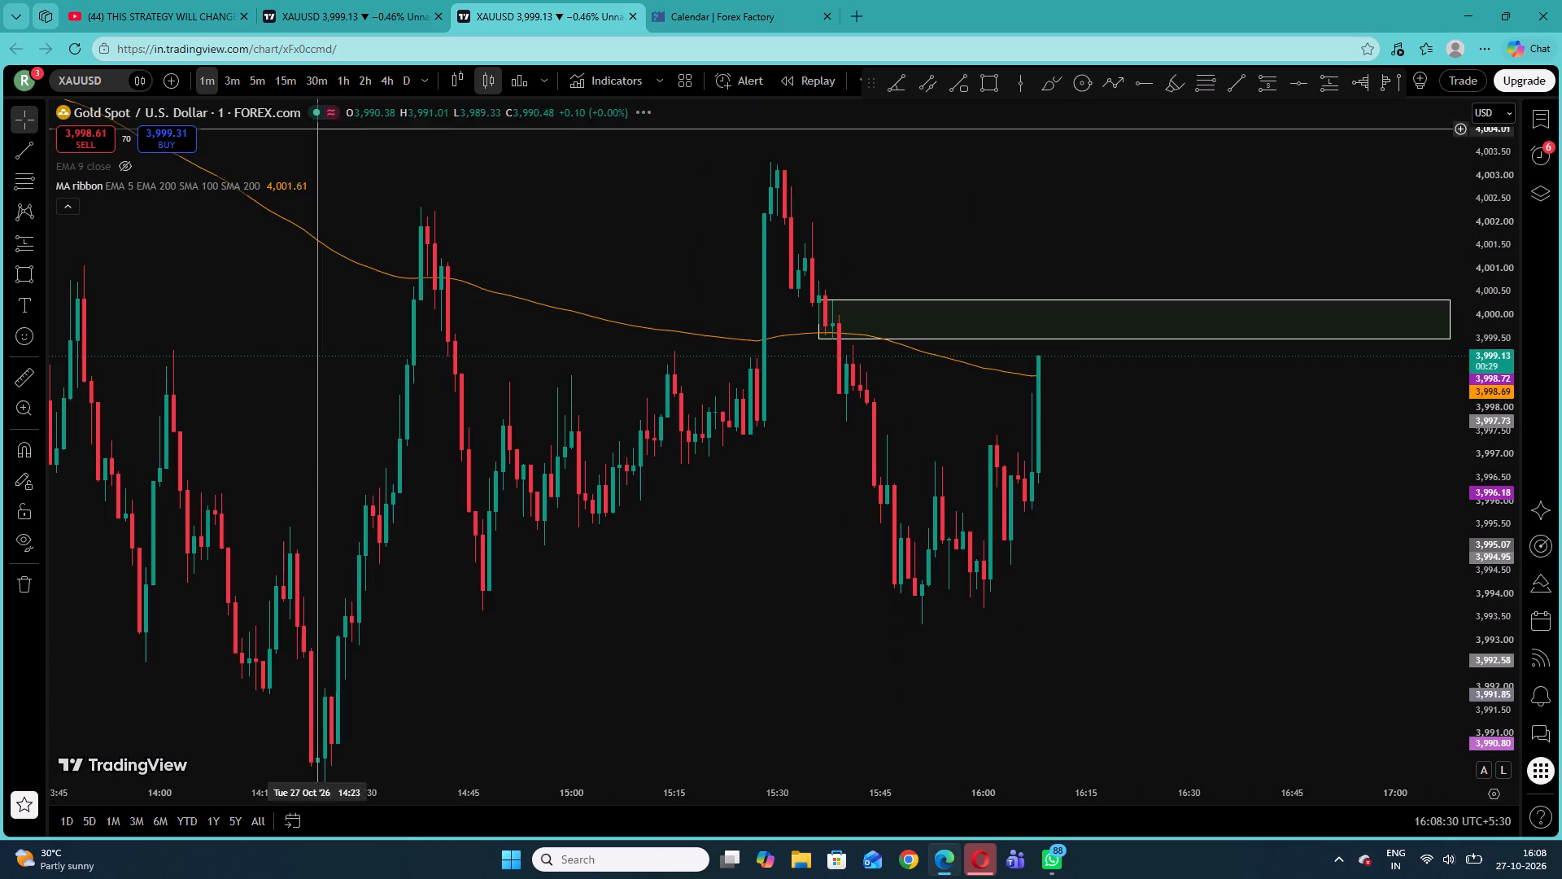
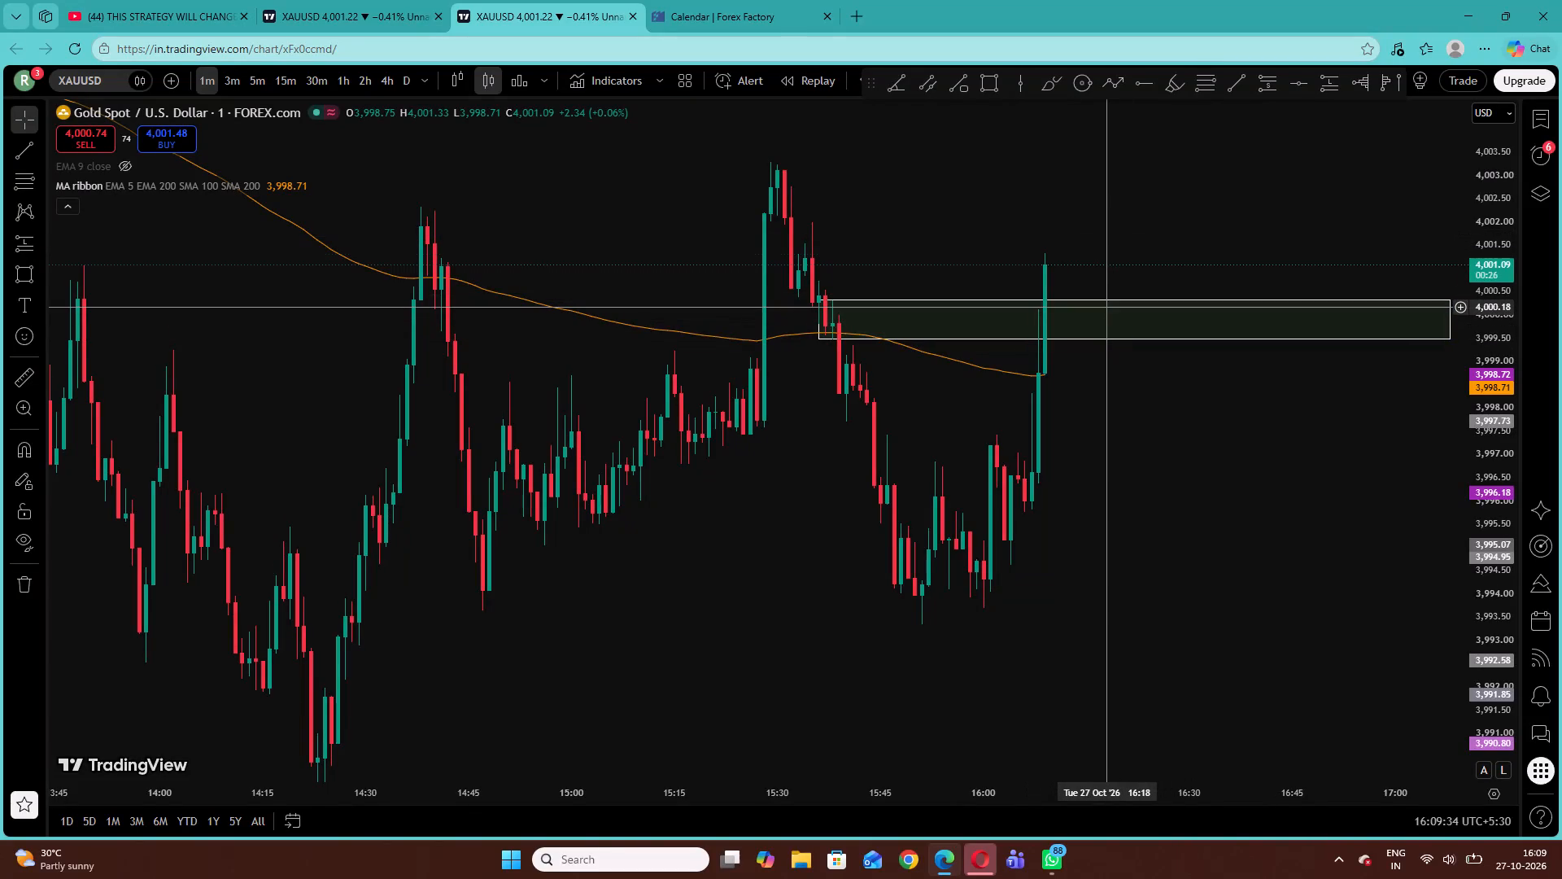
# Delete the rectangle that starts at 15:36 on 27 October, between 3,999.50 and 4,000.33.
pyautogui.click(1109, 300)
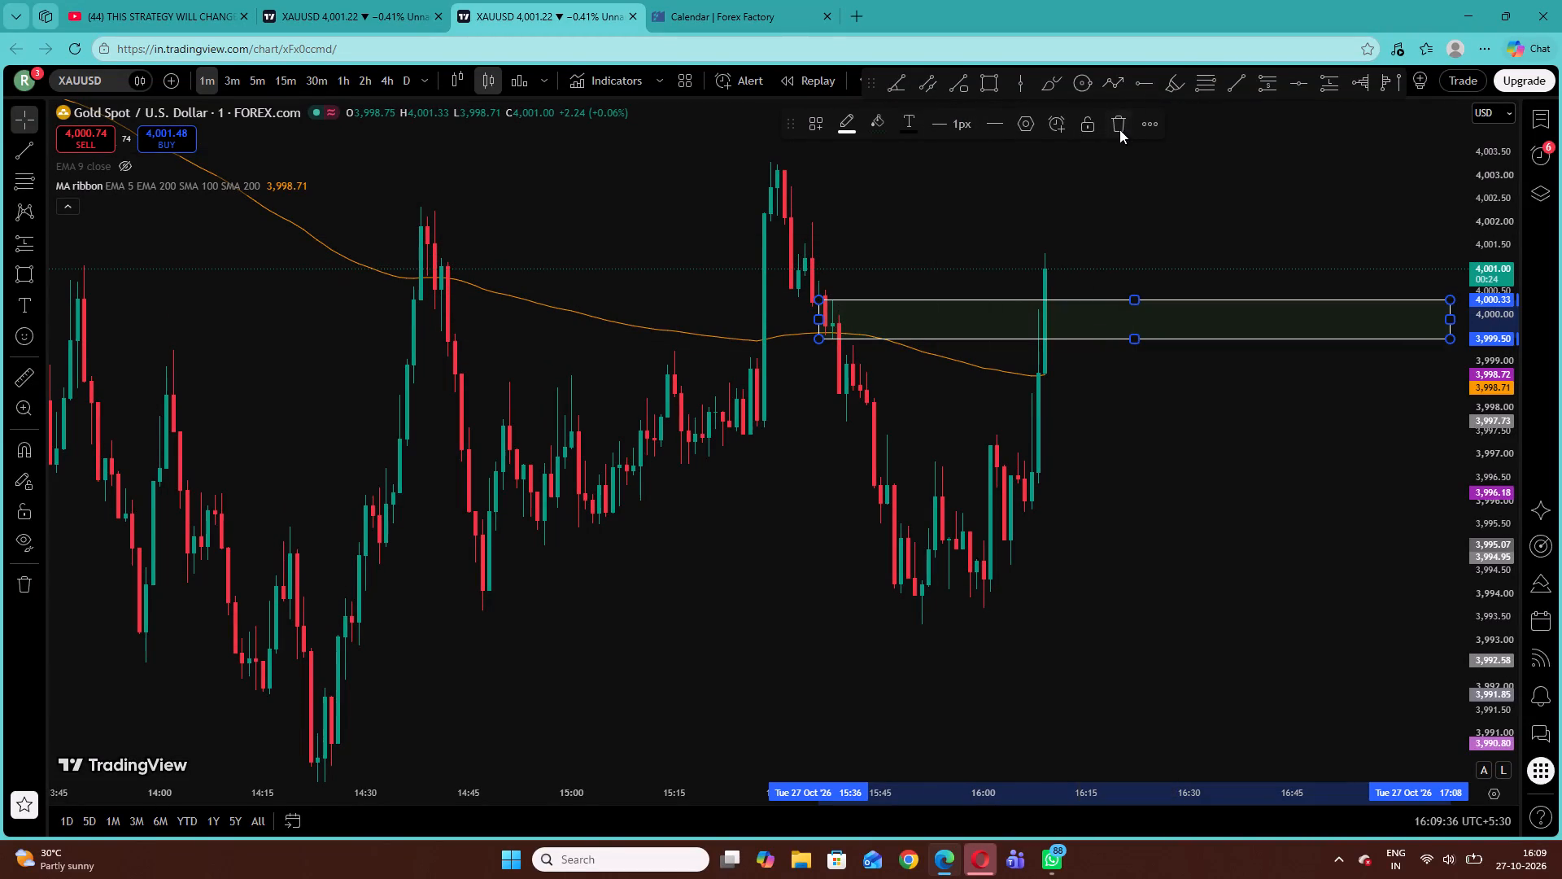
pyautogui.click(1119, 129)
# Check the latest 27 October candles against the 200 EMA on the 5-minute and 1-minute timeframes.
pyautogui.moveTo(1001, 304); pyautogui.dragTo(962, 420)
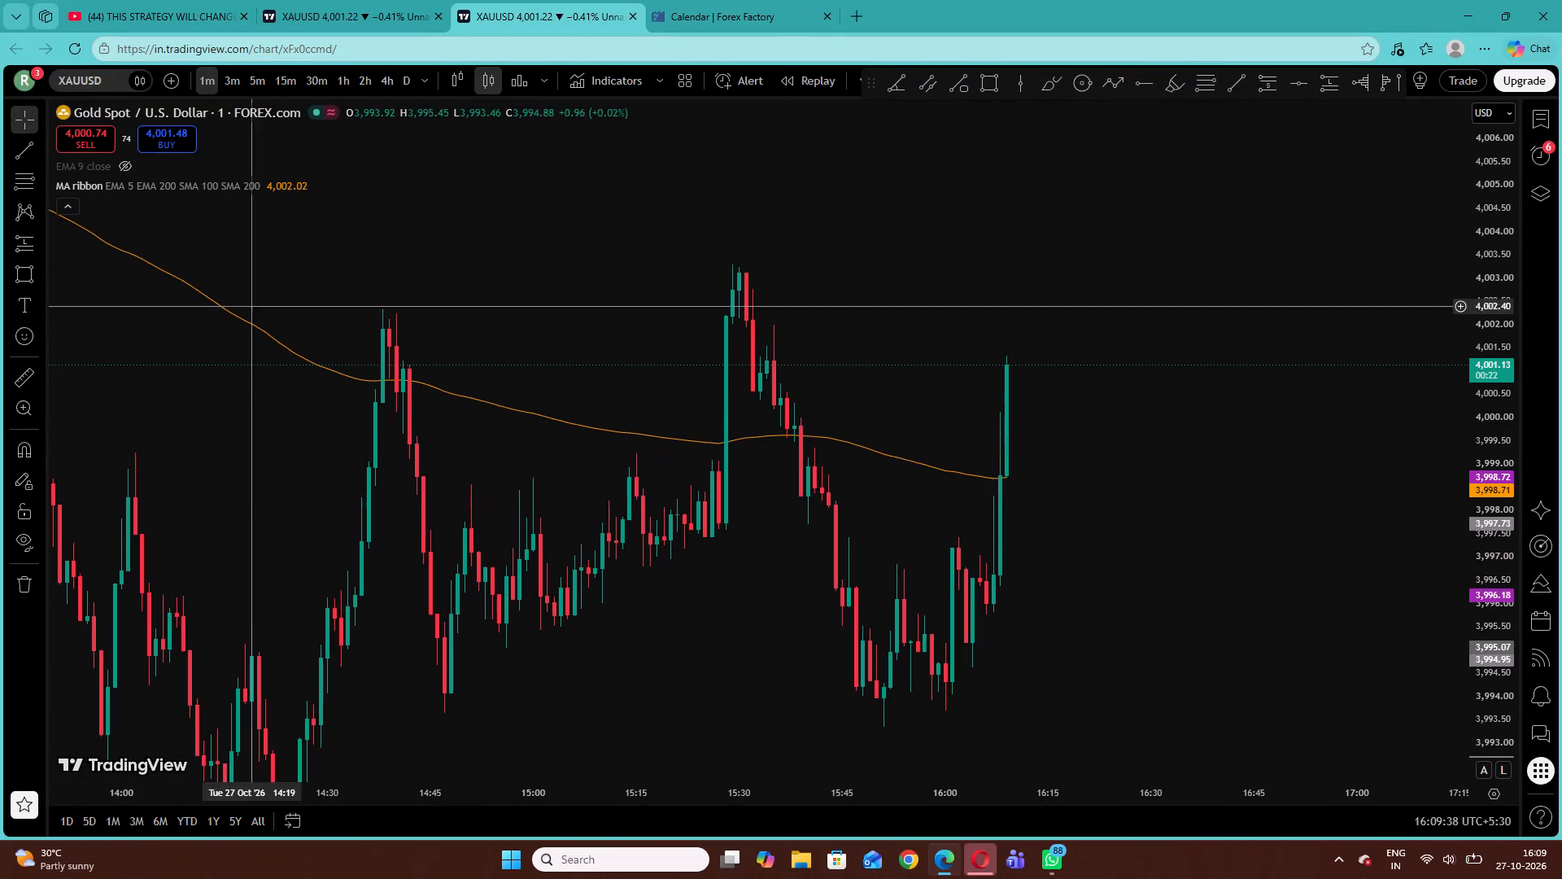
pyautogui.click(260, 77)
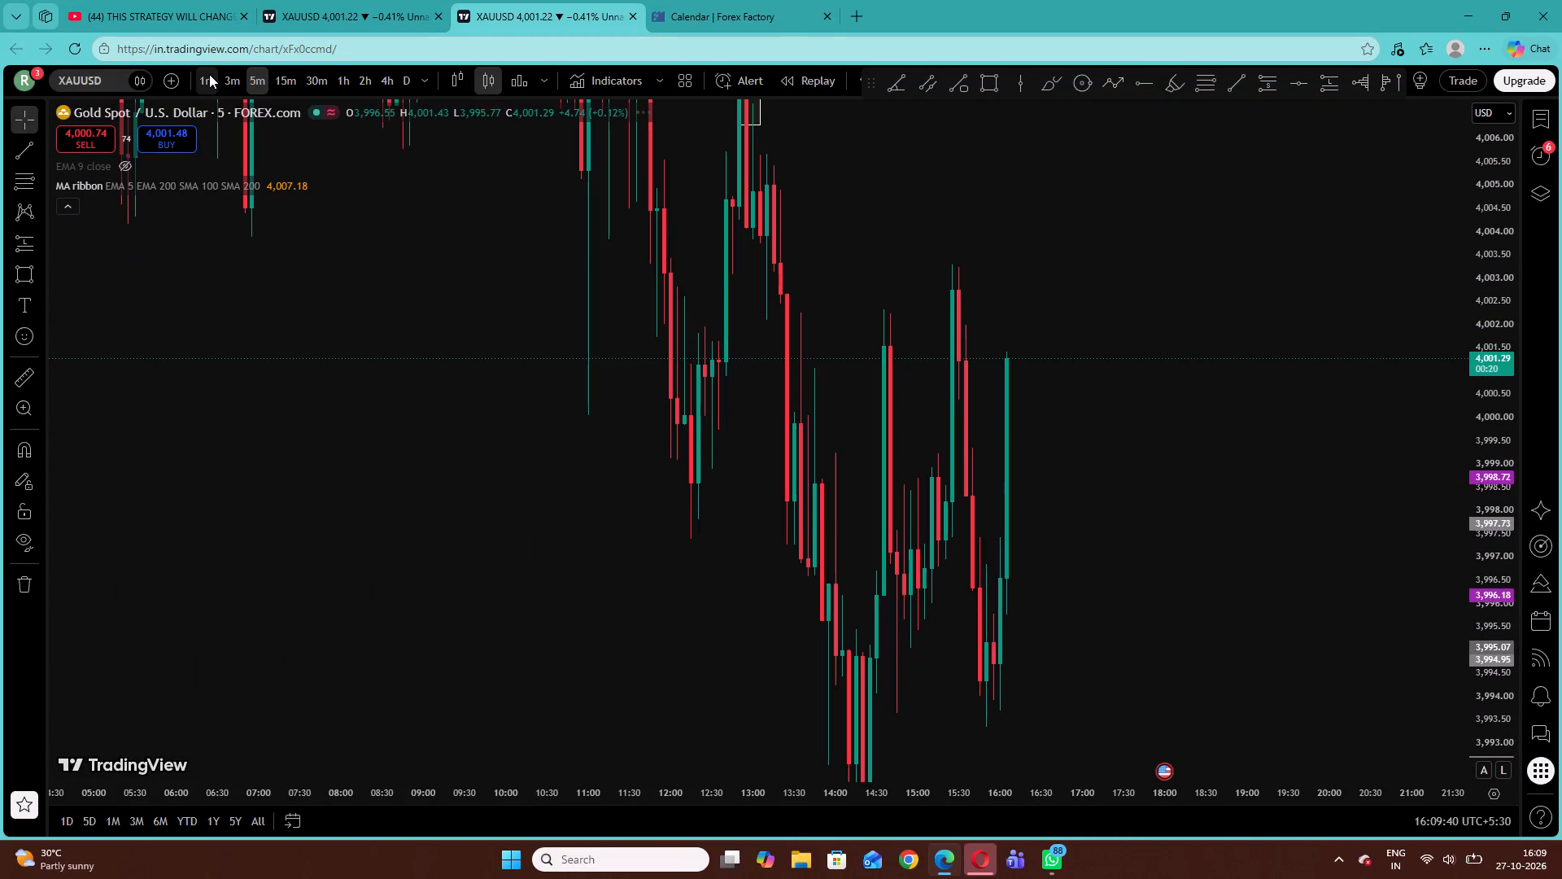
pyautogui.moveTo(1487, 327); pyautogui.dragTo(1499, 587)
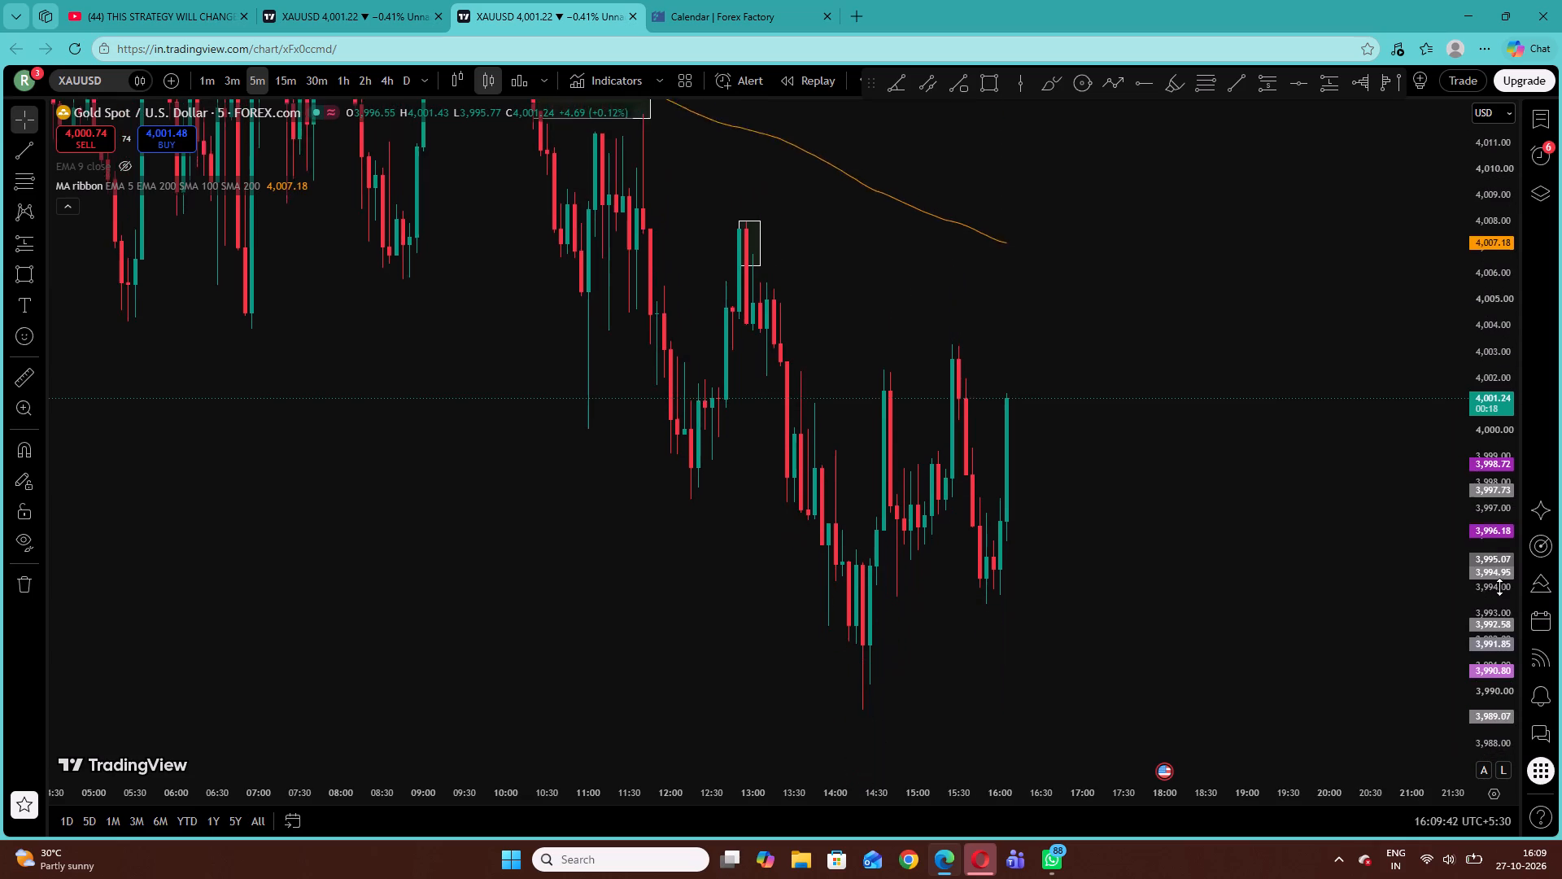
pyautogui.moveTo(1499, 587); pyautogui.dragTo(1490, 596)
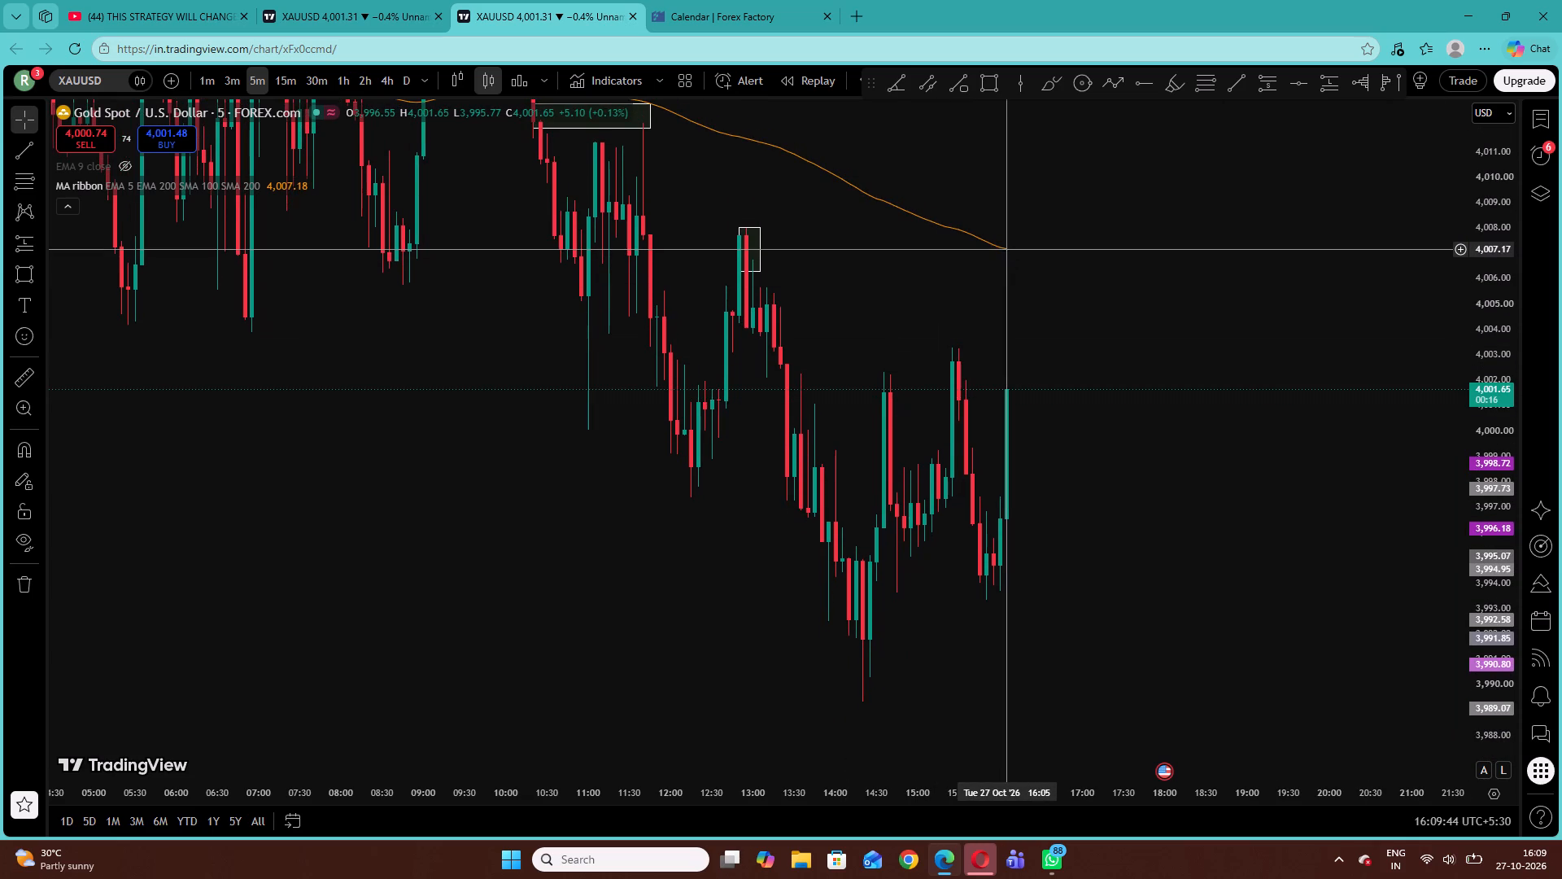
pyautogui.click(210, 79)
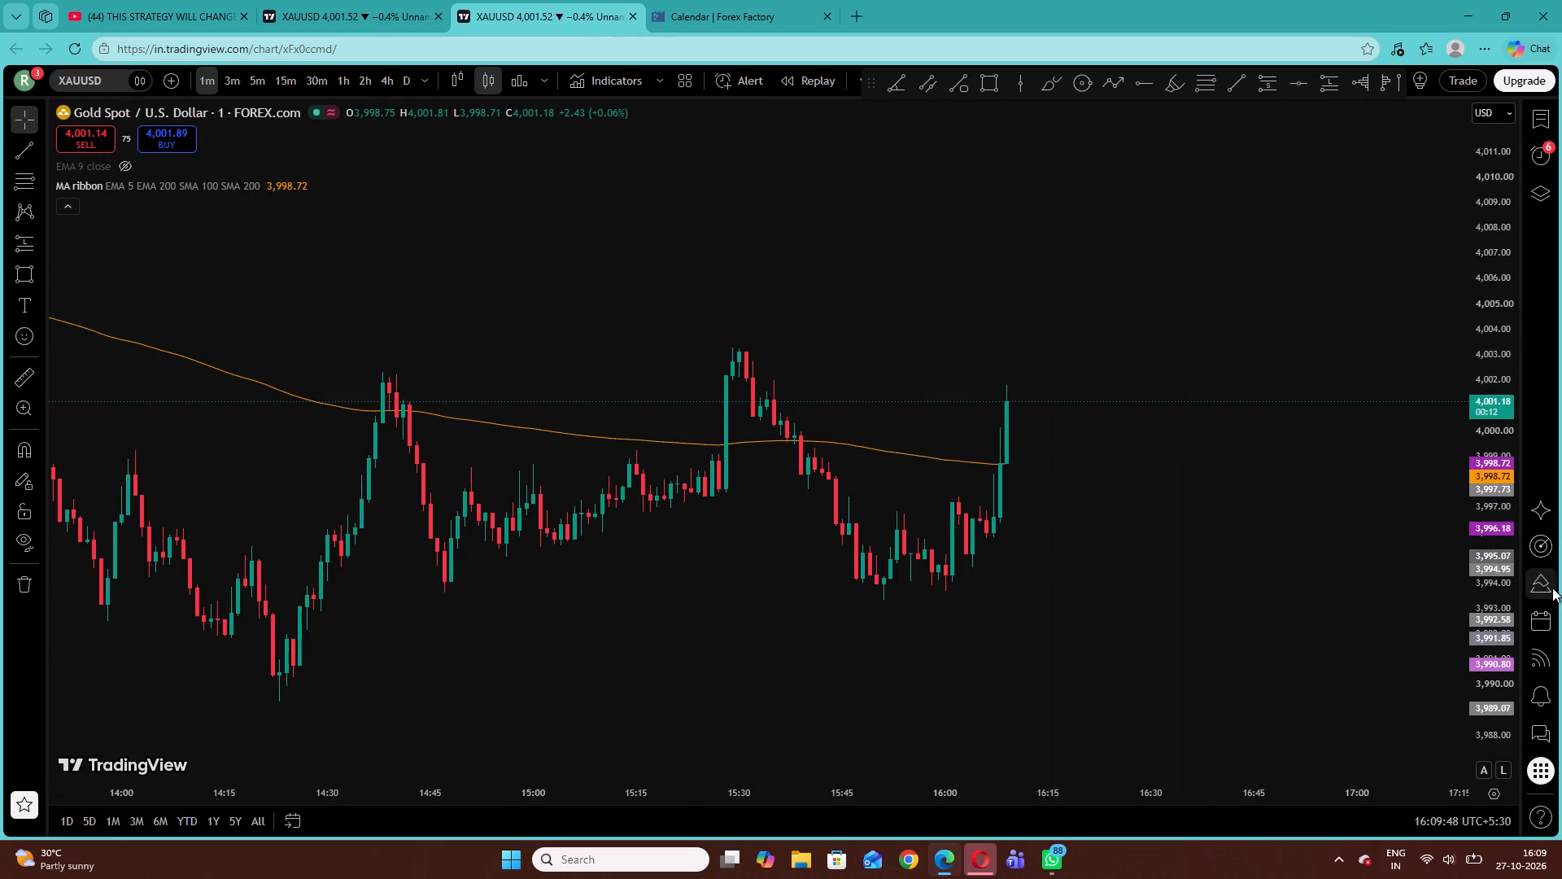
pyautogui.moveTo(1516, 605); pyautogui.dragTo(1478, 422)
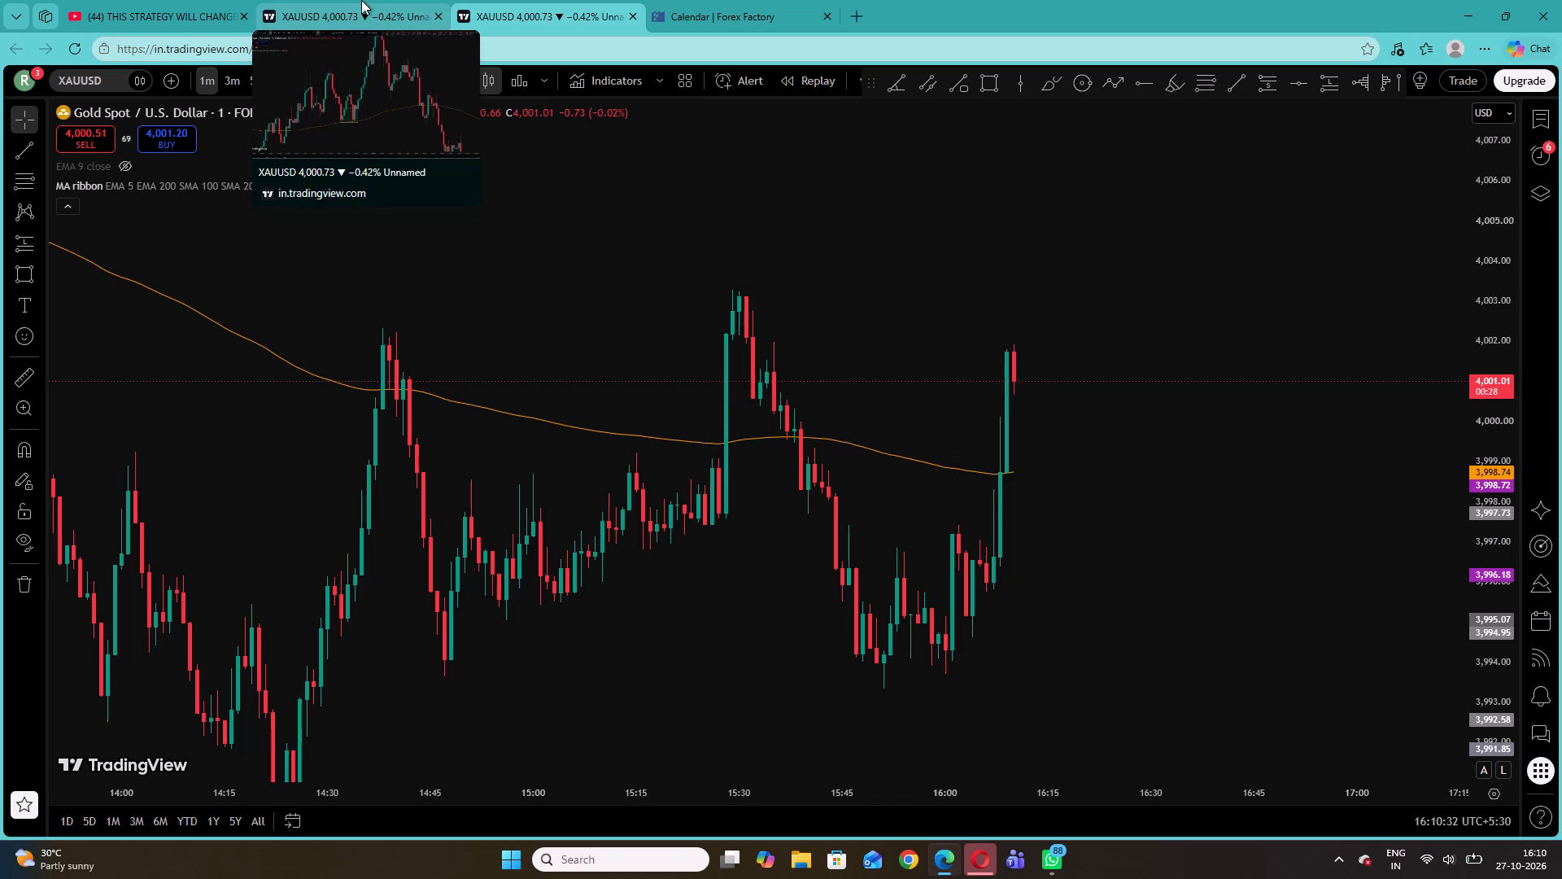
pyautogui.scroll(-1, 361, 0)
pyautogui.scroll(2, 361, 0)
pyautogui.scroll(-1, 361, 0)
# Switch to the first XAUUSD chart and review the zones and trades marked between about 05:10 and 07:50 on 26 October.
pyautogui.click(402, 0)
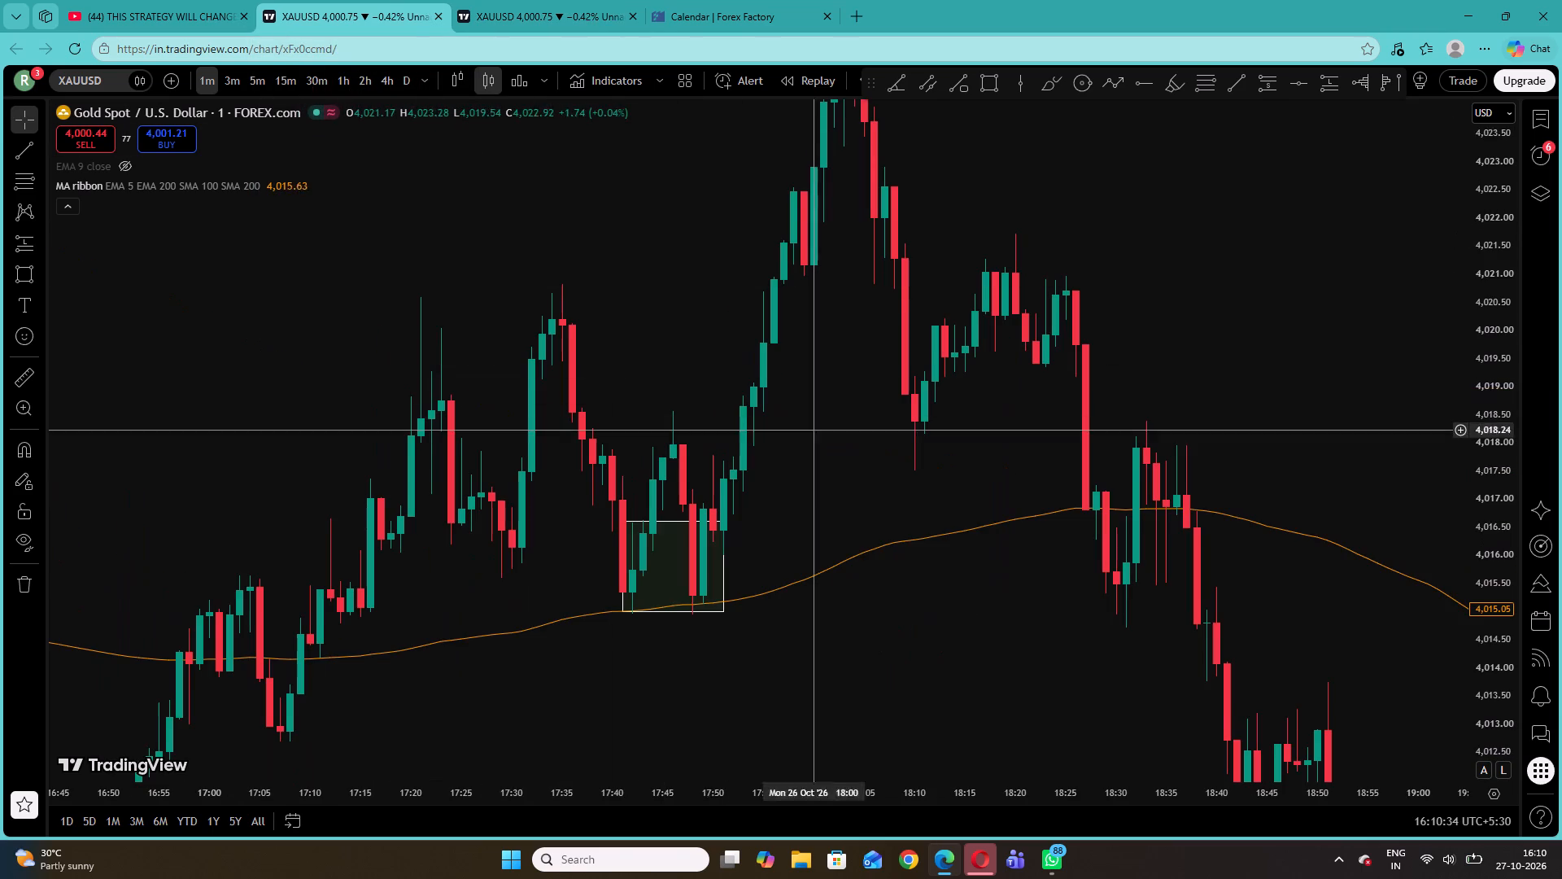
pyautogui.moveTo(1512, 521); pyautogui.dragTo(1487, 619)
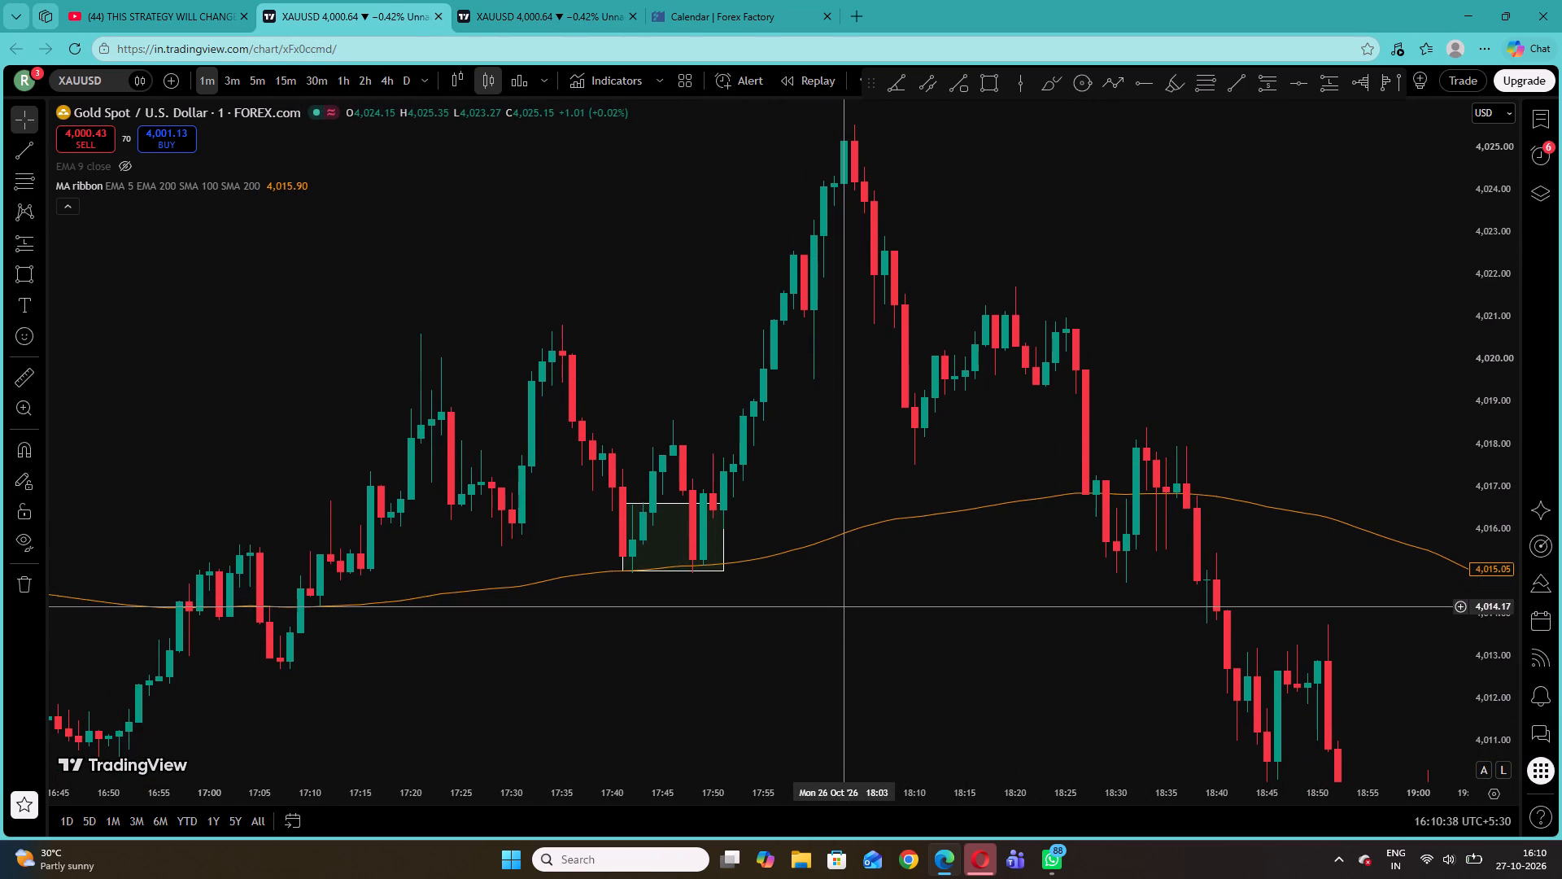
pyautogui.moveTo(805, 472); pyautogui.dragTo(1561, 300)
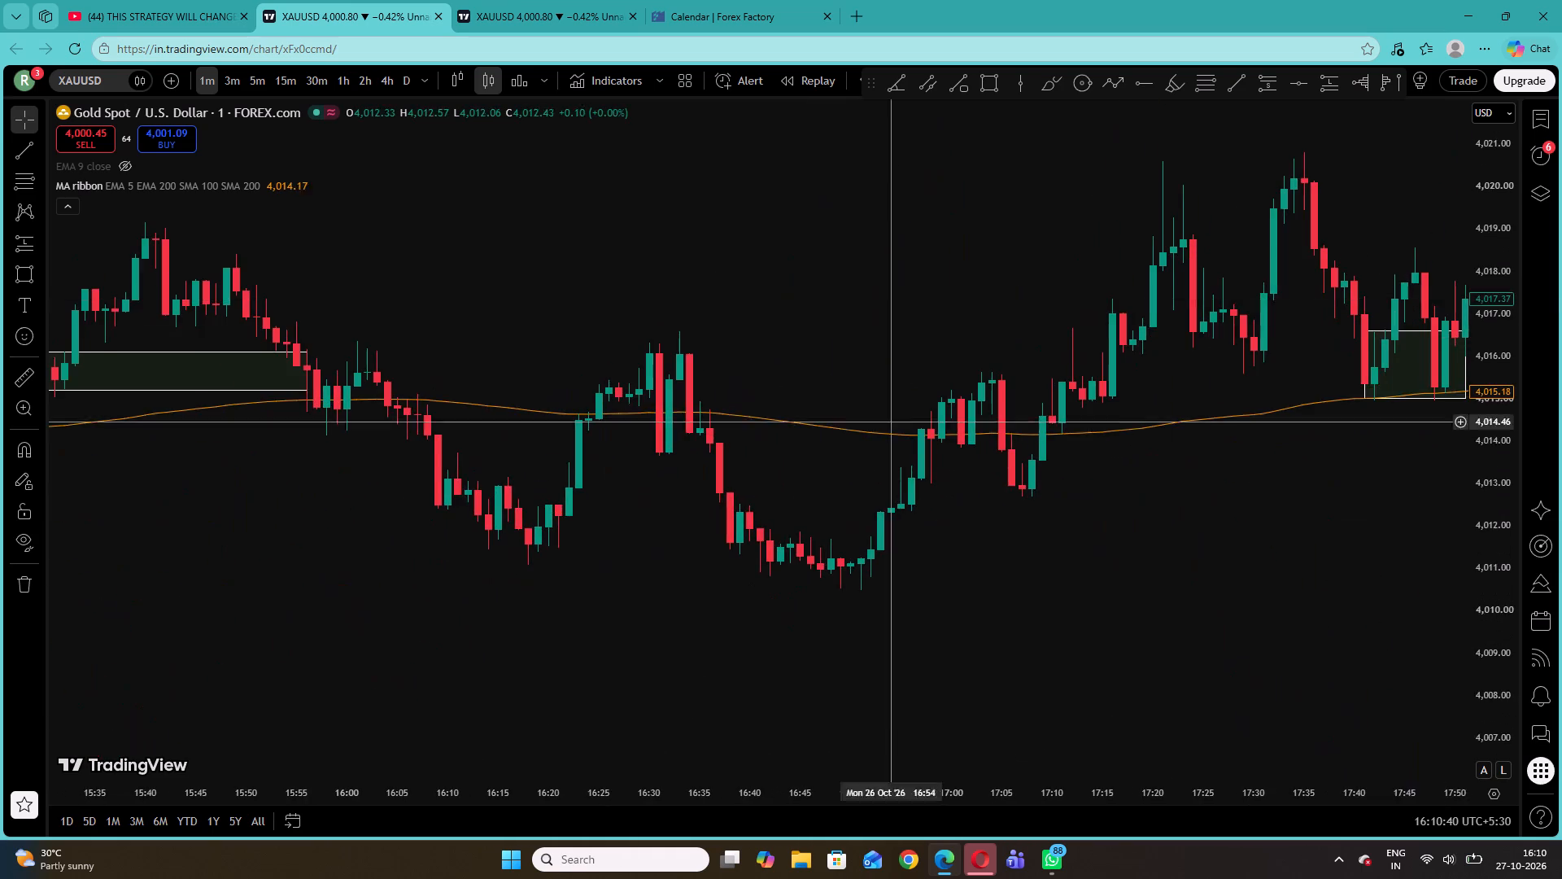
pyautogui.moveTo(664, 493); pyautogui.dragTo(1370, 561)
pyautogui.moveTo(579, 671); pyautogui.dragTo(1378, 633)
pyautogui.moveTo(465, 623); pyautogui.dragTo(1375, 623)
pyautogui.moveTo(547, 606); pyautogui.dragTo(1365, 448)
pyautogui.moveTo(641, 418); pyautogui.dragTo(1418, 341)
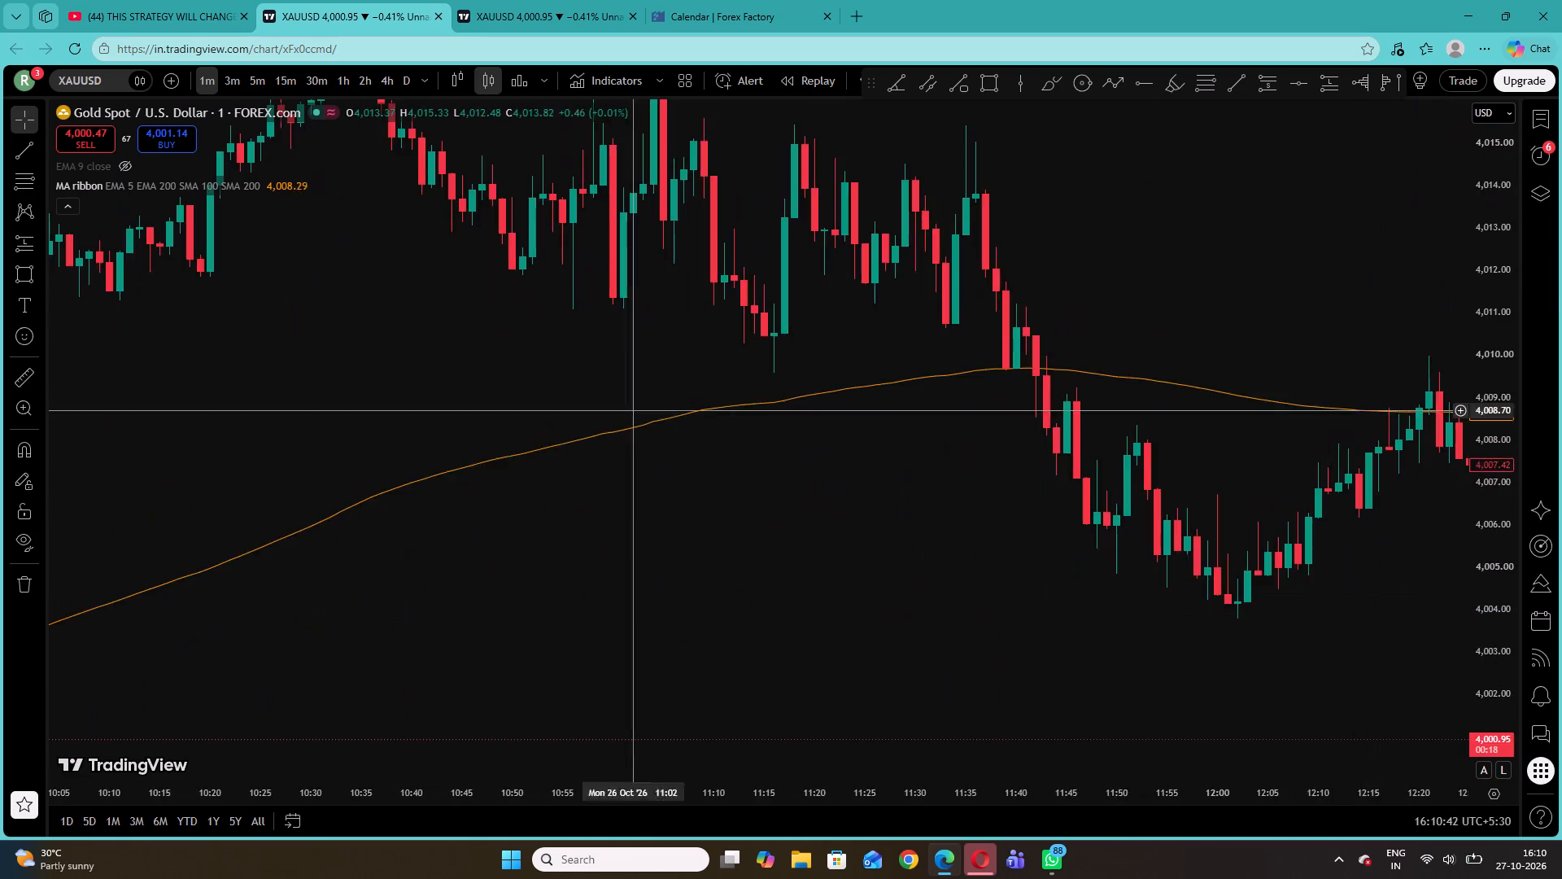
pyautogui.moveTo(497, 492); pyautogui.dragTo(1355, 496)
pyautogui.moveTo(564, 521); pyautogui.dragTo(1428, 443)
pyautogui.moveTo(630, 516); pyautogui.dragTo(1503, 473)
pyautogui.moveTo(1161, 527); pyautogui.dragTo(1521, 437)
pyautogui.moveTo(275, 536); pyautogui.dragTo(1267, 419)
pyautogui.moveTo(392, 461); pyautogui.dragTo(1176, 333)
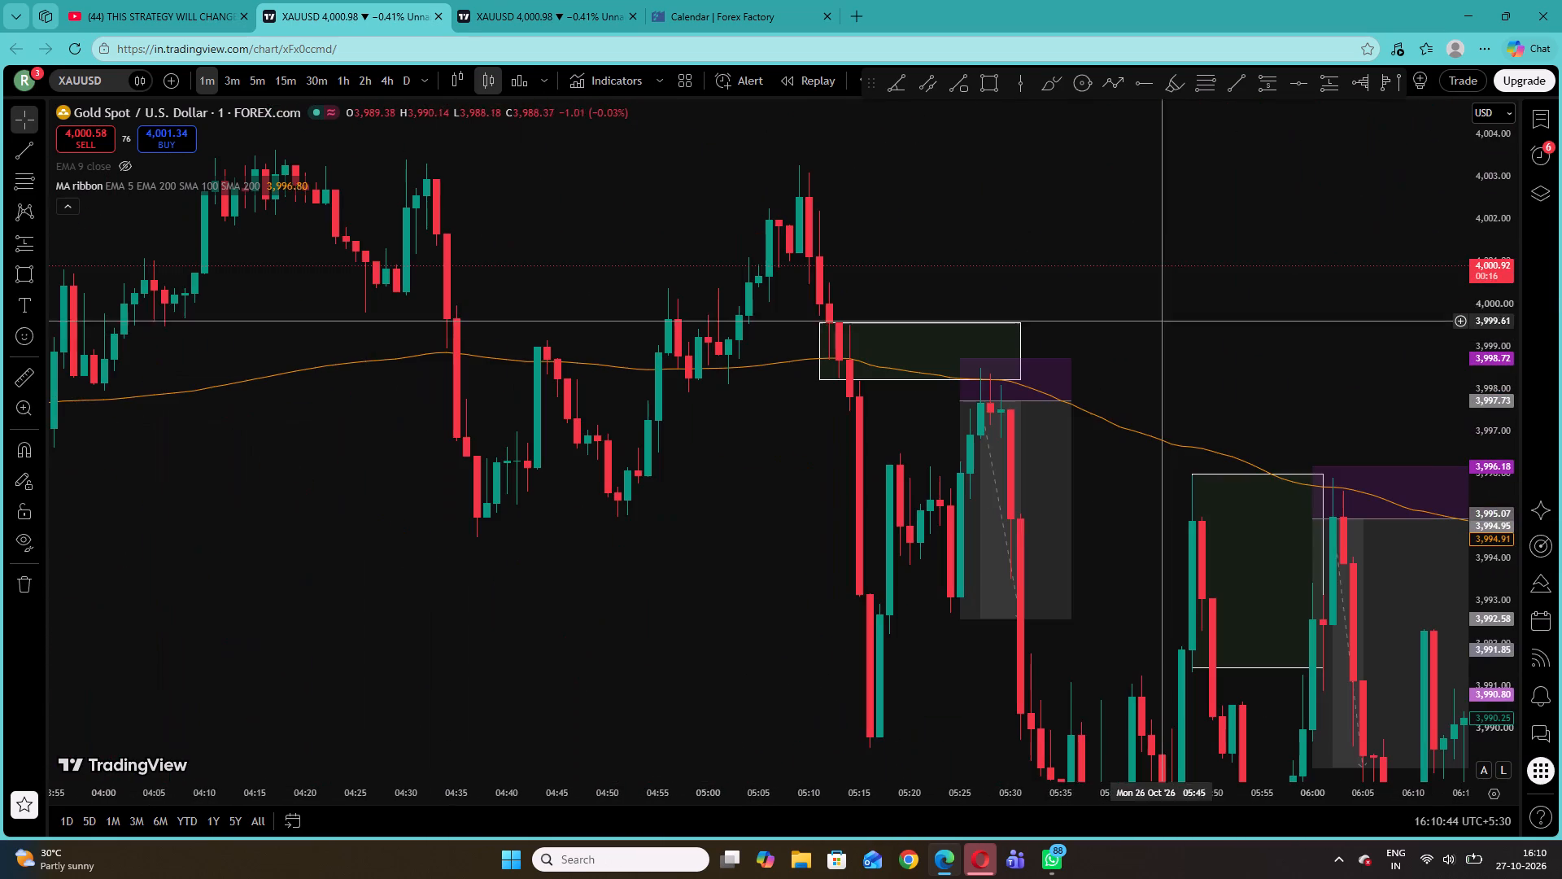
pyautogui.moveTo(1120, 256); pyautogui.dragTo(827, 334)
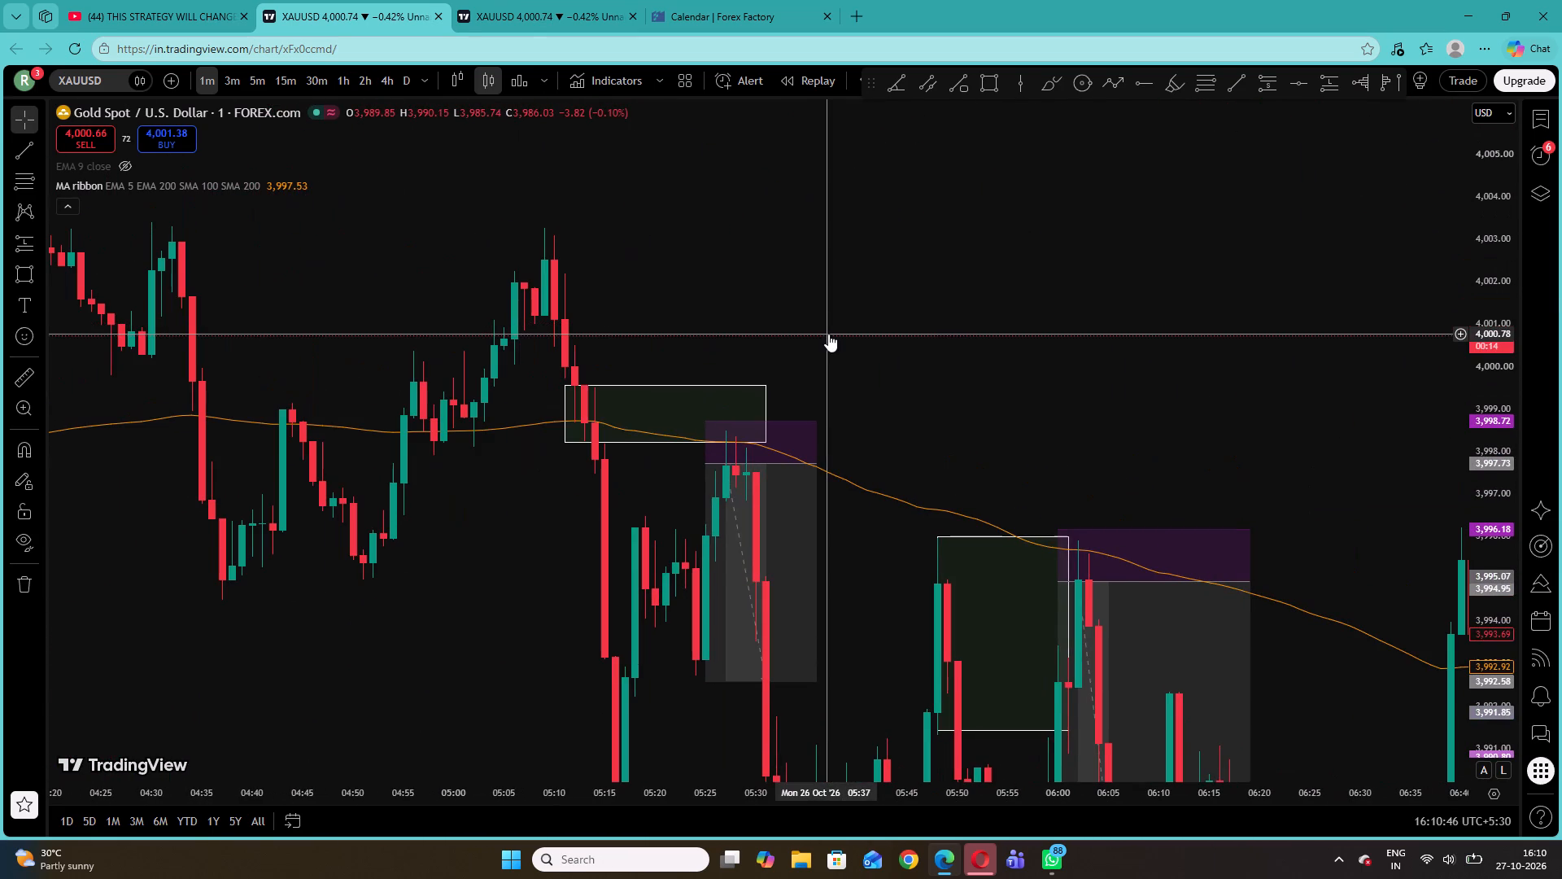
pyautogui.moveTo(1482, 470); pyautogui.dragTo(1483, 523)
pyautogui.moveTo(1240, 450); pyautogui.dragTo(1079, 376)
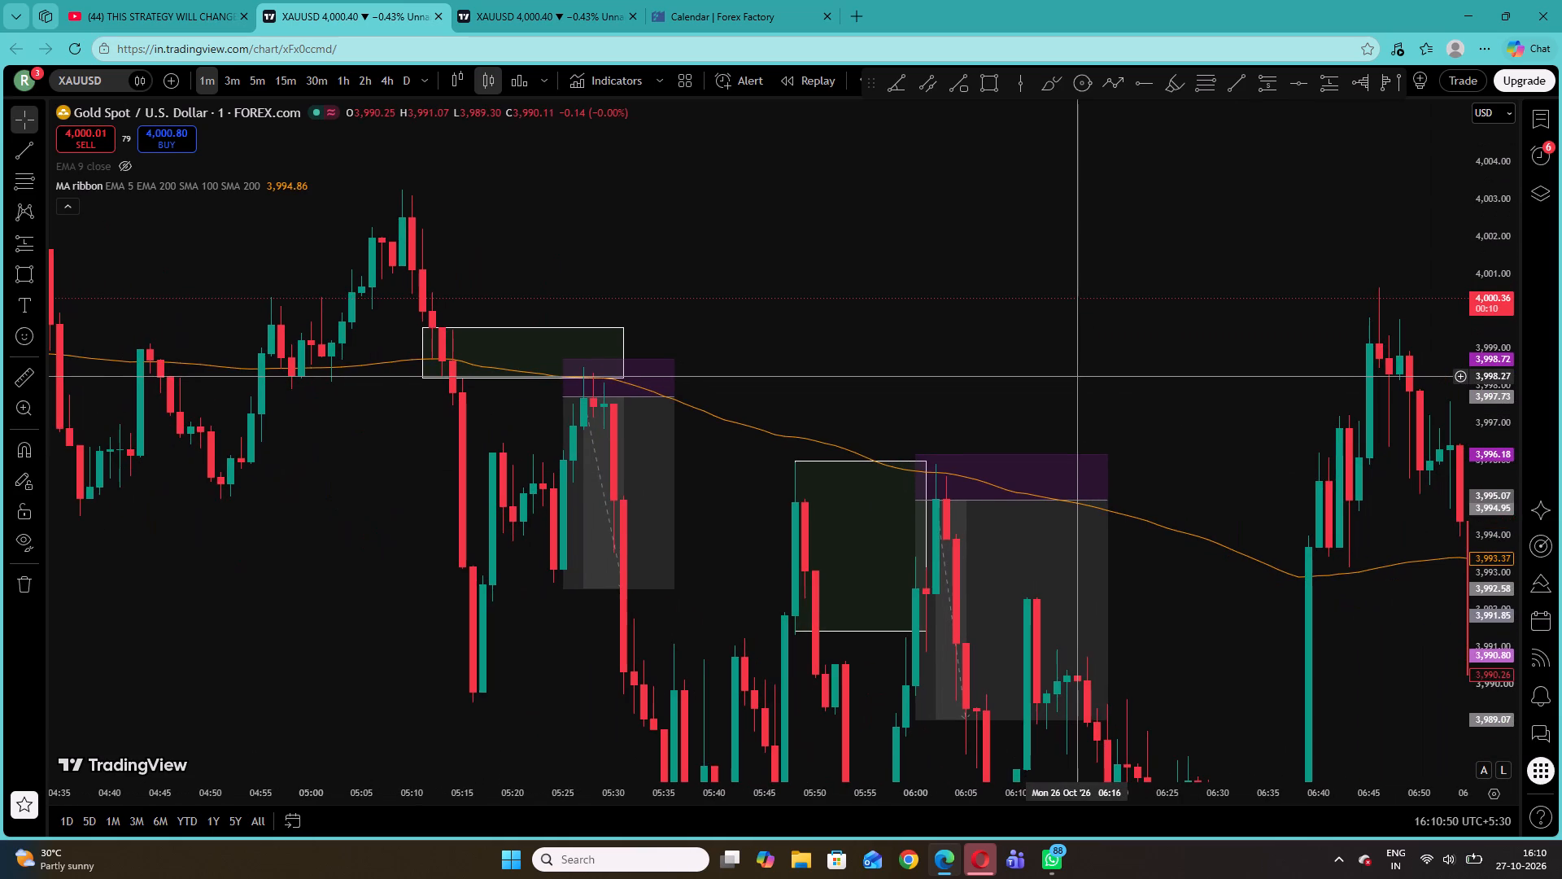
pyautogui.moveTo(1079, 376); pyautogui.dragTo(962, 302)
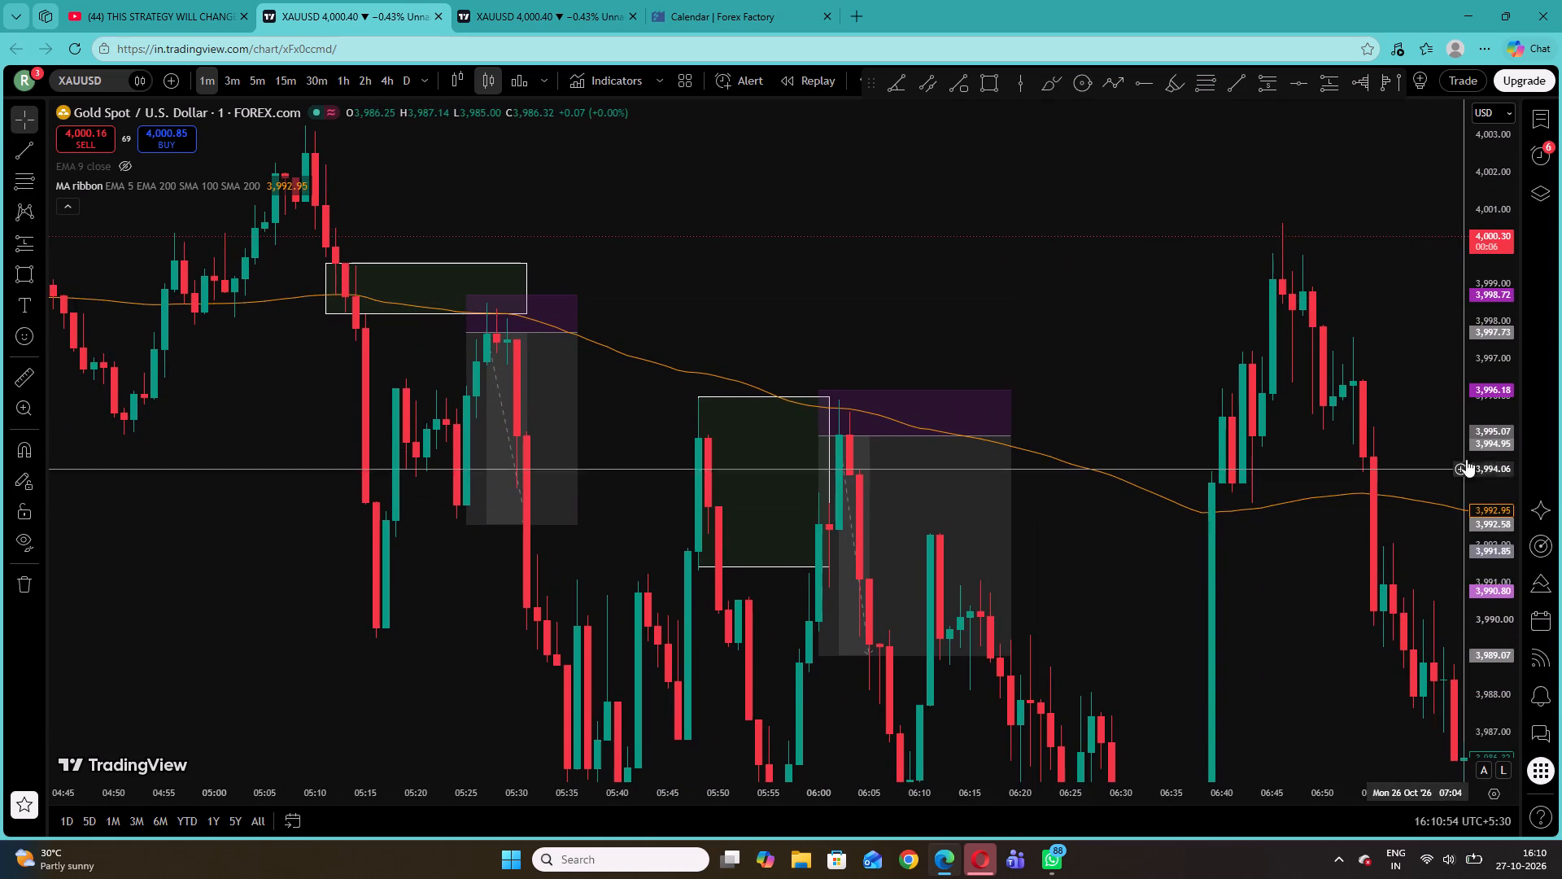
pyautogui.moveTo(1479, 449); pyautogui.dragTo(1477, 490)
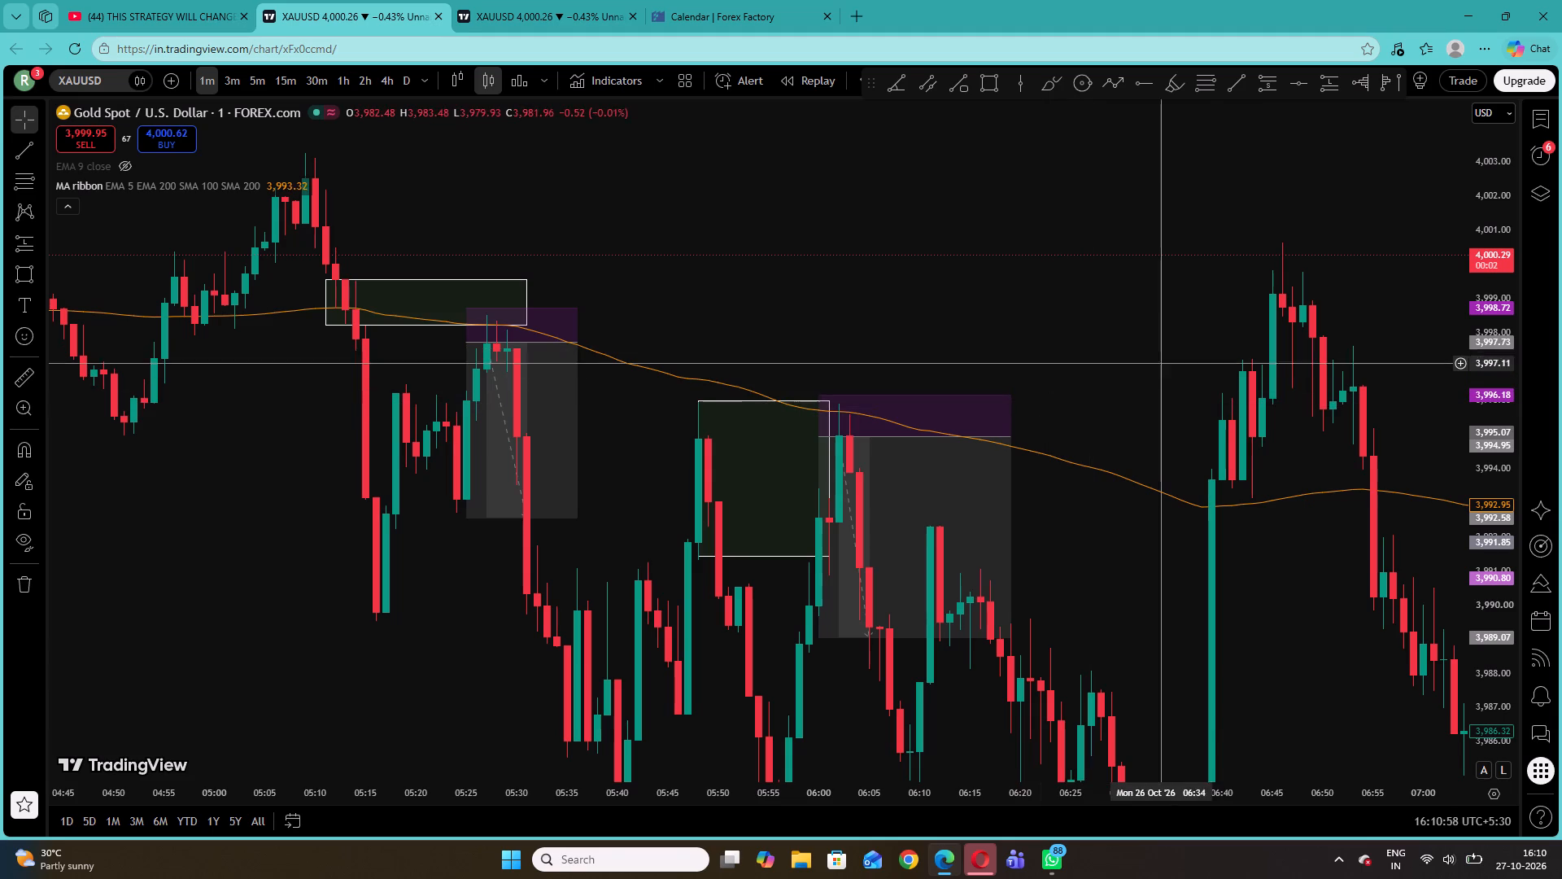
pyautogui.moveTo(1196, 400); pyautogui.dragTo(795, 276)
pyautogui.moveTo(1241, 359); pyautogui.dragTo(699, 372)
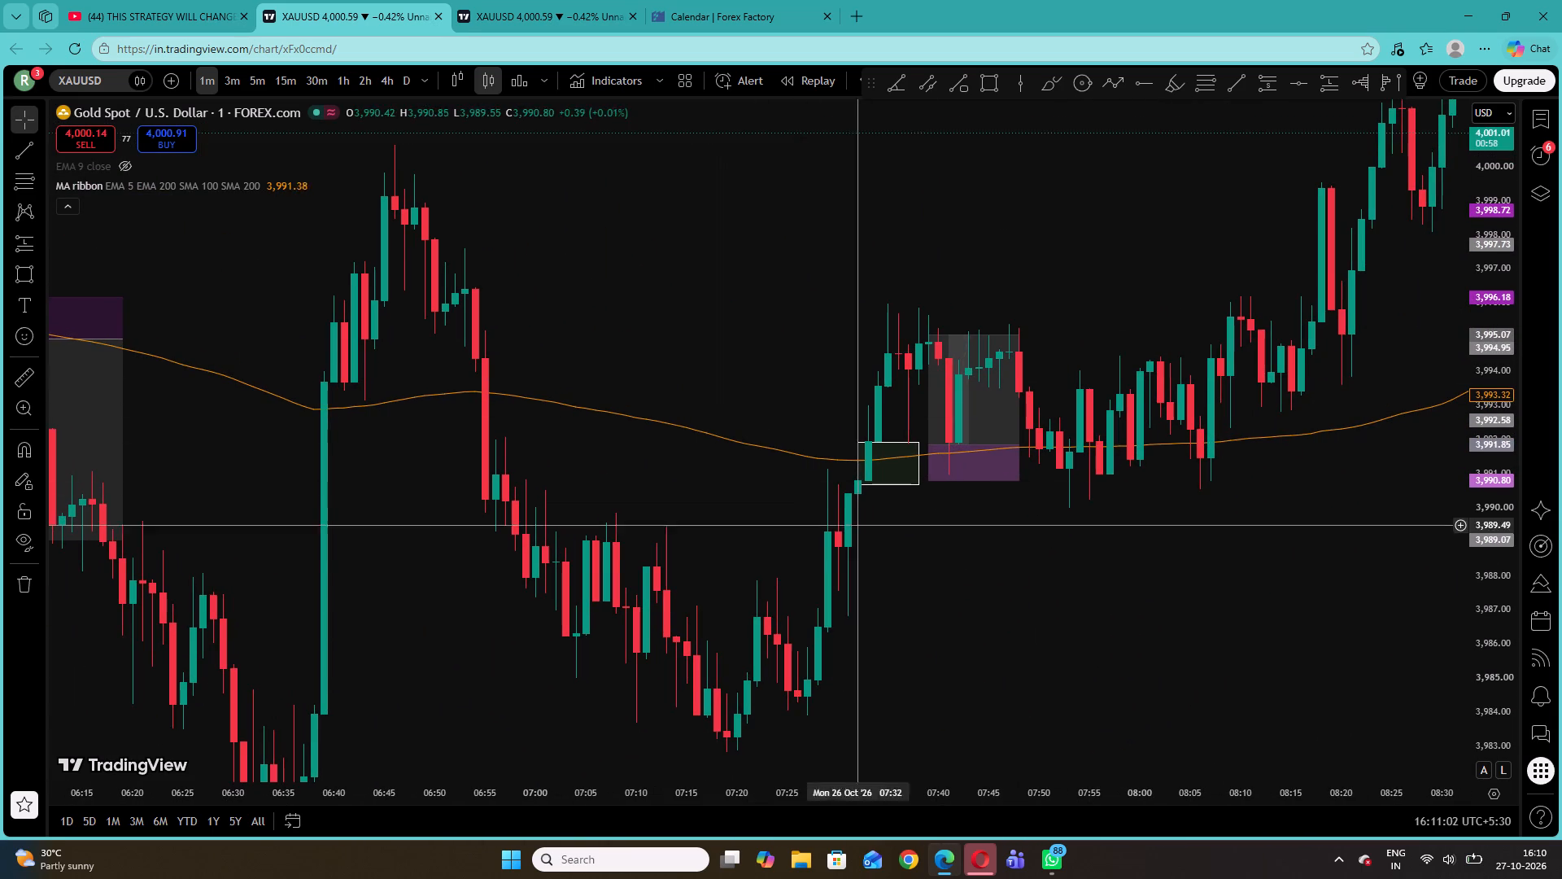
pyautogui.moveTo(1311, 497); pyautogui.dragTo(897, 545)
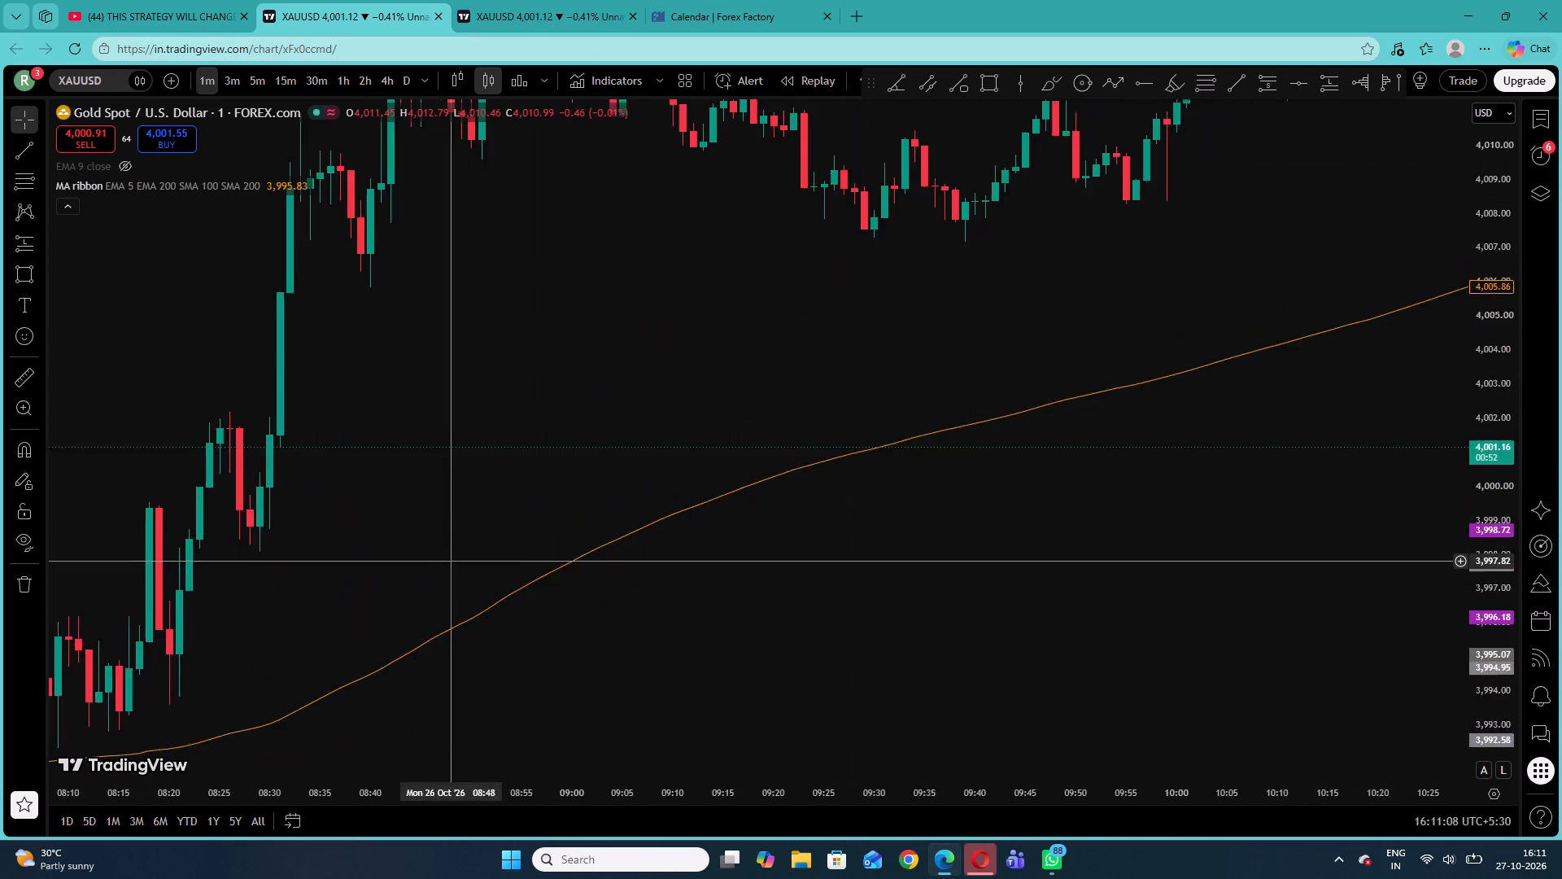
pyautogui.moveTo(1105, 304); pyautogui.dragTo(476, 577)
pyautogui.moveTo(1104, 448); pyautogui.dragTo(378, 585)
pyautogui.moveTo(961, 616); pyautogui.dragTo(459, 517)
# Examine earlier 1-minute price action around the 200 EMA, going back from 26 October through 23 October.
pyautogui.moveTo(469, 540); pyautogui.dragTo(1561, 523)
pyautogui.moveTo(1498, 445); pyautogui.dragTo(1461, 501)
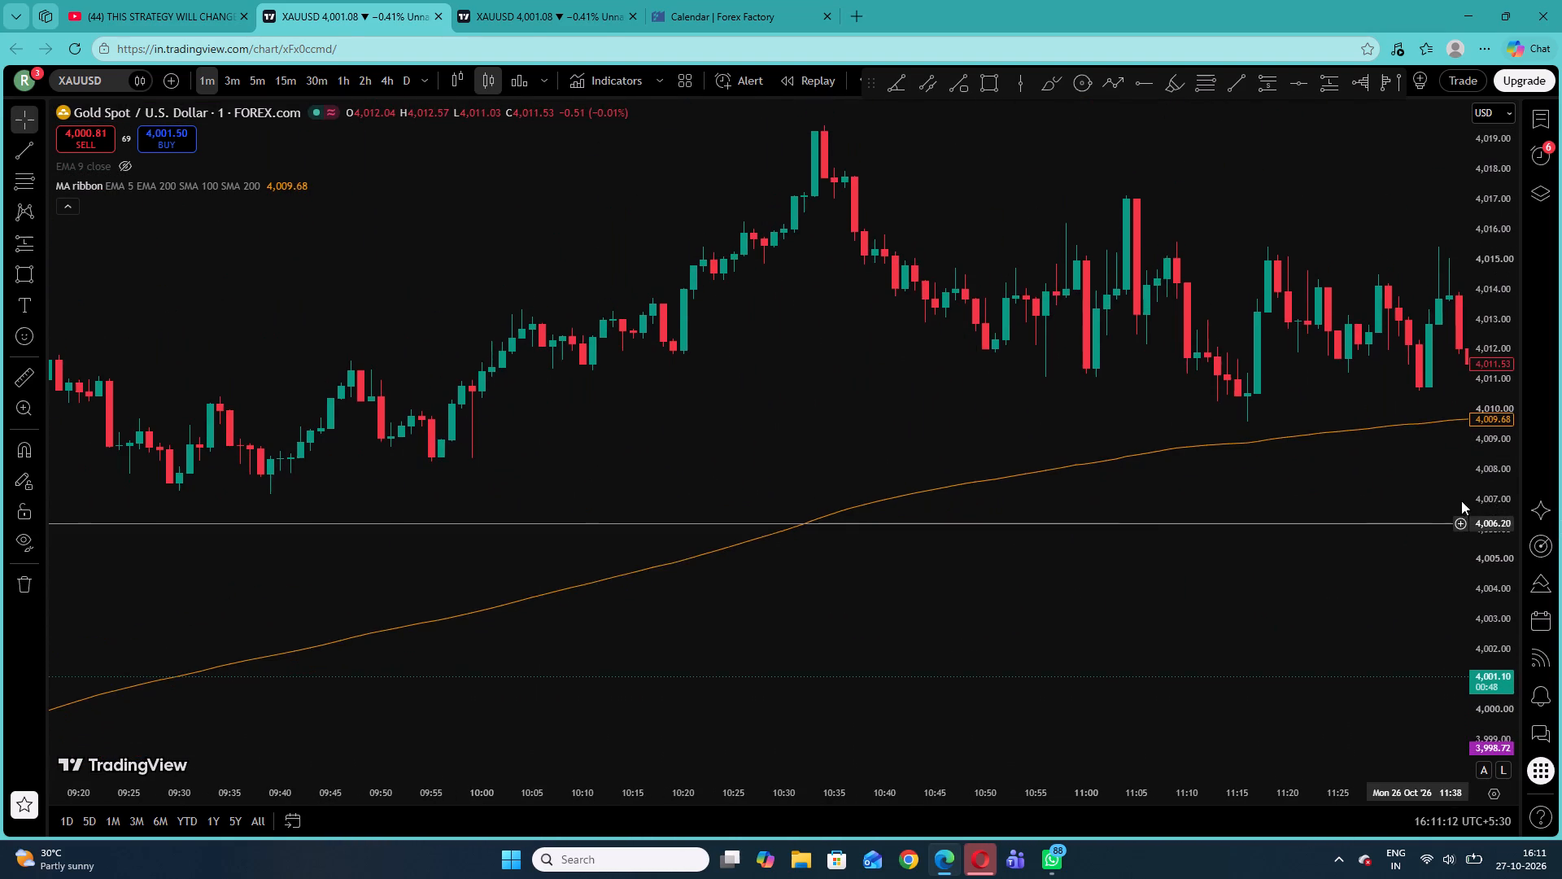
pyautogui.moveTo(1461, 501); pyautogui.dragTo(1497, 502)
pyautogui.moveTo(177, 582); pyautogui.dragTo(1561, 481)
pyautogui.moveTo(404, 521); pyautogui.dragTo(1561, 444)
pyautogui.moveTo(424, 563); pyautogui.dragTo(1561, 378)
pyautogui.moveTo(248, 488); pyautogui.dragTo(1543, 413)
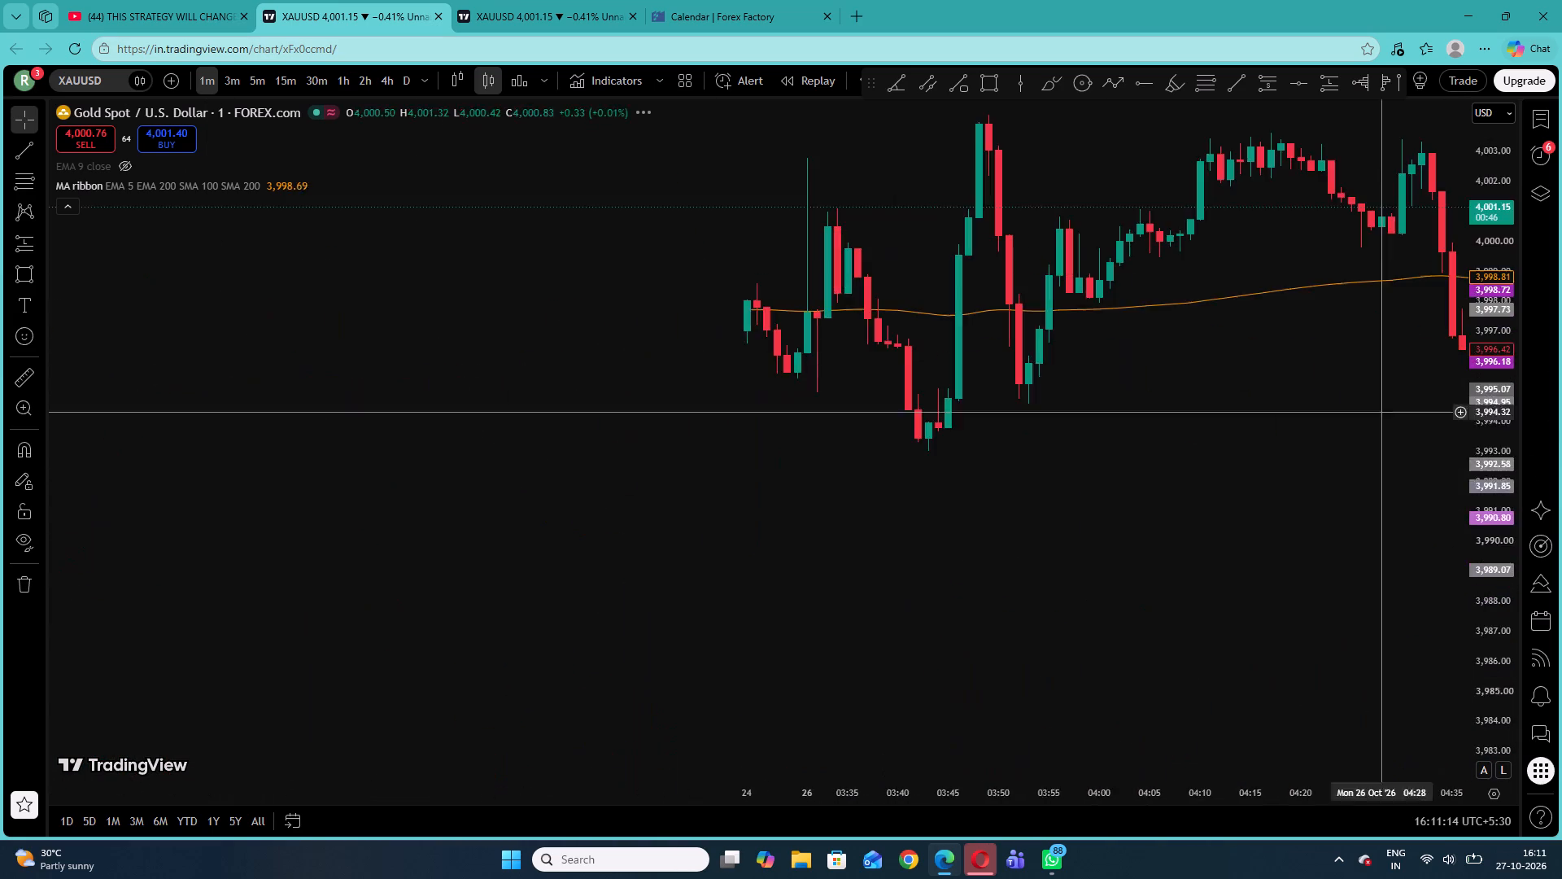
pyautogui.moveTo(558, 486); pyautogui.dragTo(1561, 406)
pyautogui.moveTo(497, 437); pyautogui.dragTo(1554, 523)
pyautogui.moveTo(316, 431); pyautogui.dragTo(1537, 536)
pyautogui.moveTo(482, 514); pyautogui.dragTo(1472, 666)
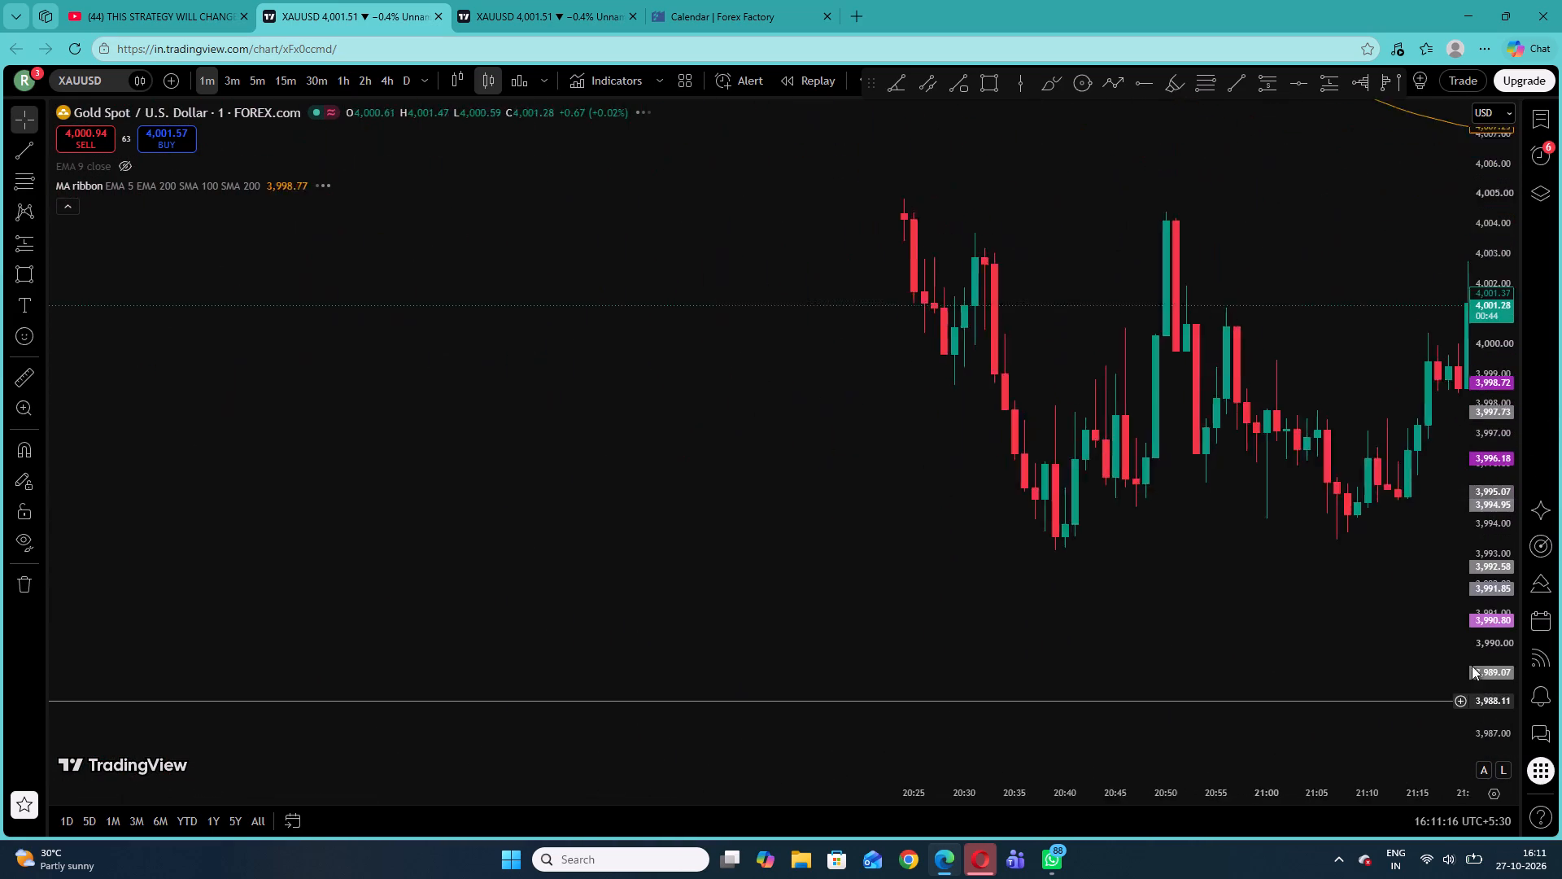
pyautogui.moveTo(1472, 666); pyautogui.dragTo(1499, 671)
pyautogui.moveTo(609, 593); pyautogui.dragTo(1433, 614)
pyautogui.moveTo(619, 379); pyautogui.dragTo(738, 722)
pyautogui.moveTo(595, 414); pyautogui.dragTo(1247, 777)
pyautogui.moveTo(787, 460); pyautogui.dragTo(1307, 648)
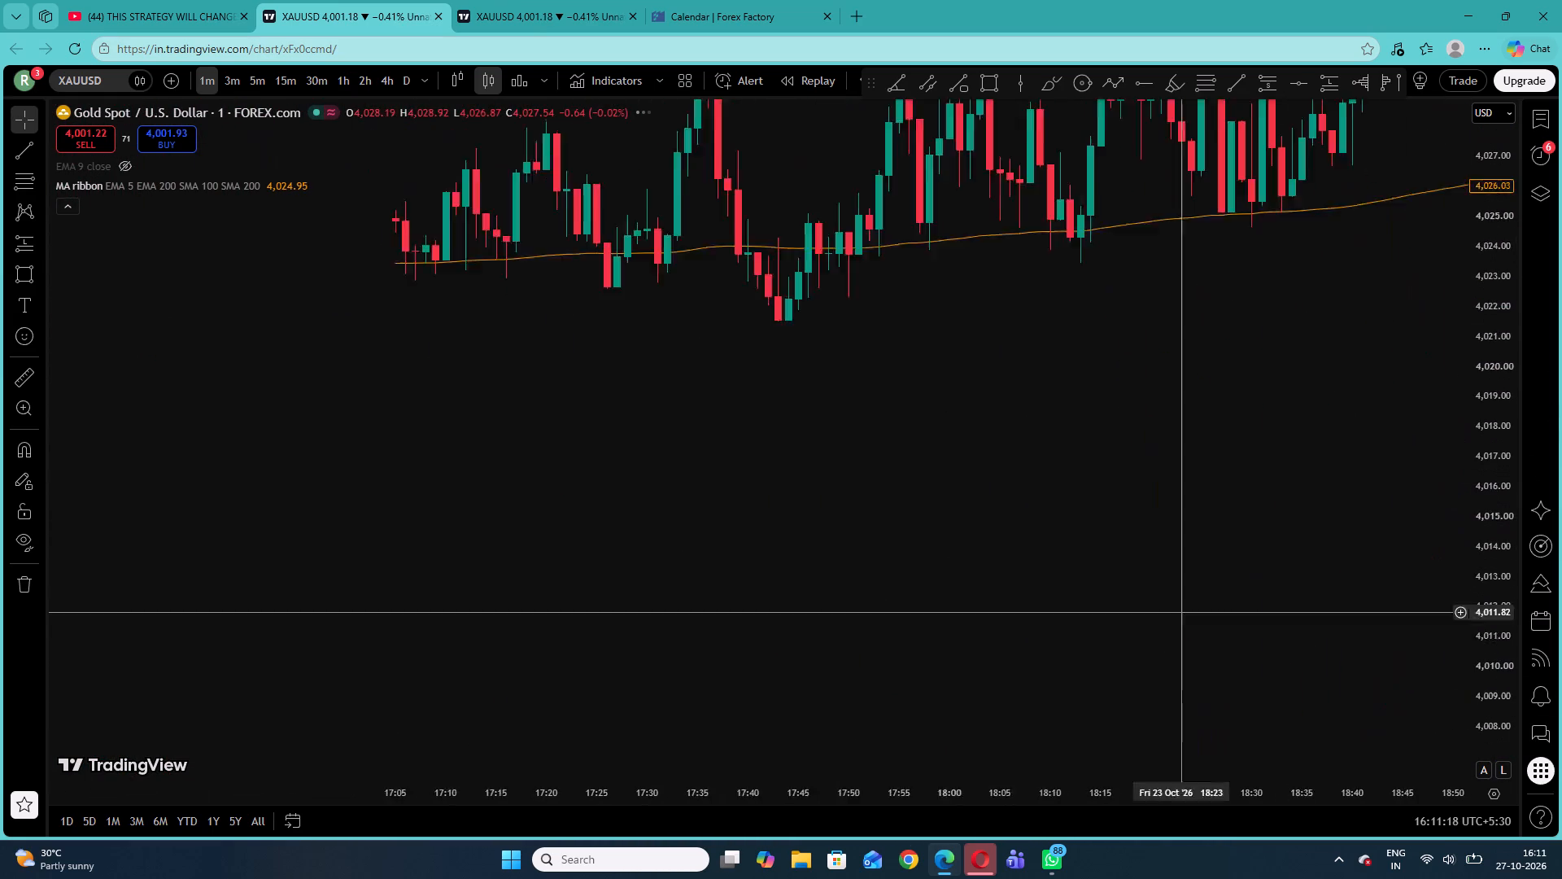
pyautogui.moveTo(1307, 648); pyautogui.dragTo(1308, 648)
pyautogui.moveTo(423, 504); pyautogui.dragTo(1435, 507)
pyautogui.moveTo(509, 540); pyautogui.dragTo(1559, 467)
pyautogui.moveTo(641, 501); pyautogui.dragTo(1559, 478)
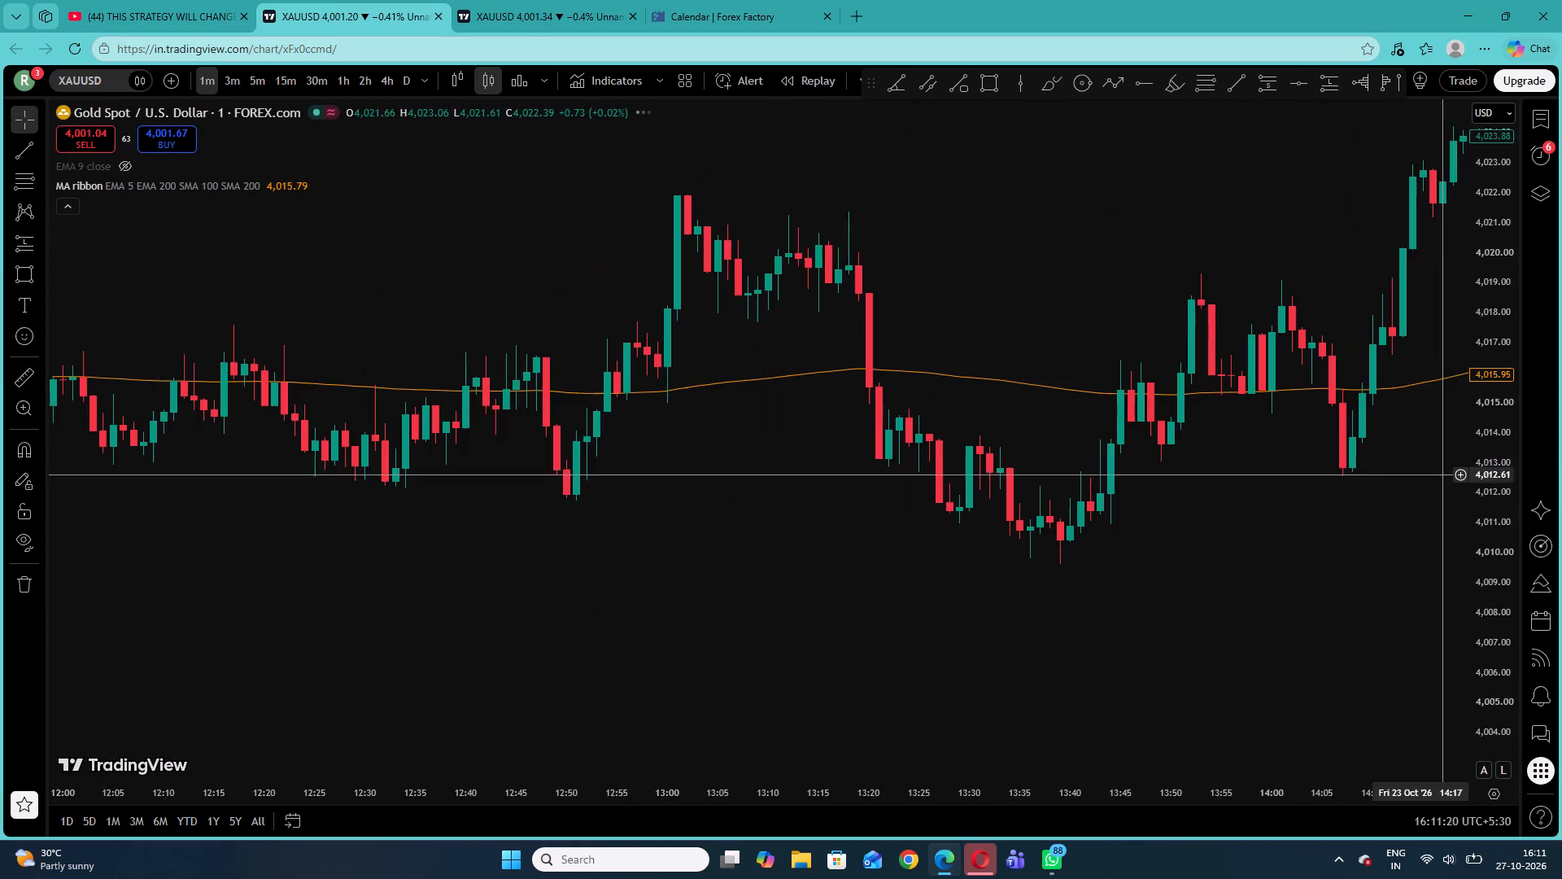
pyautogui.moveTo(501, 481); pyautogui.dragTo(1559, 399)
pyautogui.moveTo(552, 470); pyautogui.dragTo(1432, 417)
pyautogui.moveTo(842, 468); pyautogui.dragTo(1561, 374)
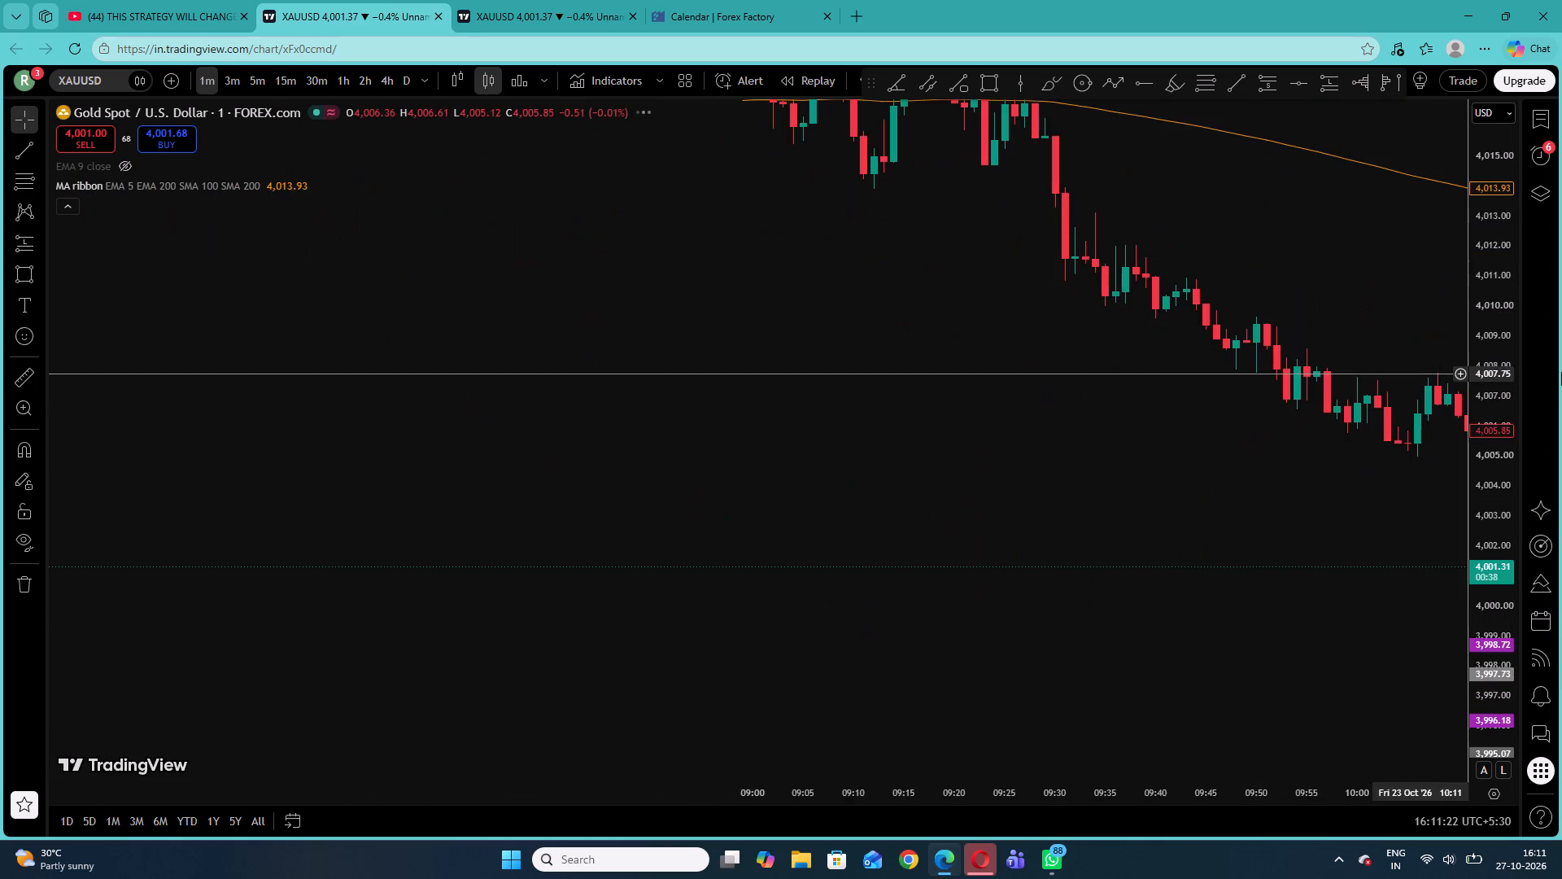
pyautogui.moveTo(630, 313); pyautogui.dragTo(1559, 458)
pyautogui.moveTo(466, 395); pyautogui.dragTo(1493, 478)
pyautogui.moveTo(683, 455); pyautogui.dragTo(1540, 474)
pyautogui.moveTo(644, 457); pyautogui.dragTo(1341, 566)
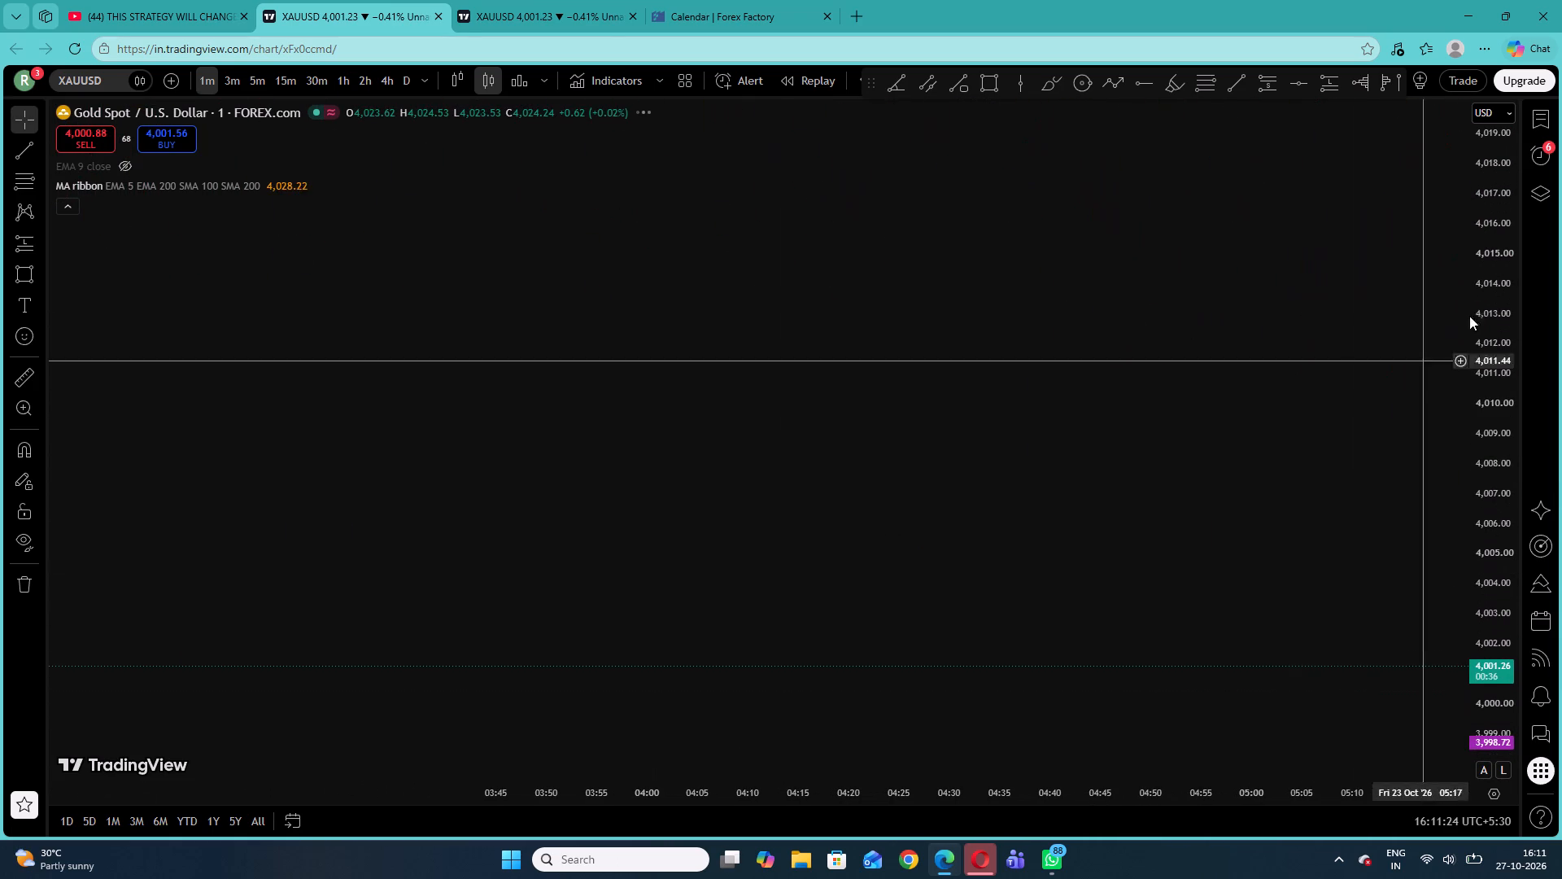
# Examine the 1-minute candles around the 200 EMA further back, through 22 October.
pyautogui.moveTo(1481, 263); pyautogui.dragTo(1480, 743)
pyautogui.moveTo(200, 426); pyautogui.dragTo(1245, 464)
pyautogui.moveTo(361, 477); pyautogui.dragTo(1560, 493)
pyautogui.moveTo(579, 496); pyautogui.dragTo(569, 490)
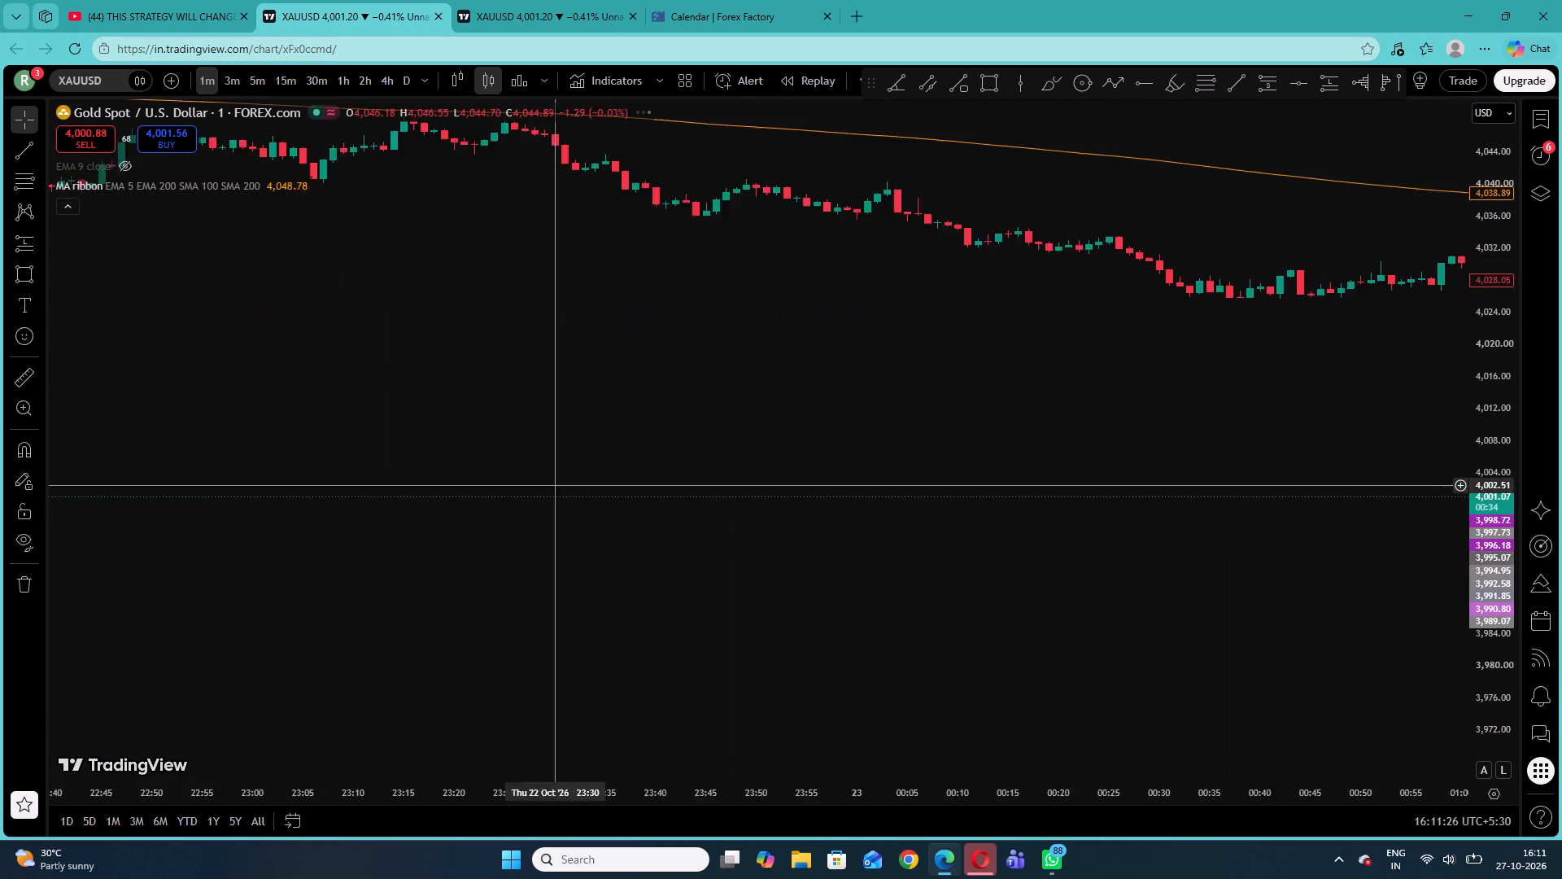
pyautogui.moveTo(569, 490); pyautogui.dragTo(1560, 580)
pyautogui.moveTo(662, 449); pyautogui.dragTo(1325, 515)
pyautogui.moveTo(328, 448); pyautogui.dragTo(1263, 533)
pyautogui.moveTo(198, 340); pyautogui.dragTo(1446, 537)
pyautogui.moveTo(494, 435); pyautogui.dragTo(991, 614)
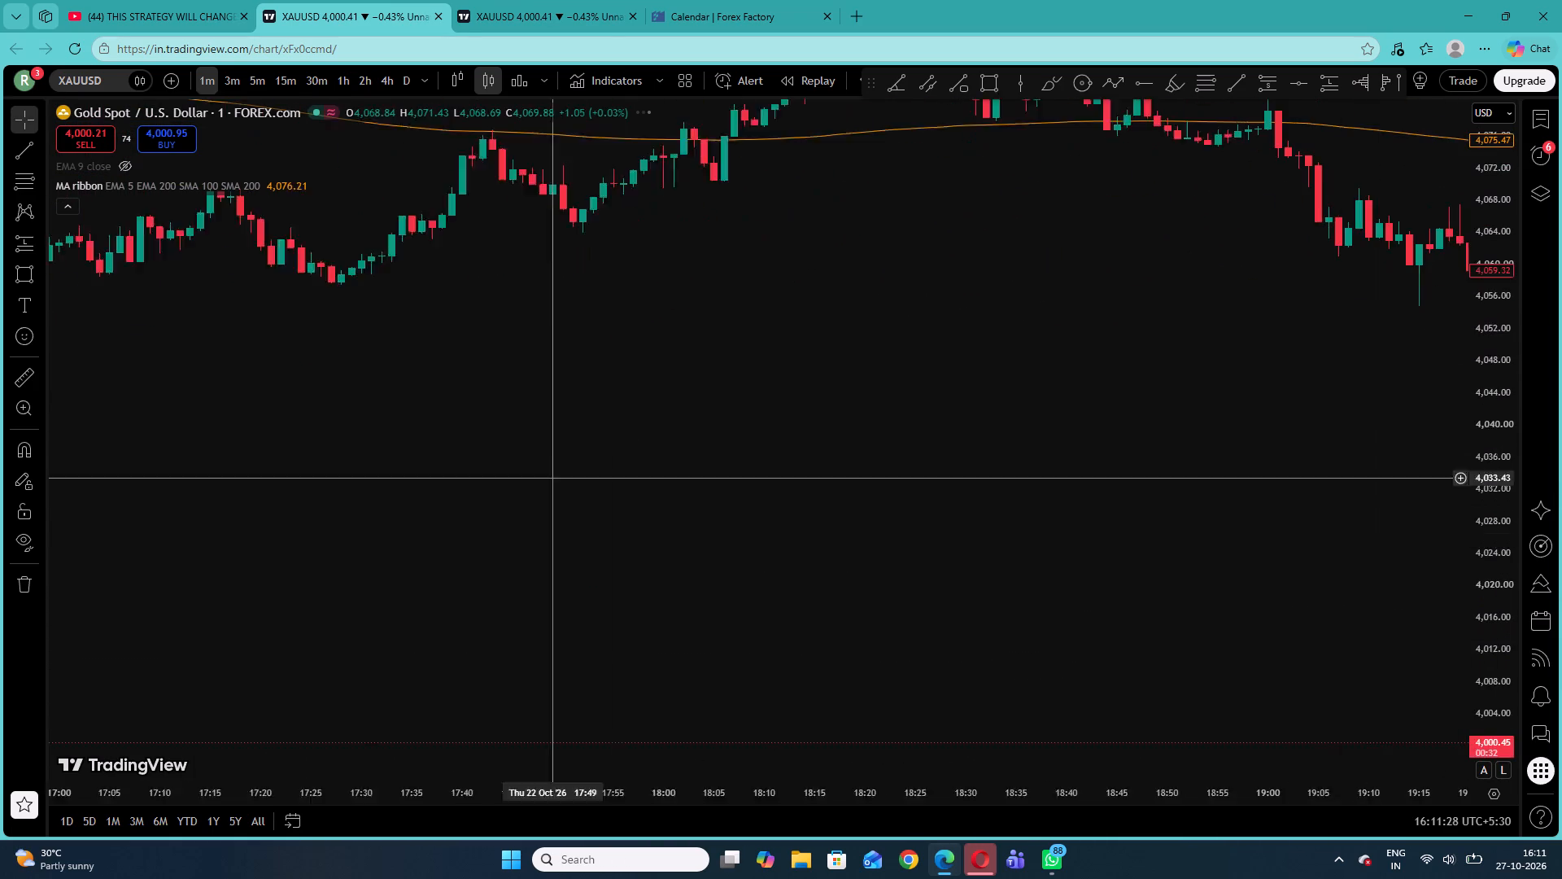
pyautogui.moveTo(991, 614); pyautogui.dragTo(1346, 642)
pyautogui.moveTo(383, 482); pyautogui.dragTo(1313, 523)
pyautogui.moveTo(734, 556); pyautogui.dragTo(1561, 514)
pyautogui.moveTo(447, 480); pyautogui.dragTo(1294, 552)
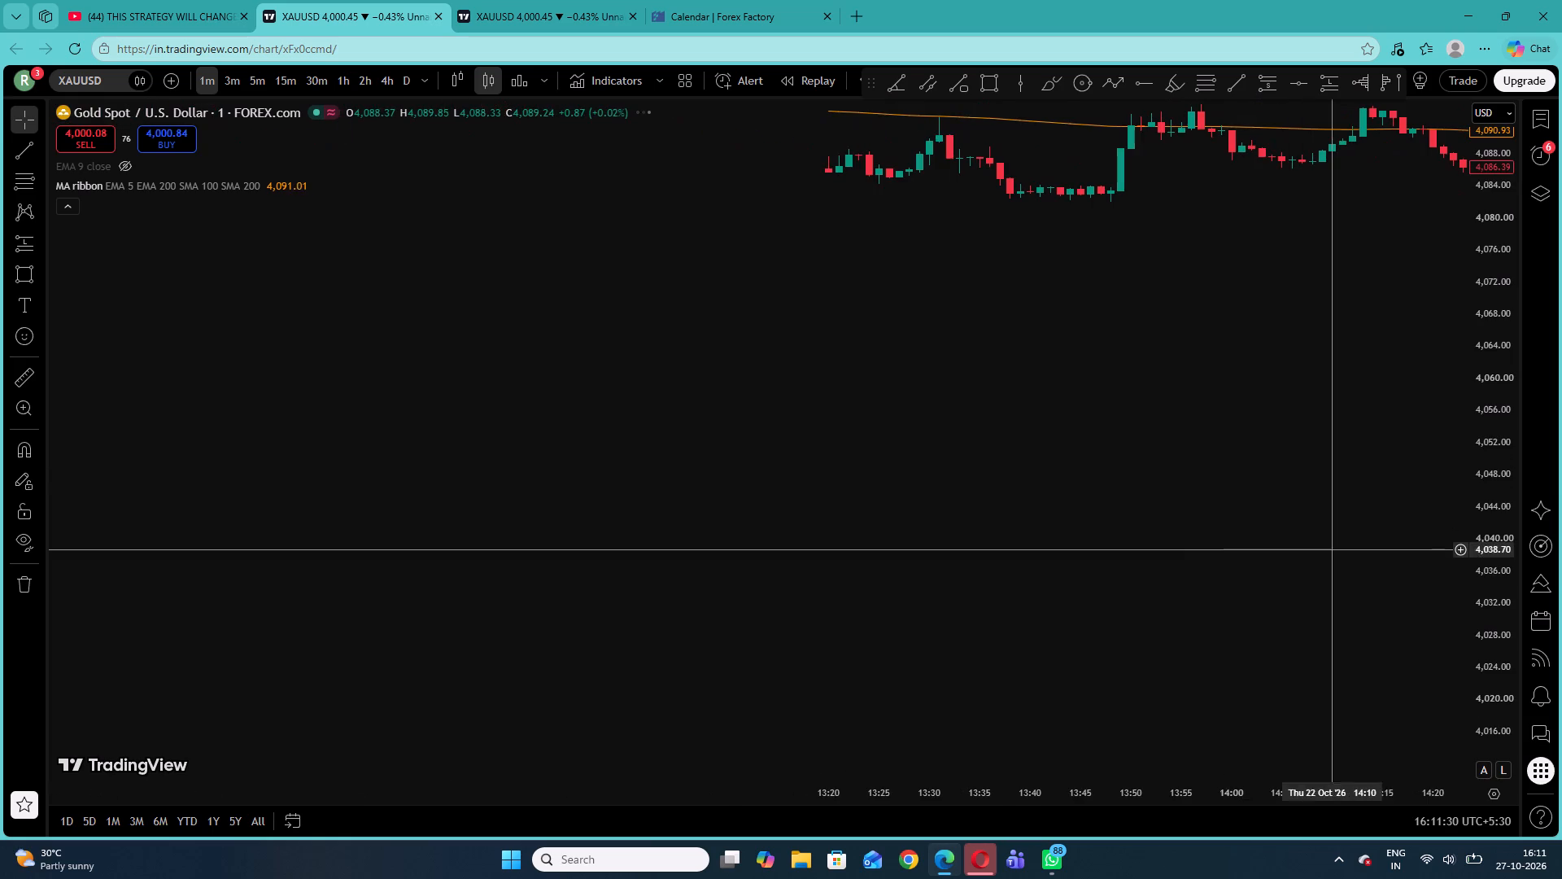
pyautogui.moveTo(715, 454); pyautogui.dragTo(1553, 493)
pyautogui.moveTo(723, 459); pyautogui.dragTo(1552, 572)
pyautogui.moveTo(822, 453); pyautogui.dragTo(1561, 521)
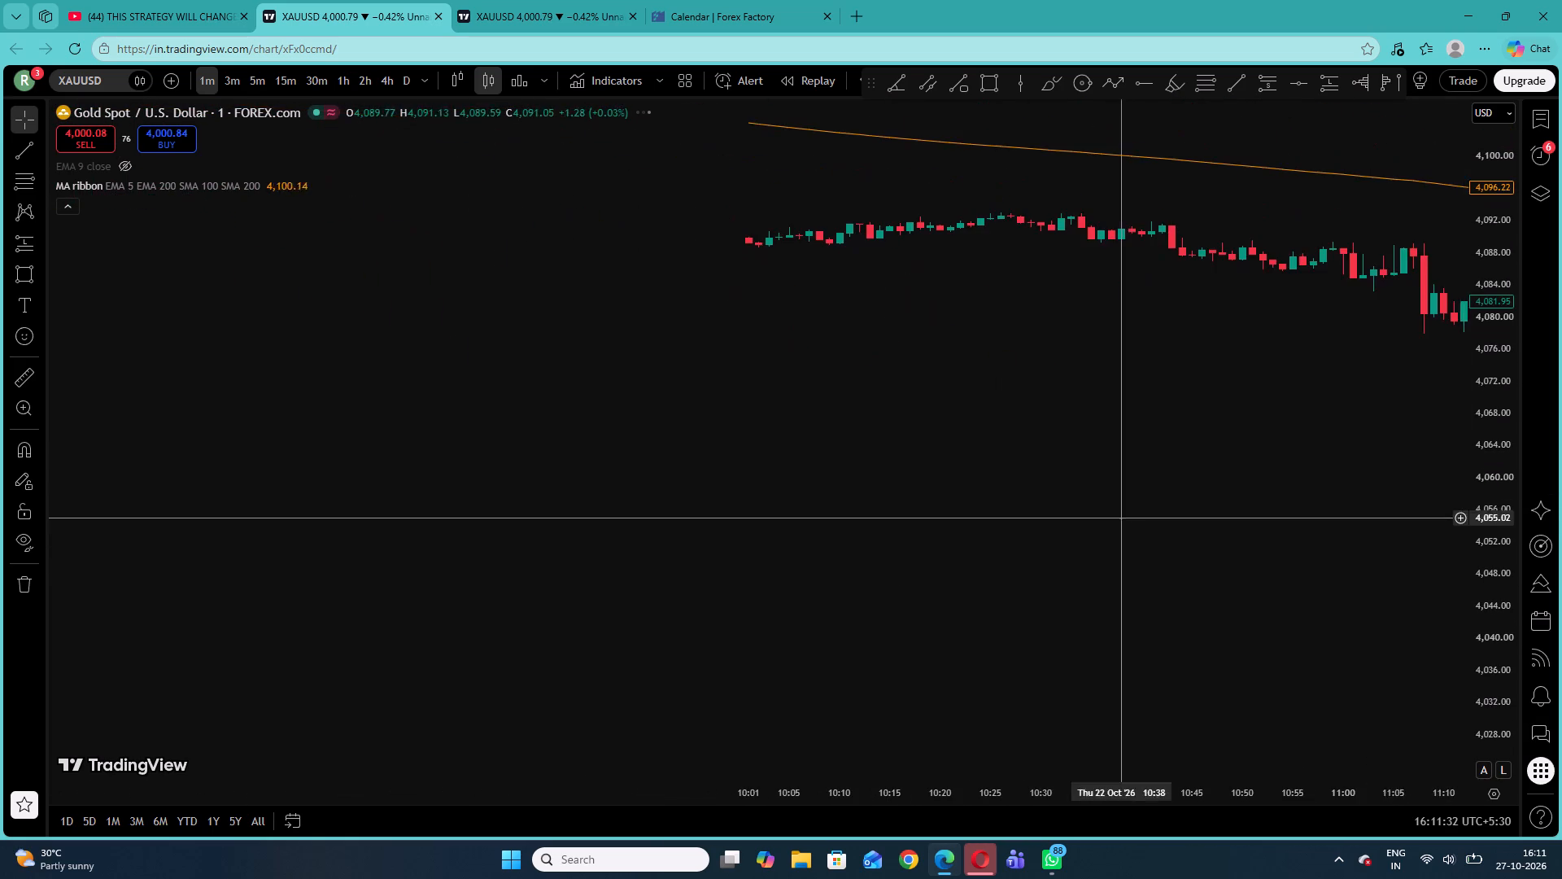
pyautogui.moveTo(438, 493); pyautogui.dragTo(1124, 577)
pyautogui.moveTo(412, 503); pyautogui.dragTo(1346, 636)
pyautogui.moveTo(580, 431); pyautogui.dragTo(1561, 584)
pyautogui.moveTo(779, 543); pyautogui.dragTo(1561, 602)
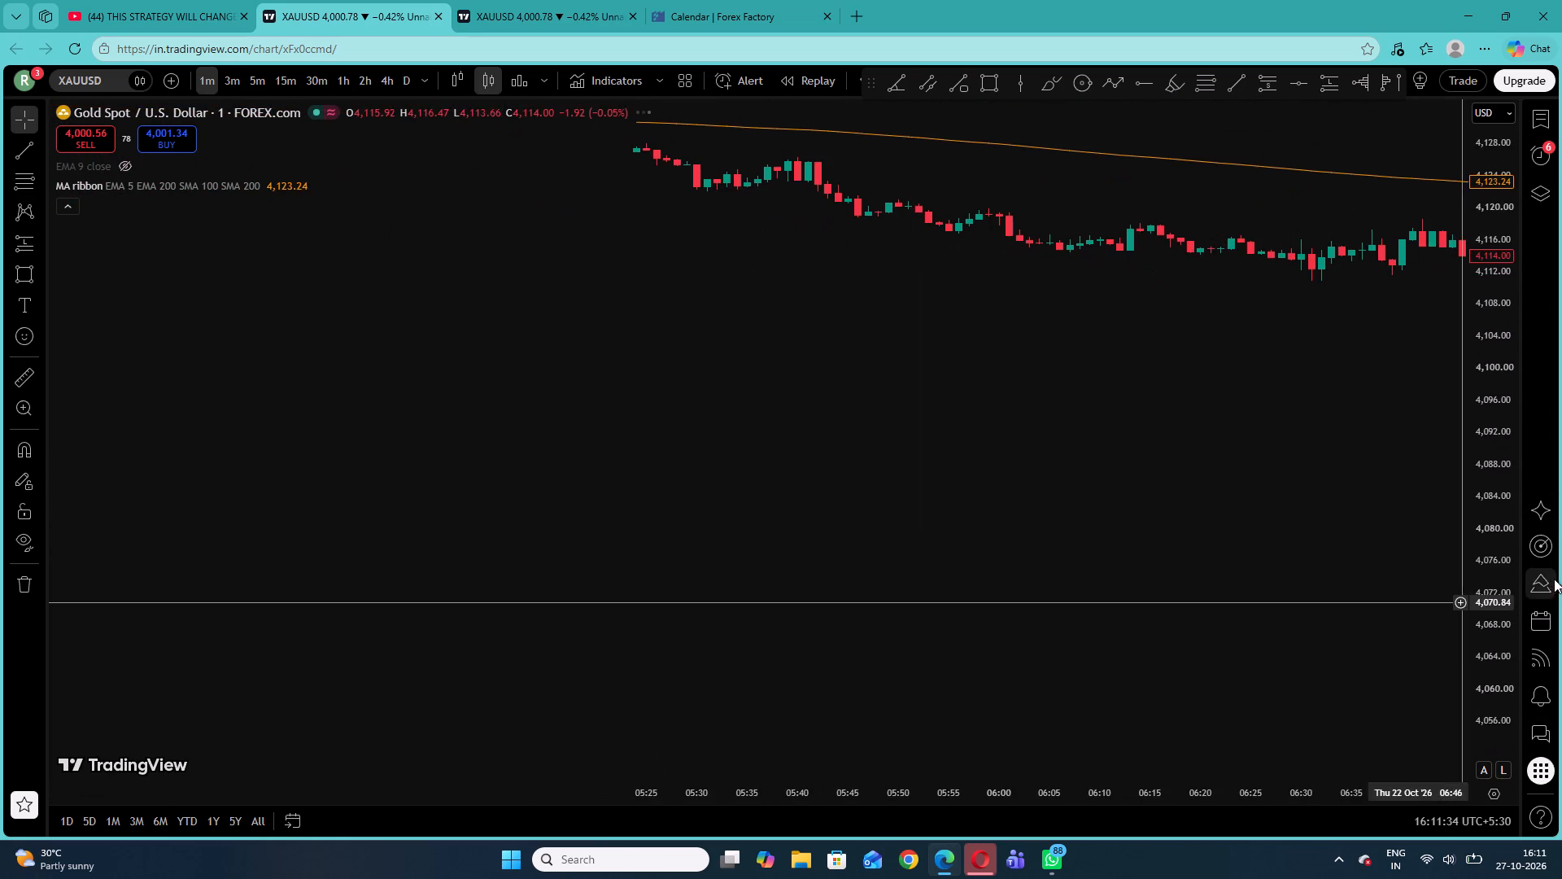
pyautogui.moveTo(552, 370); pyautogui.dragTo(1555, 570)
pyautogui.moveTo(530, 531); pyautogui.dragTo(1534, 637)
pyautogui.moveTo(432, 557); pyautogui.dragTo(1487, 570)
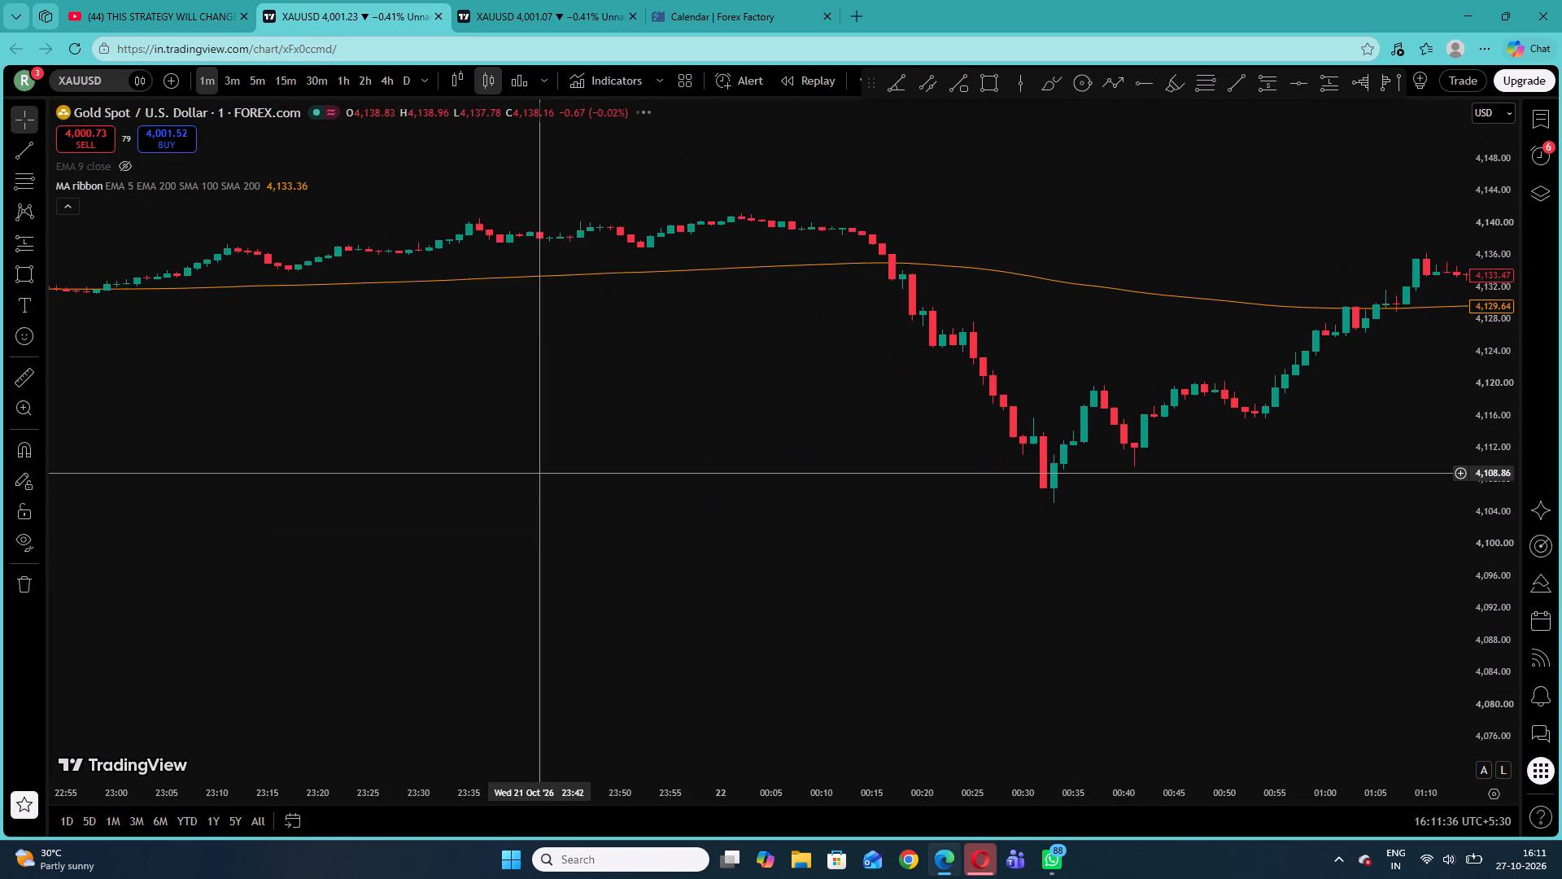
# Examine the 1-minute candles around the 200 EMA going back through 21 October.
pyautogui.moveTo(309, 466); pyautogui.dragTo(1527, 540)
pyautogui.moveTo(474, 505); pyautogui.dragTo(1534, 529)
pyautogui.moveTo(308, 497); pyautogui.dragTo(1560, 467)
pyautogui.moveTo(1115, 448); pyautogui.dragTo(1561, 345)
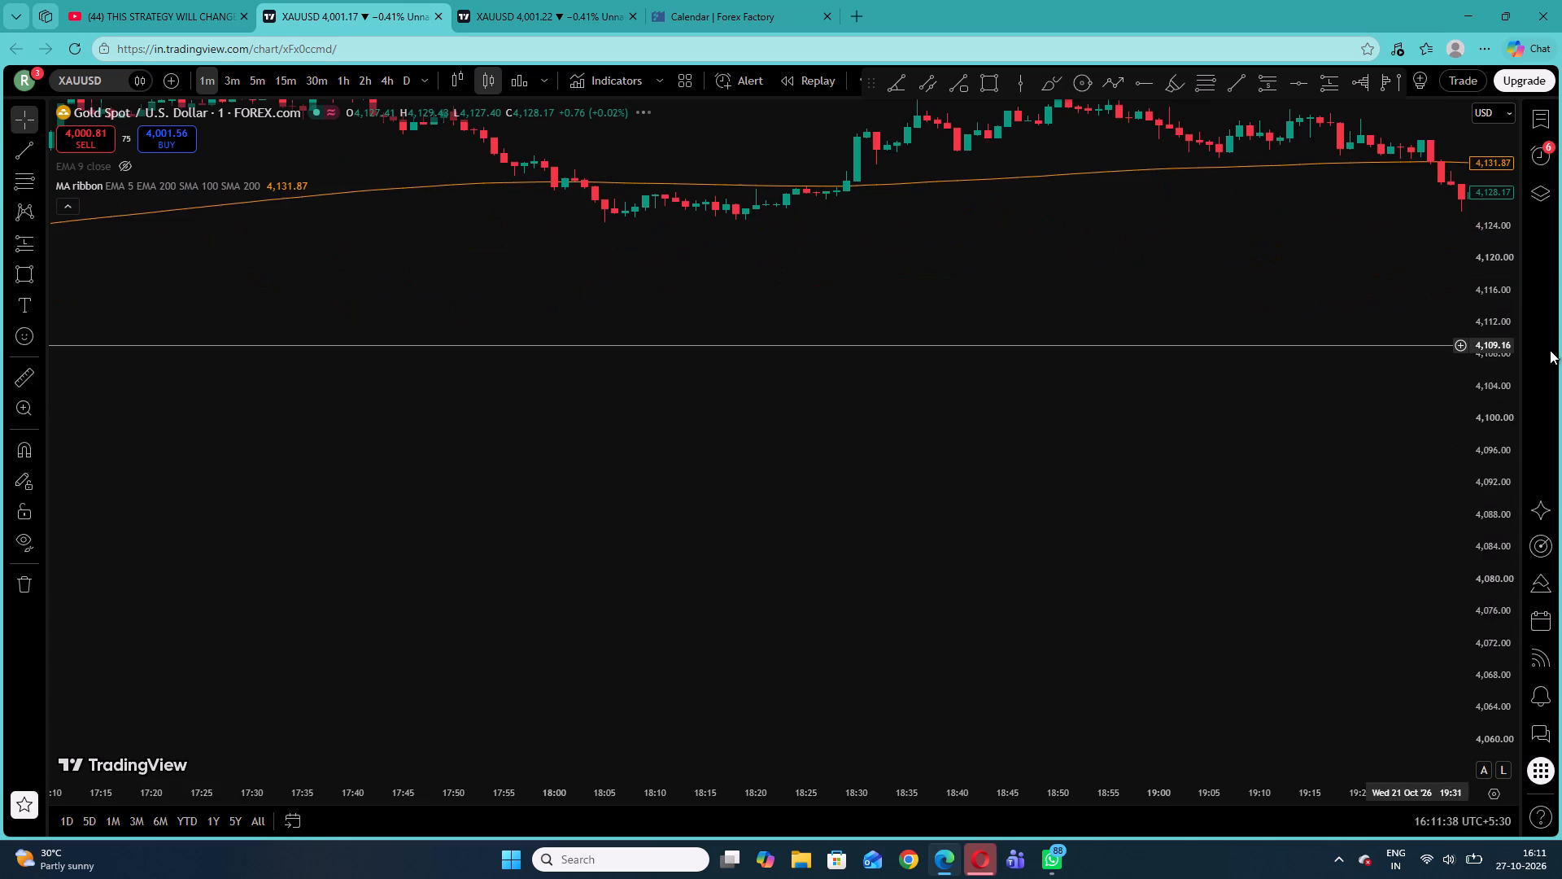
pyautogui.moveTo(260, 306); pyautogui.dragTo(1561, 533)
pyautogui.moveTo(584, 419); pyautogui.dragTo(1499, 461)
pyautogui.moveTo(384, 465); pyautogui.dragTo(1554, 433)
pyautogui.moveTo(578, 387); pyautogui.dragTo(1281, 390)
pyautogui.moveTo(49, 339); pyautogui.dragTo(1332, 333)
pyautogui.moveTo(236, 339); pyautogui.dragTo(1296, 343)
pyautogui.moveTo(478, 330); pyautogui.dragTo(1285, 344)
pyautogui.moveTo(638, 335); pyautogui.dragTo(1115, 308)
pyautogui.moveTo(621, 323); pyautogui.dragTo(1083, 298)
pyautogui.moveTo(530, 294); pyautogui.dragTo(1361, 308)
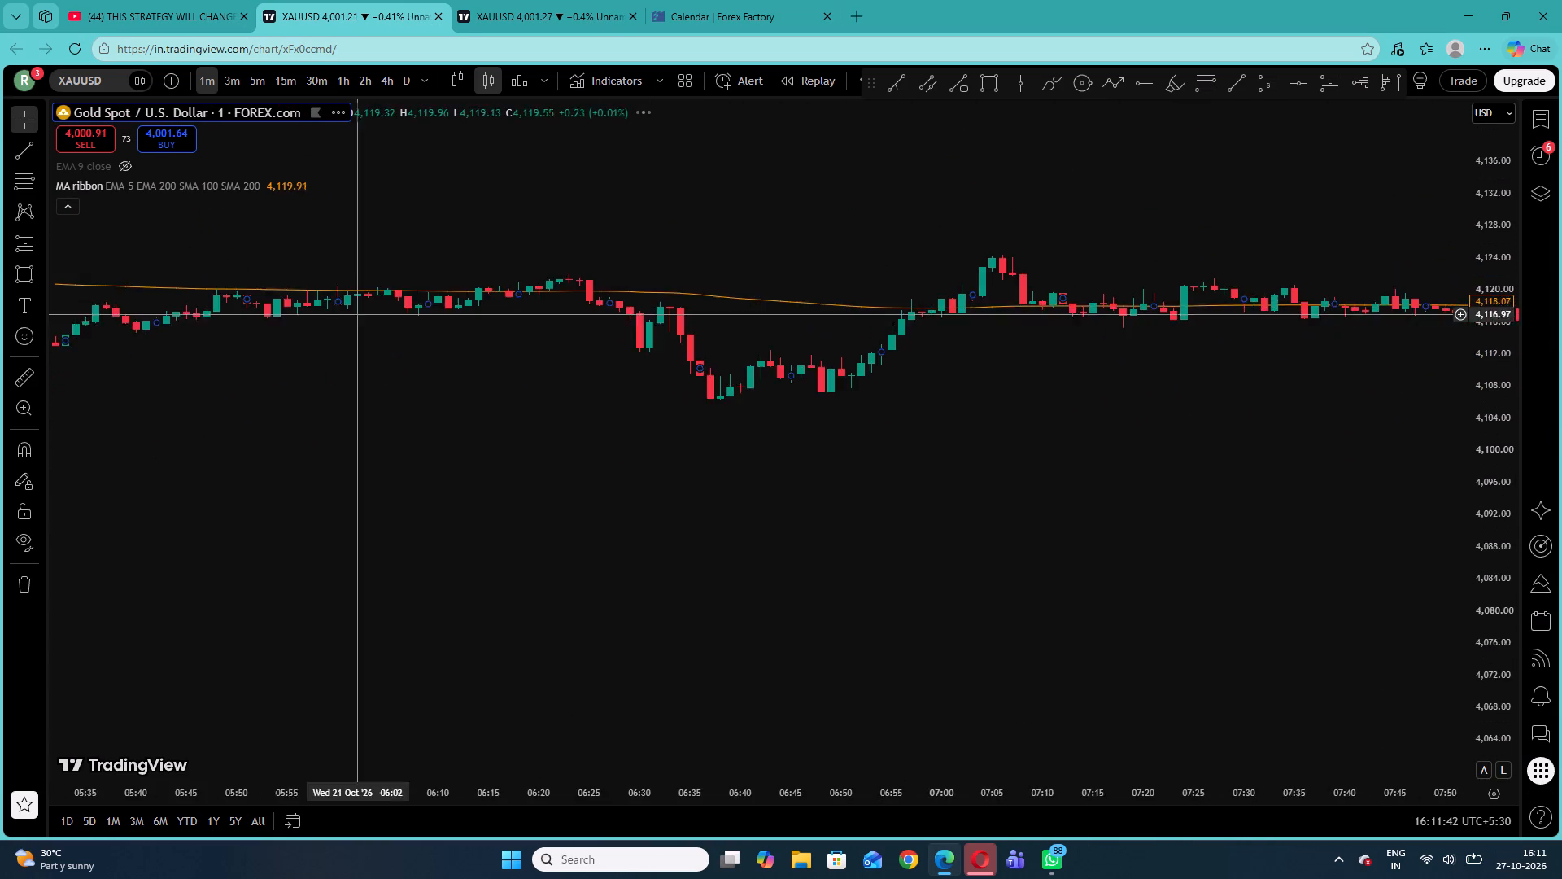
pyautogui.moveTo(310, 319); pyautogui.dragTo(1441, 371)
pyautogui.moveTo(517, 364); pyautogui.dragTo(1143, 339, button='right')
pyautogui.moveTo(443, 317); pyautogui.dragTo(1359, 318)
pyautogui.moveTo(708, 339); pyautogui.dragTo(1547, 421)
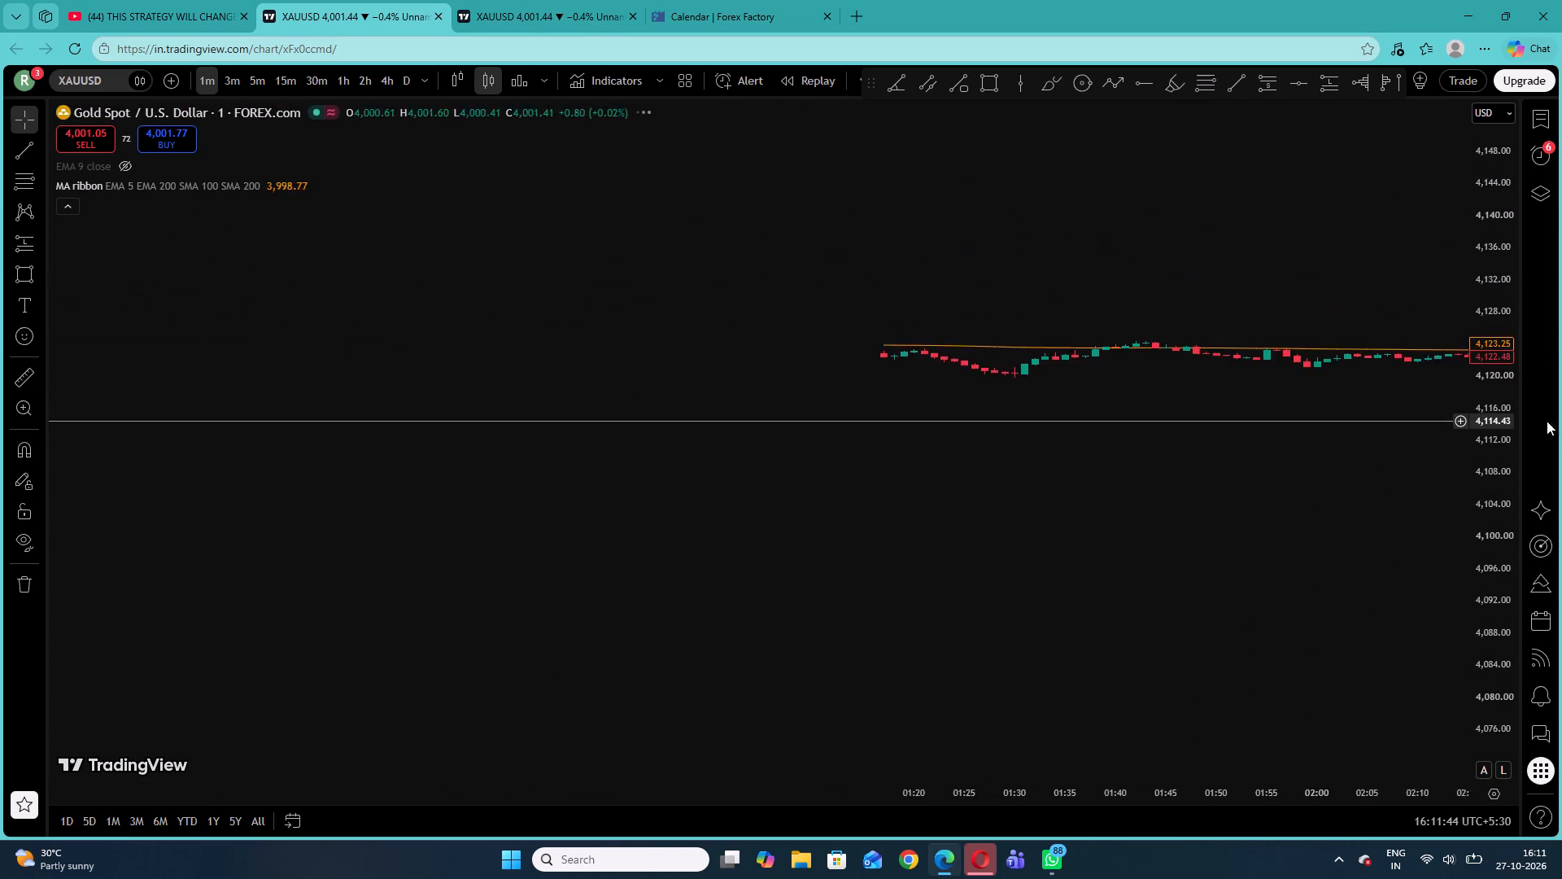
# Examine the 1-minute candles around the 200 EMA going back through 20 October.
pyautogui.moveTo(1547, 421); pyautogui.dragTo(1555, 422)
pyautogui.moveTo(349, 363); pyautogui.dragTo(1555, 410)
pyautogui.moveTo(601, 365); pyautogui.dragTo(1552, 399)
pyautogui.moveTo(480, 387); pyautogui.dragTo(1561, 412)
pyautogui.moveTo(473, 414); pyautogui.dragTo(475, 415)
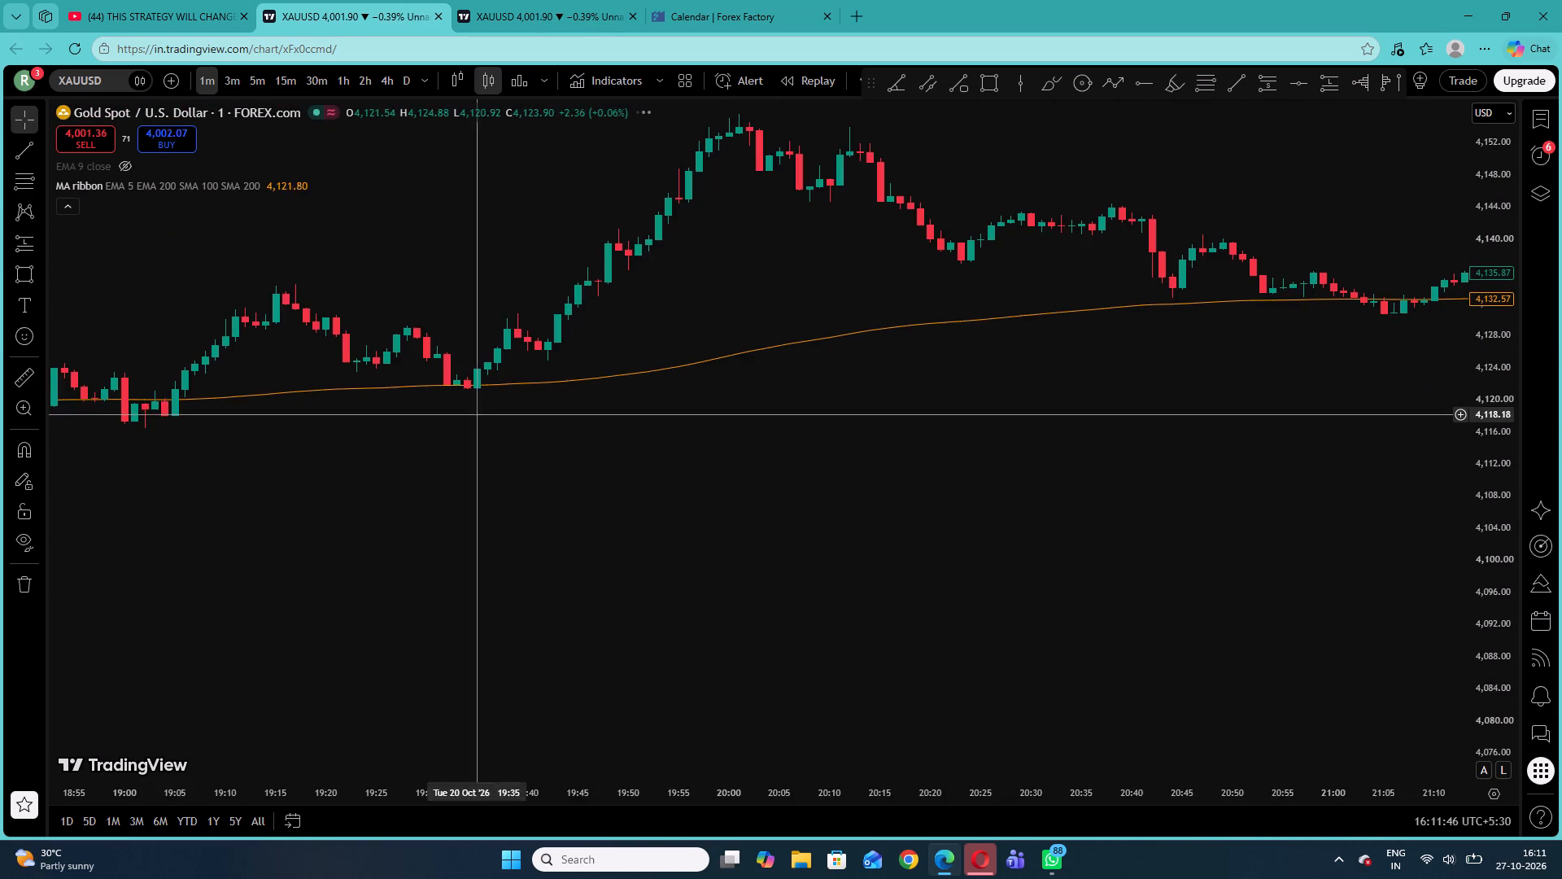
pyautogui.moveTo(475, 415); pyautogui.dragTo(1561, 421)
pyautogui.moveTo(468, 387); pyautogui.dragTo(1561, 426)
pyautogui.moveTo(218, 398); pyautogui.dragTo(1248, 403)
pyautogui.moveTo(595, 420); pyautogui.dragTo(1561, 376)
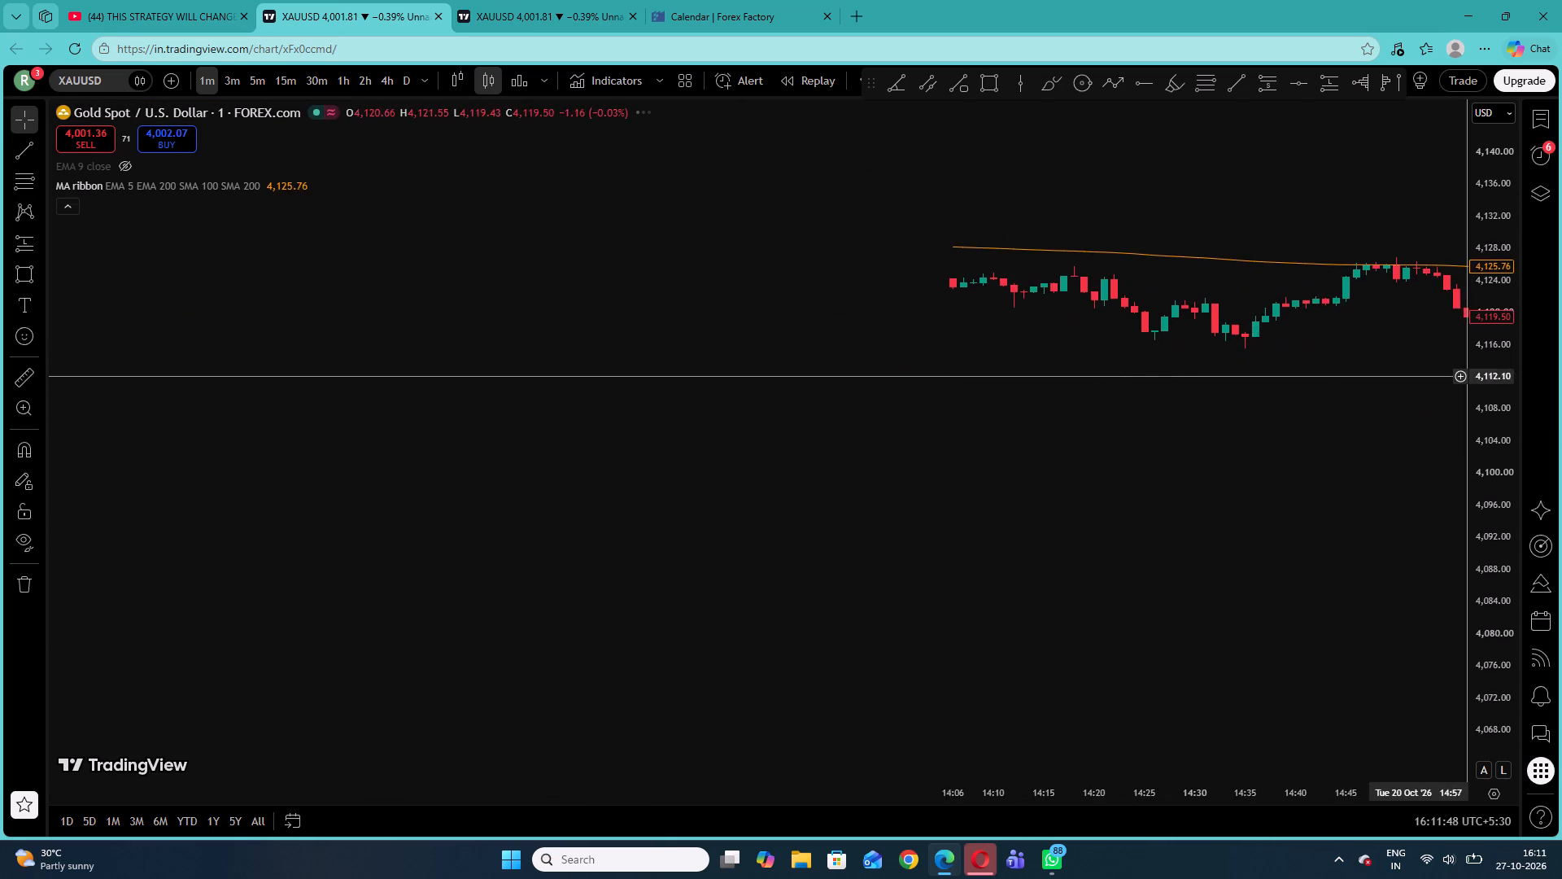
pyautogui.moveTo(501, 424); pyautogui.dragTo(1558, 462)
pyautogui.moveTo(108, 413); pyautogui.dragTo(300, 468)
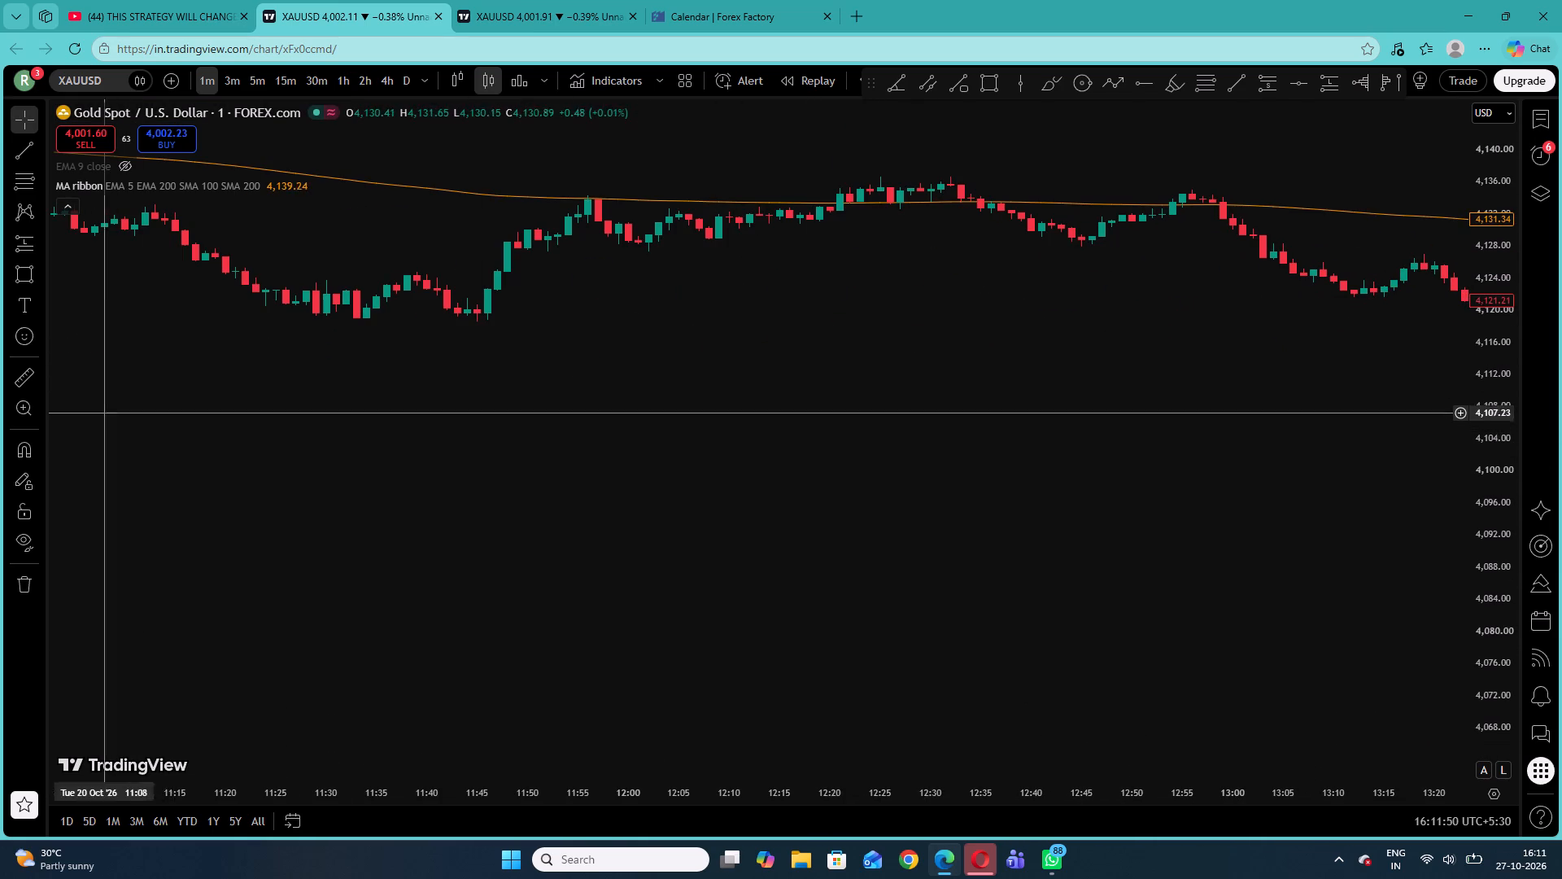
pyautogui.moveTo(300, 468); pyautogui.dragTo(1561, 466)
pyautogui.moveTo(197, 436); pyautogui.dragTo(1315, 493)
pyautogui.moveTo(524, 389); pyautogui.dragTo(1535, 525)
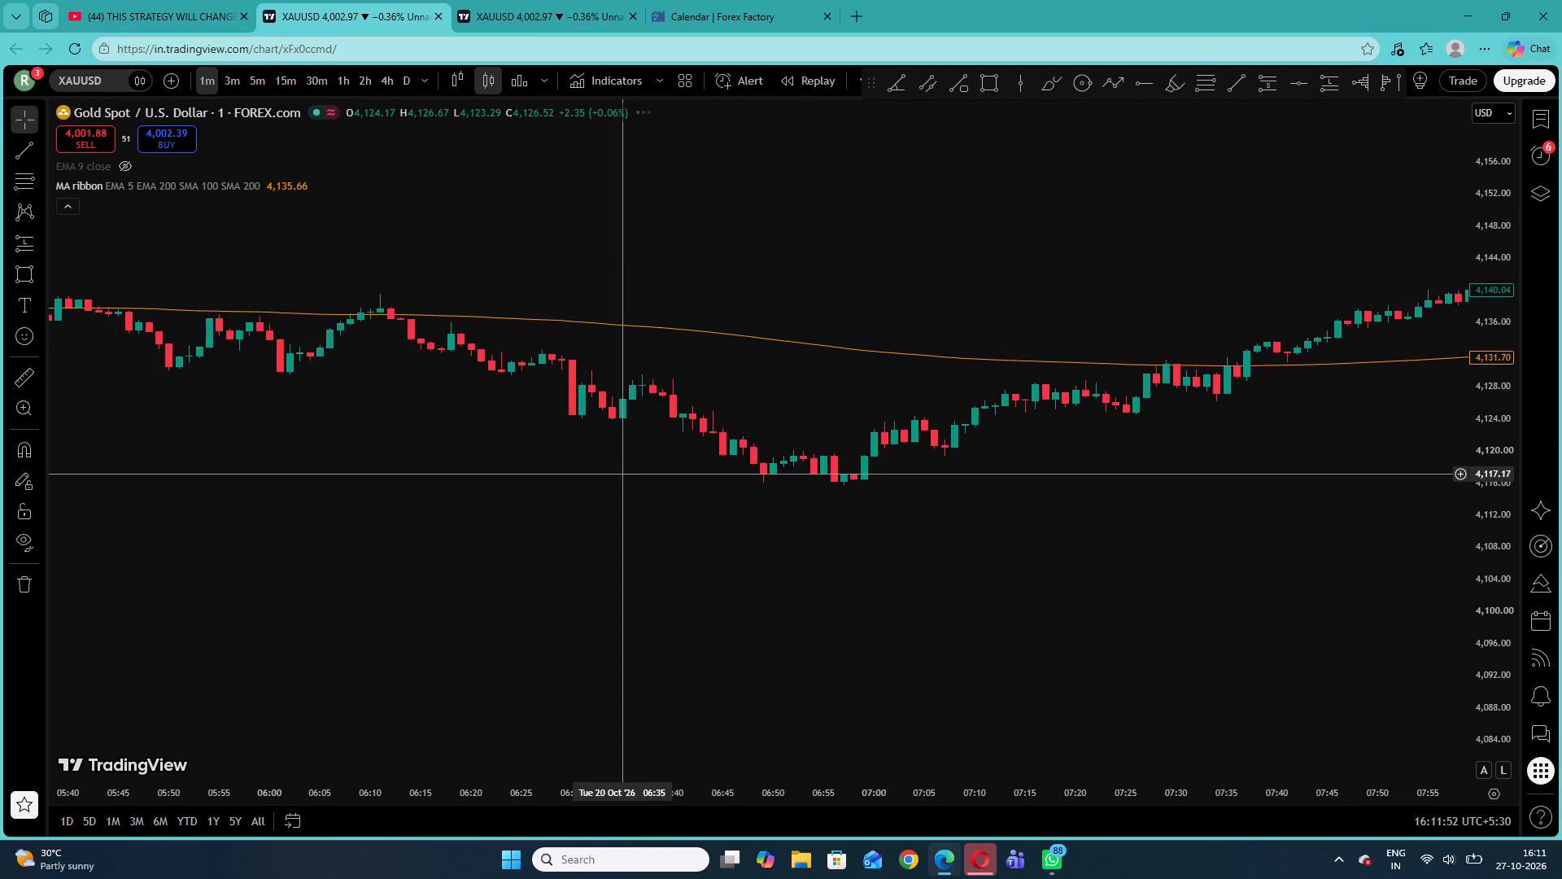
pyautogui.moveTo(622, 474); pyautogui.dragTo(1415, 387)
pyautogui.moveTo(687, 388); pyautogui.dragTo(1544, 371)
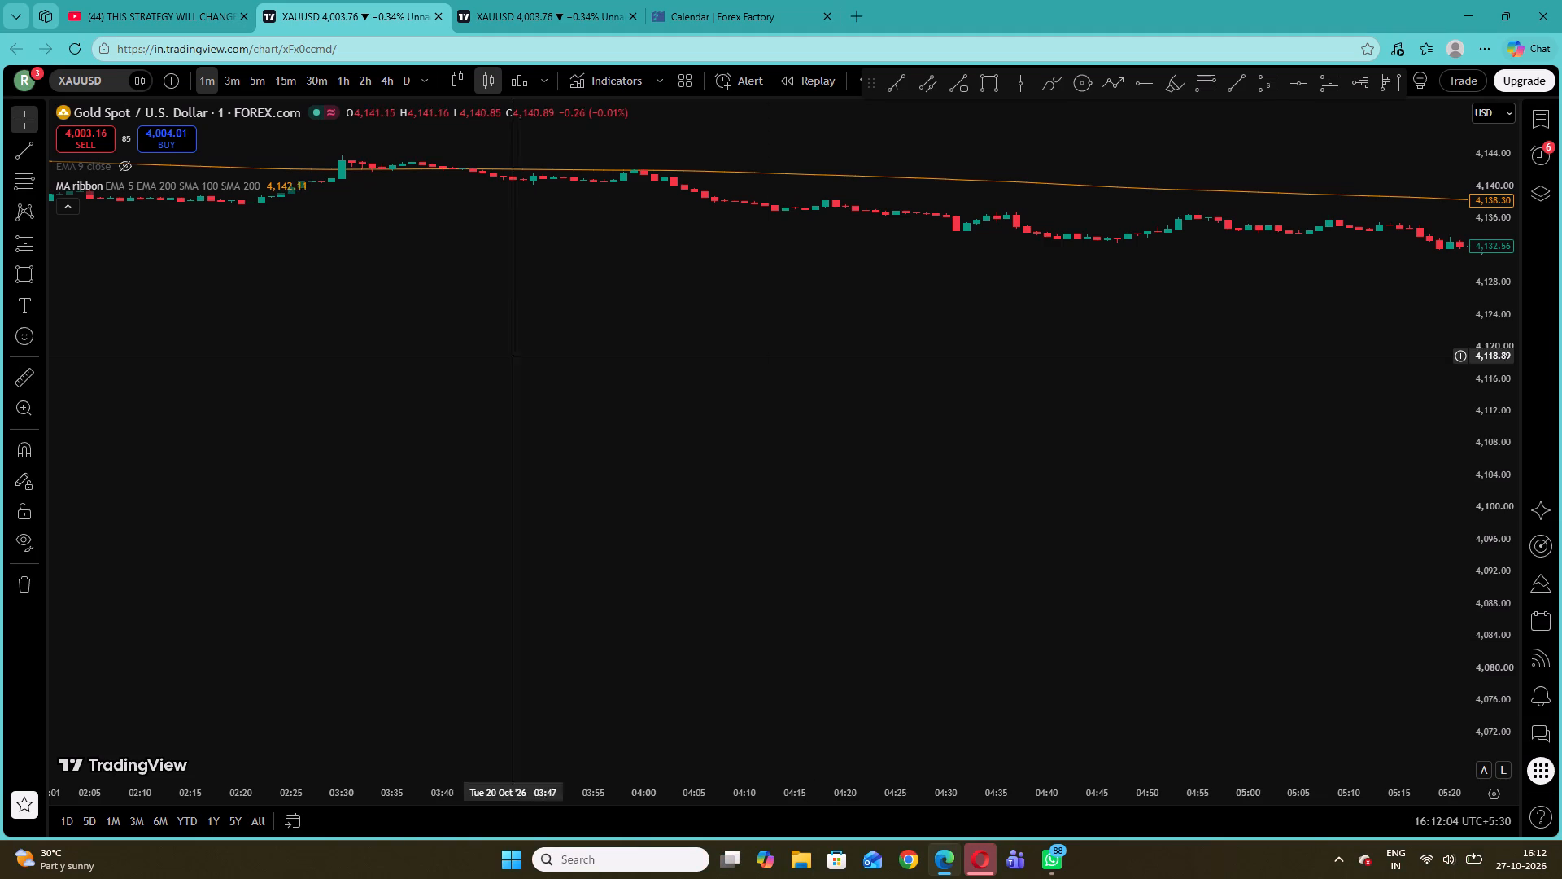
pyautogui.moveTo(450, 353); pyautogui.dragTo(1546, 453)
# Enlarge the price scale and examine the 1-minute candles around the 200 EMA back to early 19 October.
pyautogui.moveTo(1485, 567); pyautogui.dragTo(1492, 292)
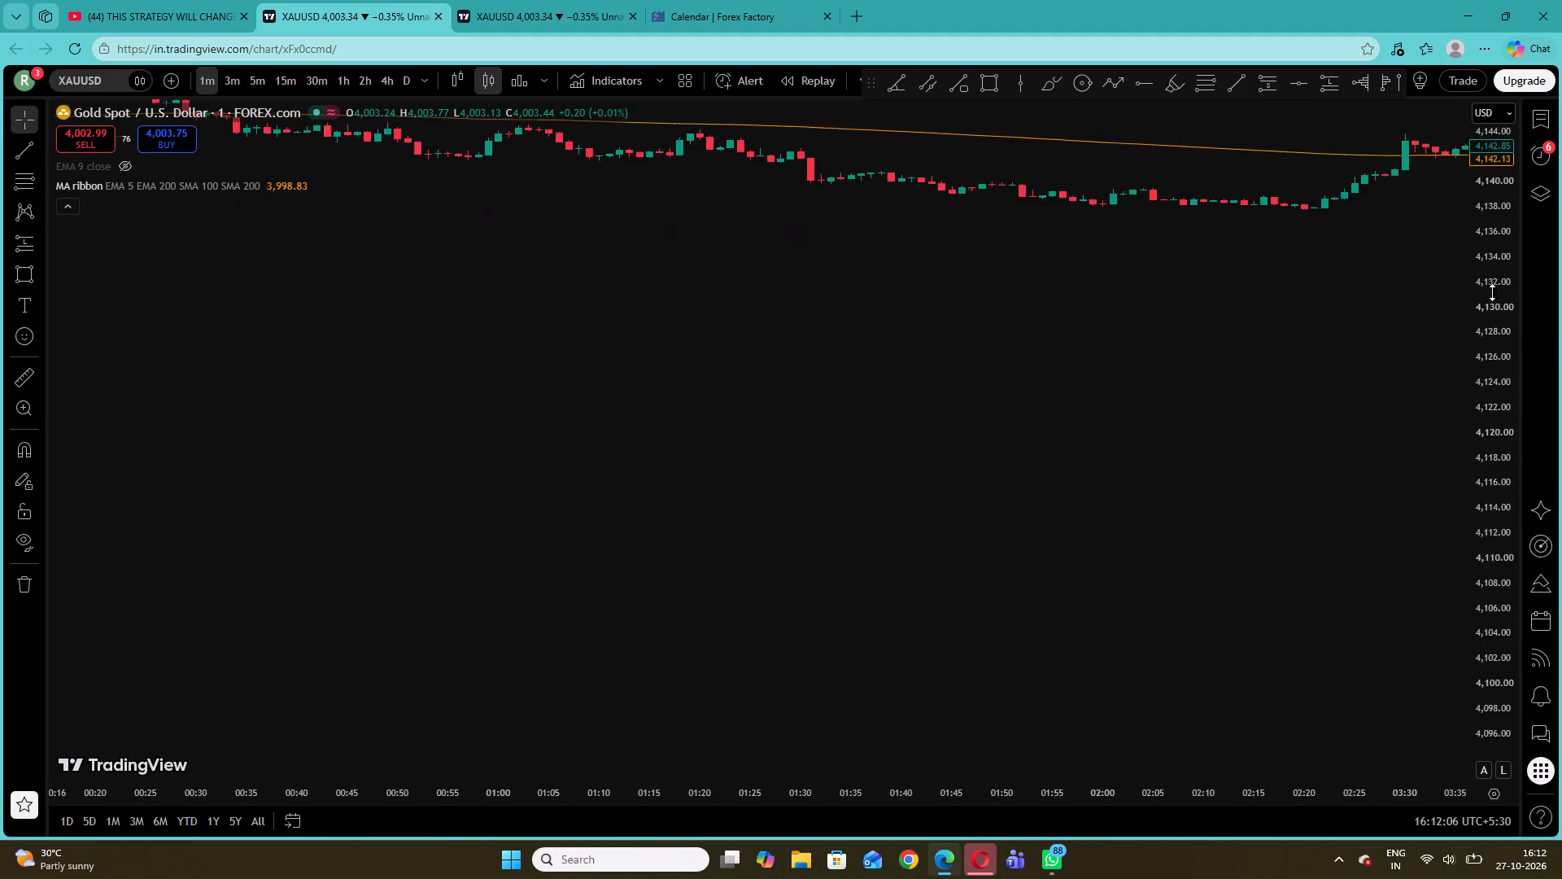
pyautogui.moveTo(1492, 292); pyautogui.dragTo(1513, 215)
pyautogui.moveTo(700, 308); pyautogui.dragTo(1107, 741)
pyautogui.moveTo(1478, 647); pyautogui.dragTo(1478, 330)
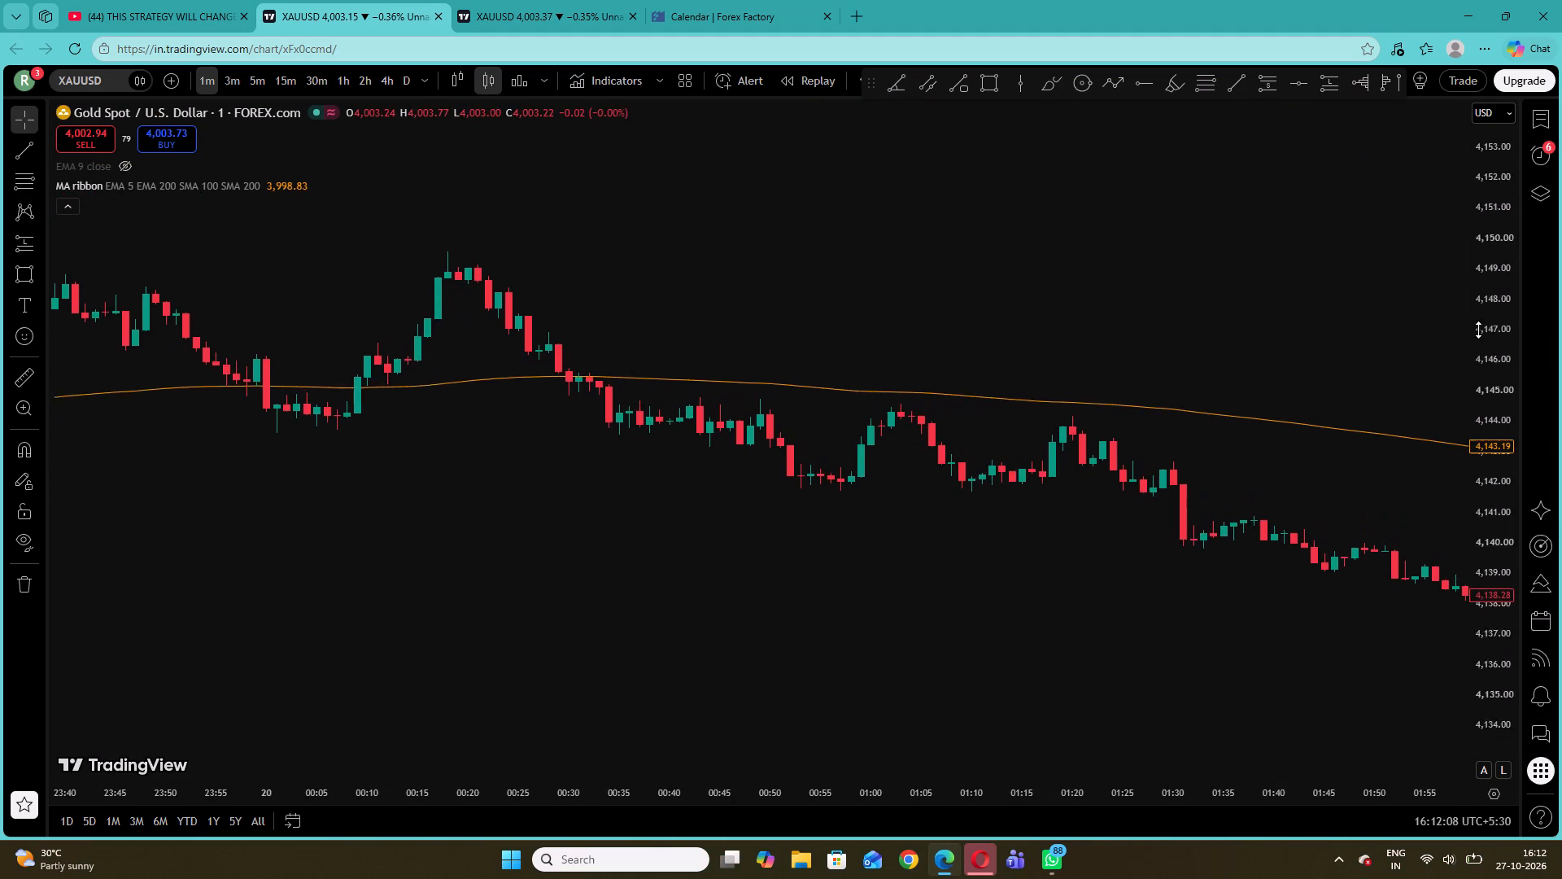
pyautogui.moveTo(1478, 330); pyautogui.dragTo(1484, 282)
pyautogui.moveTo(574, 394); pyautogui.dragTo(1350, 455)
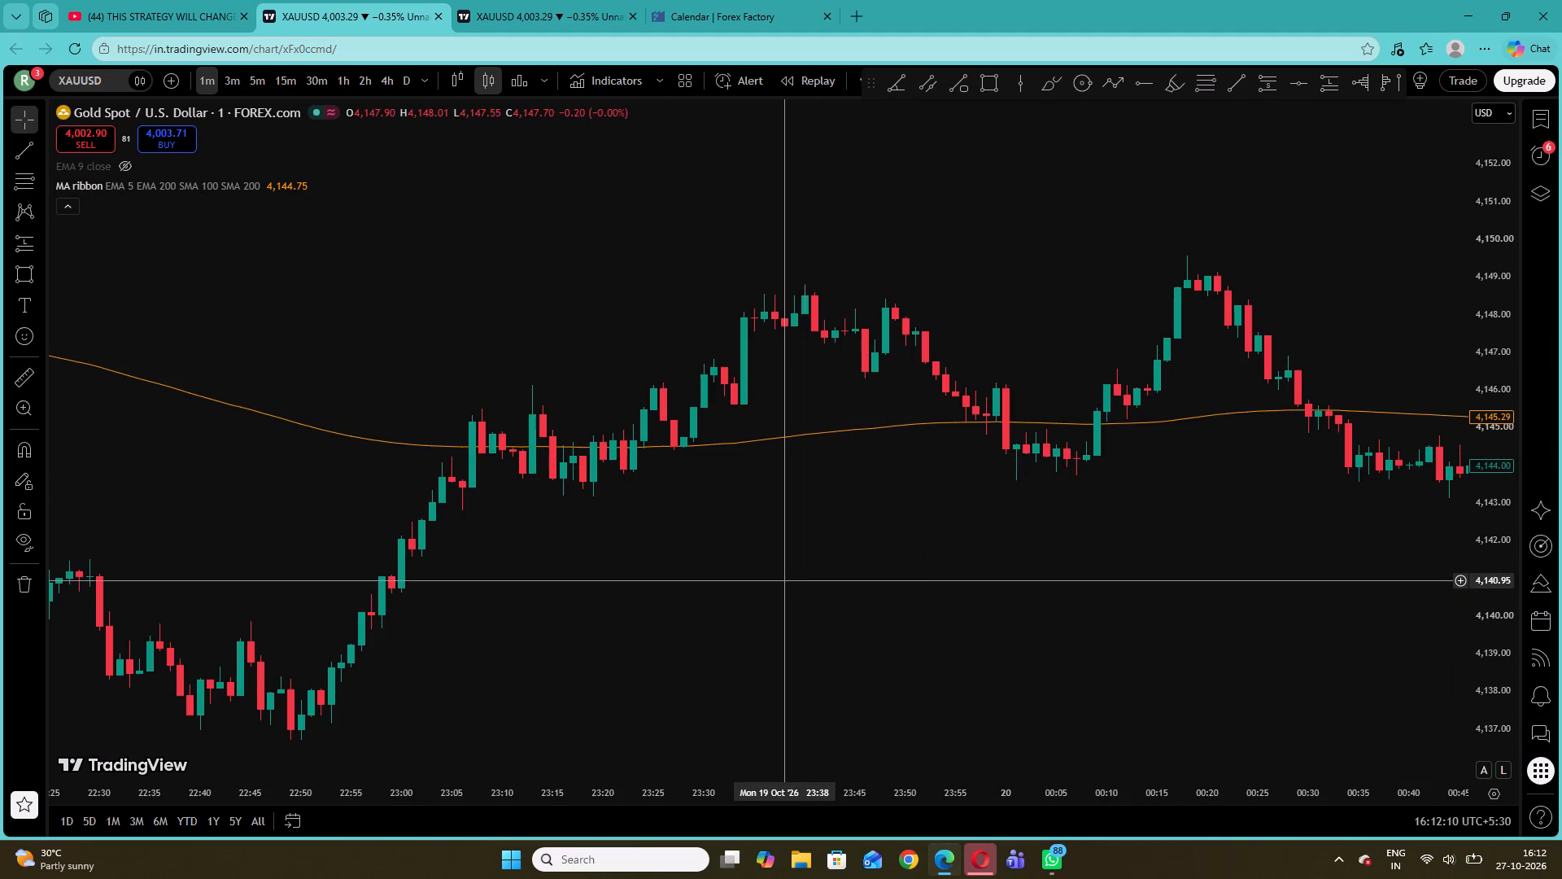
pyautogui.moveTo(550, 605); pyautogui.dragTo(1521, 523)
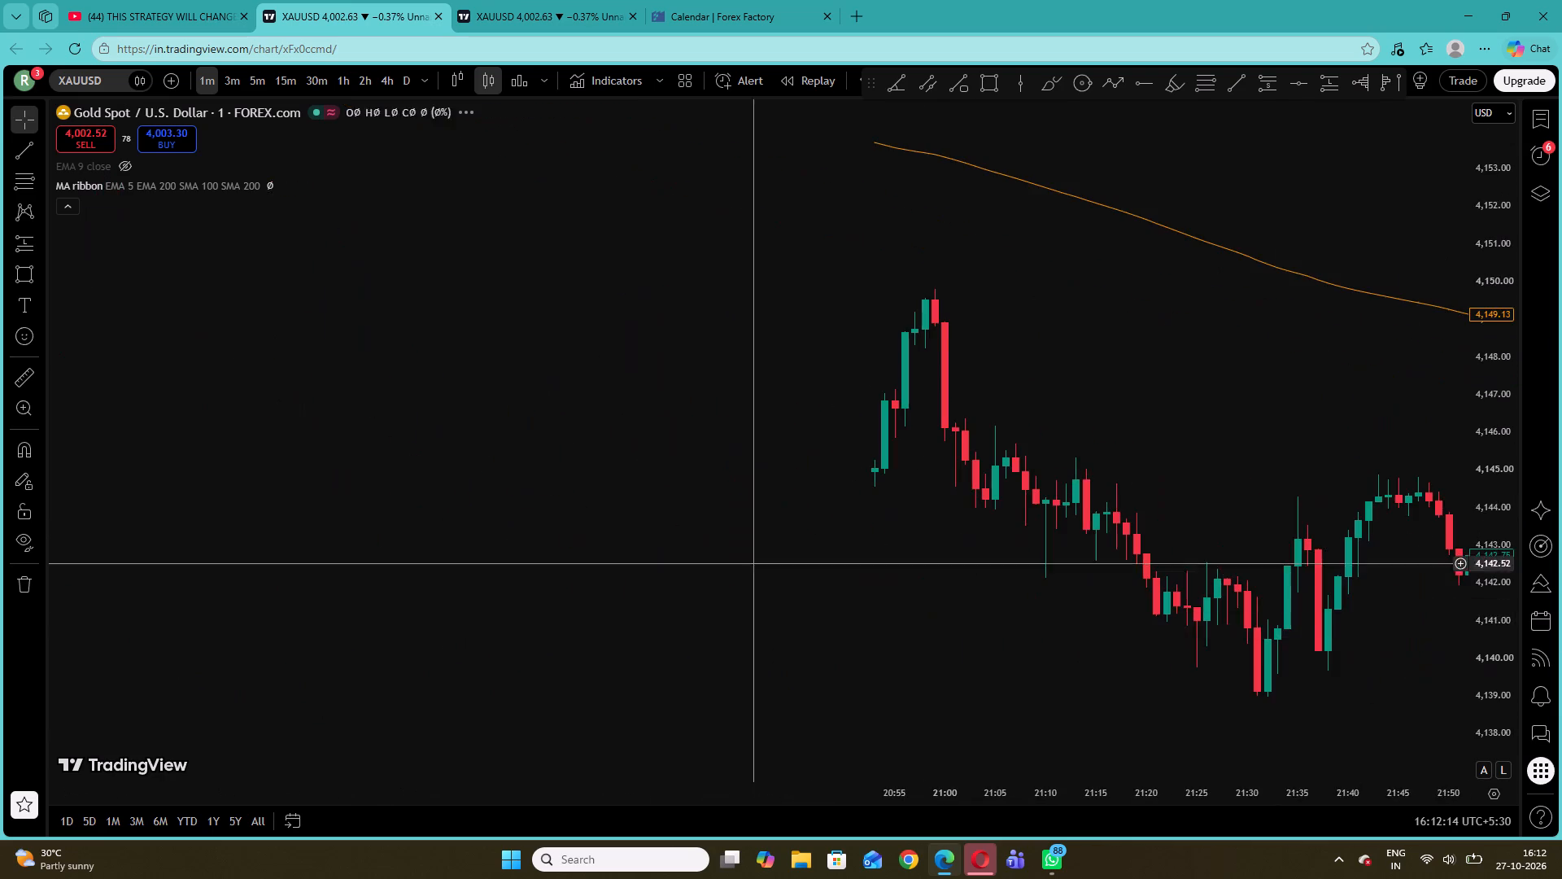
pyautogui.moveTo(460, 498); pyautogui.dragTo(1461, 557)
pyautogui.moveTo(648, 358); pyautogui.dragTo(1287, 777)
pyautogui.moveTo(596, 392); pyautogui.dragTo(1561, 614)
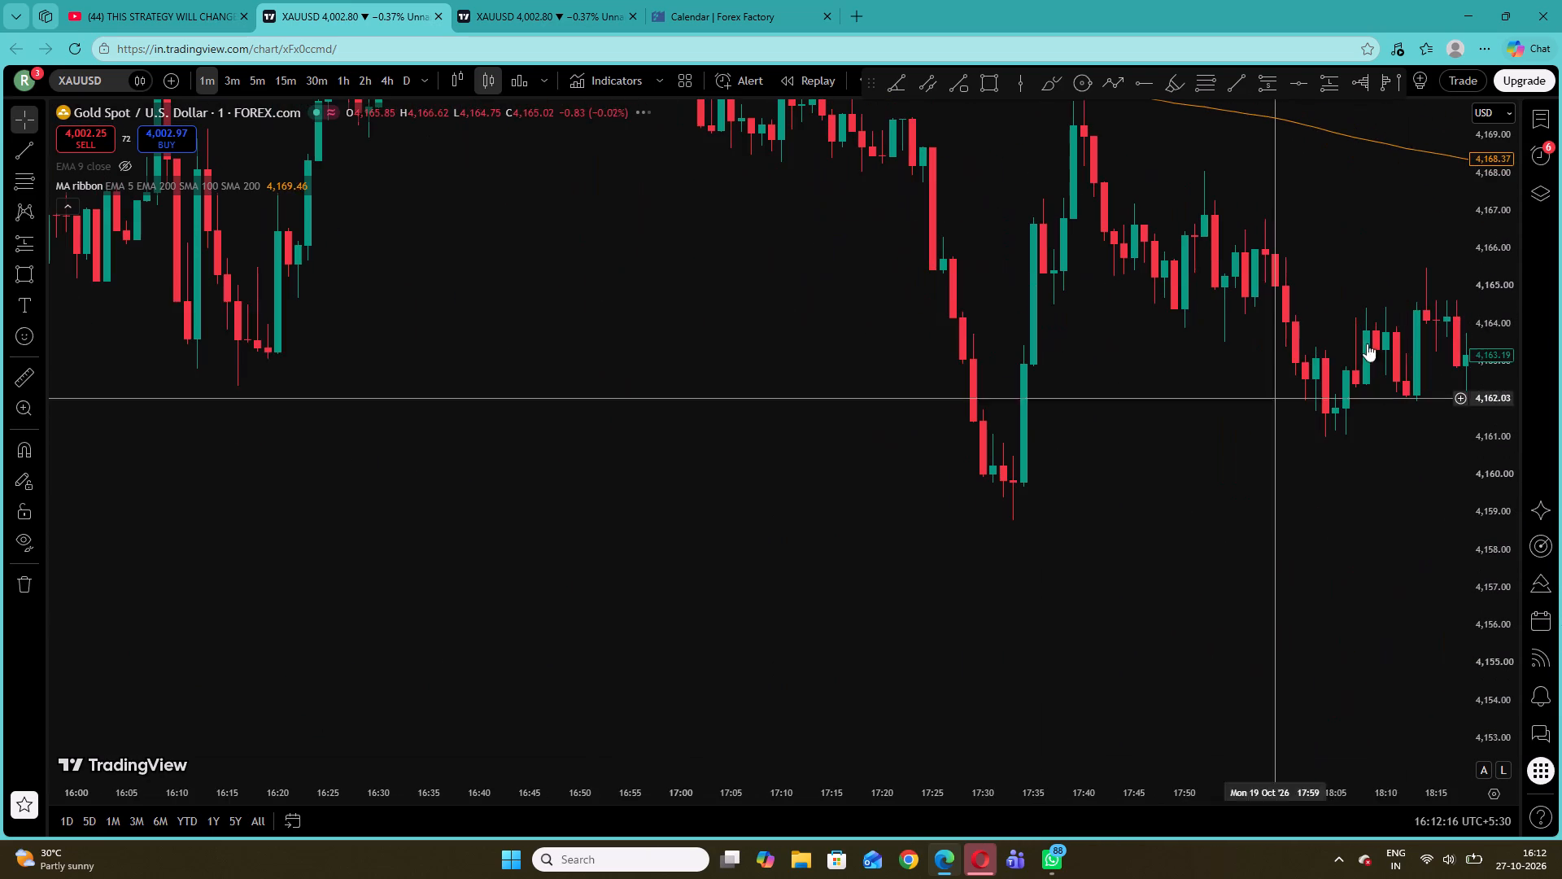
pyautogui.moveTo(1476, 400); pyautogui.dragTo(1475, 512)
pyautogui.moveTo(740, 425); pyautogui.dragTo(1194, 796)
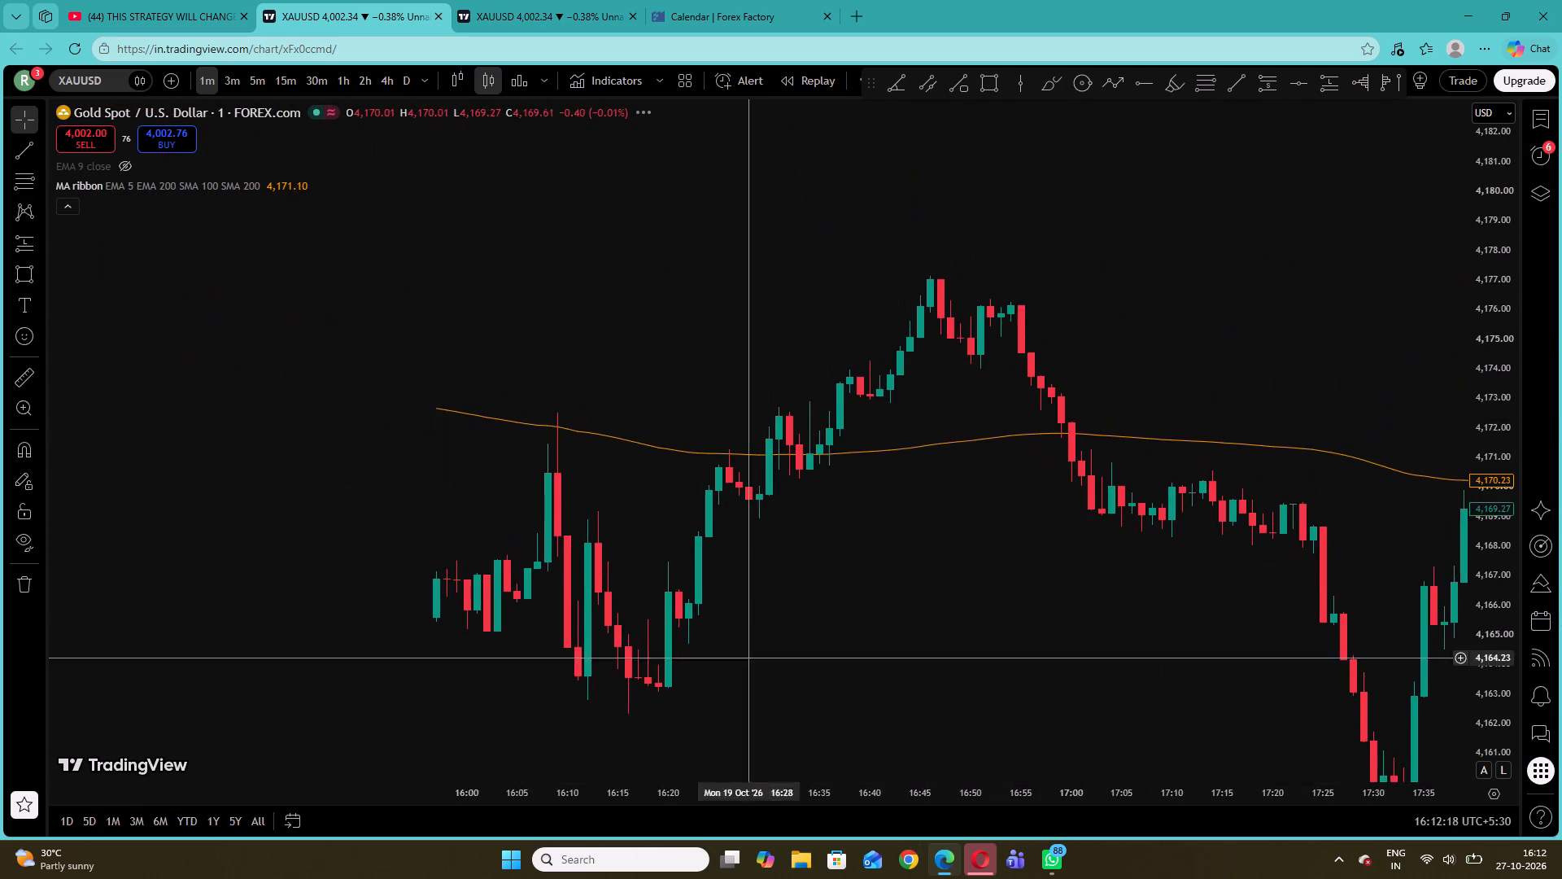
pyautogui.moveTo(605, 546); pyautogui.dragTo(1561, 462)
pyautogui.moveTo(302, 318); pyautogui.dragTo(1561, 531)
pyautogui.moveTo(634, 440); pyautogui.dragTo(1561, 536)
pyautogui.moveTo(543, 514); pyautogui.dragTo(1347, 531)
pyautogui.moveTo(386, 424); pyautogui.dragTo(1561, 470)
pyautogui.moveTo(486, 513); pyautogui.dragTo(1376, 451)
pyautogui.moveTo(625, 562); pyautogui.dragTo(1561, 435)
pyautogui.moveTo(823, 443); pyautogui.dragTo(1380, 503)
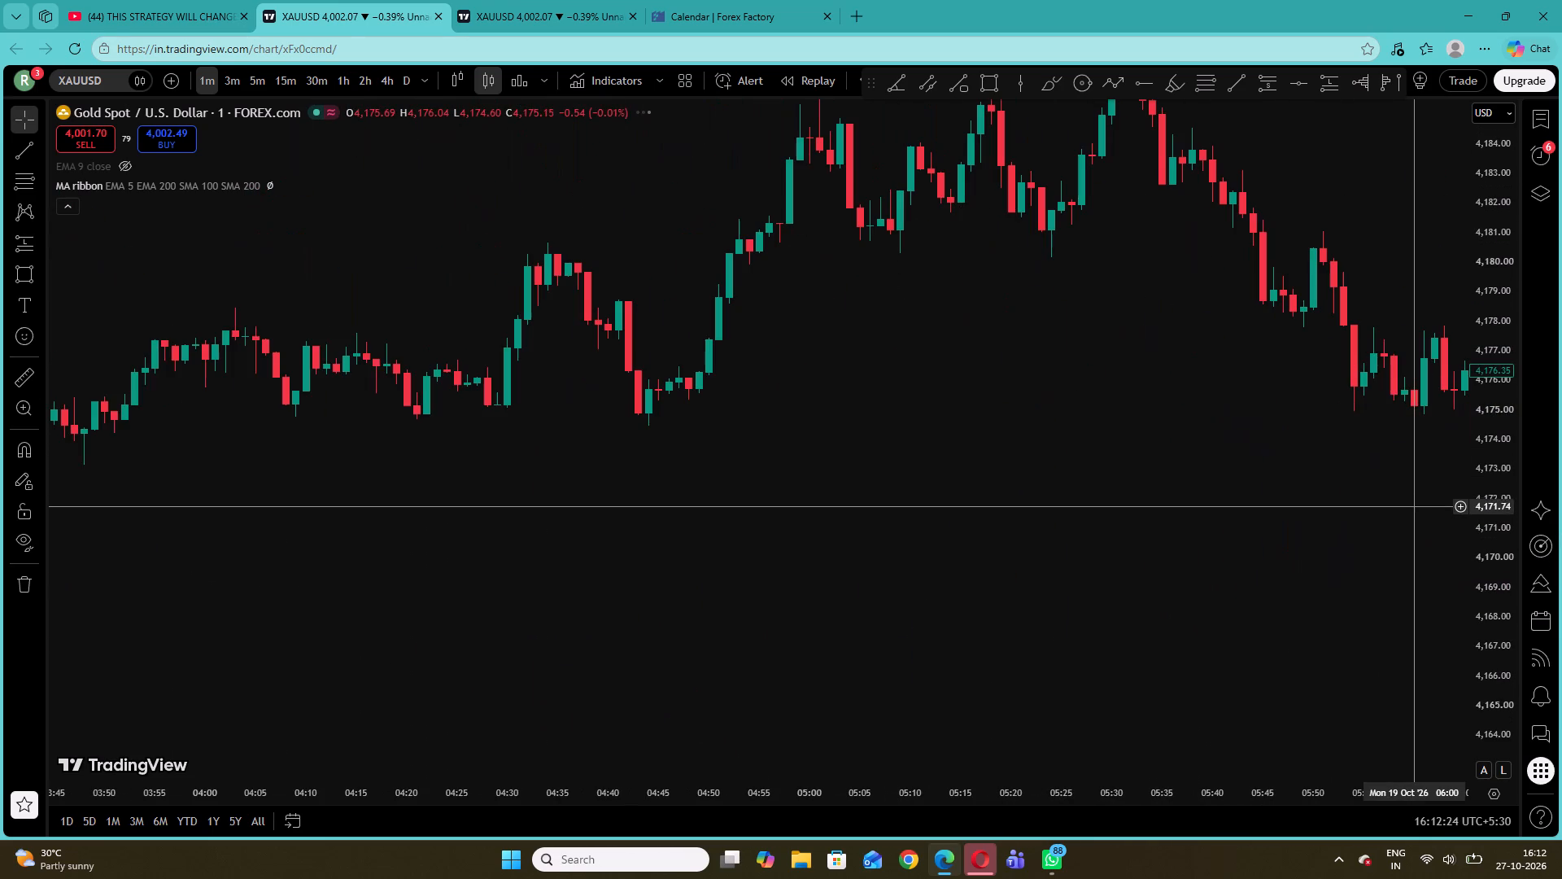
# Examine the 200 EMA crosses and retests forward from about 06:00 to 12:50 on 19 October.
pyautogui.moveTo(1392, 496); pyautogui.dragTo(579, 489)
pyautogui.moveTo(1262, 486); pyautogui.dragTo(729, 510)
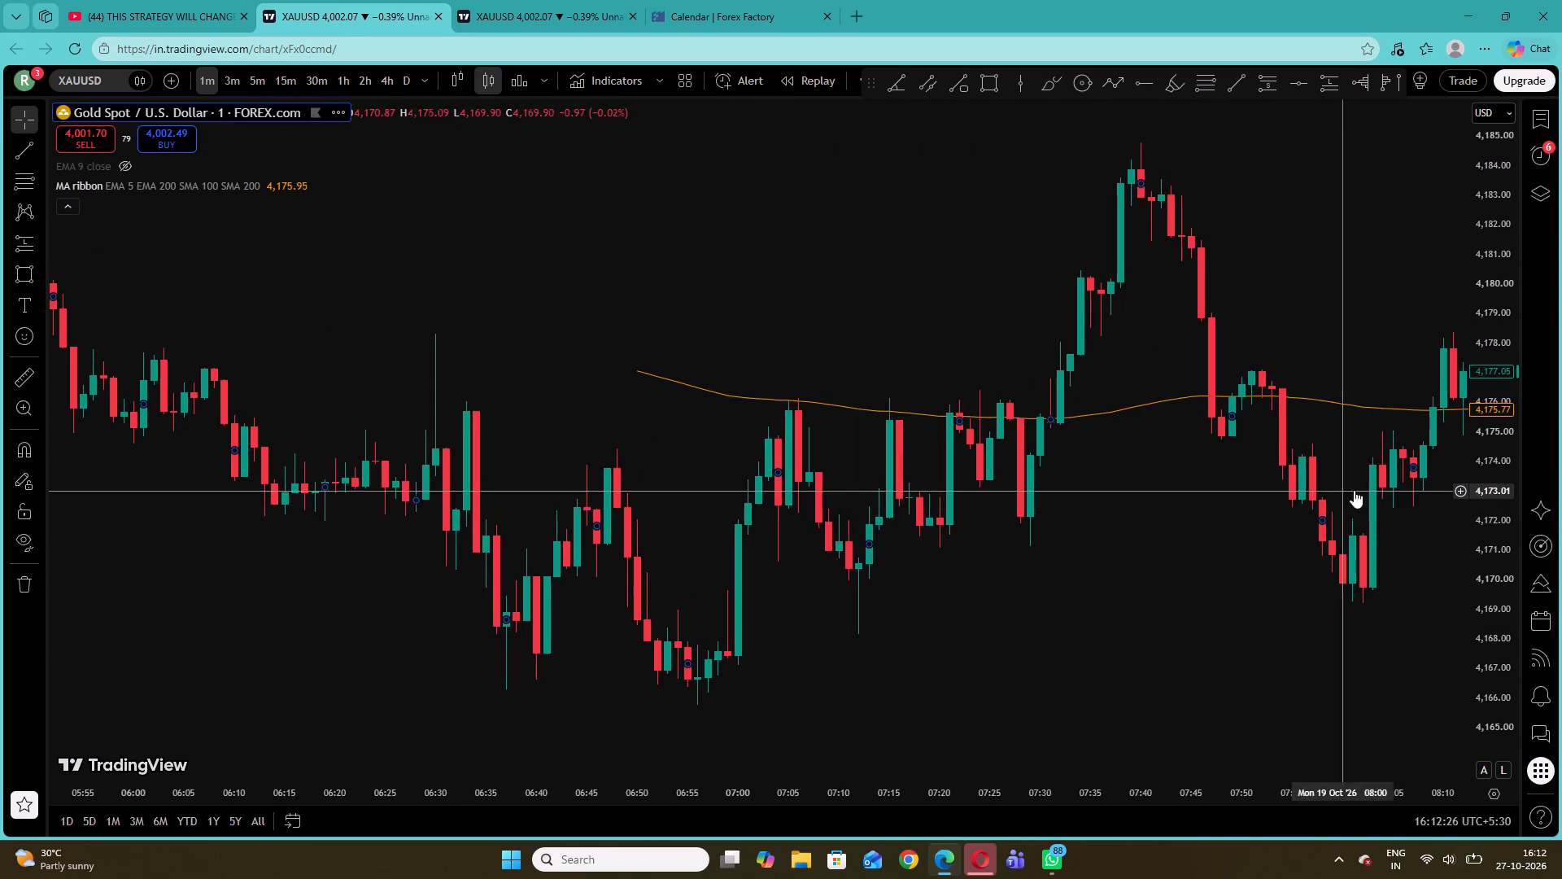
pyautogui.moveTo(1502, 569); pyautogui.dragTo(1493, 414)
pyautogui.click(978, 270)
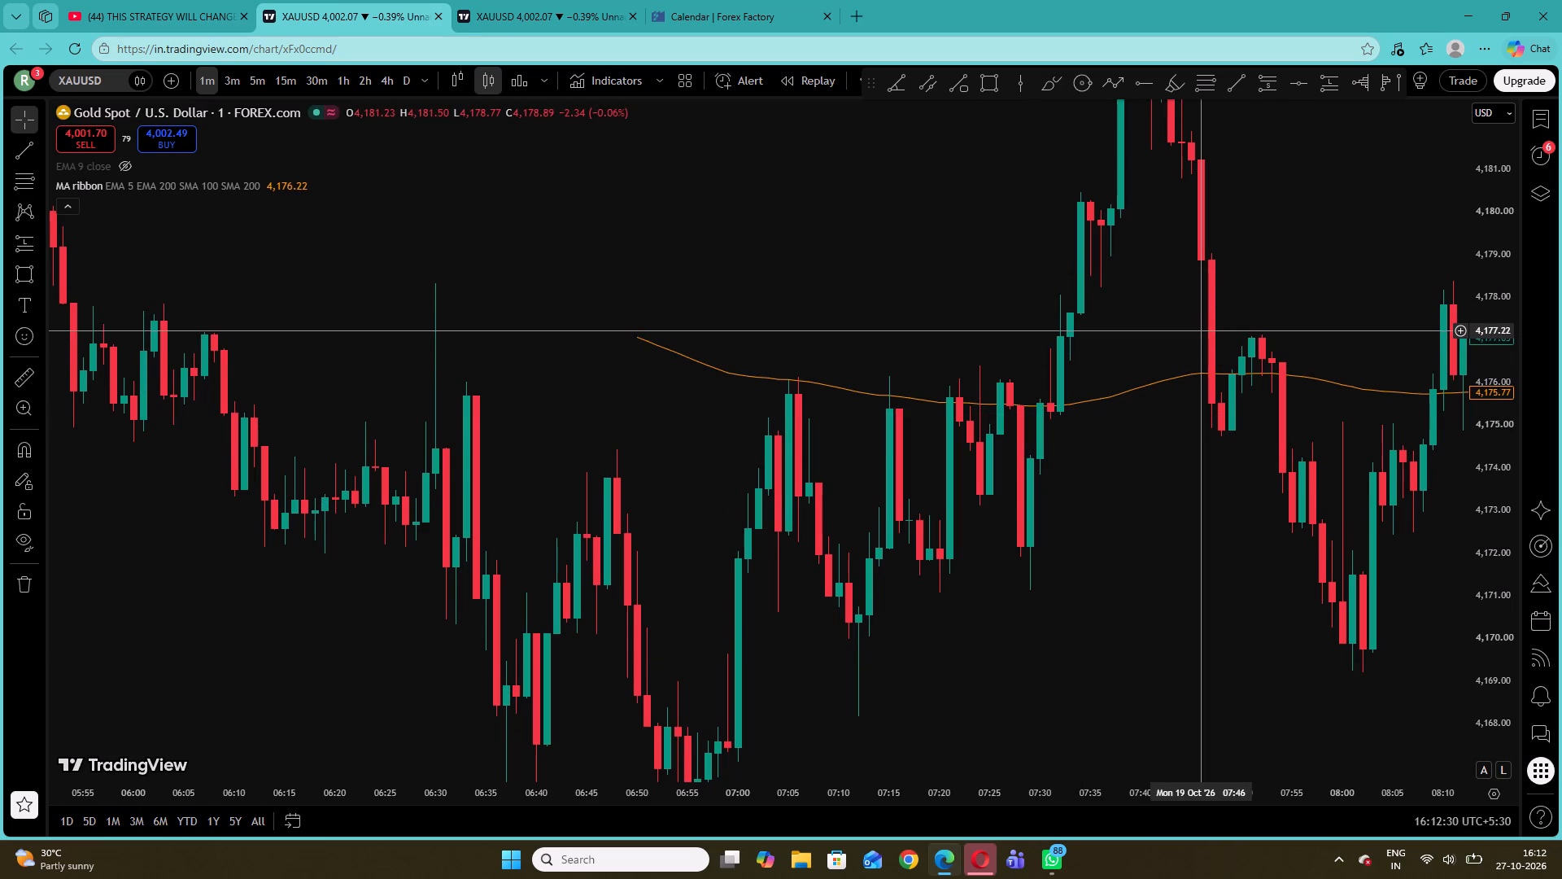
pyautogui.moveTo(1150, 370); pyautogui.dragTo(803, 372)
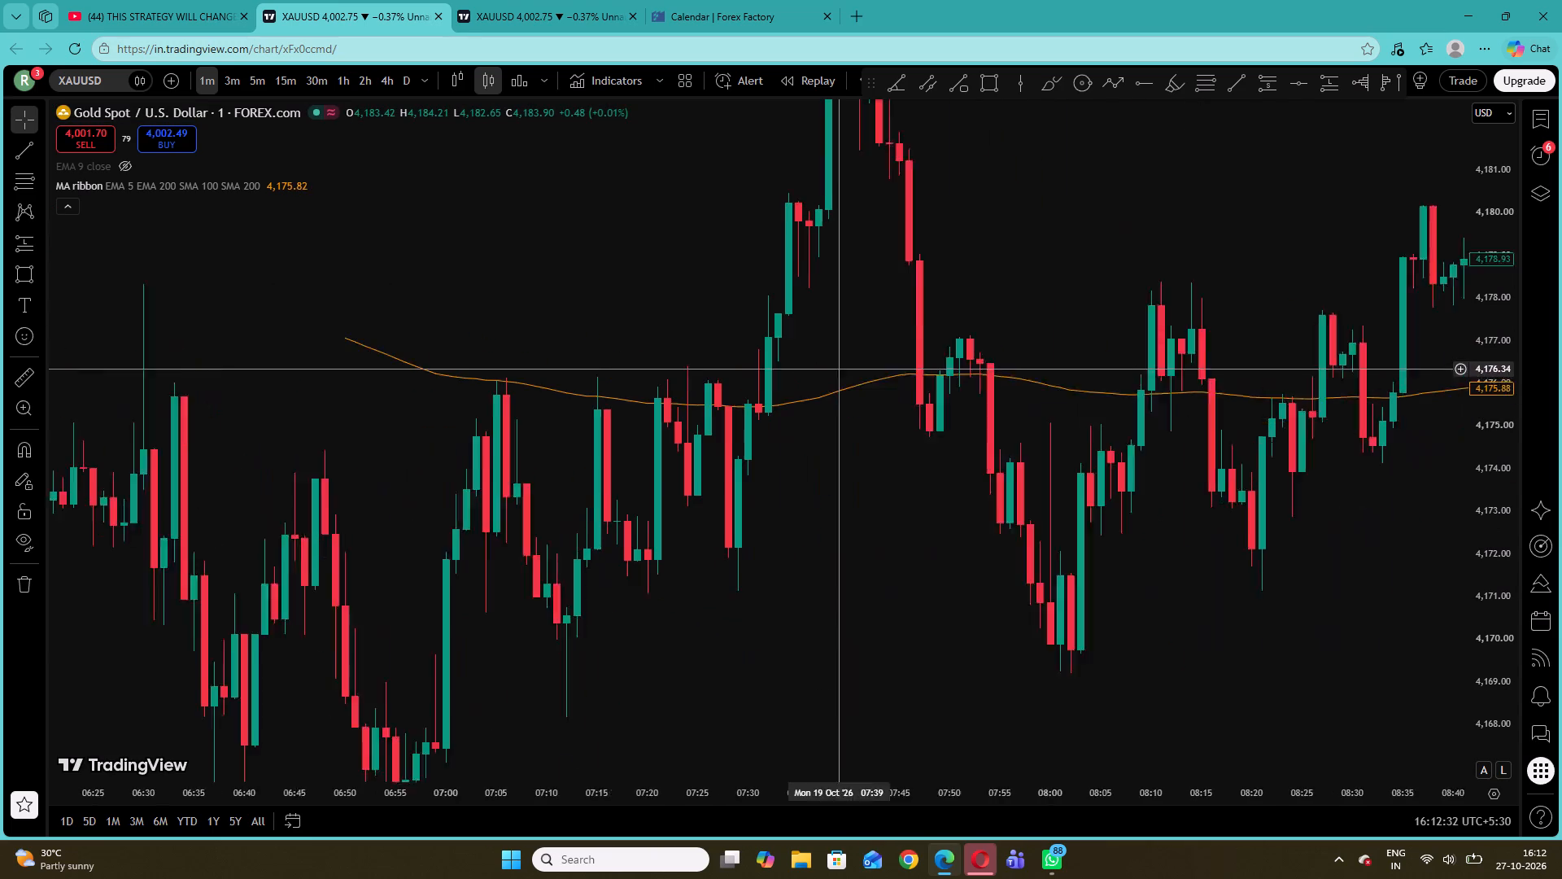
pyautogui.moveTo(803, 372); pyautogui.dragTo(753, 375)
pyautogui.moveTo(1486, 439); pyautogui.dragTo(1479, 492)
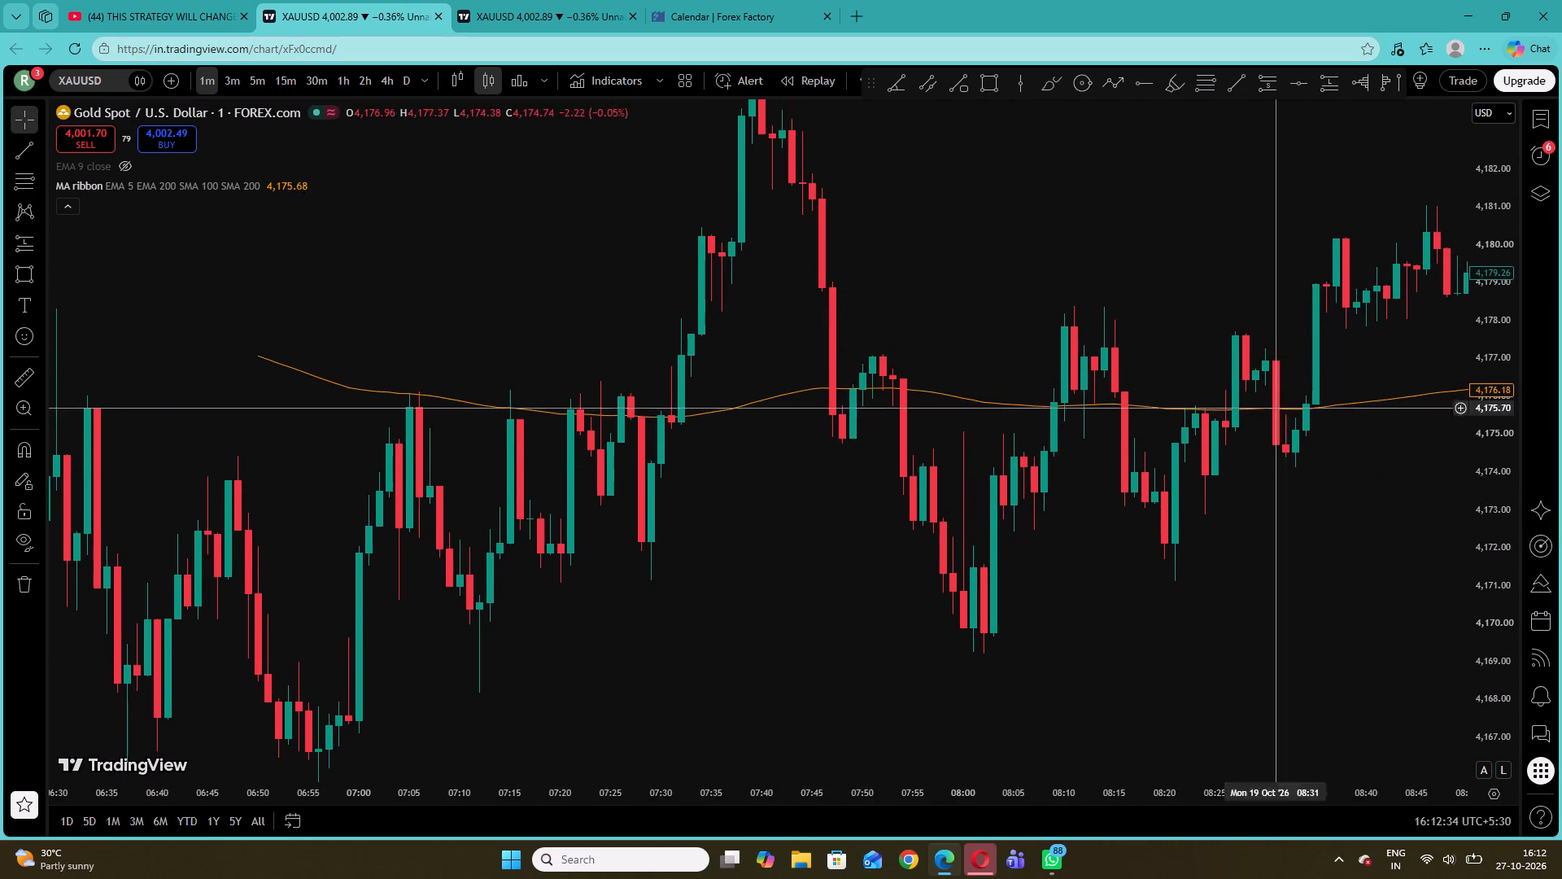
pyautogui.moveTo(1154, 303); pyautogui.dragTo(752, 311)
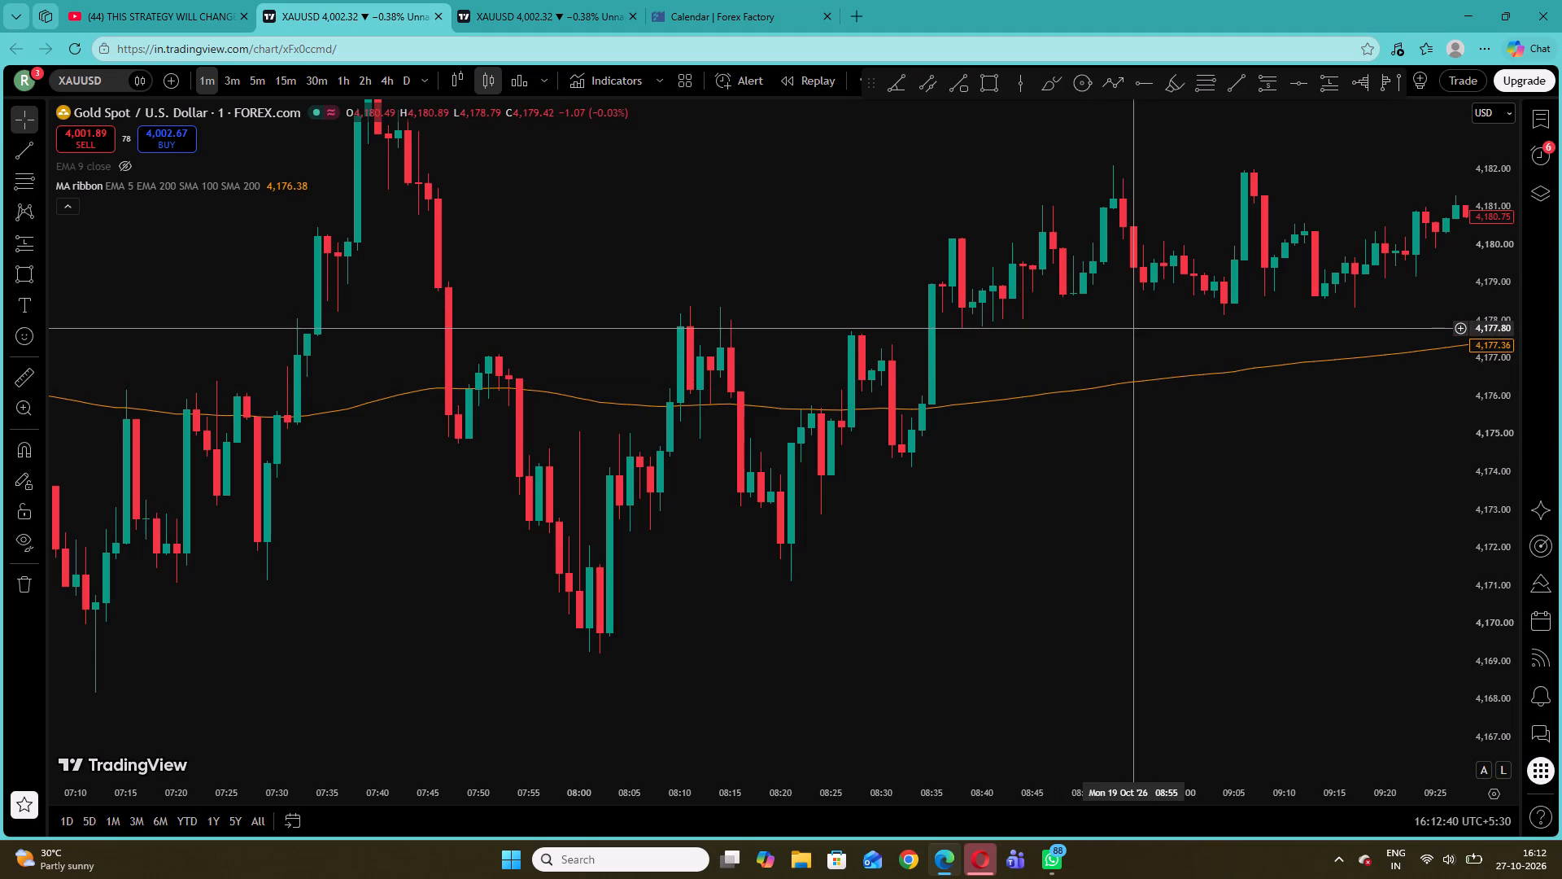
pyautogui.moveTo(1121, 361); pyautogui.dragTo(399, 435)
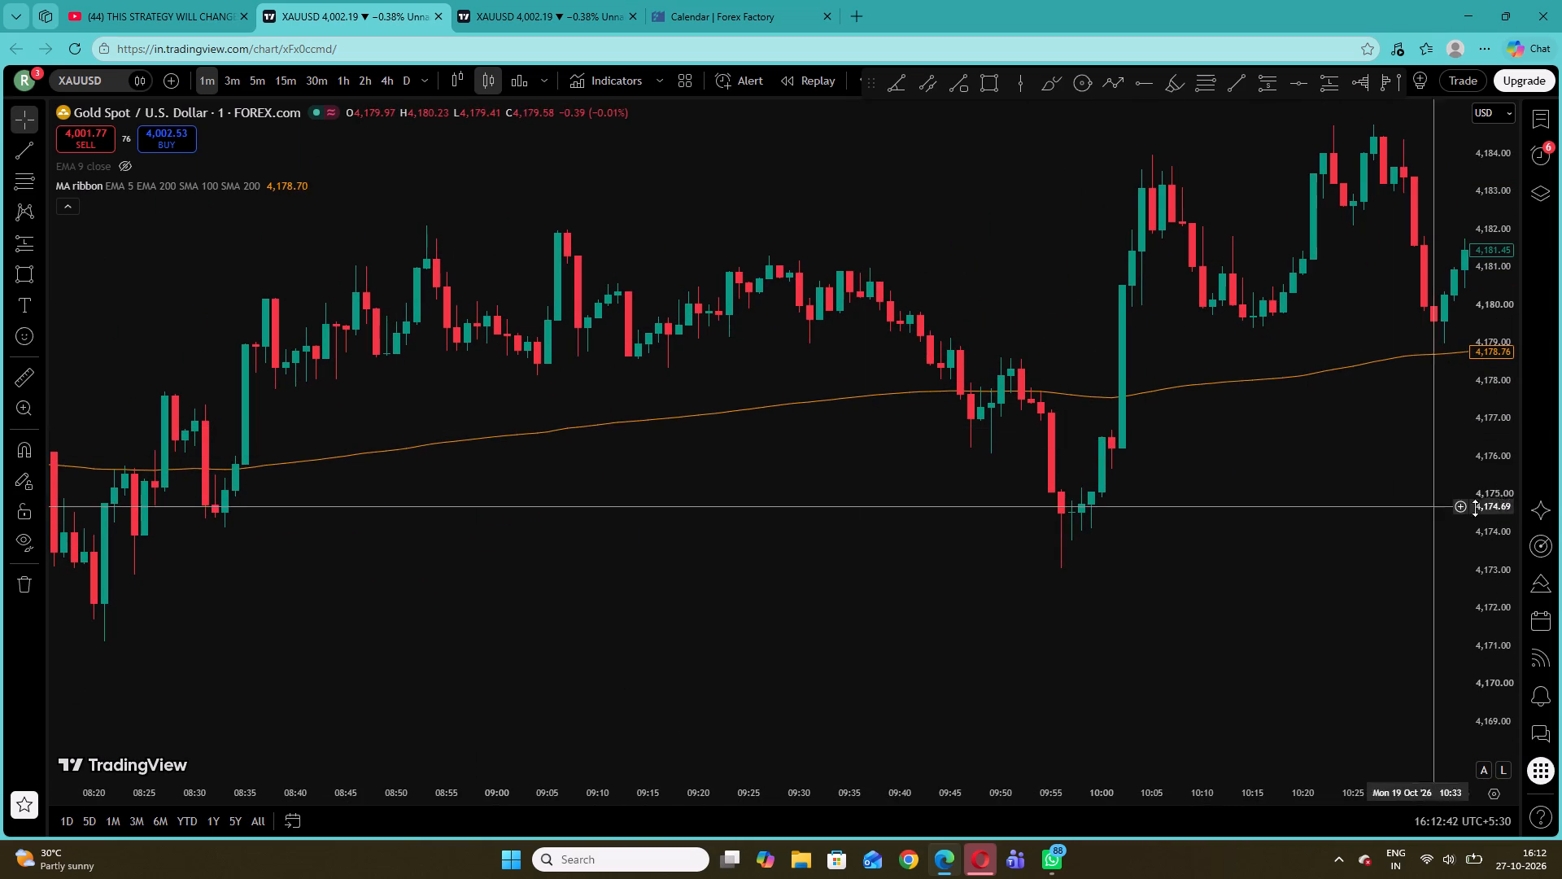
pyautogui.moveTo(1491, 523); pyautogui.dragTo(1486, 431)
pyautogui.moveTo(1333, 420); pyautogui.dragTo(590, 503)
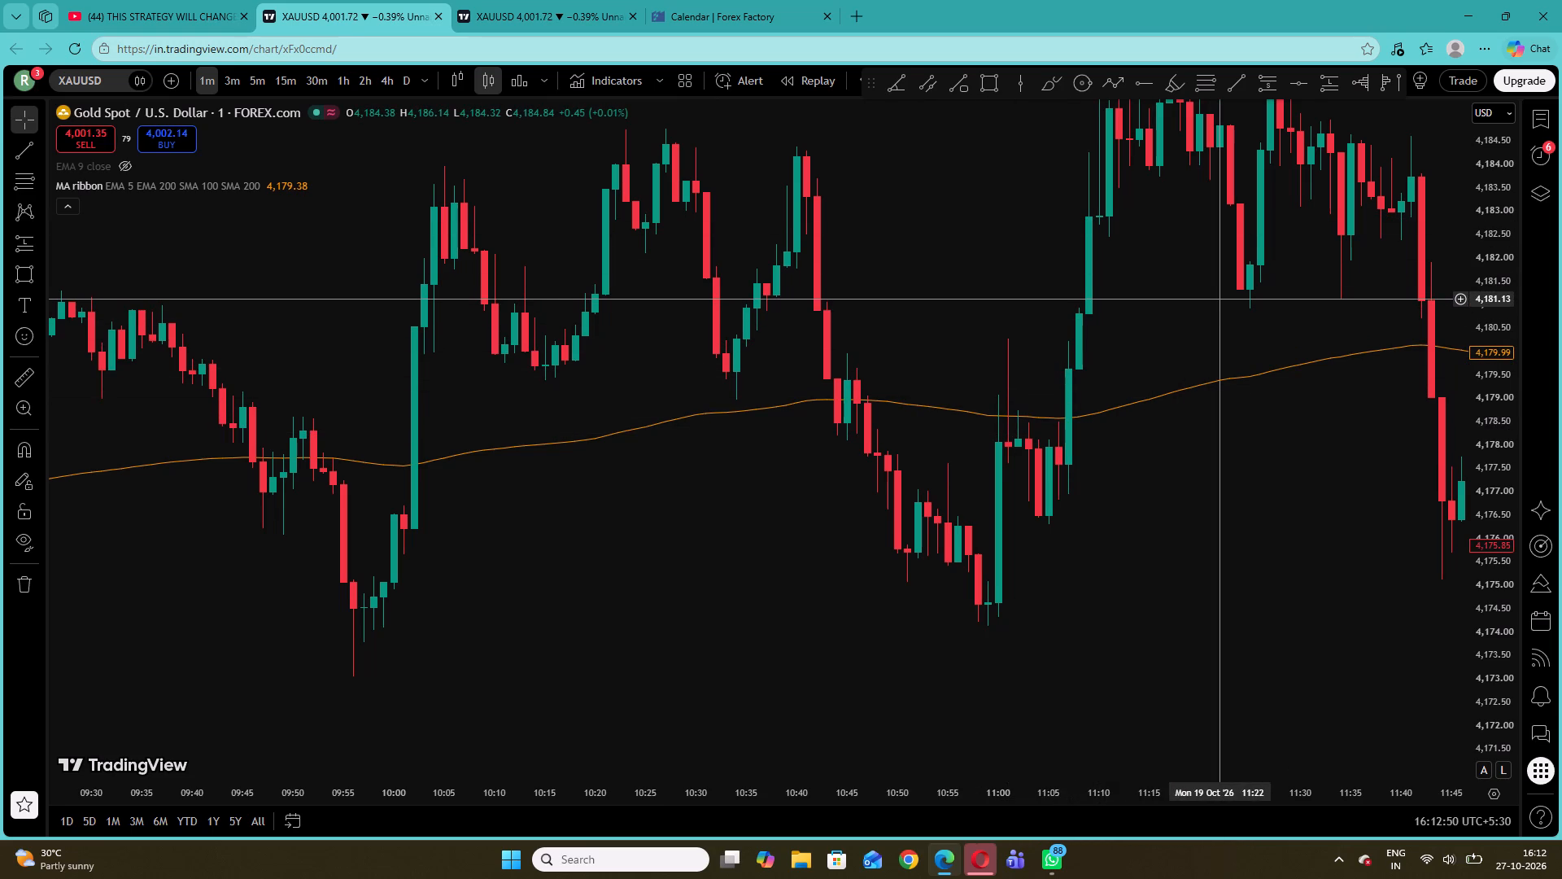
pyautogui.moveTo(1215, 309); pyautogui.dragTo(526, 363)
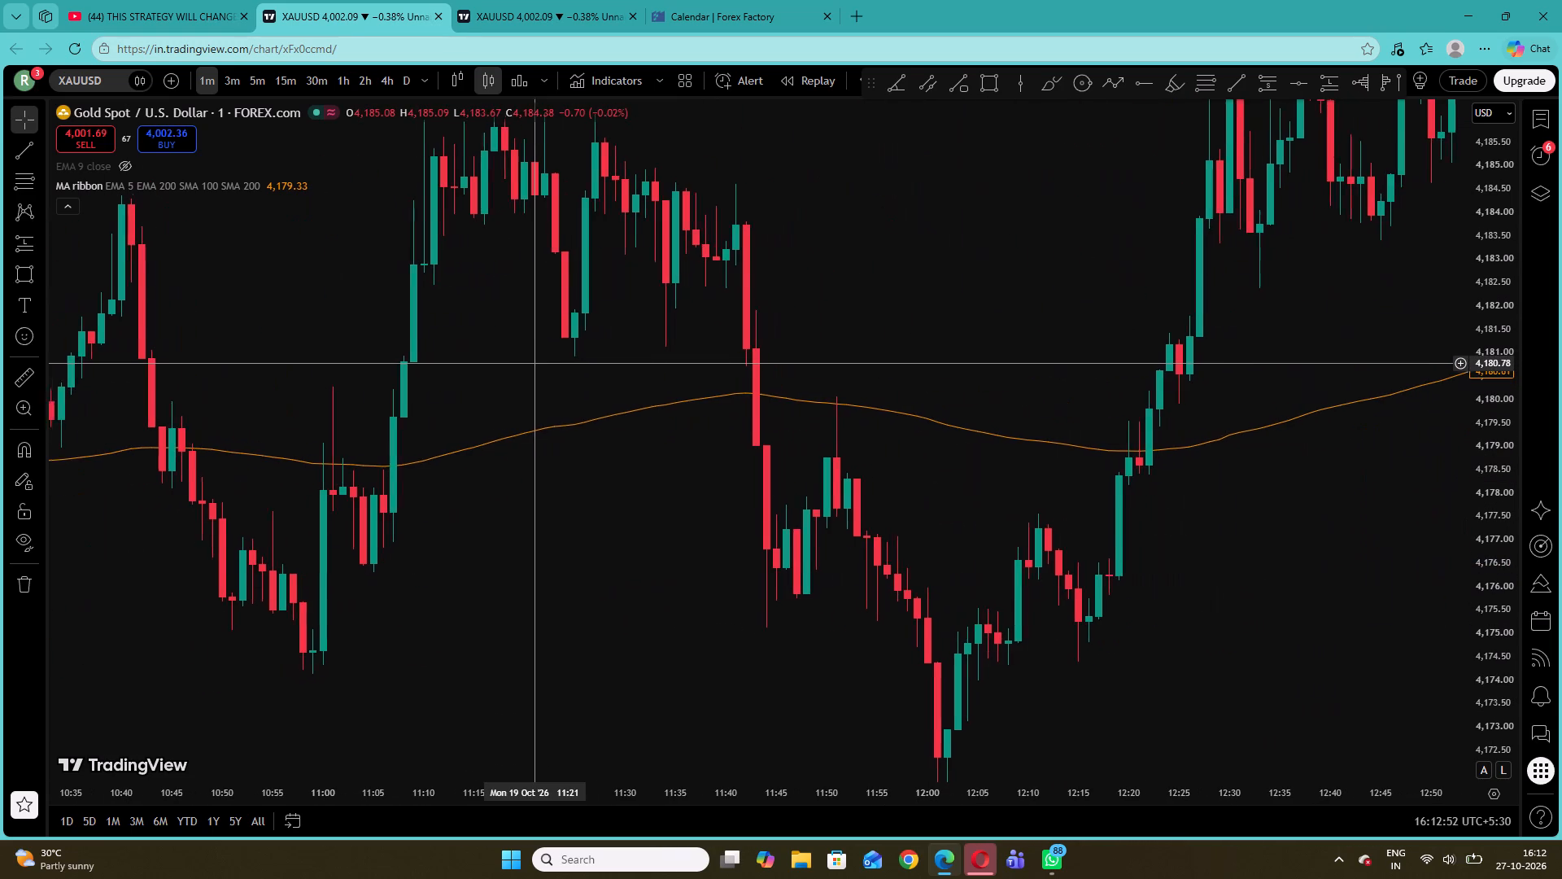
pyautogui.moveTo(526, 363); pyautogui.dragTo(525, 363)
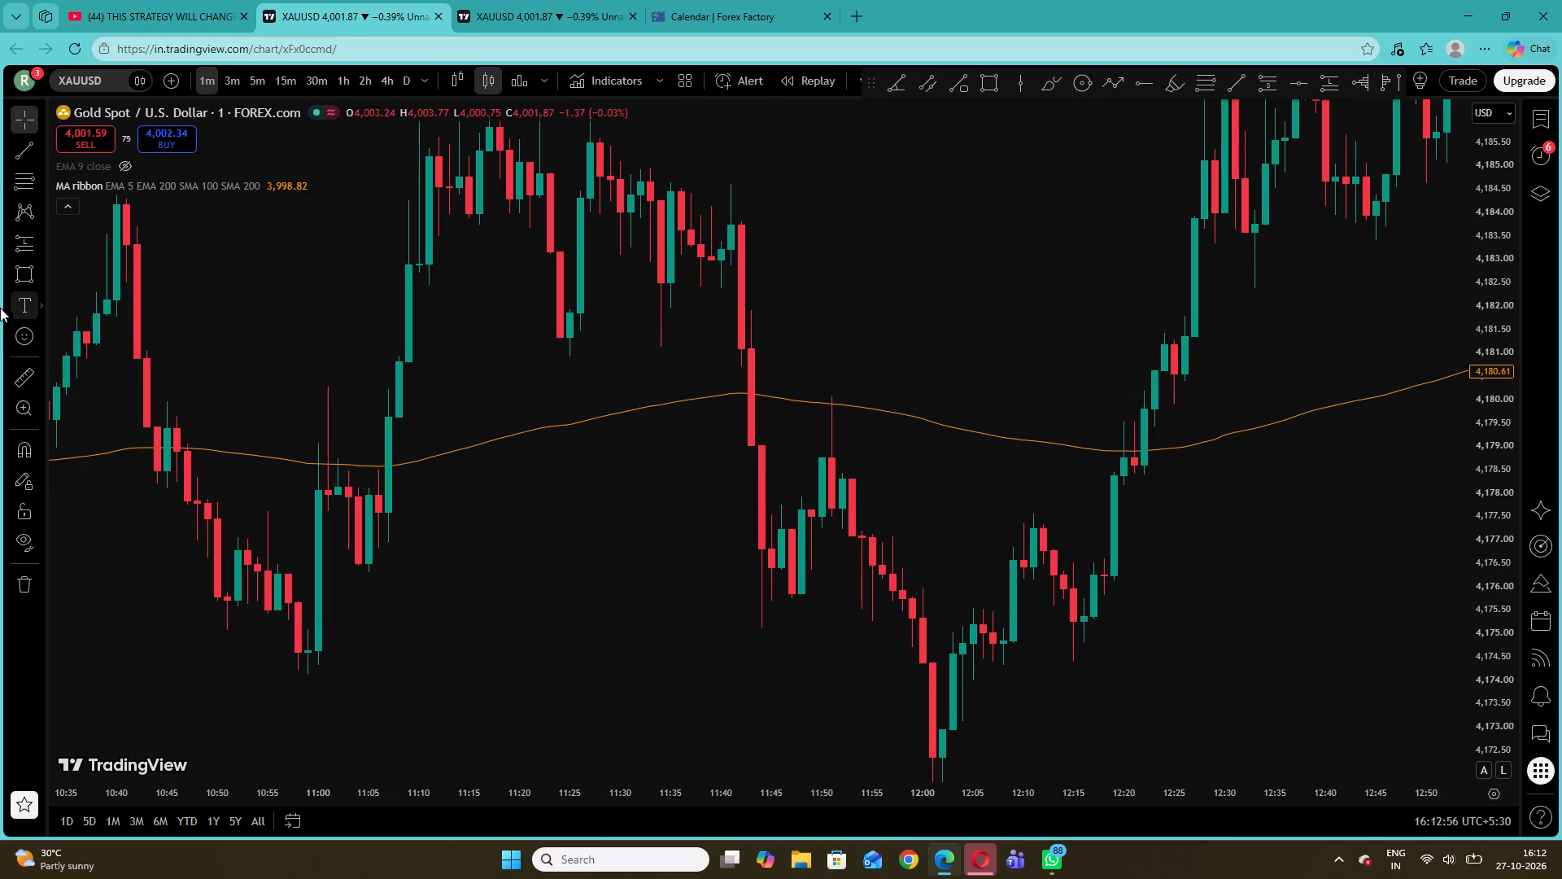
# Draw a rectangle over the bearish 200 EMA break at about 11:41–11:48 on 19 October, from about 4,181.88 to 4,179.04.
pyautogui.click(17, 268)
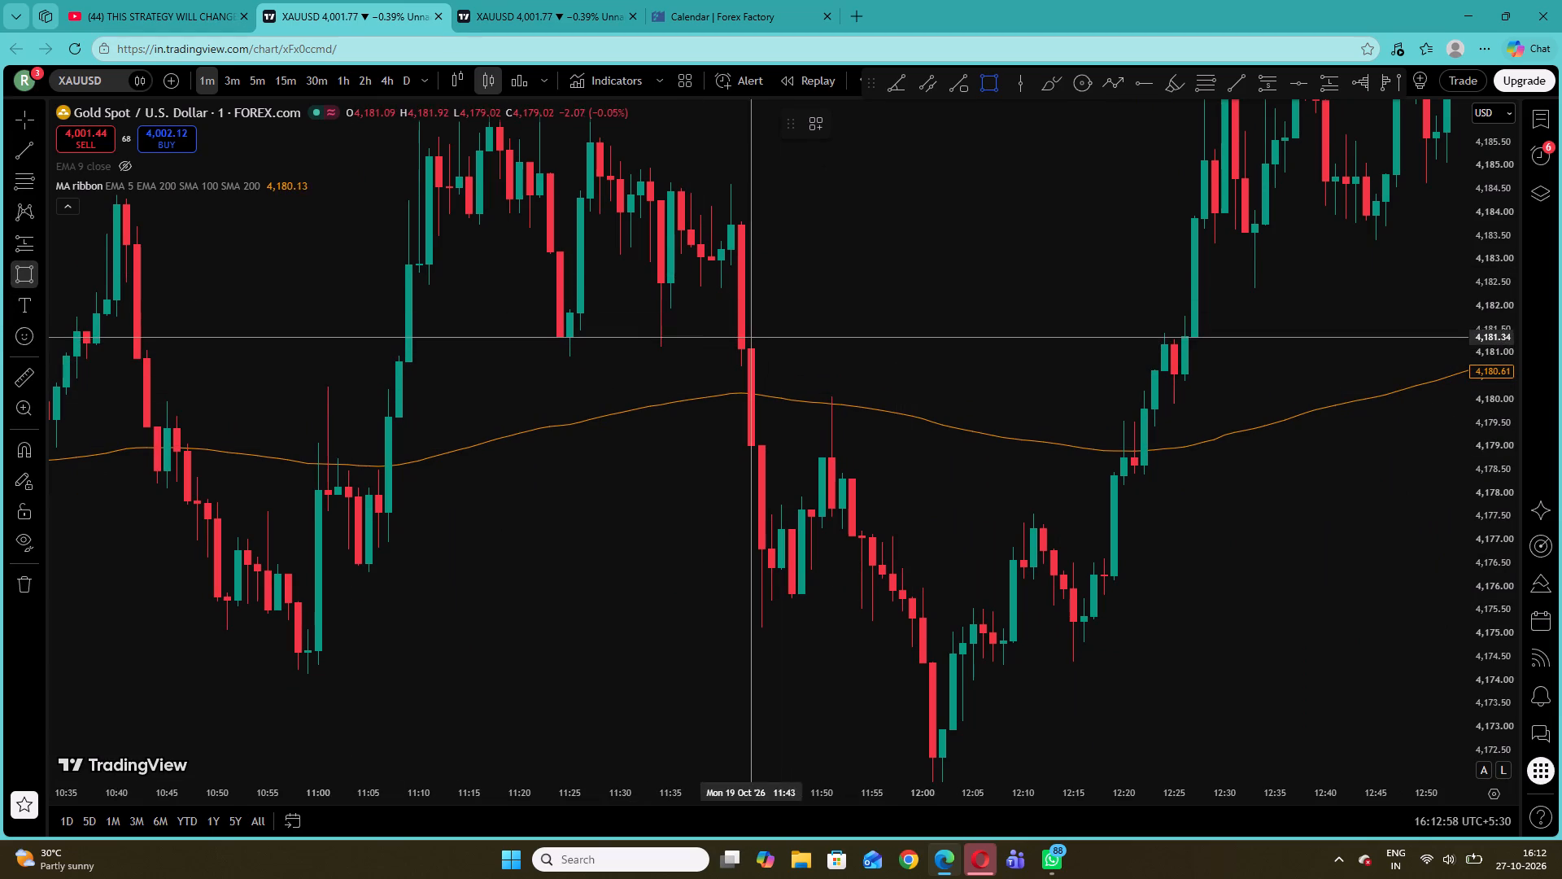
pyautogui.click(734, 312)
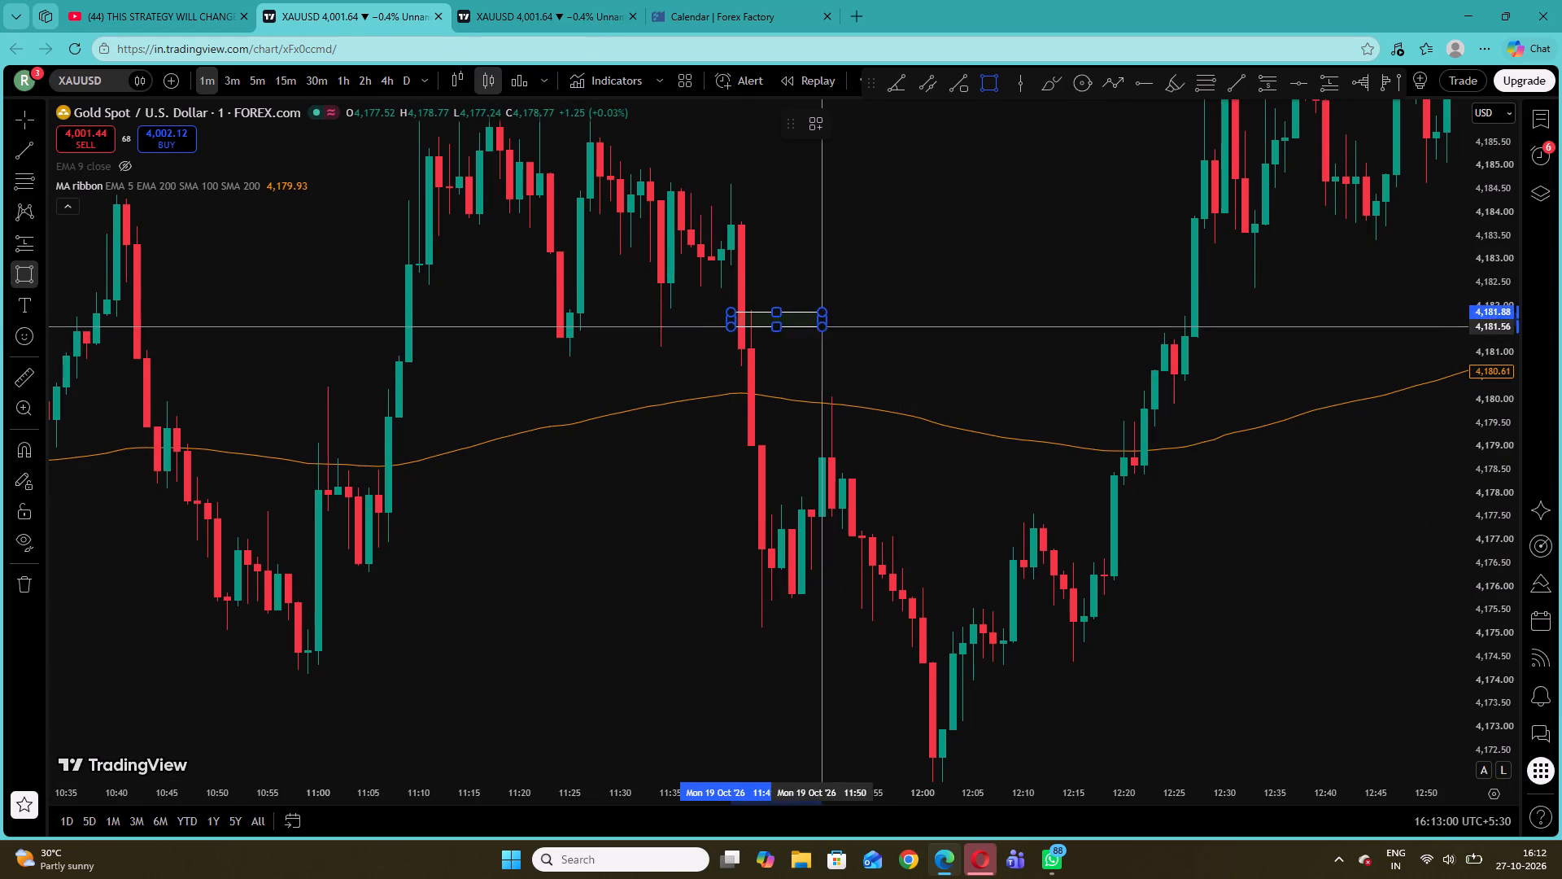
pyautogui.click(799, 444)
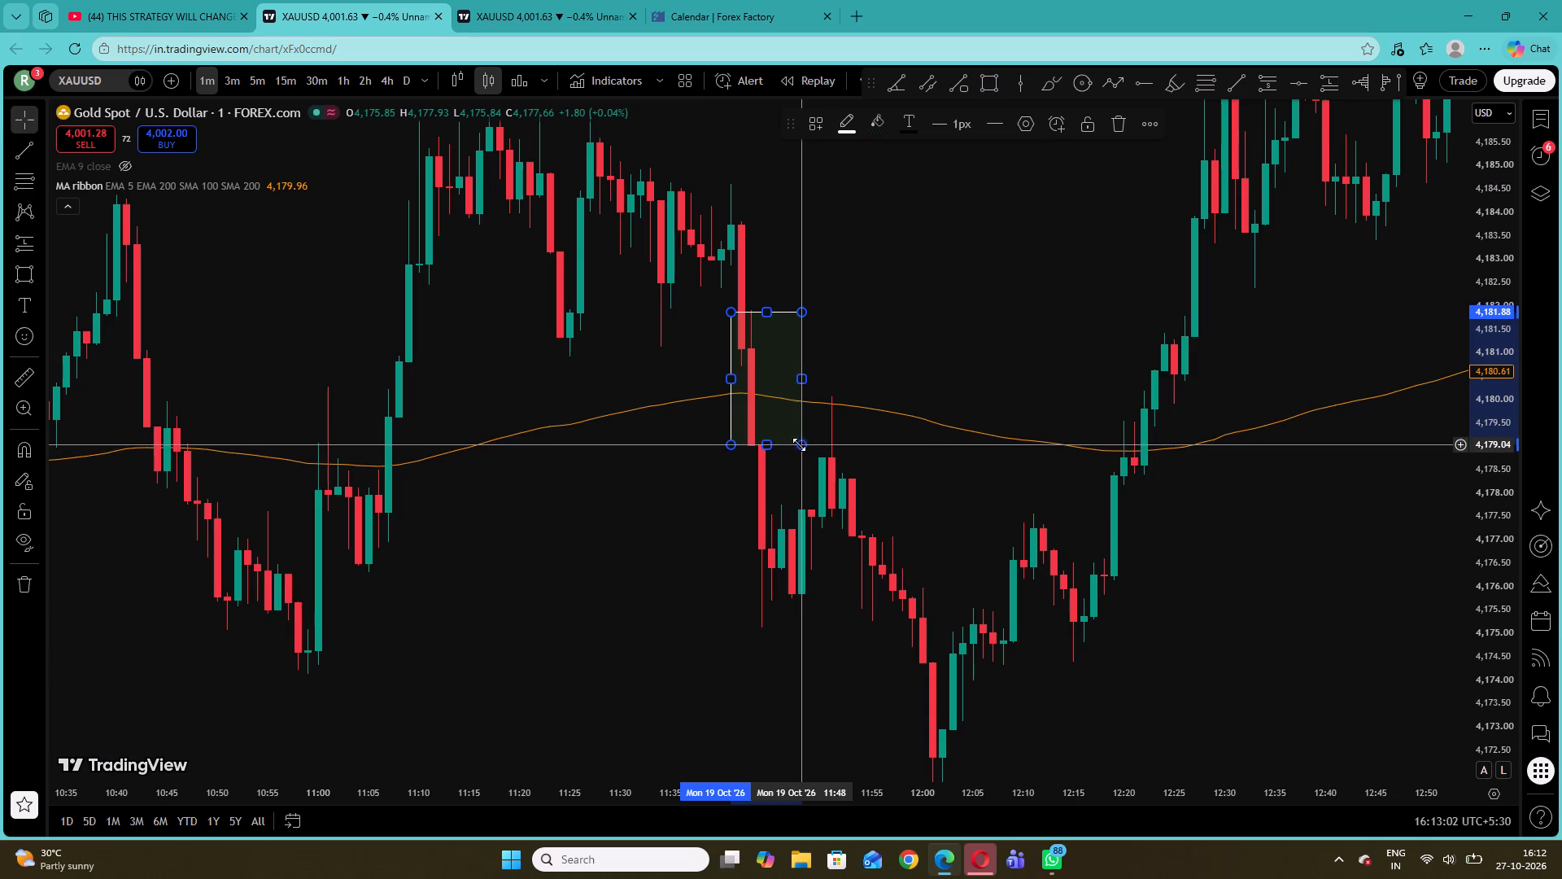
pyautogui.click(839, 340)
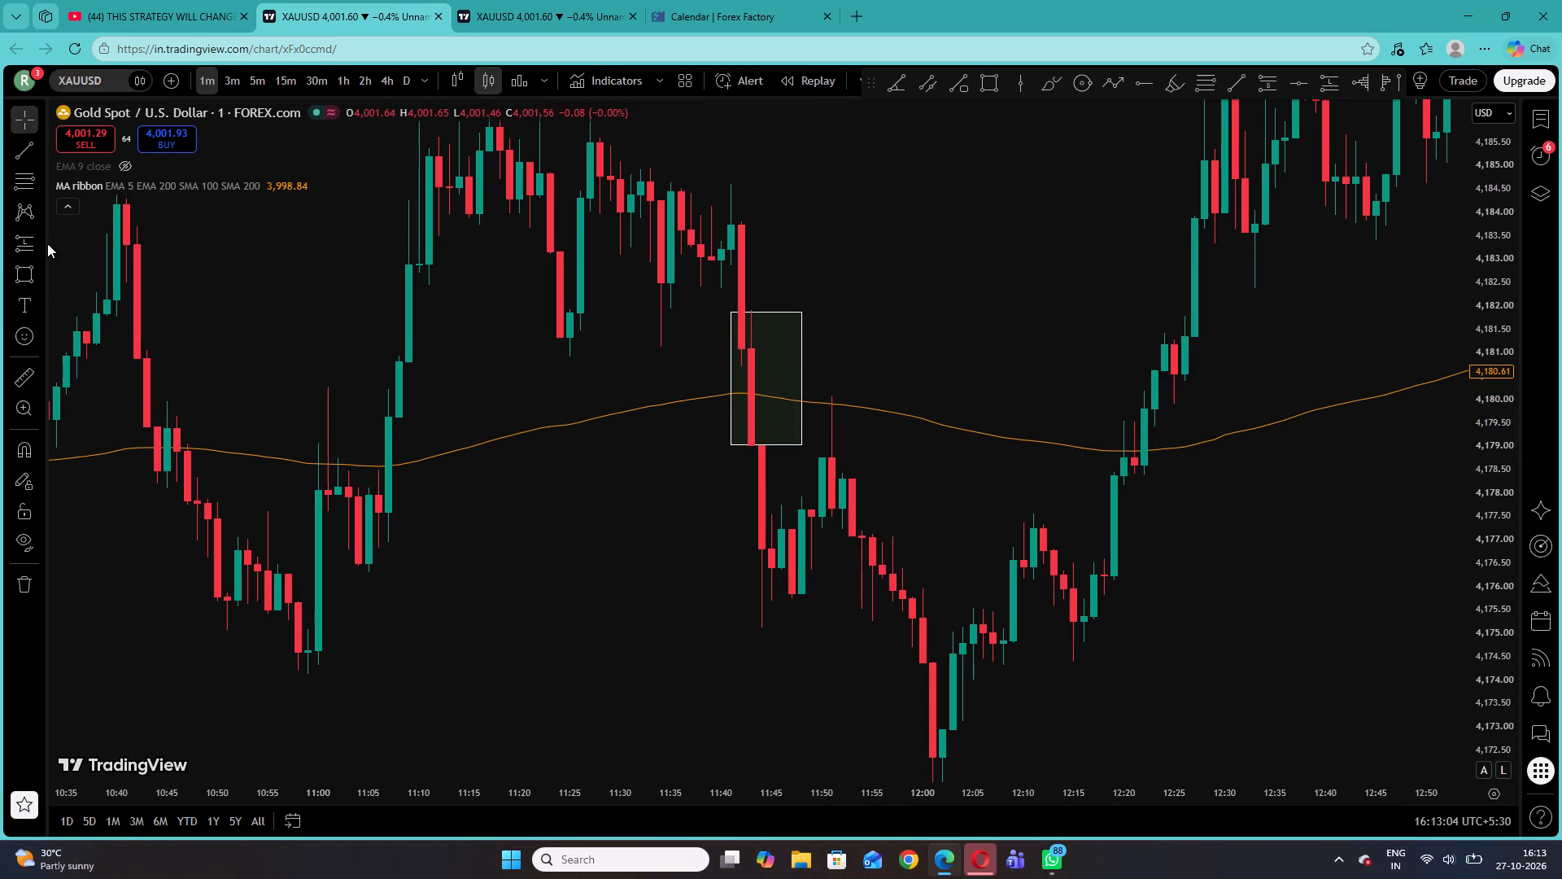
# Place a short position at 11:49 with entry about 4,177.66, stop about 4,180.12 and target about 4,170.29, for a risk/reward ratio of 3.
pyautogui.click(41, 243)
pyautogui.click(94, 304)
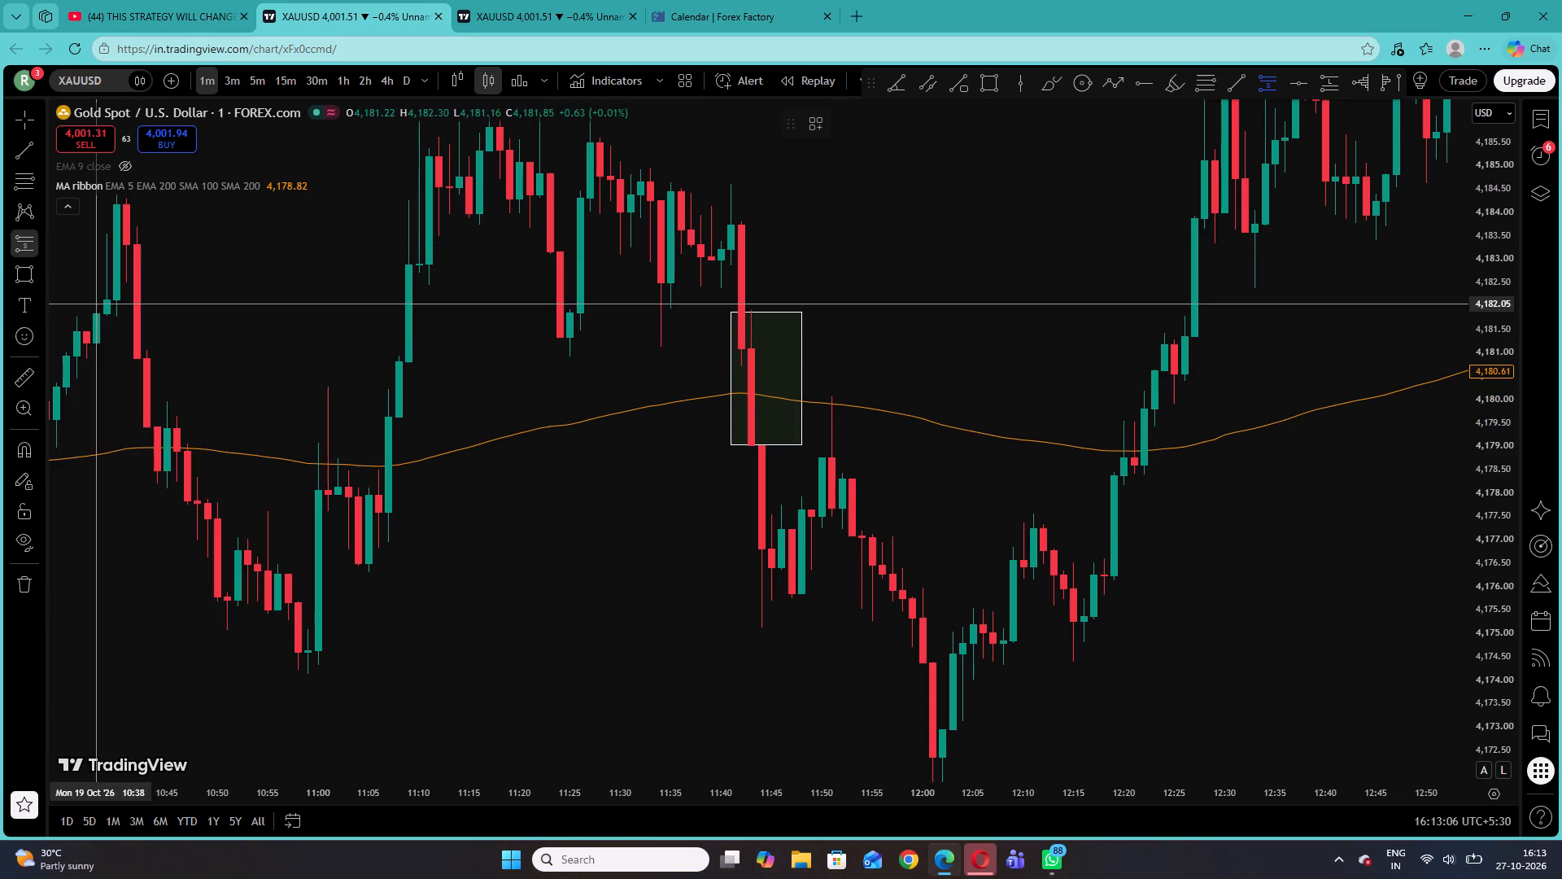
pyautogui.click(816, 509)
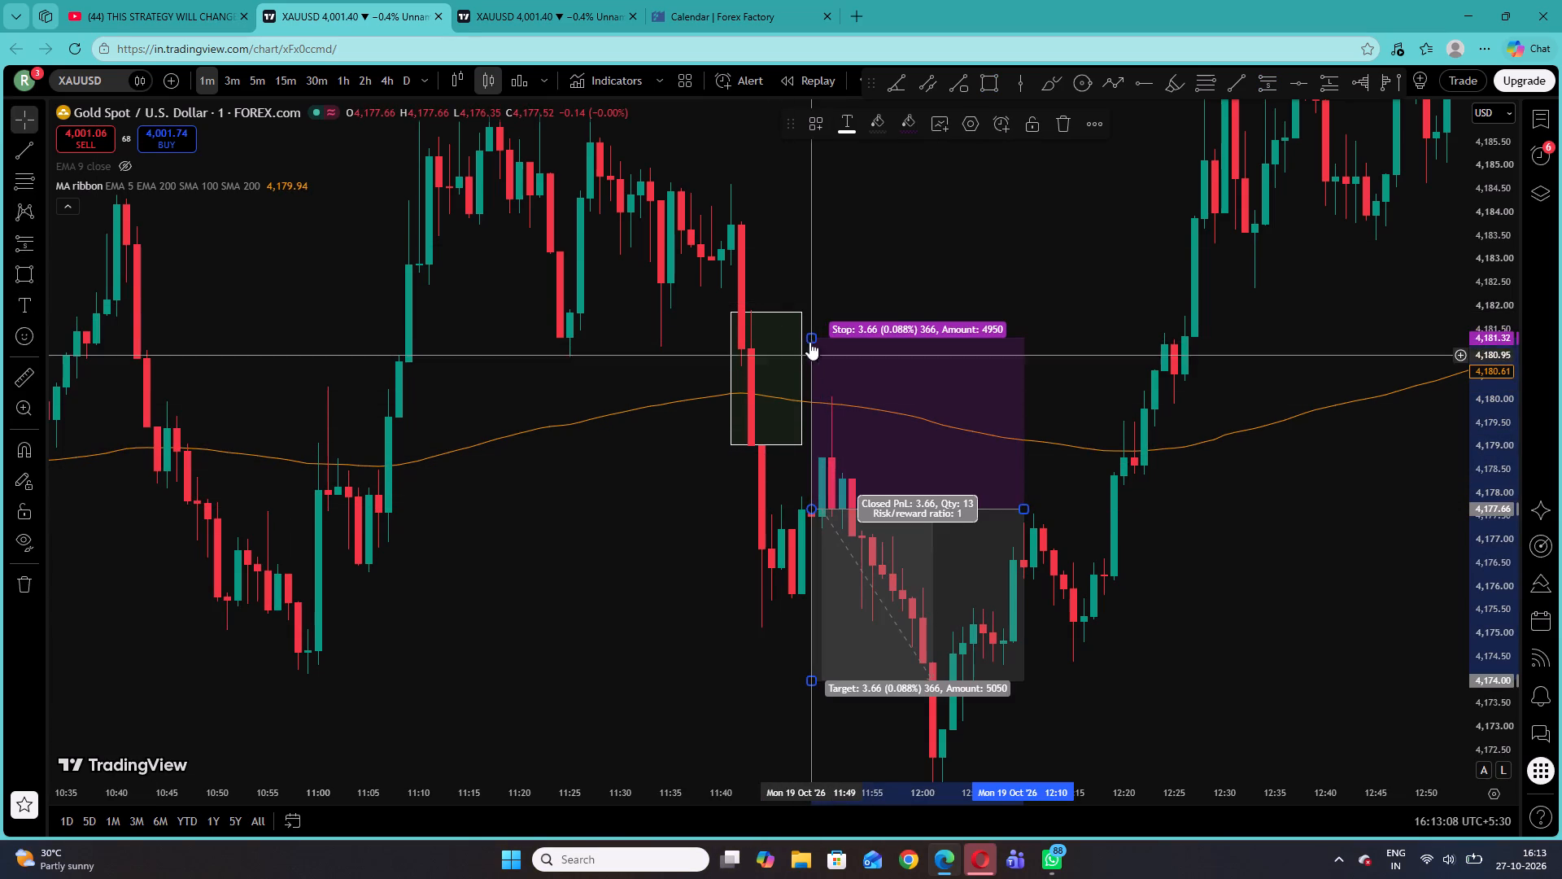
pyautogui.moveTo(809, 341); pyautogui.dragTo(838, 394)
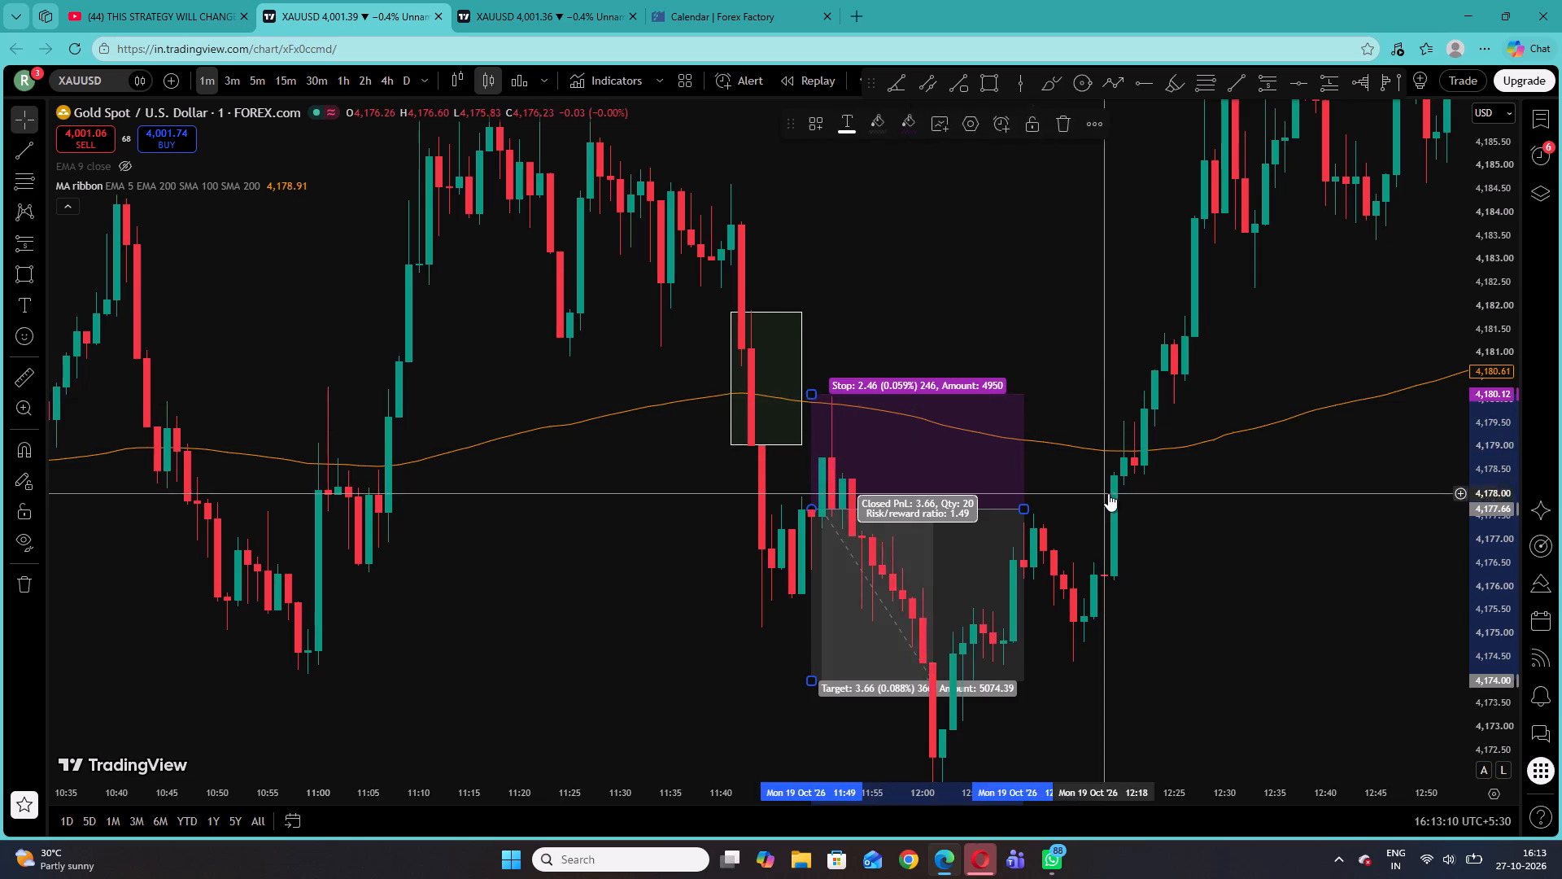
pyautogui.moveTo(1105, 493); pyautogui.dragTo(1054, 376)
pyautogui.moveTo(766, 575); pyautogui.dragTo(788, 630)
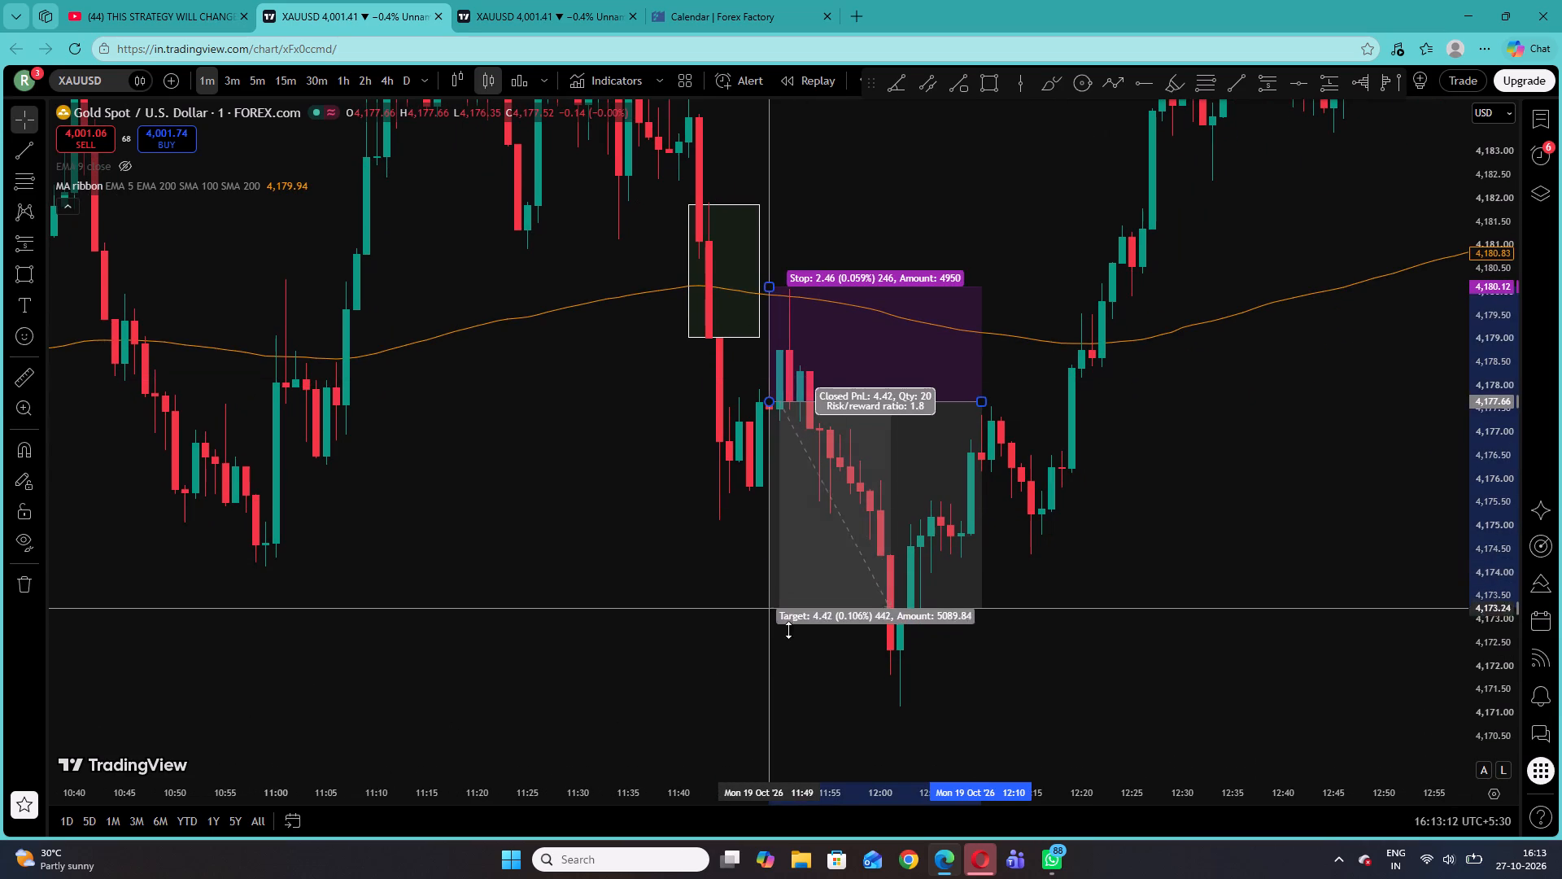
pyautogui.moveTo(788, 630); pyautogui.dragTo(784, 691)
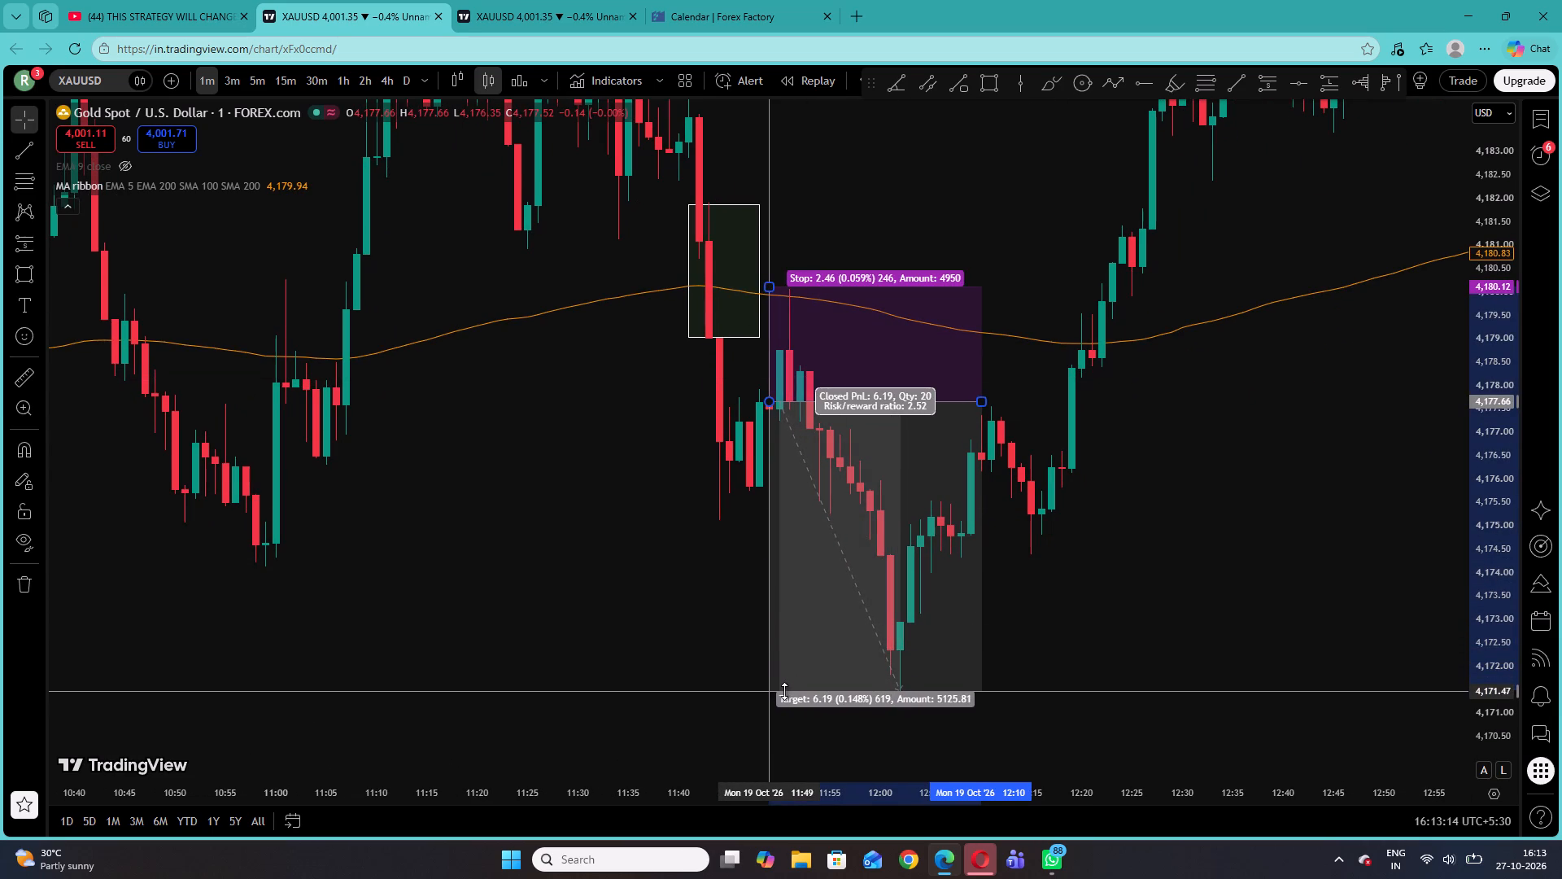
pyautogui.moveTo(784, 691); pyautogui.dragTo(783, 719)
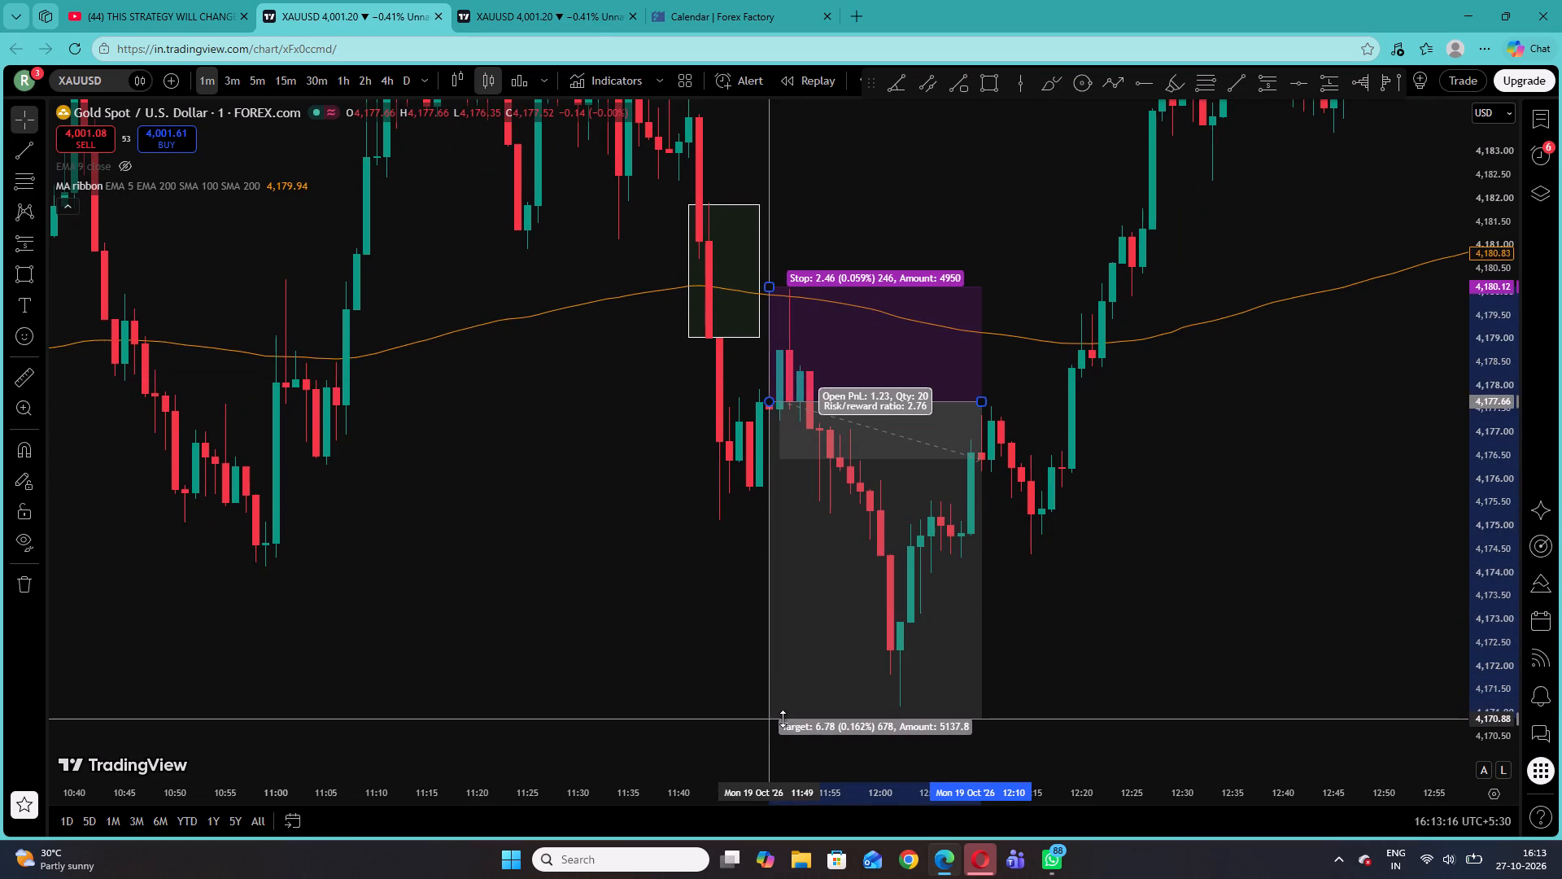
pyautogui.moveTo(783, 719); pyautogui.dragTo(779, 746)
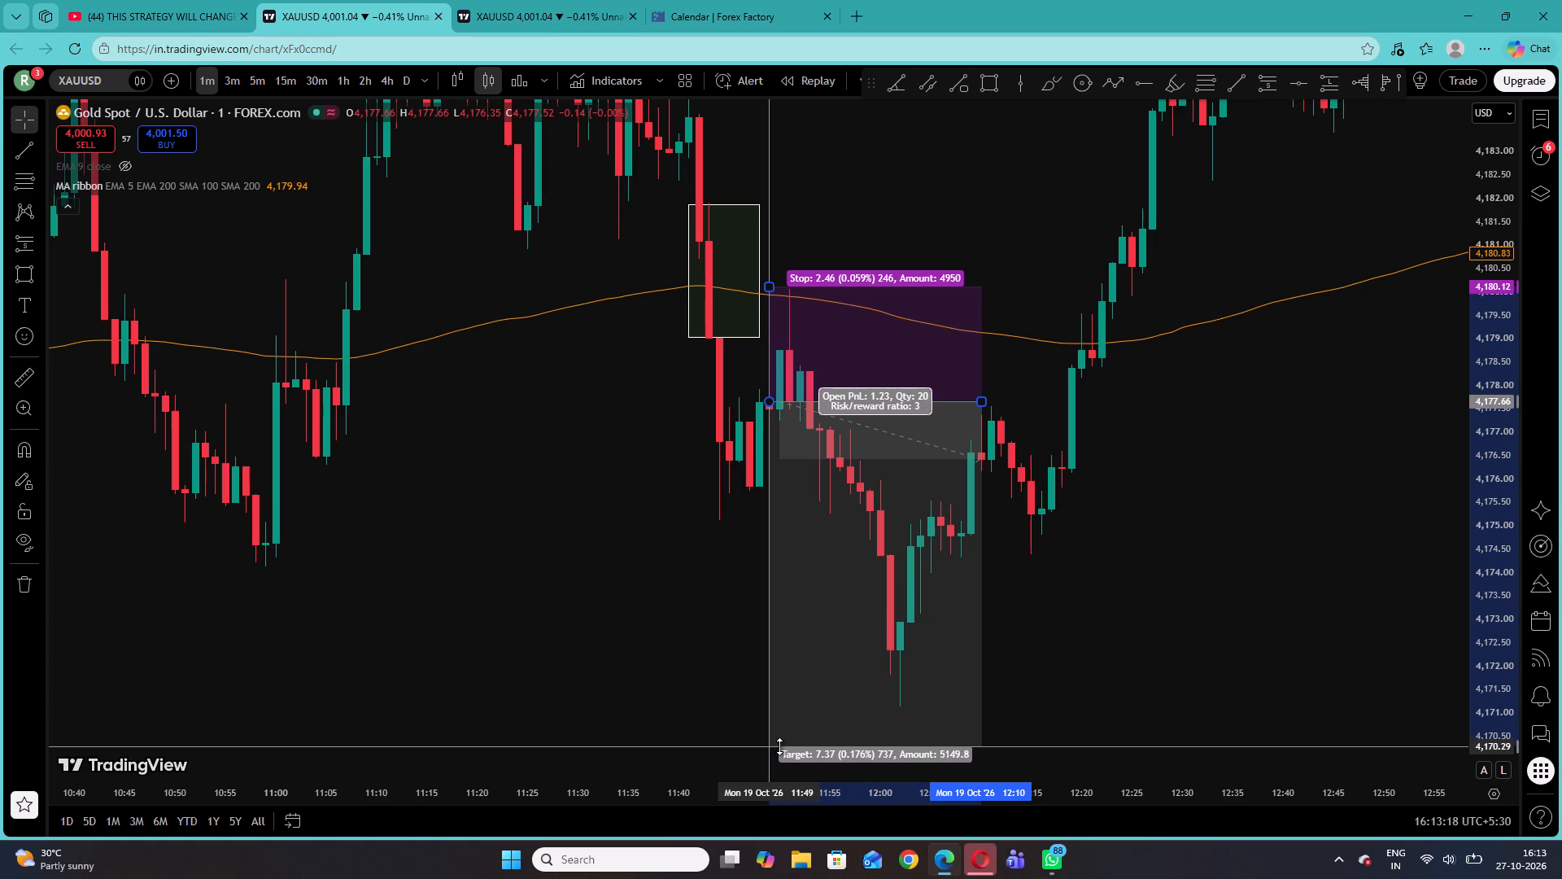
# Adjust the target of the 11:49 short position on 19 October to about 4,170.25.
pyautogui.moveTo(779, 746); pyautogui.dragTo(779, 748)
pyautogui.click(662, 647)
# Examine the 1-minute candles for 200 EMA breaks and retests forward from about 12:10 to 19:45 on 19 October.
pyautogui.moveTo(1516, 420); pyautogui.dragTo(1509, 492)
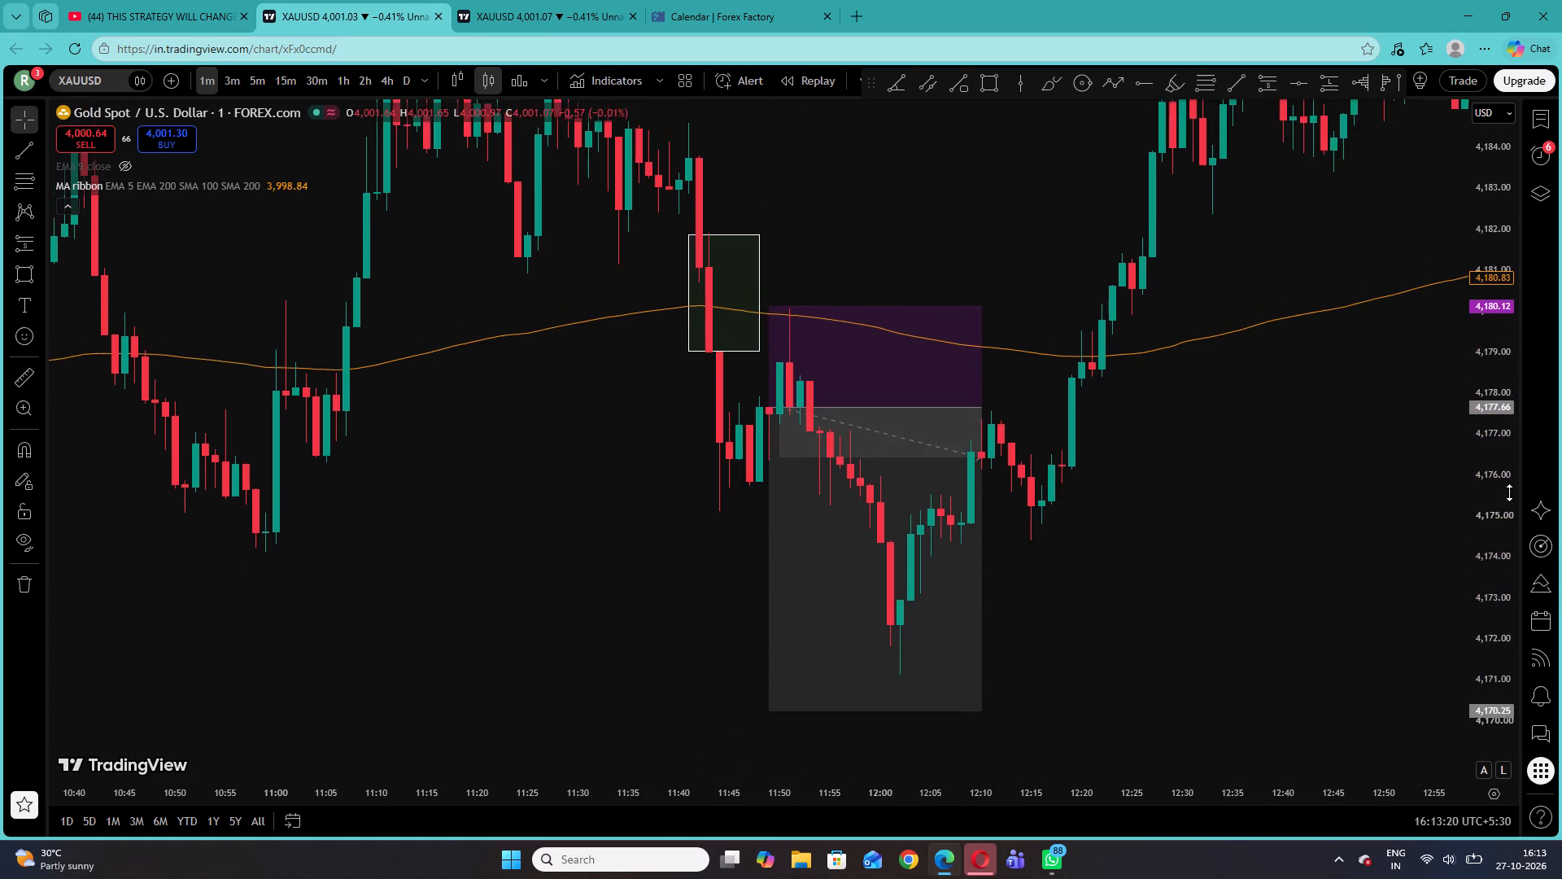
pyautogui.moveTo(1509, 492); pyautogui.dragTo(1503, 494)
pyautogui.moveTo(1299, 396); pyautogui.dragTo(512, 575)
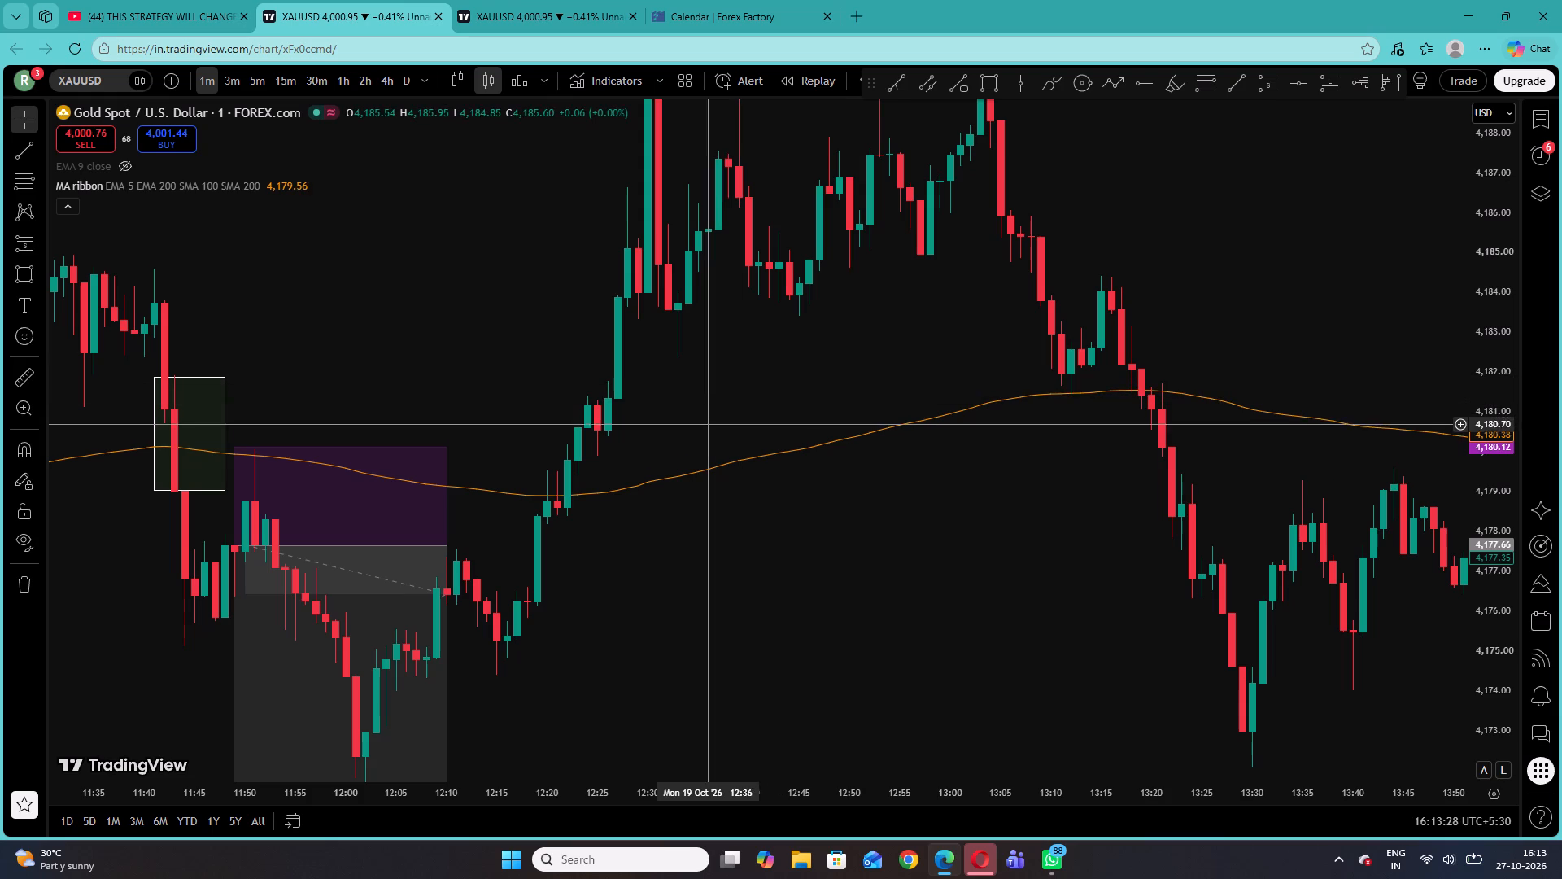
pyautogui.moveTo(1218, 371); pyautogui.dragTo(691, 330)
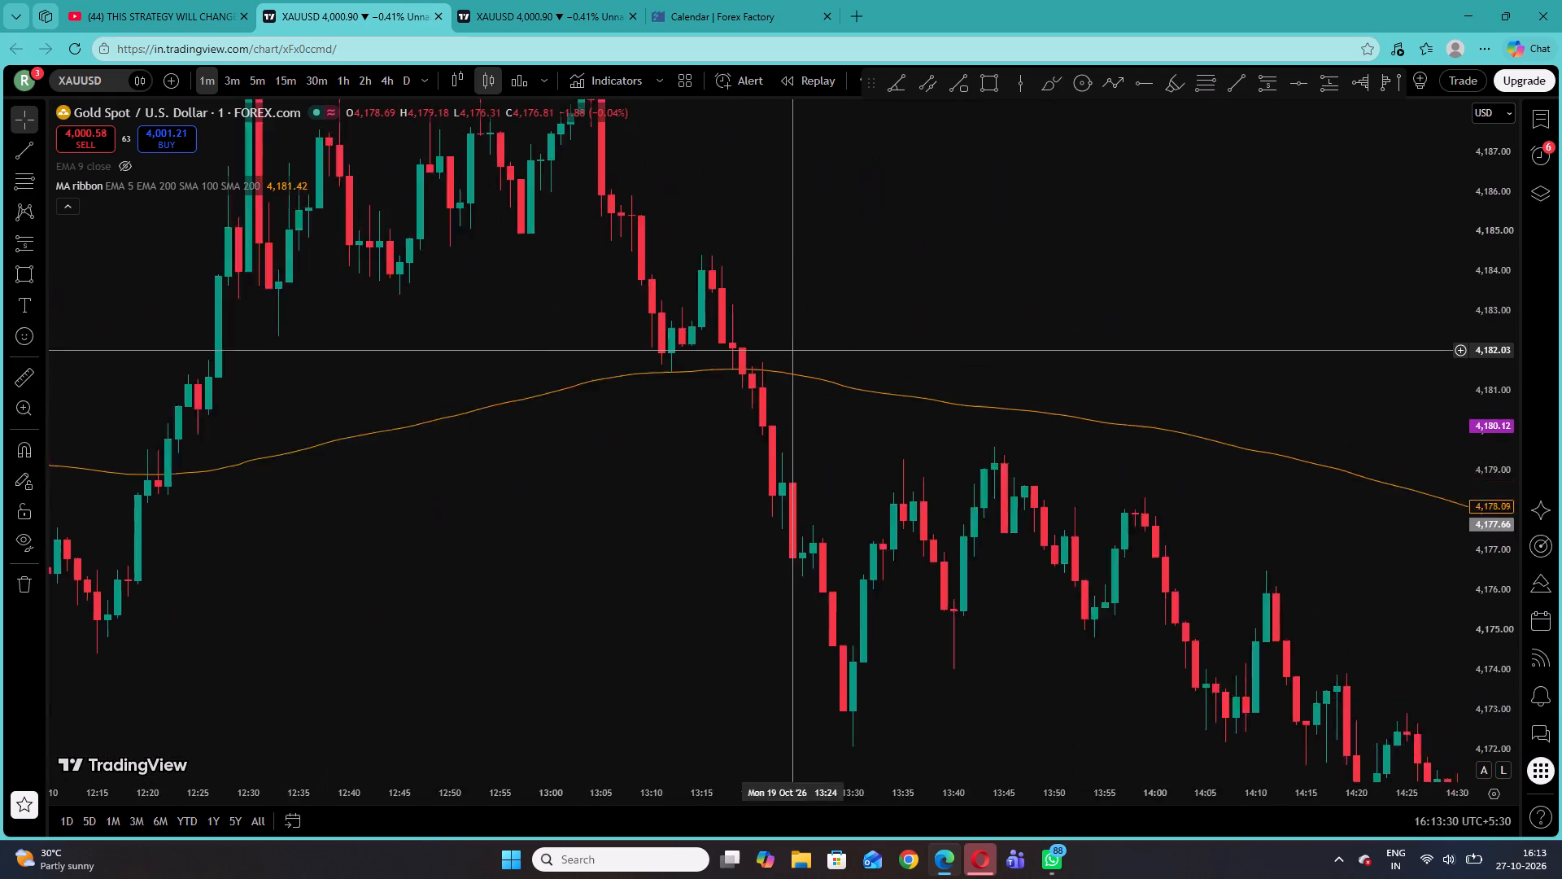
pyautogui.moveTo(691, 330); pyautogui.dragTo(544, 305)
pyautogui.moveTo(1014, 444); pyautogui.dragTo(395, 240)
pyautogui.moveTo(1090, 486); pyautogui.dragTo(368, 424)
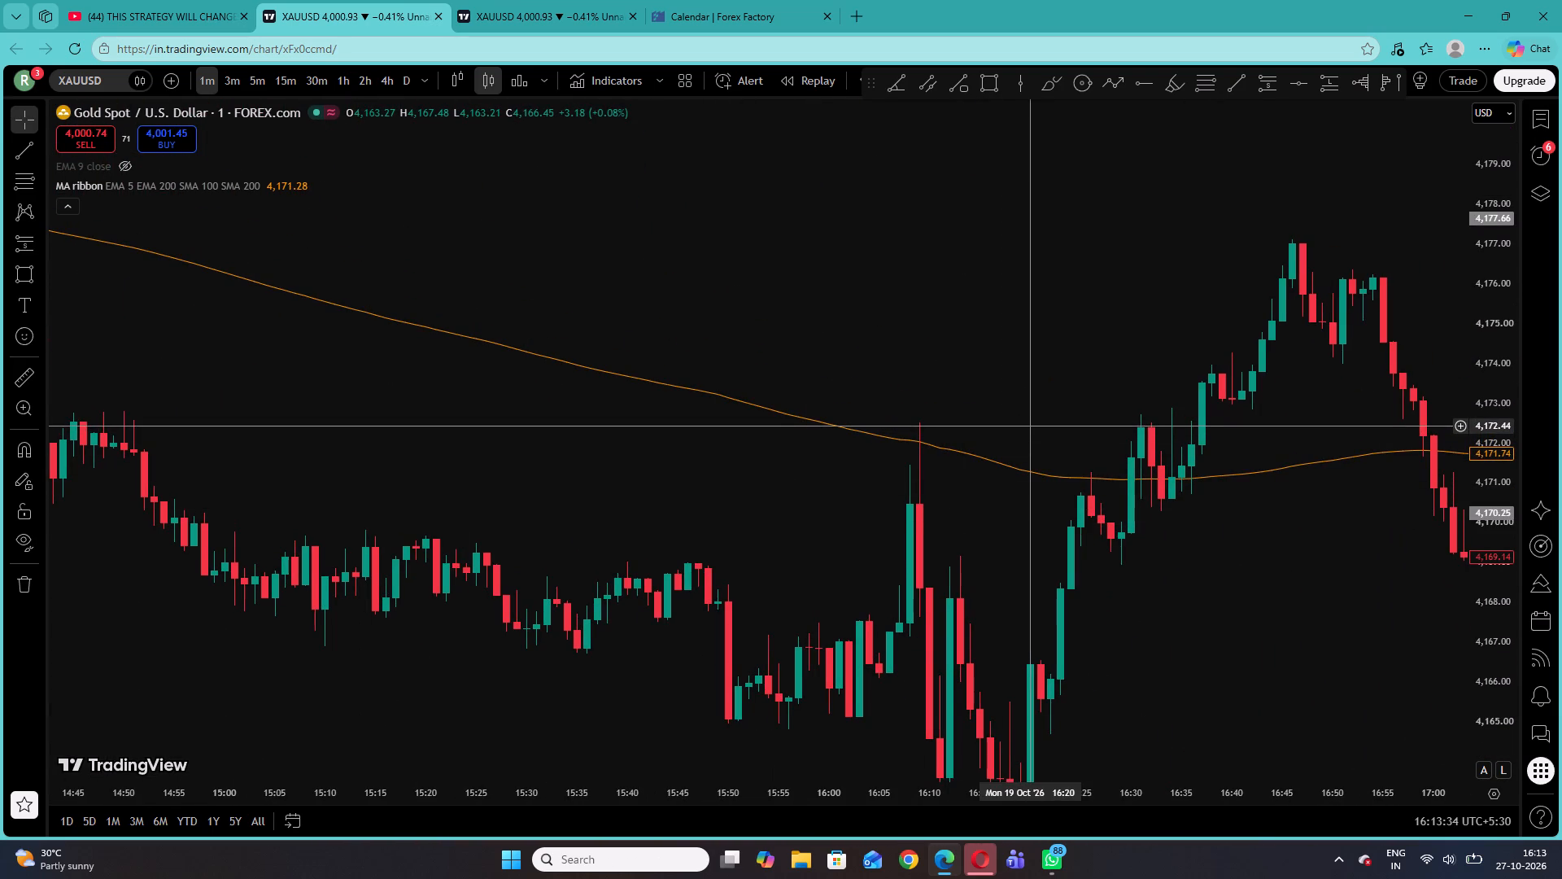
pyautogui.moveTo(1032, 426); pyautogui.dragTo(833, 324)
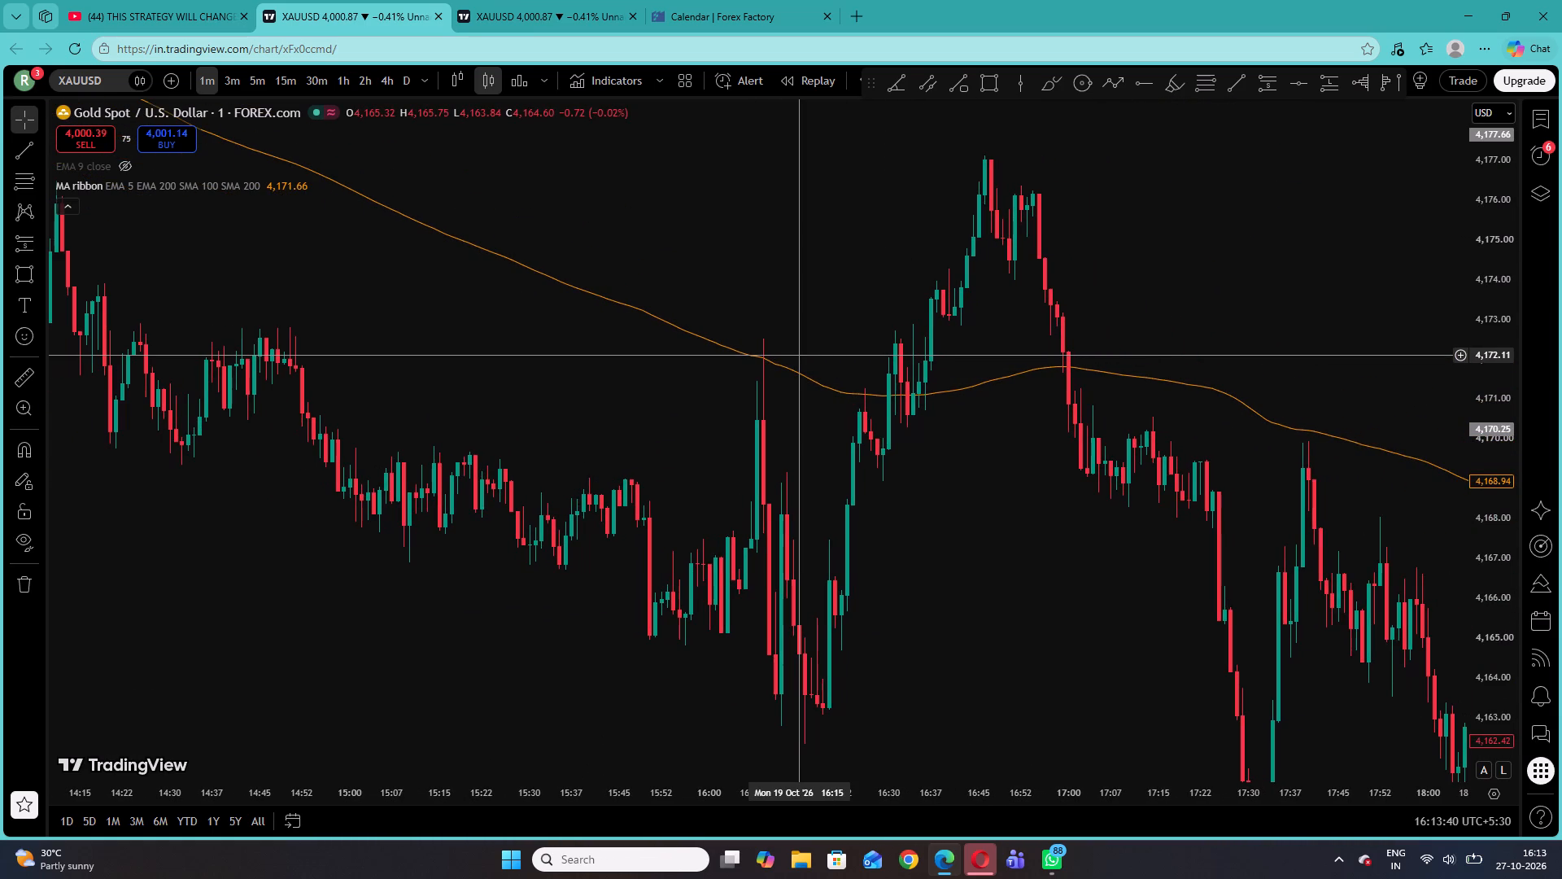
pyautogui.moveTo(796, 355); pyautogui.dragTo(726, 340)
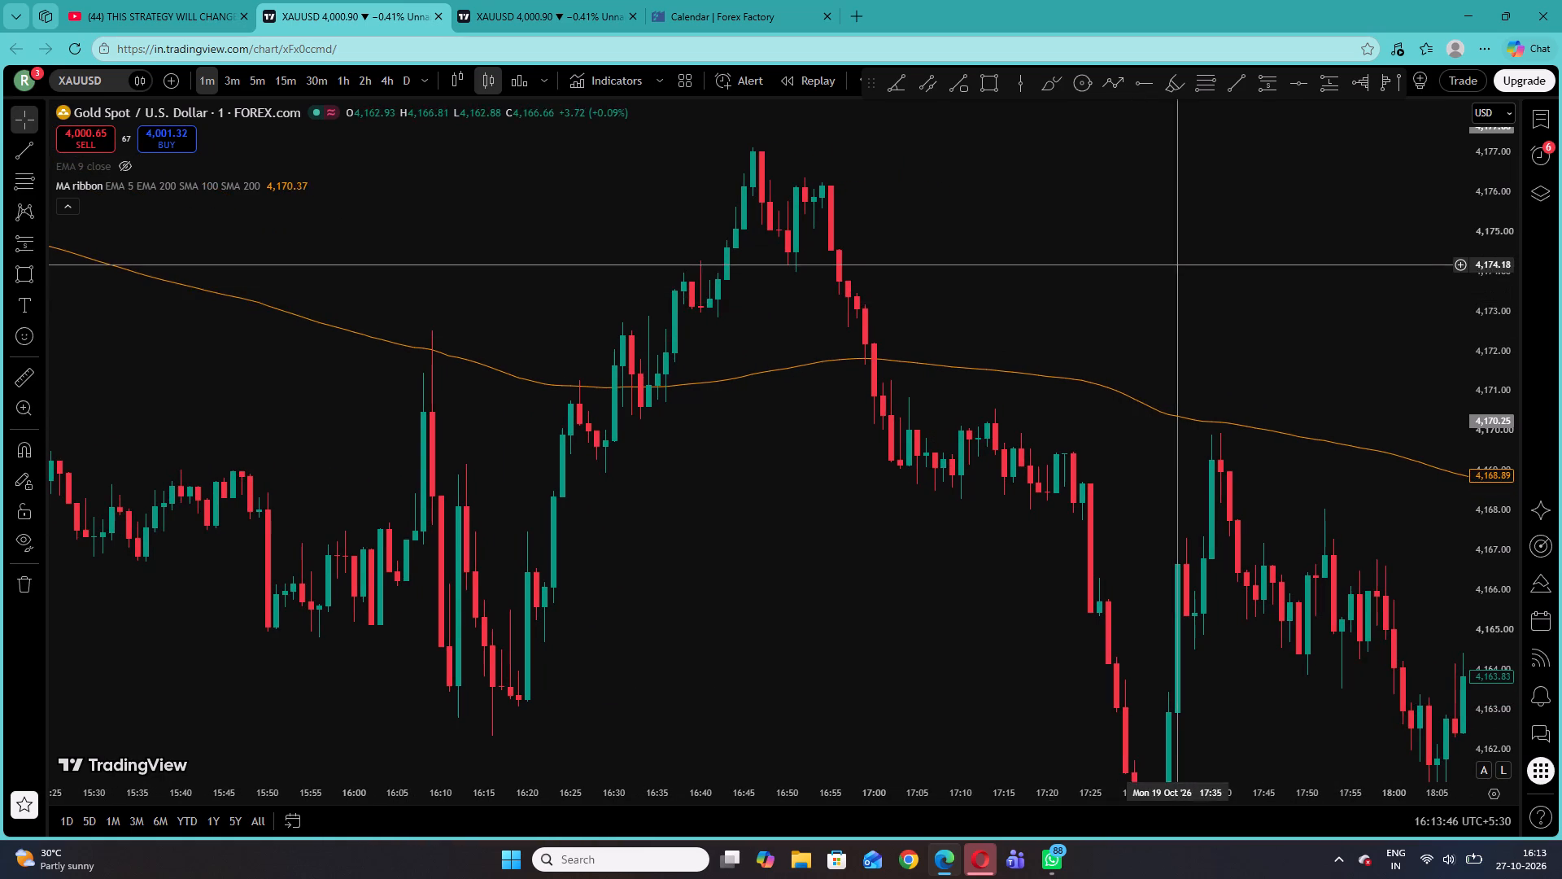
pyautogui.moveTo(1177, 265); pyautogui.dragTo(907, 218)
pyautogui.moveTo(1177, 376); pyautogui.dragTo(1030, 316)
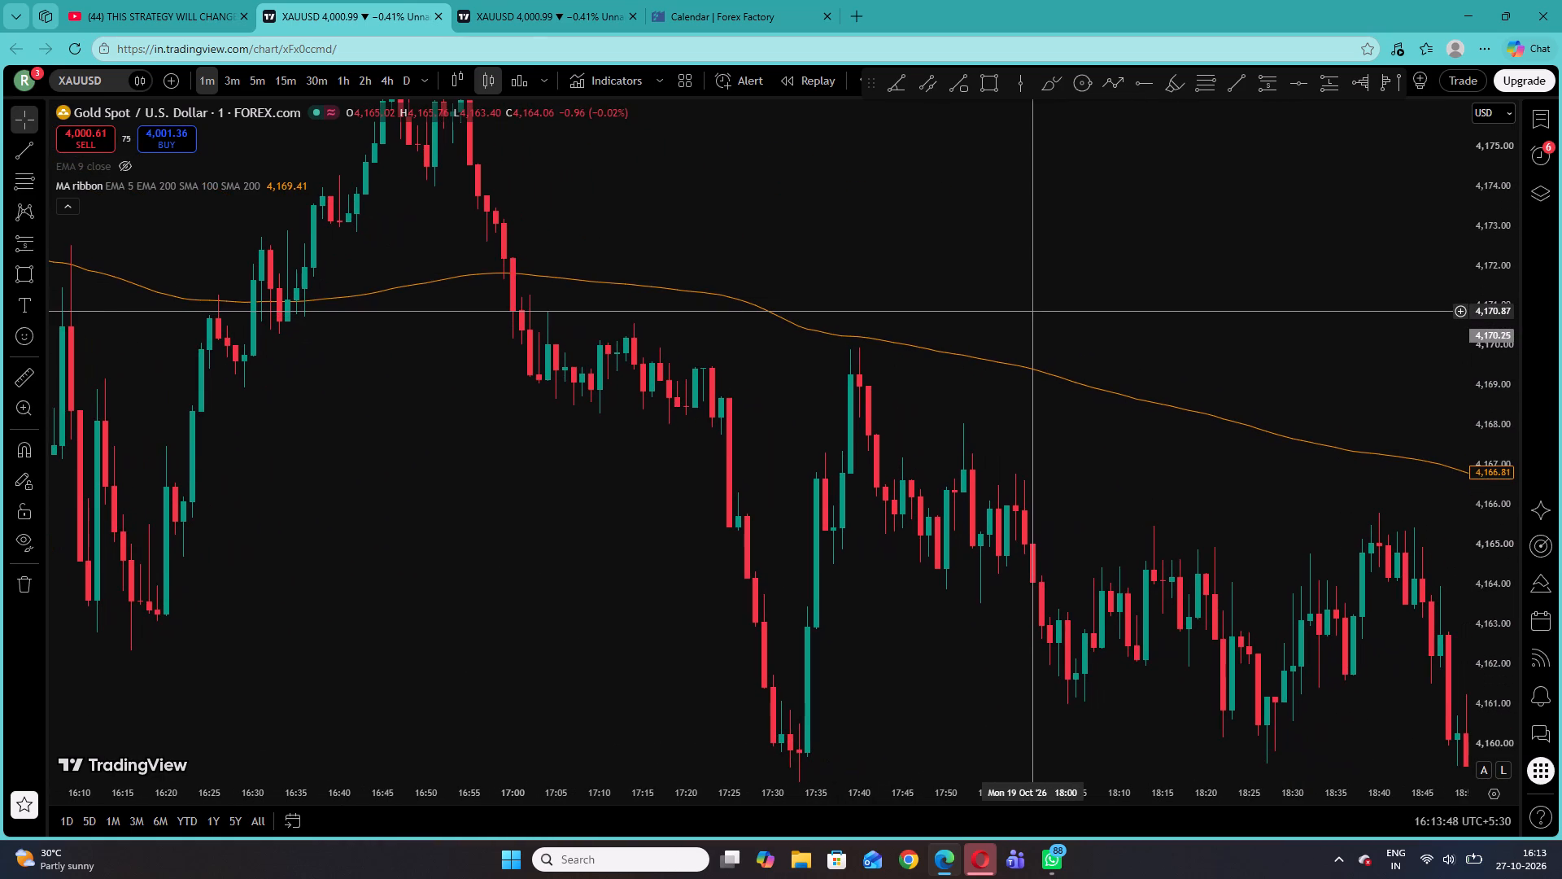
pyautogui.scroll(-1, 1036, 311)
pyautogui.moveTo(1233, 383); pyautogui.dragTo(743, 195)
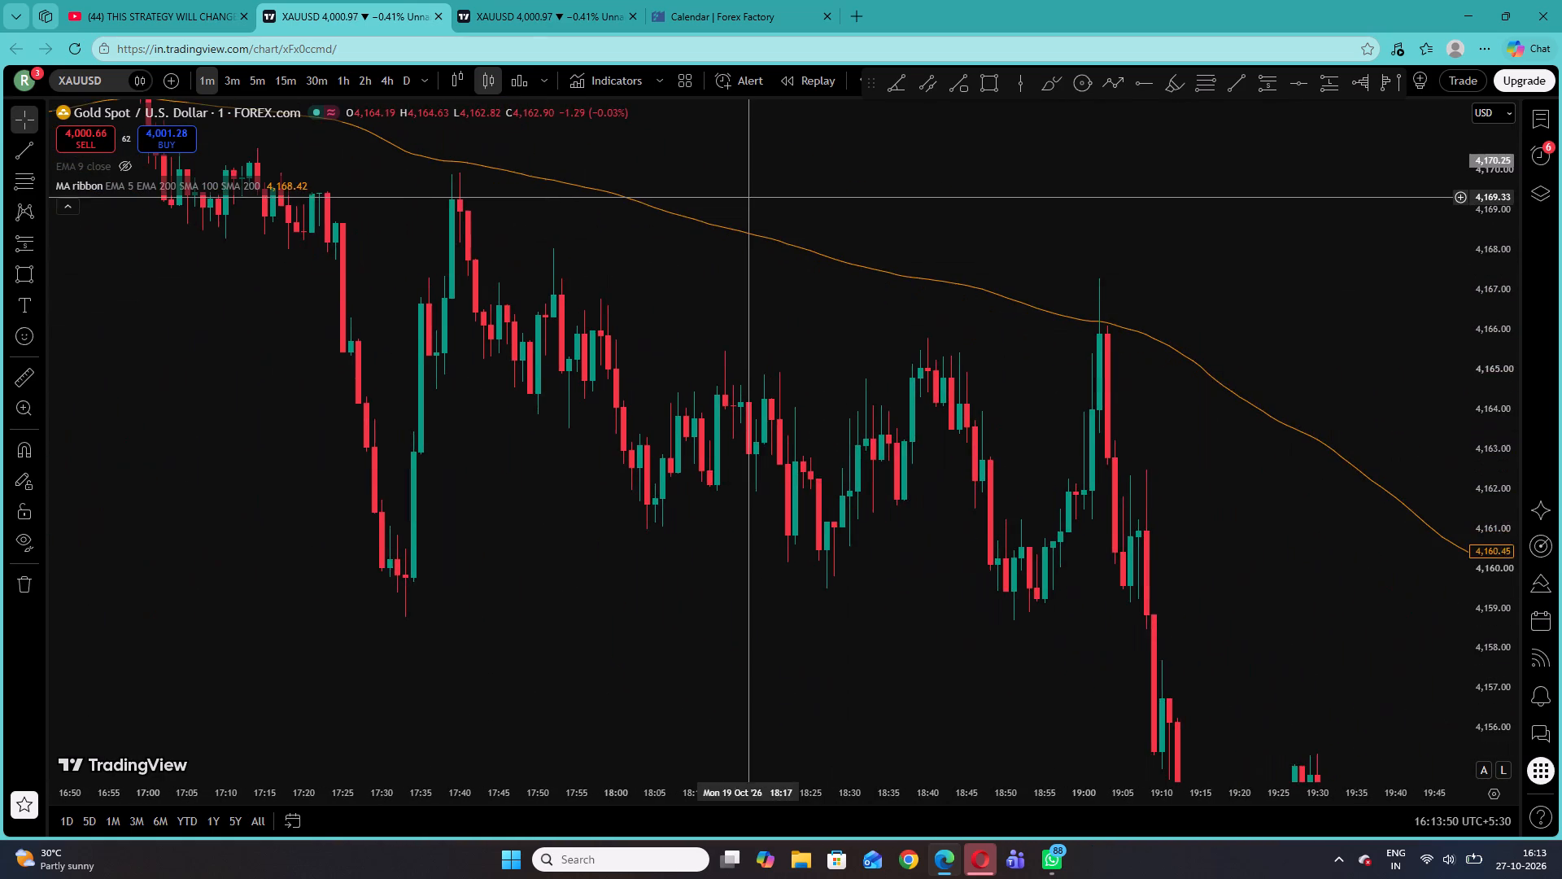
pyautogui.moveTo(743, 195); pyautogui.dragTo(742, 195)
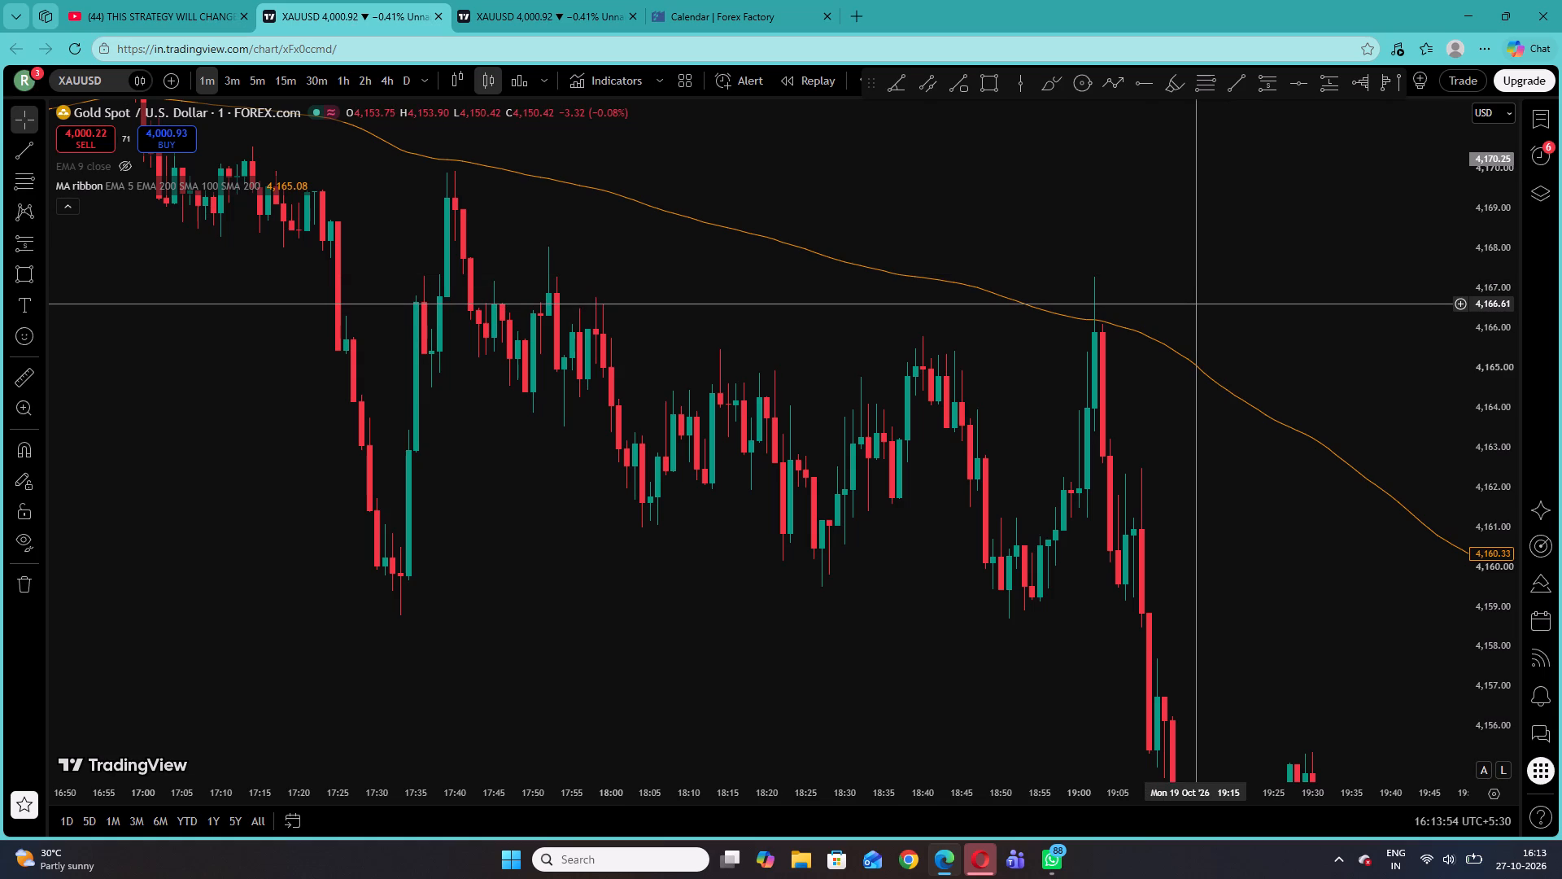
# Draw a rectangle over the zone below the falling 200 EMA from 17:50 to about 19:06 on 19 October, from about 4,168.02 to 4,166.24.
pyautogui.moveTo(1499, 354); pyautogui.dragTo(1492, 549)
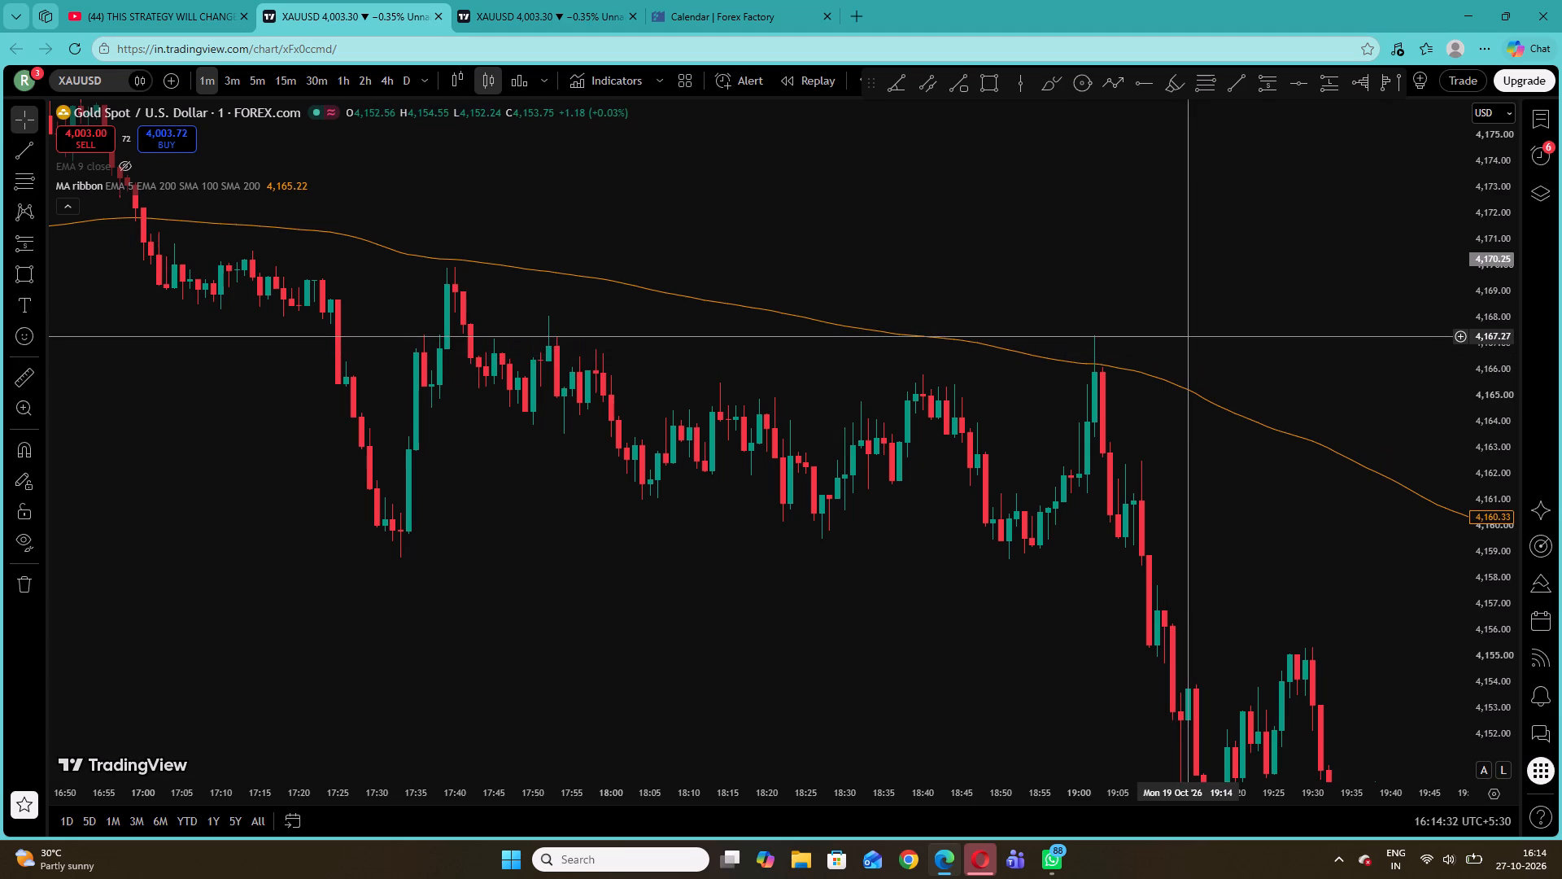
pyautogui.click(24, 269)
pyautogui.click(530, 317)
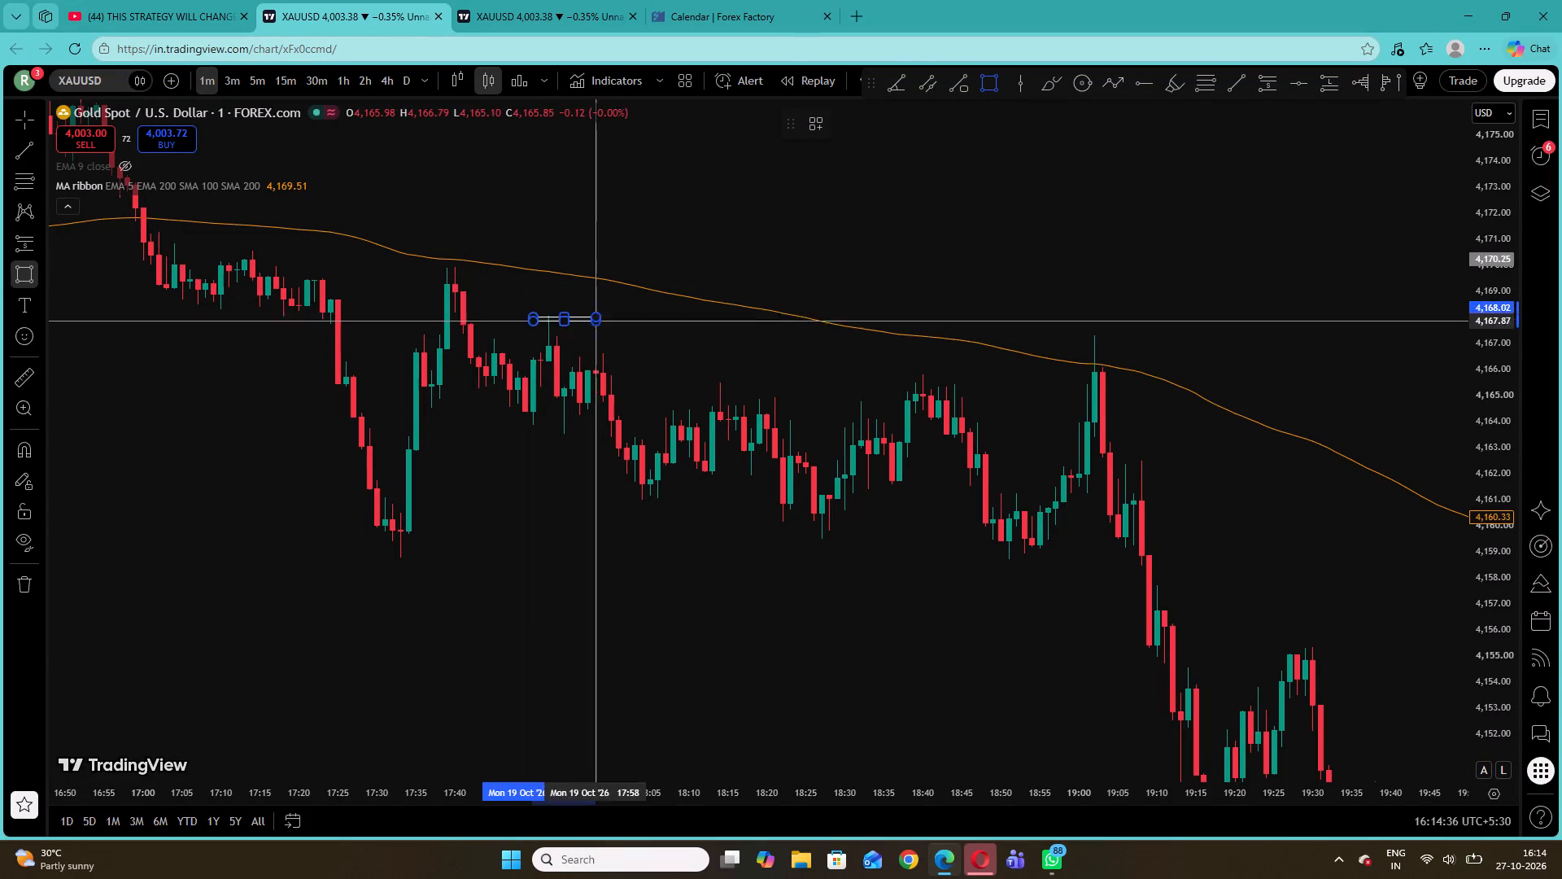
pyautogui.click(636, 363)
pyautogui.moveTo(635, 340); pyautogui.dragTo(944, 360)
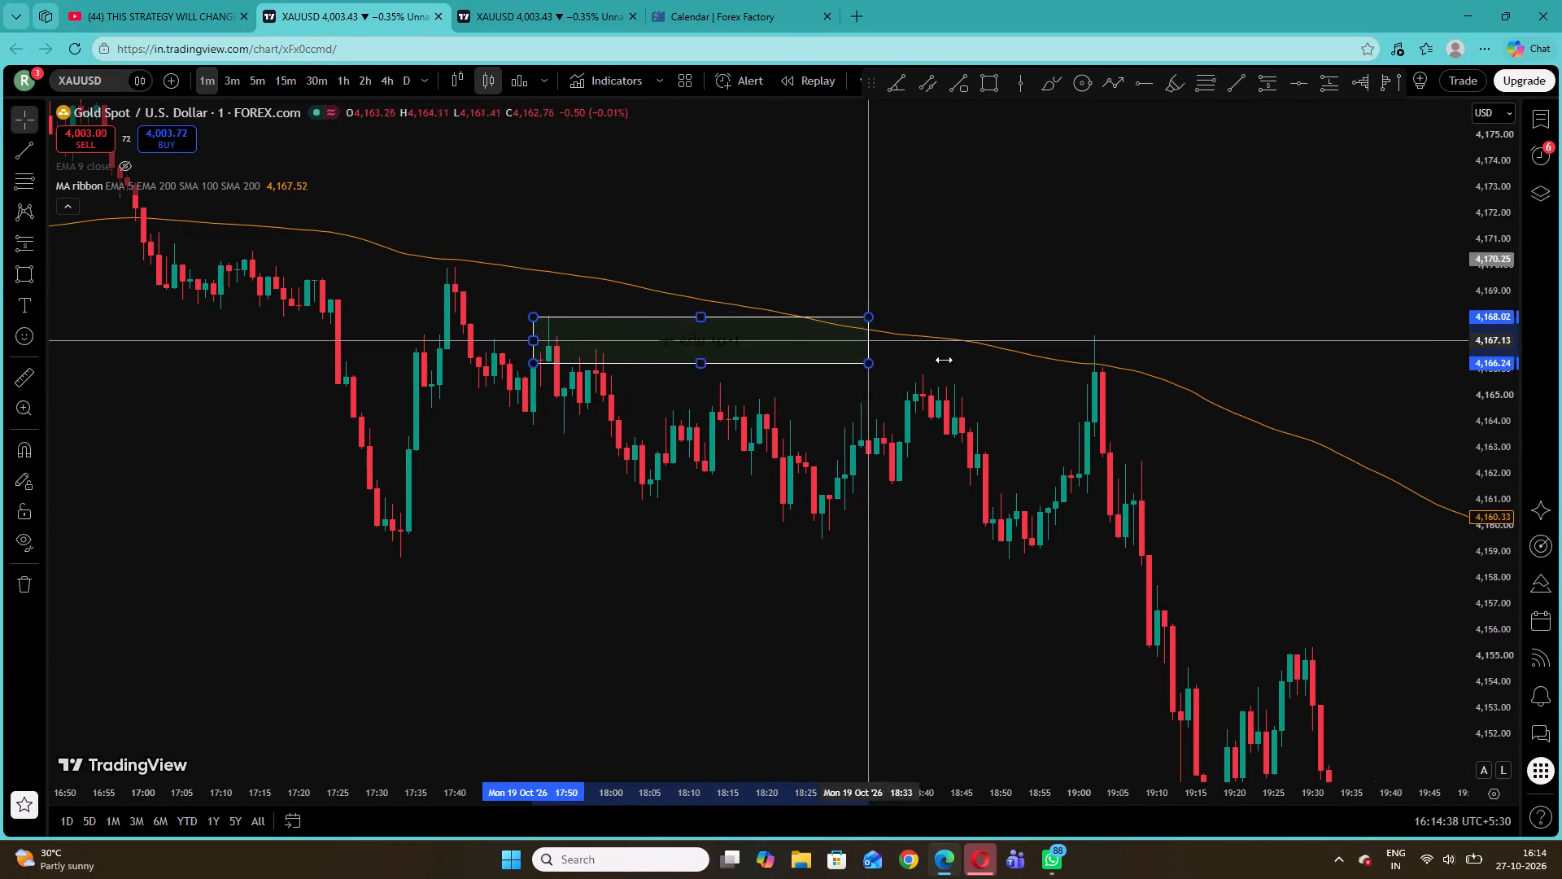
pyautogui.moveTo(944, 360); pyautogui.dragTo(1125, 370)
pyautogui.click(1232, 352)
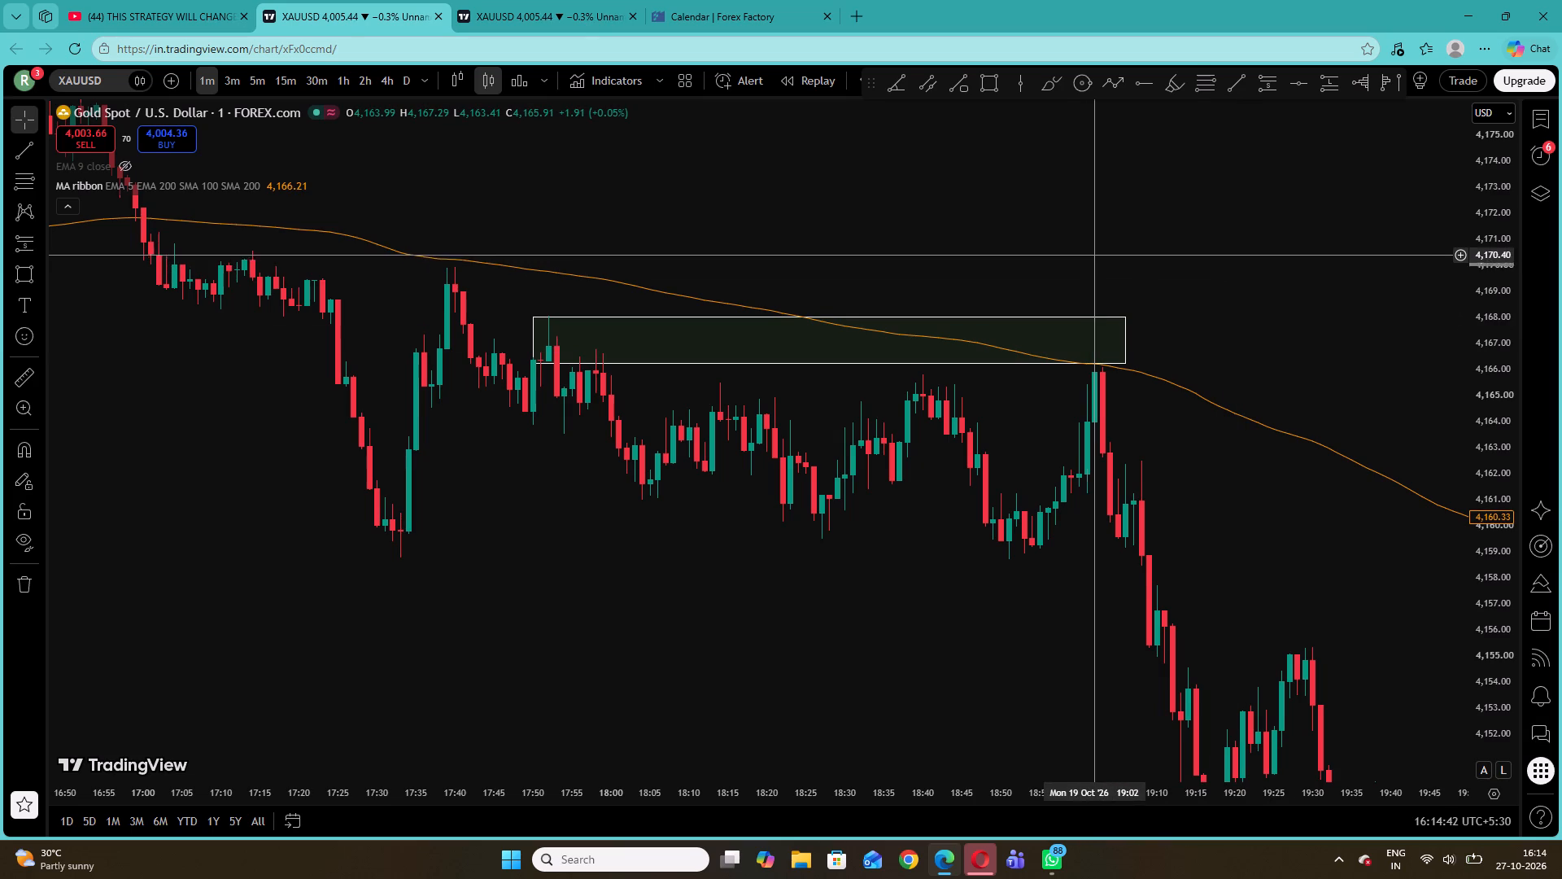
# Switch to the second XAUUSD chart and show the latest 27 October price action on 5-minute candles with the 200 EMA in view.
pyautogui.click(495, 0)
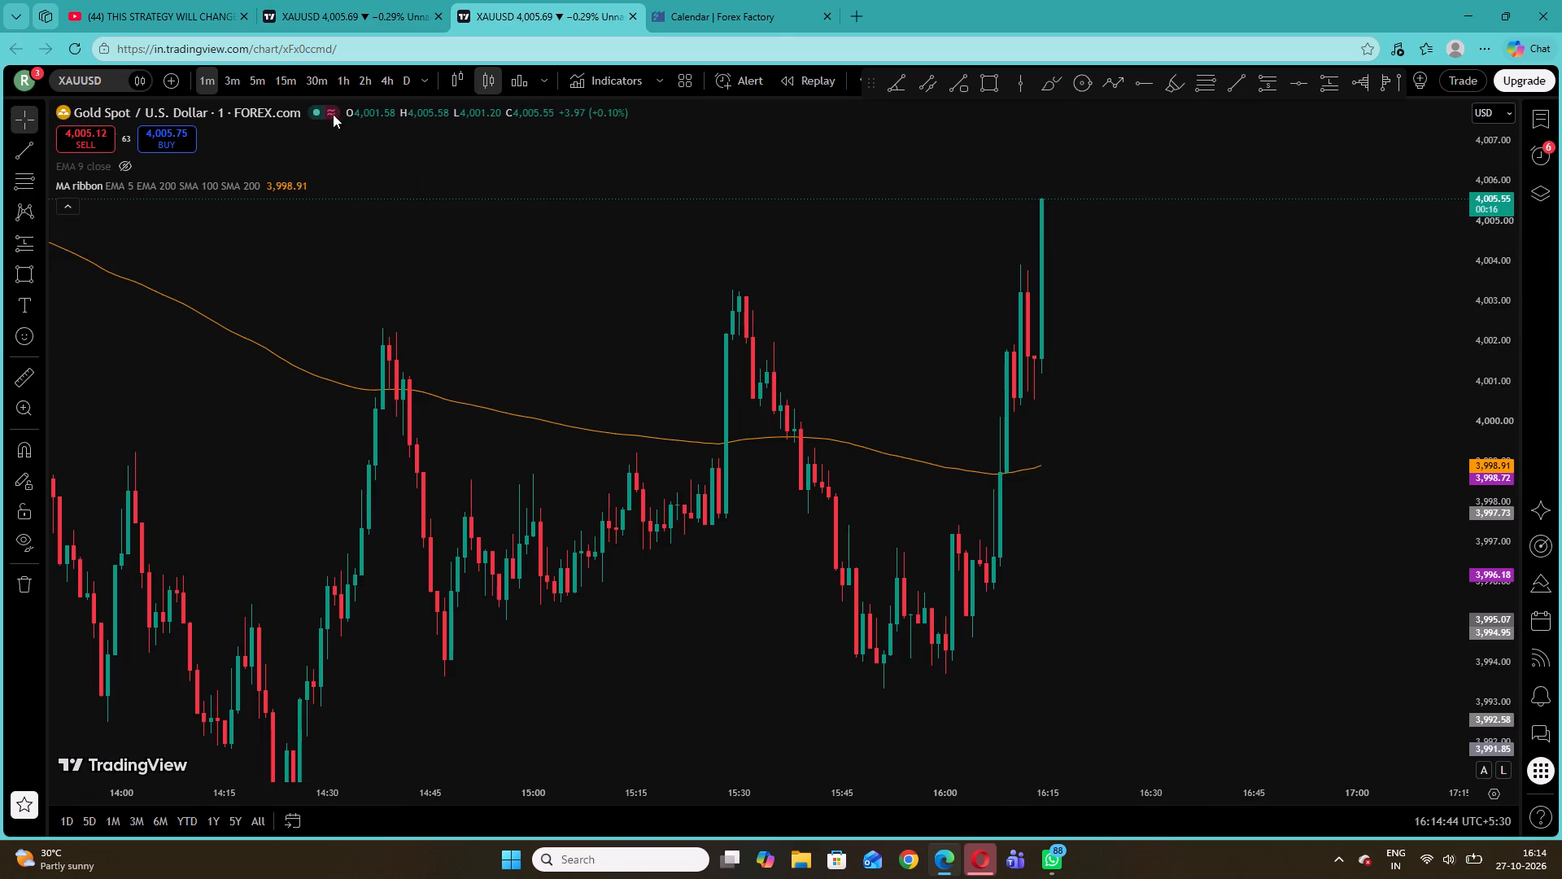
pyautogui.click(253, 85)
pyautogui.moveTo(1497, 305); pyautogui.dragTo(1490, 348)
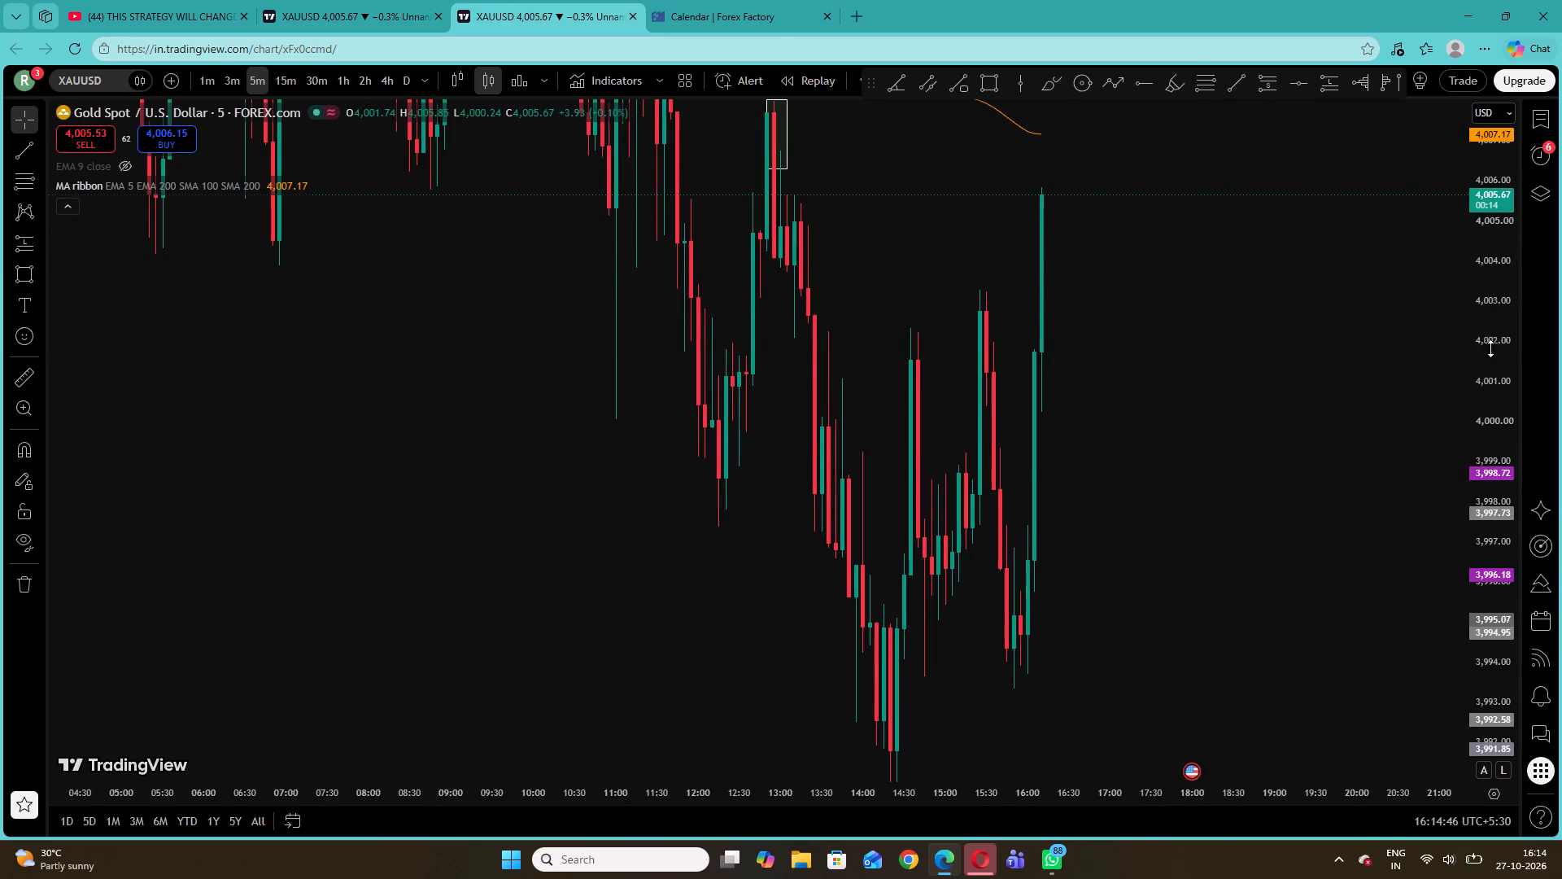
pyautogui.moveTo(1490, 348); pyautogui.dragTo(1459, 573)
pyautogui.moveTo(1254, 295); pyautogui.dragTo(1236, 356)
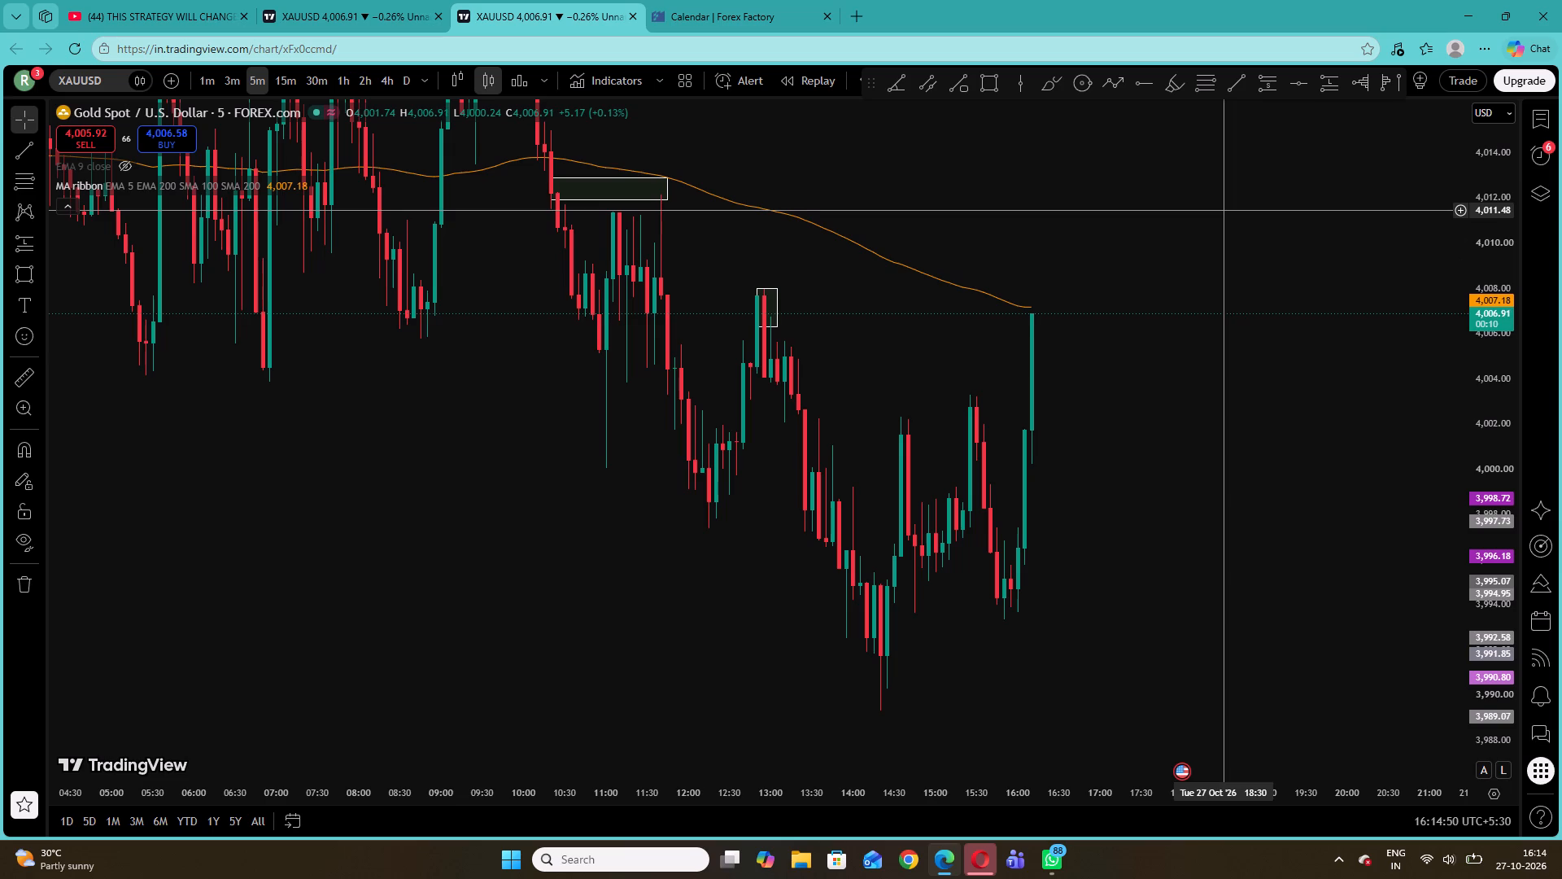
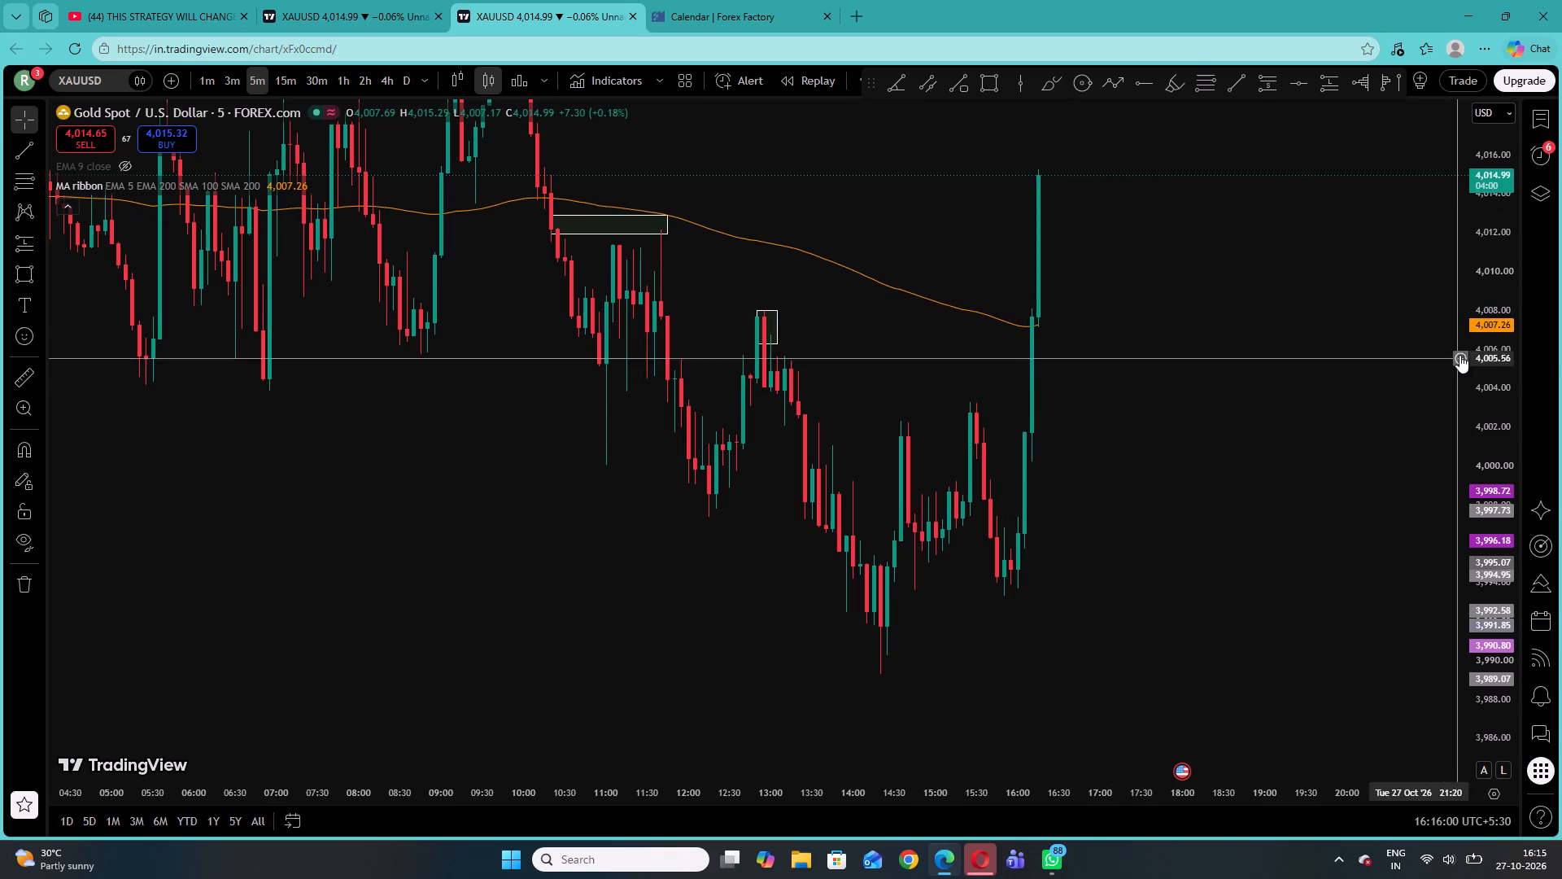
# Examine the latest 27 October rise through the 200 EMA on 5-minute candles at a compressed price scale.
pyautogui.moveTo(1493, 338); pyautogui.dragTo(1494, 412)
pyautogui.moveTo(1271, 253); pyautogui.dragTo(1254, 371)
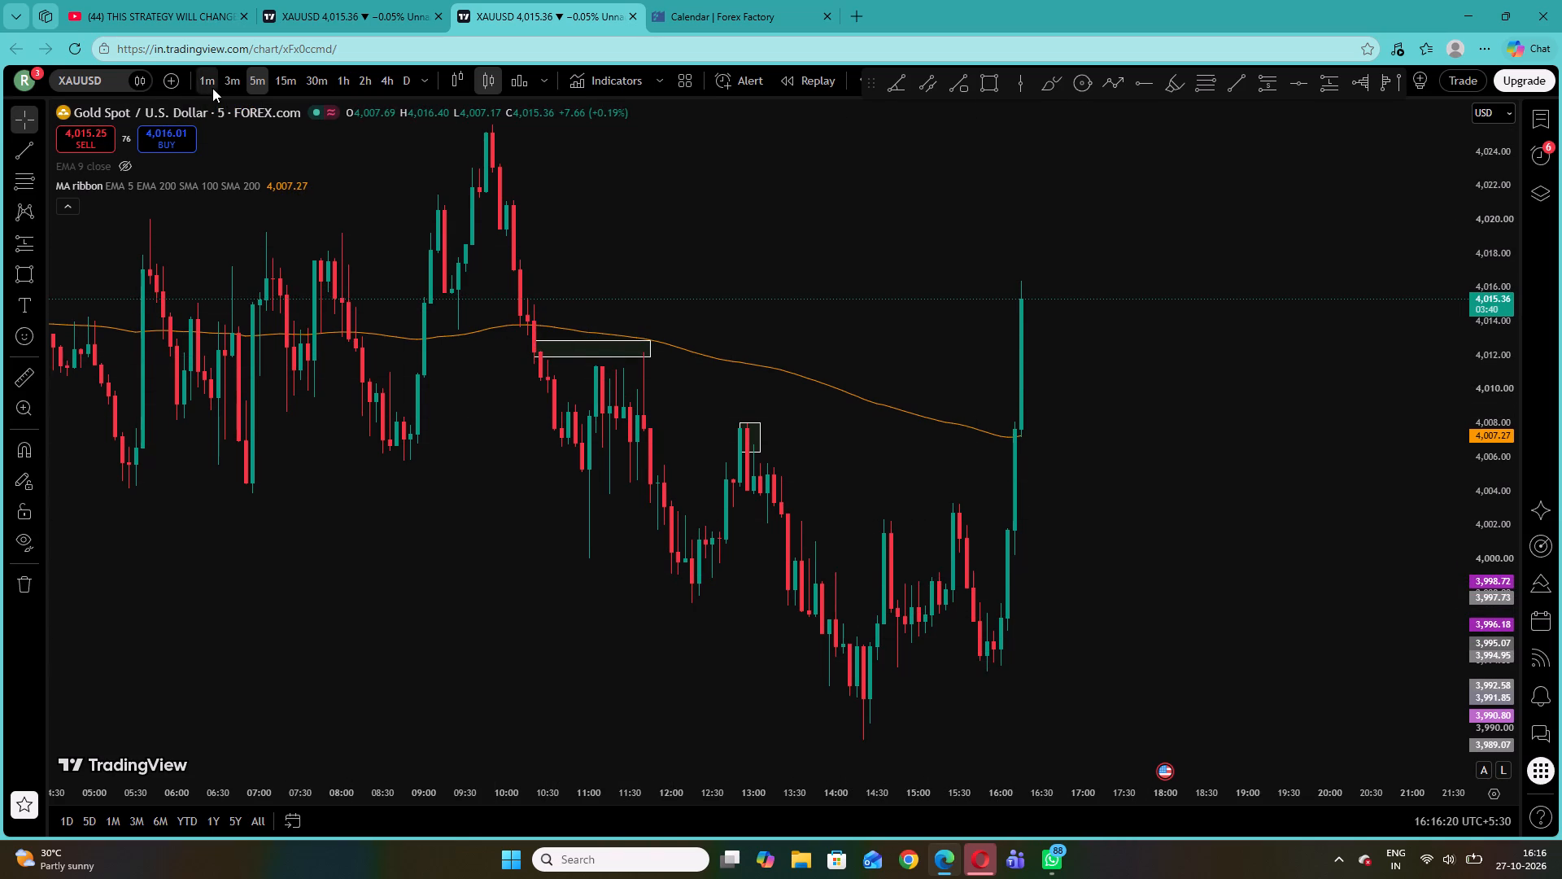
# On the first XAUUSD chart, examine the 1-minute candles for 200 EMA breaks and retests from about 19:20 on 19 October to 01:10 on 20 October.
pyautogui.click(364, 0)
pyautogui.moveTo(1226, 402); pyautogui.dragTo(1081, 376)
pyautogui.click(1119, 448)
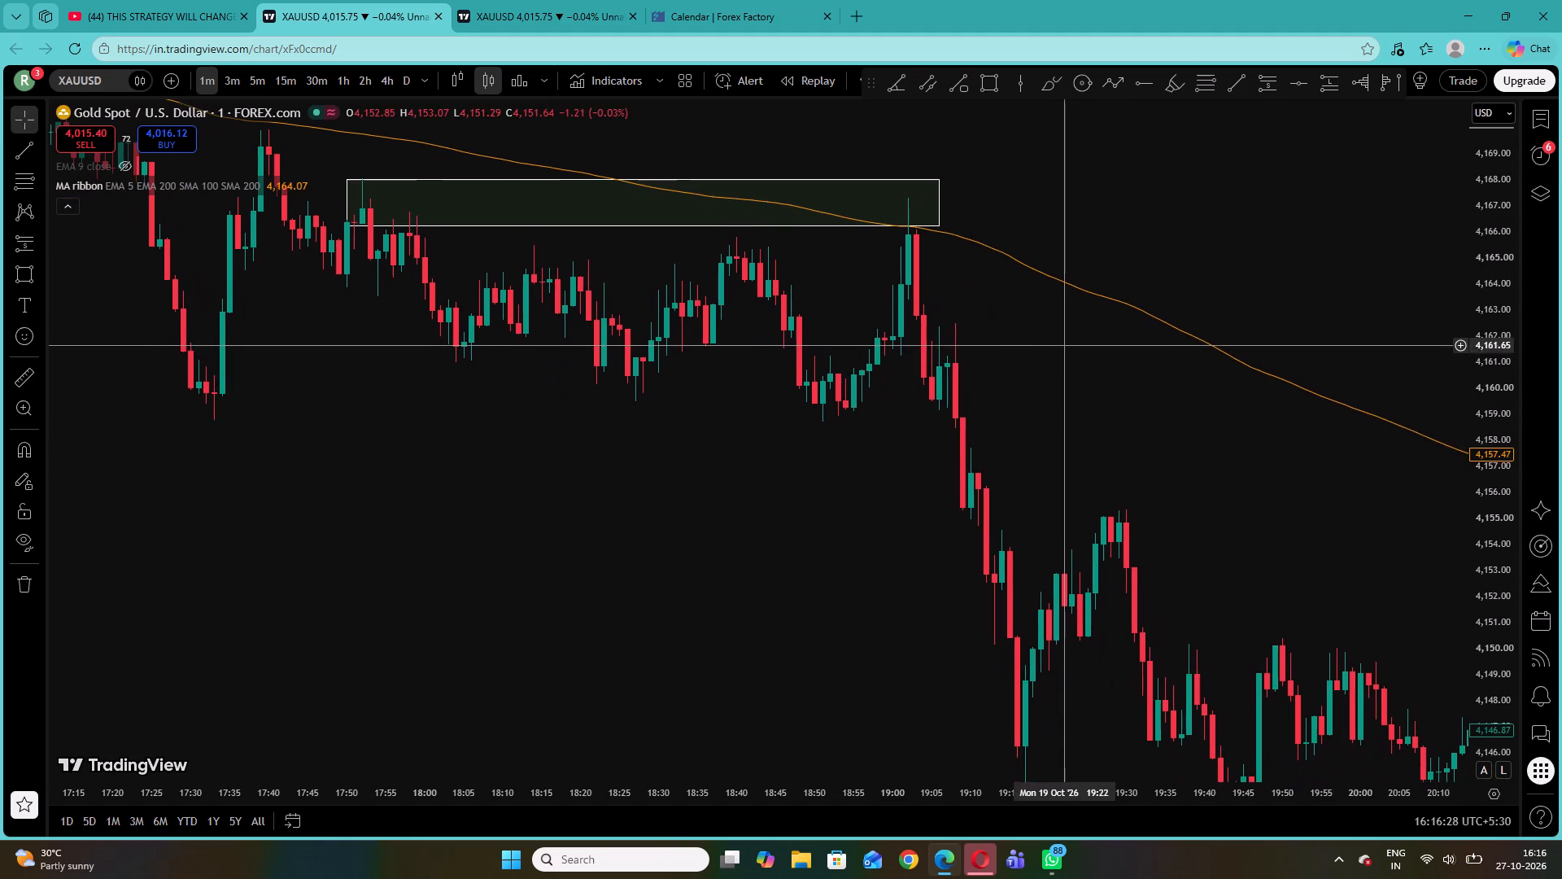
pyautogui.moveTo(1141, 508); pyautogui.dragTo(788, 294)
pyautogui.moveTo(1109, 391); pyautogui.dragTo(1099, 391)
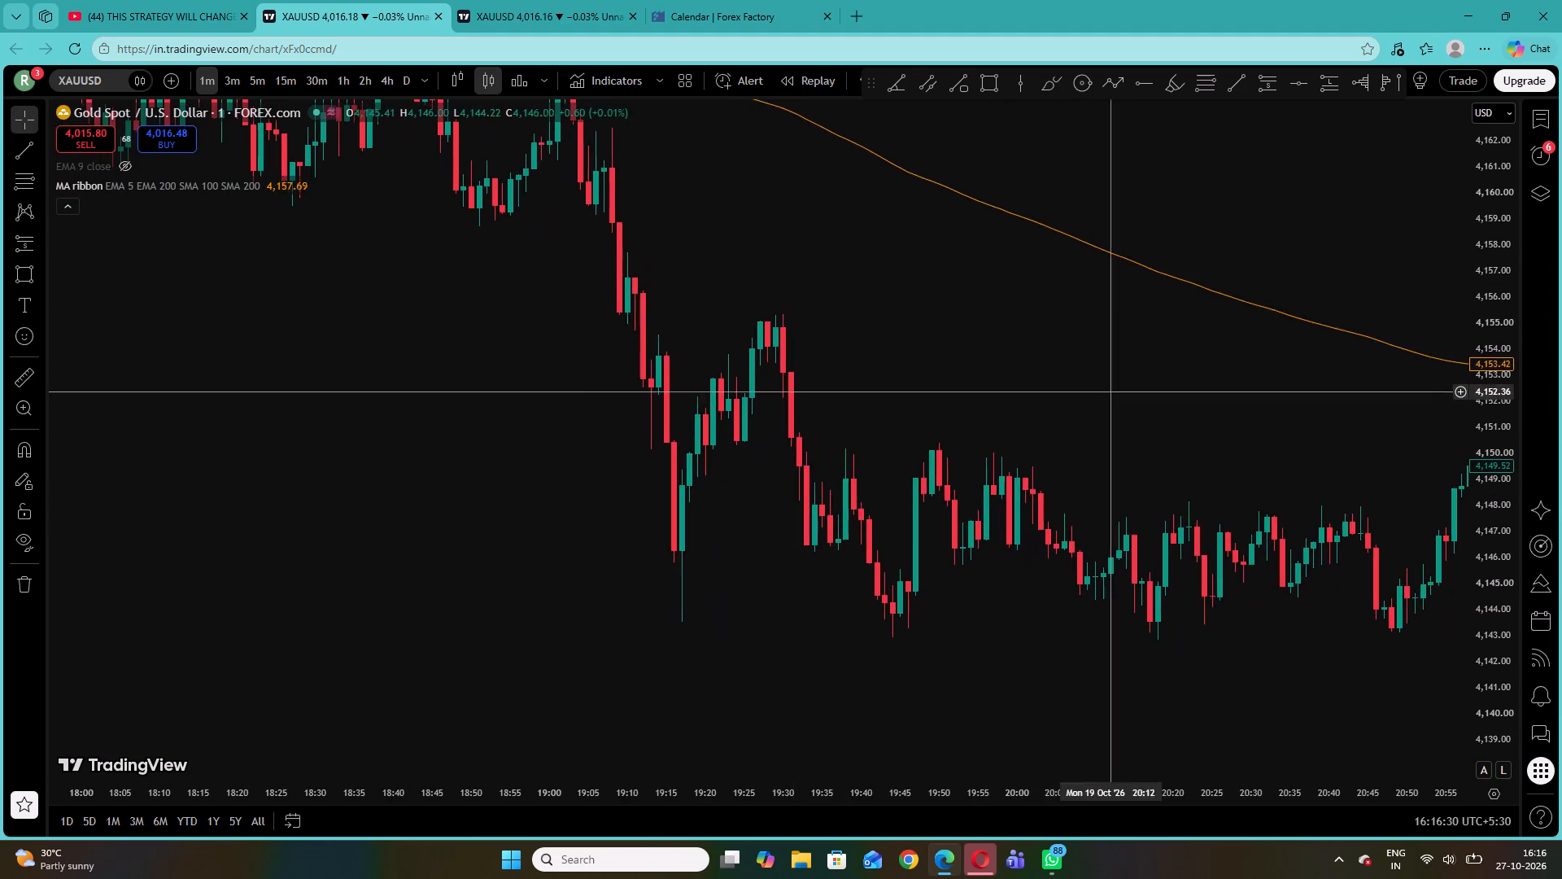
pyautogui.moveTo(1099, 391); pyautogui.dragTo(606, 401)
pyautogui.moveTo(1124, 443); pyautogui.dragTo(374, 348)
pyautogui.moveTo(936, 411); pyautogui.dragTo(726, 399)
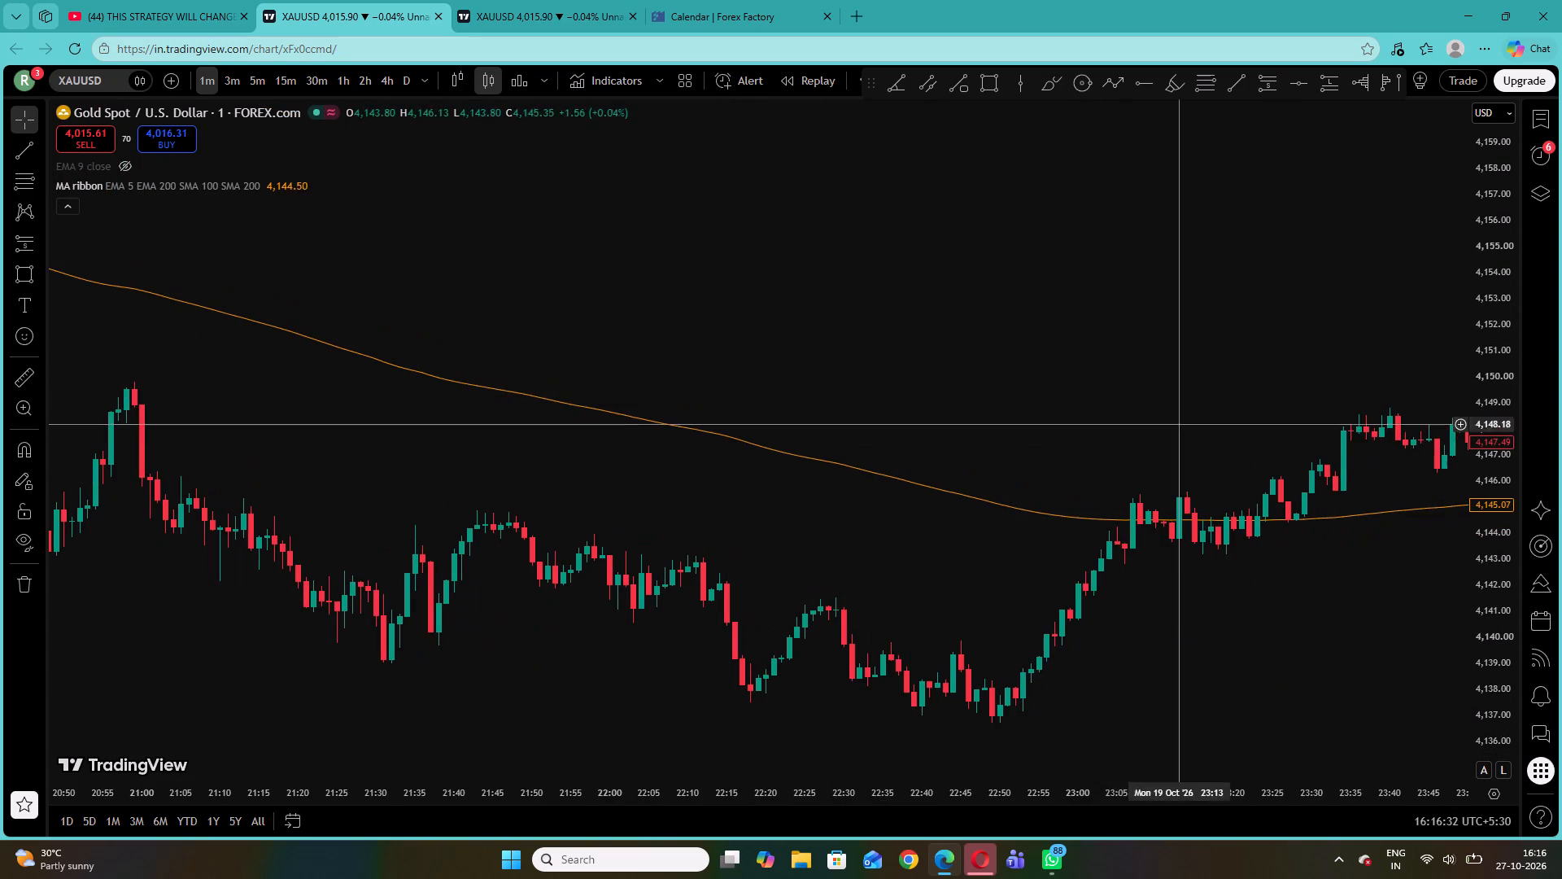
pyautogui.moveTo(1497, 673); pyautogui.dragTo(1436, 433)
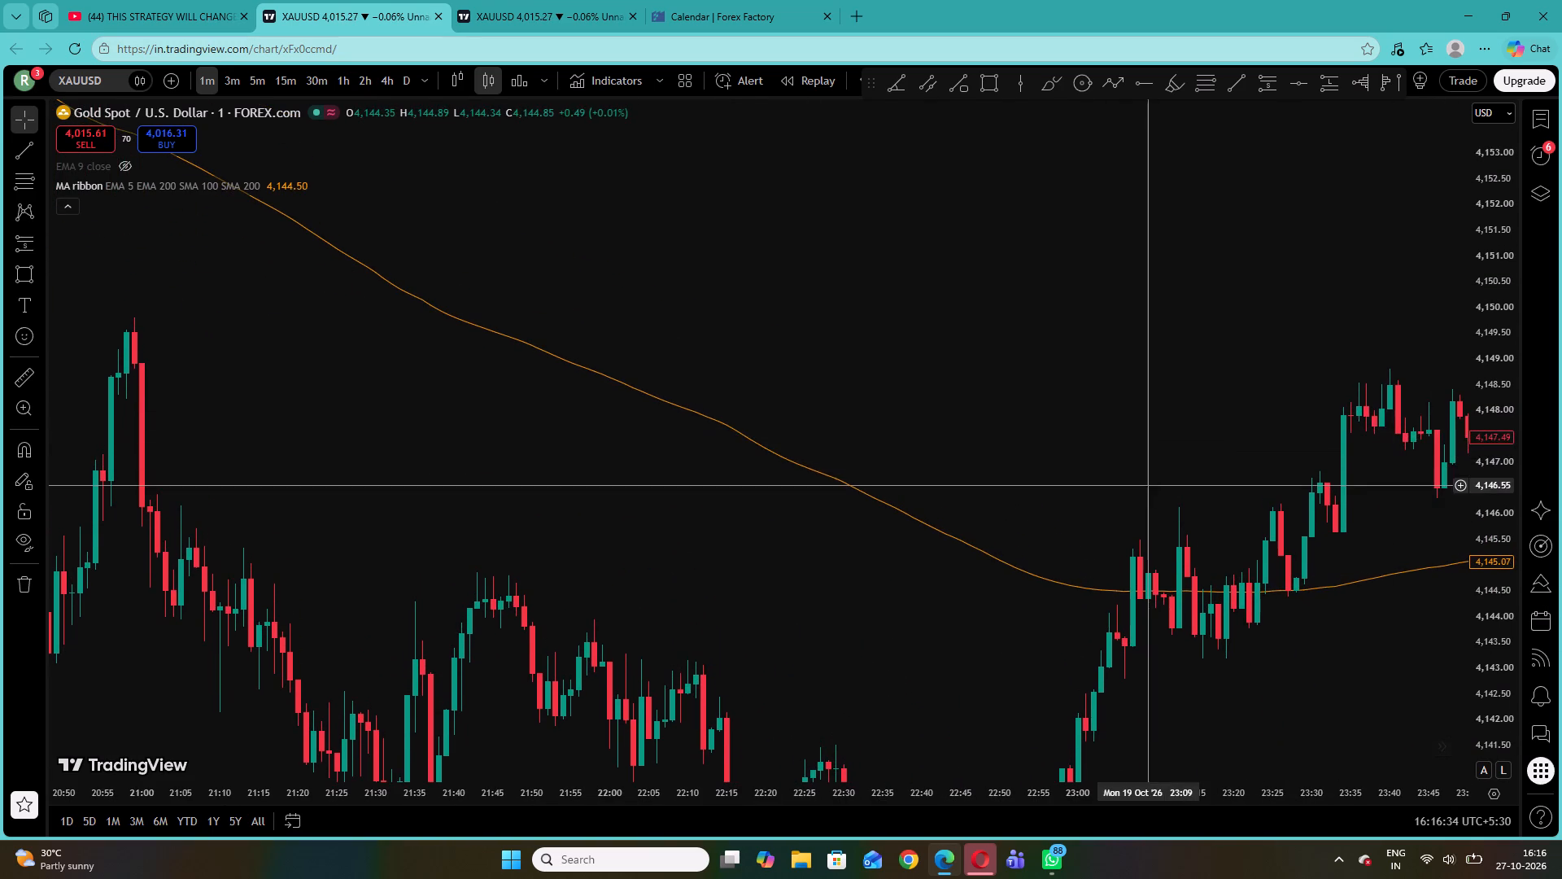
pyautogui.moveTo(1233, 427); pyautogui.dragTo(591, 469)
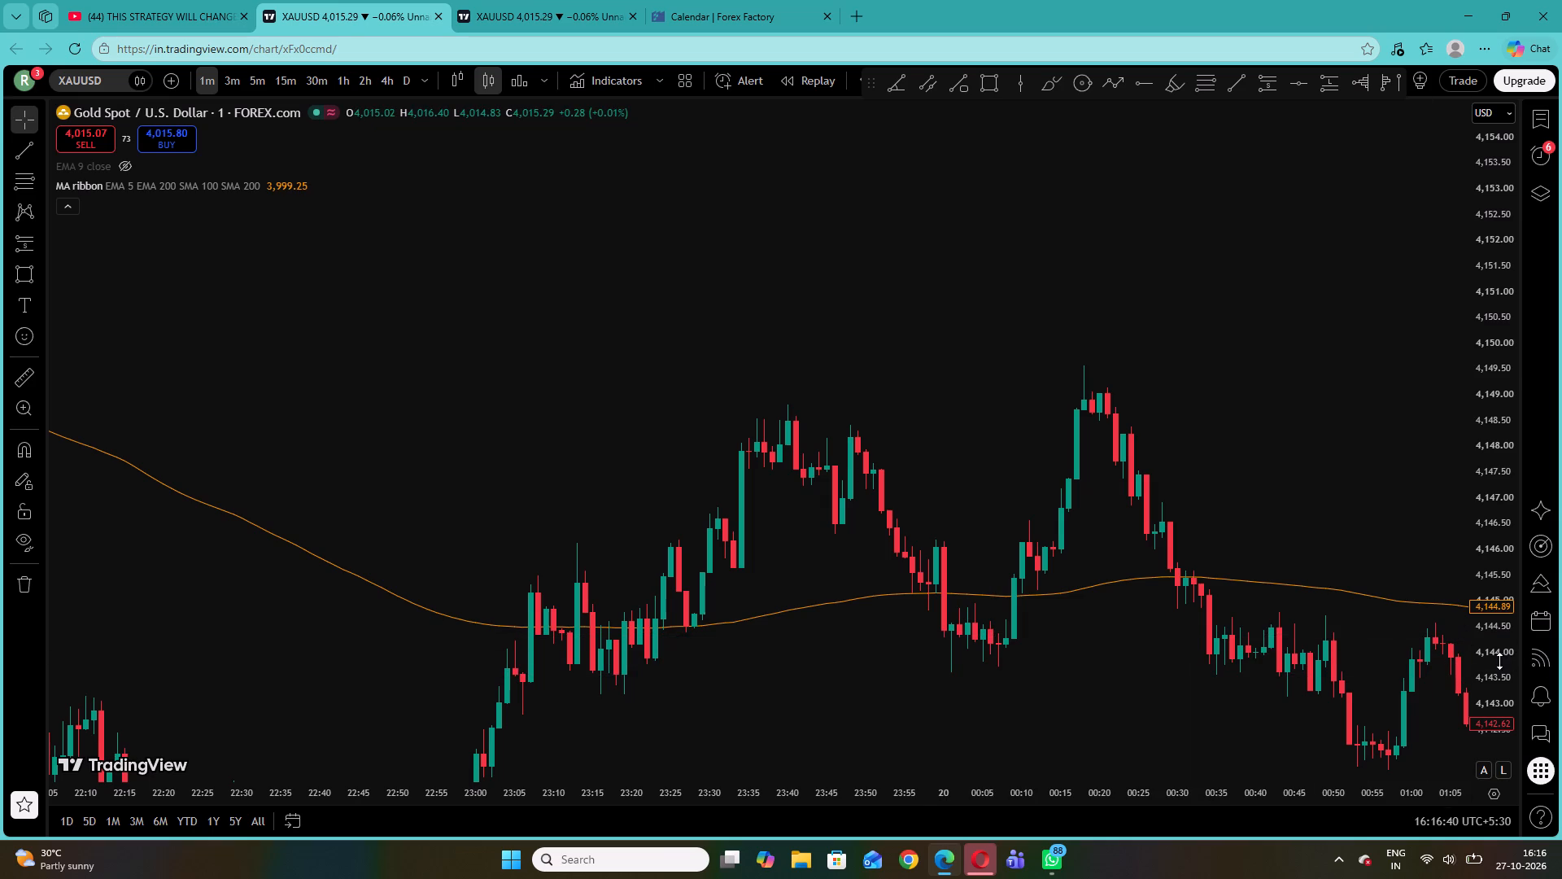
pyautogui.moveTo(1499, 661); pyautogui.dragTo(1459, 462)
pyautogui.moveTo(1270, 553); pyautogui.dragTo(1206, 407)
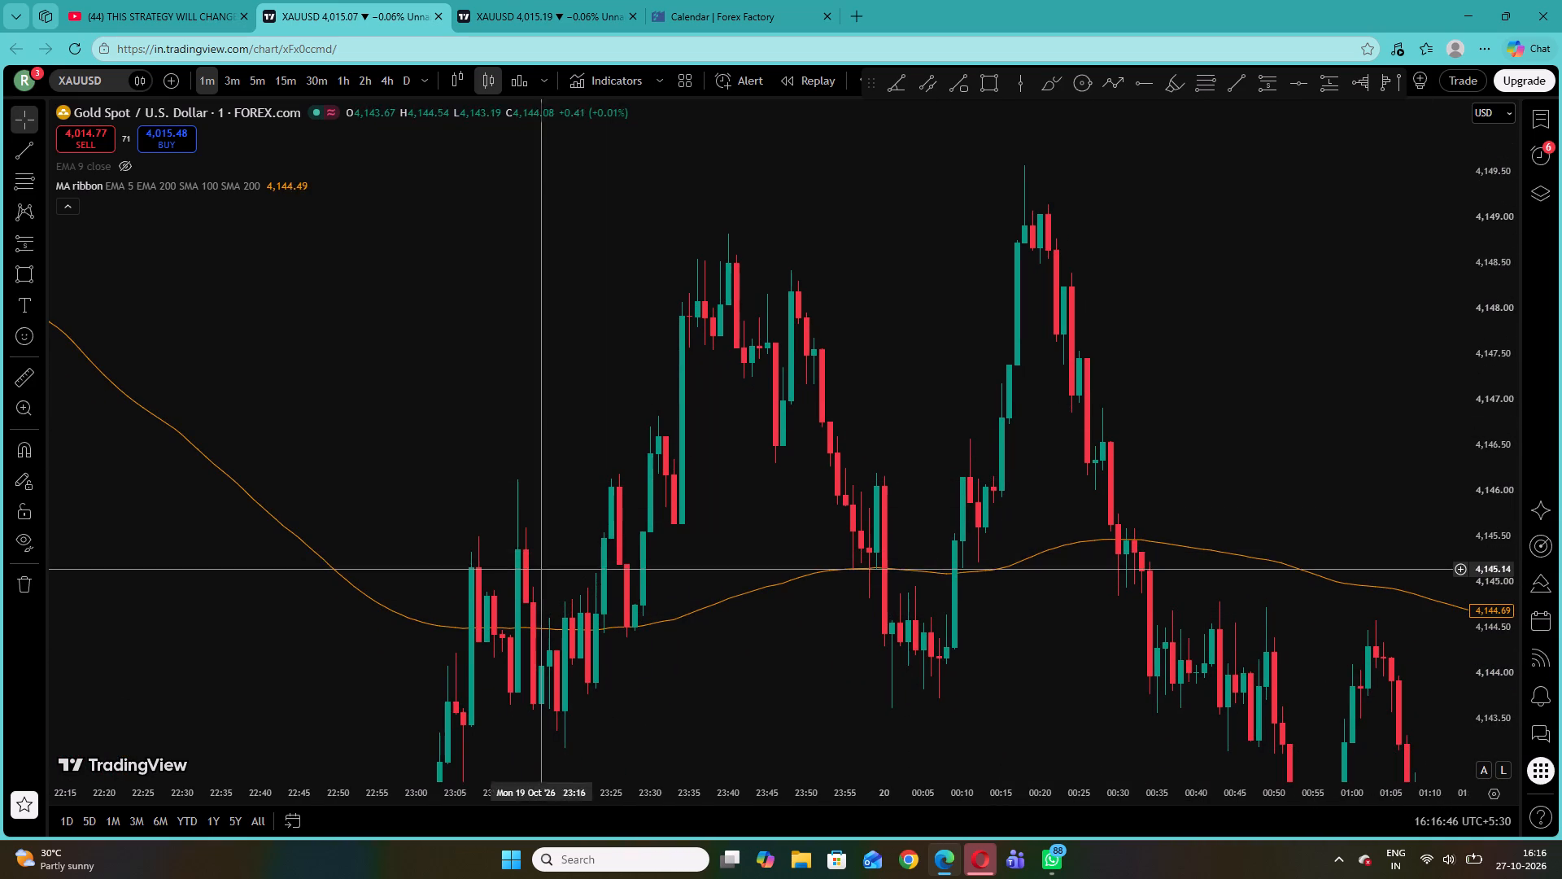
# Draw a rectangle over the 200 EMA retest zone from 23:26 to about 23:57 on 19 October, from about 4,145.20 to 4,144.38.
pyautogui.click(20, 265)
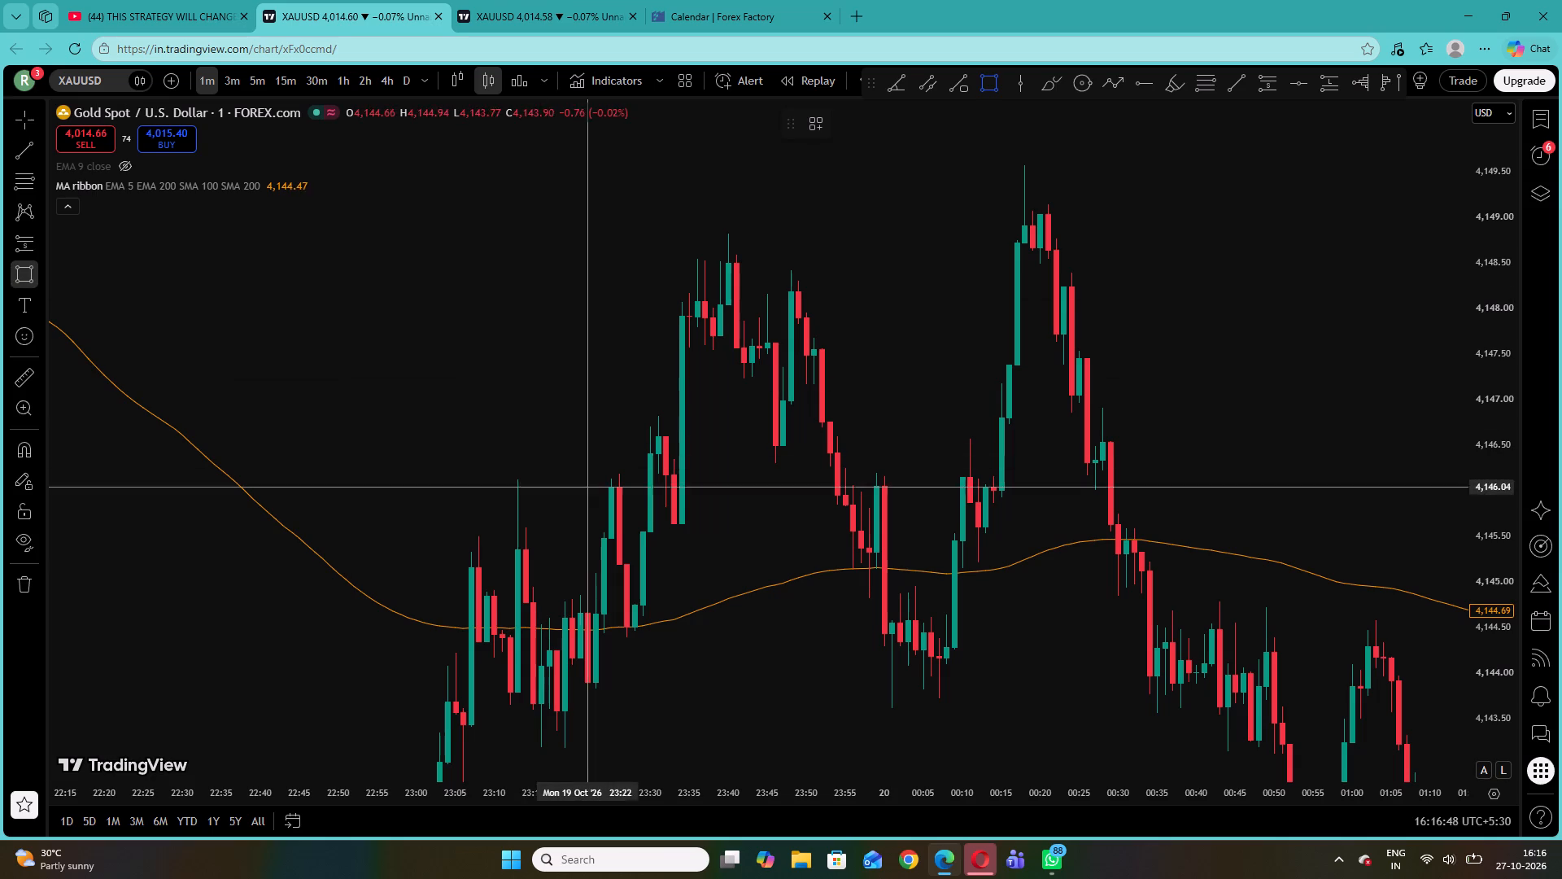
pyautogui.click(617, 564)
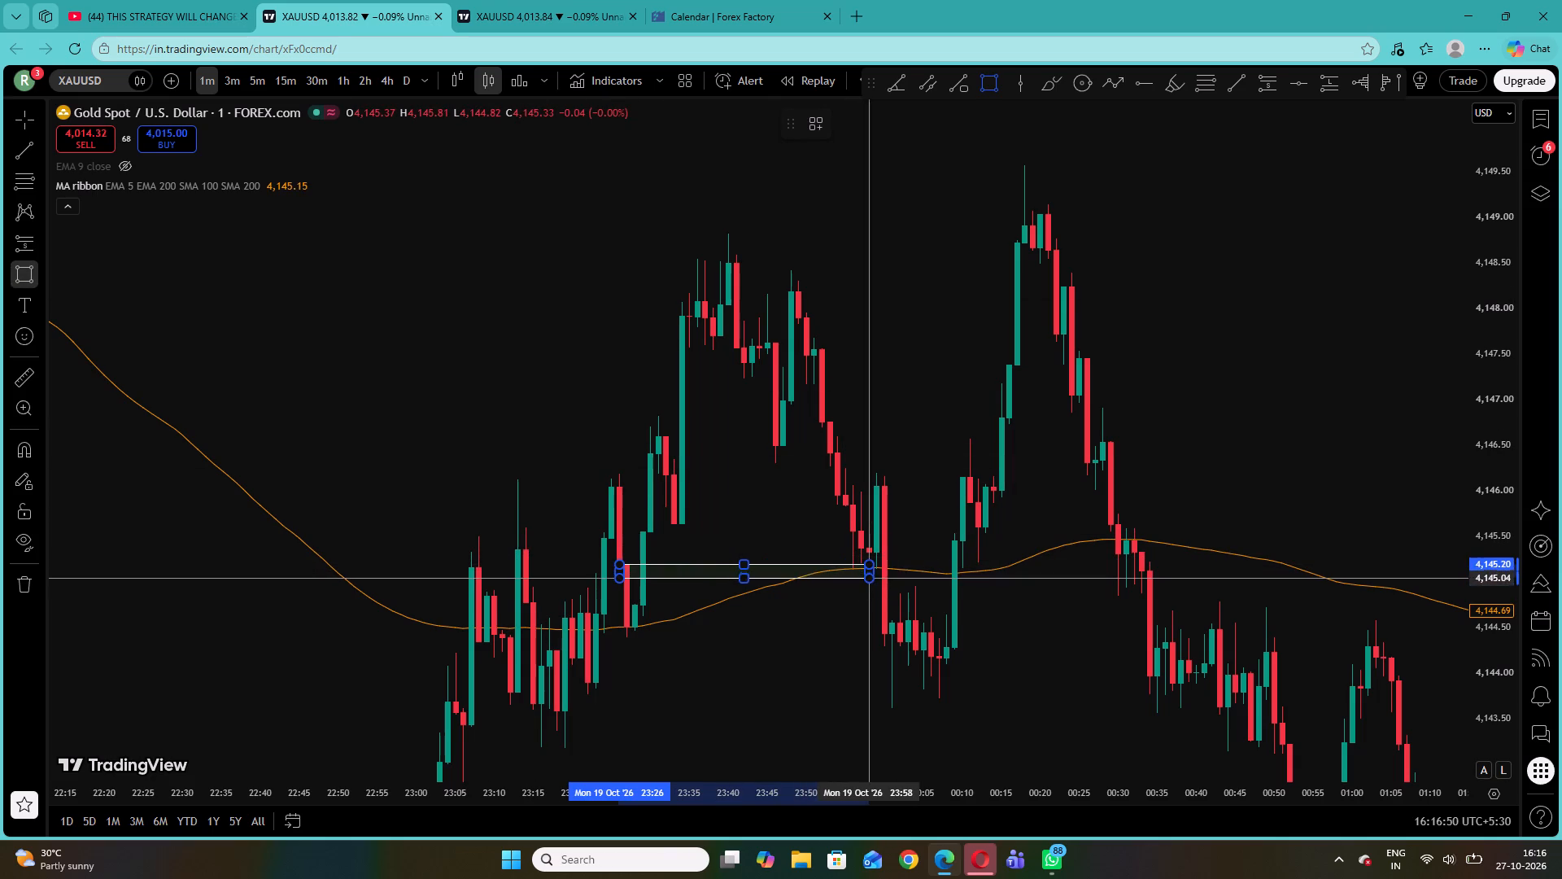
pyautogui.click(862, 637)
pyautogui.click(935, 469)
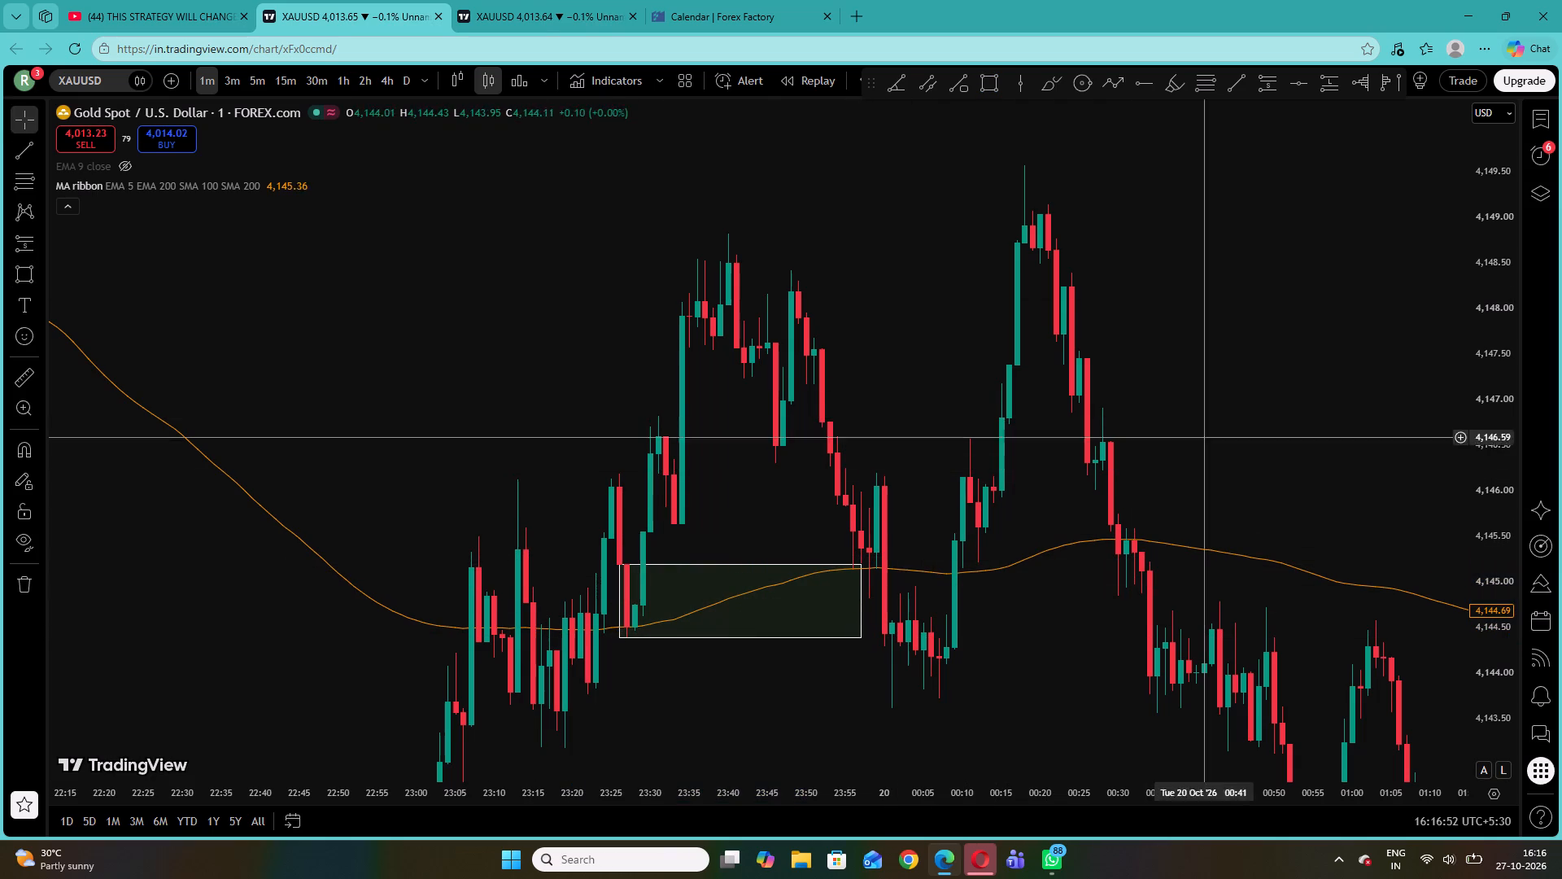
pyautogui.moveTo(1483, 501); pyautogui.dragTo(1477, 558)
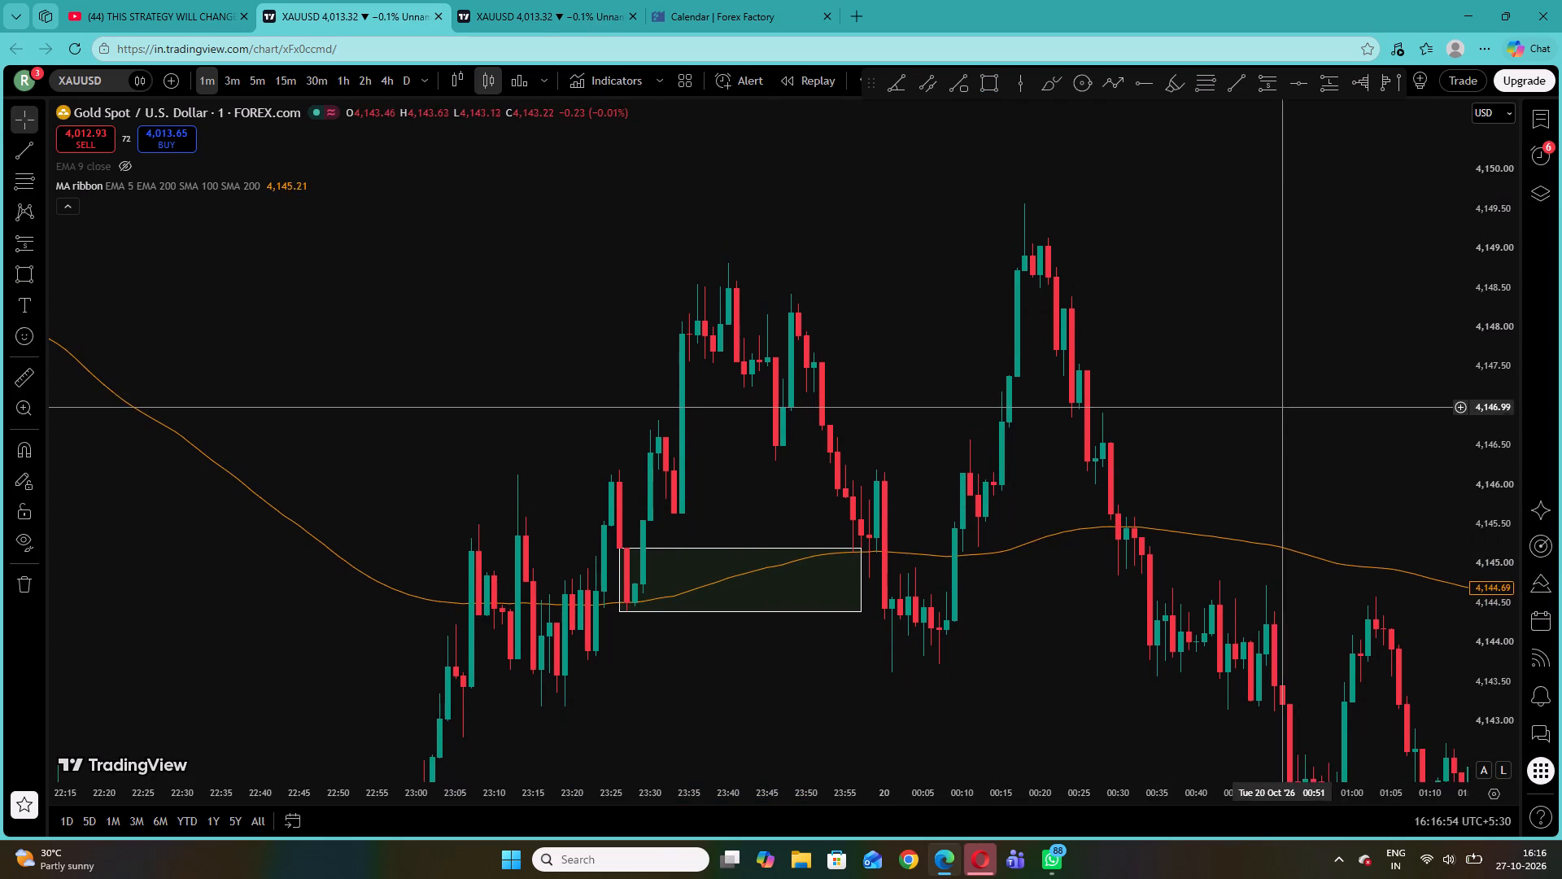
pyautogui.moveTo(1489, 409); pyautogui.dragTo(1484, 440)
# On the second XAUUSD chart, compare the live 27 October price with the 200 EMA on 1-minute and 5-minute candles, resetting the view.
pyautogui.click(532, 0)
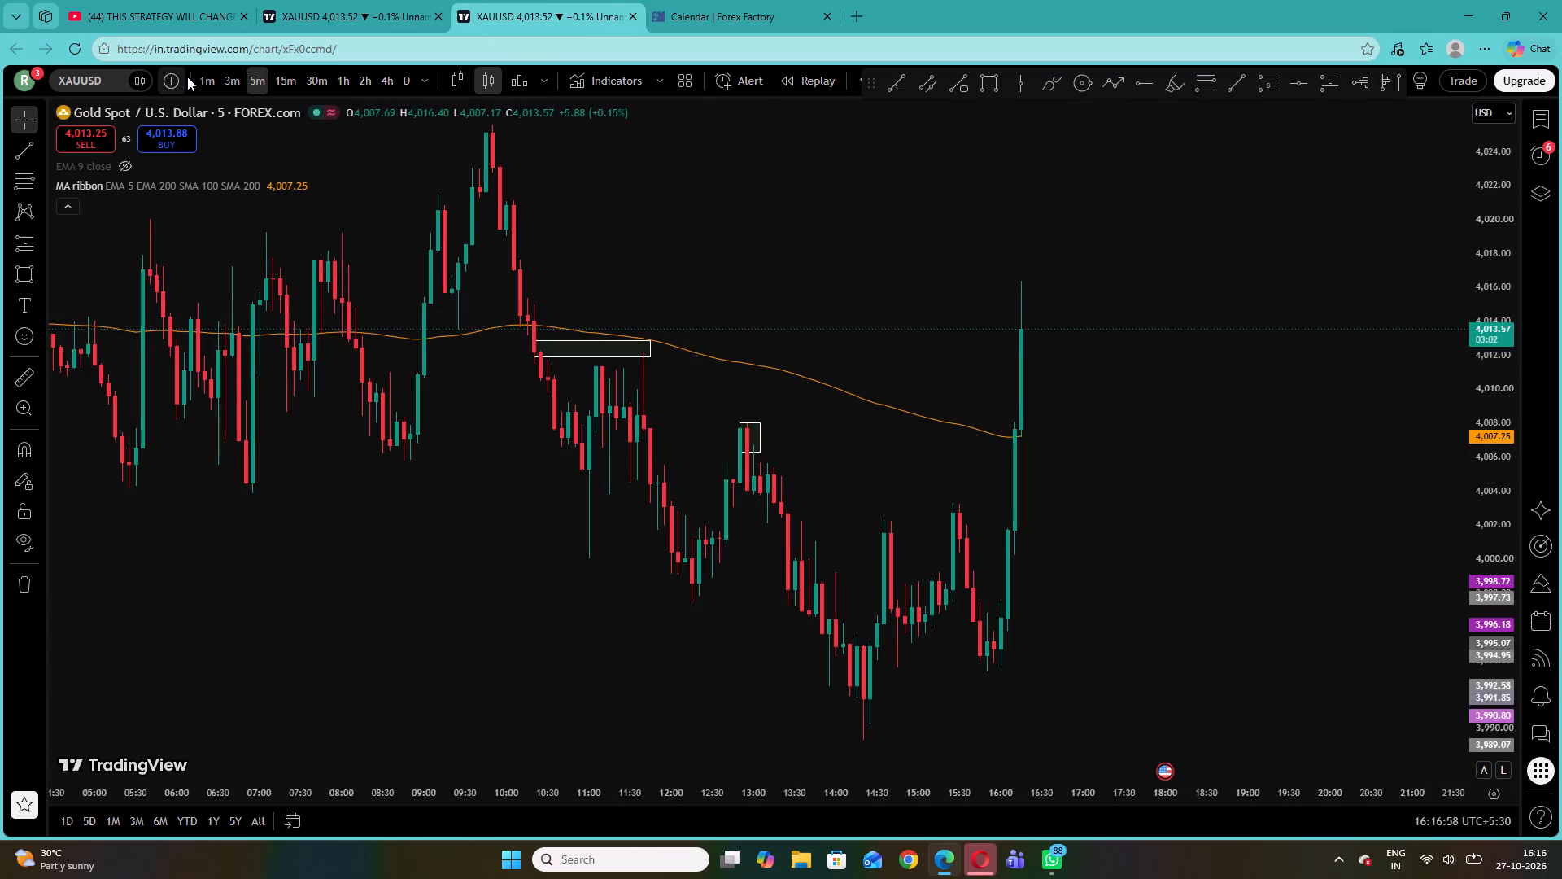
pyautogui.click(211, 74)
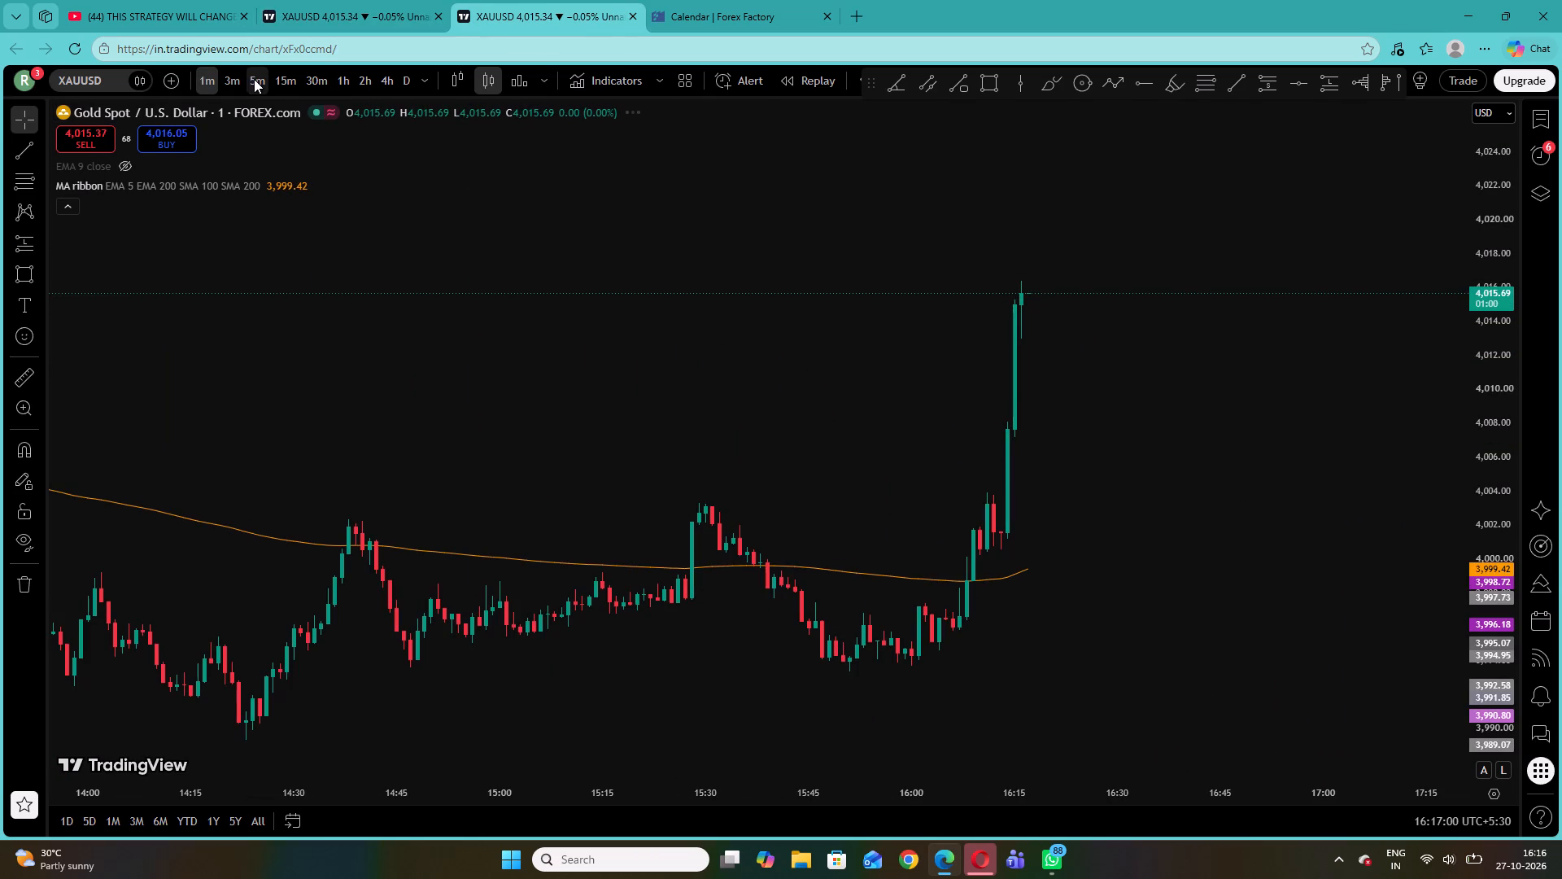
pyautogui.click(254, 79)
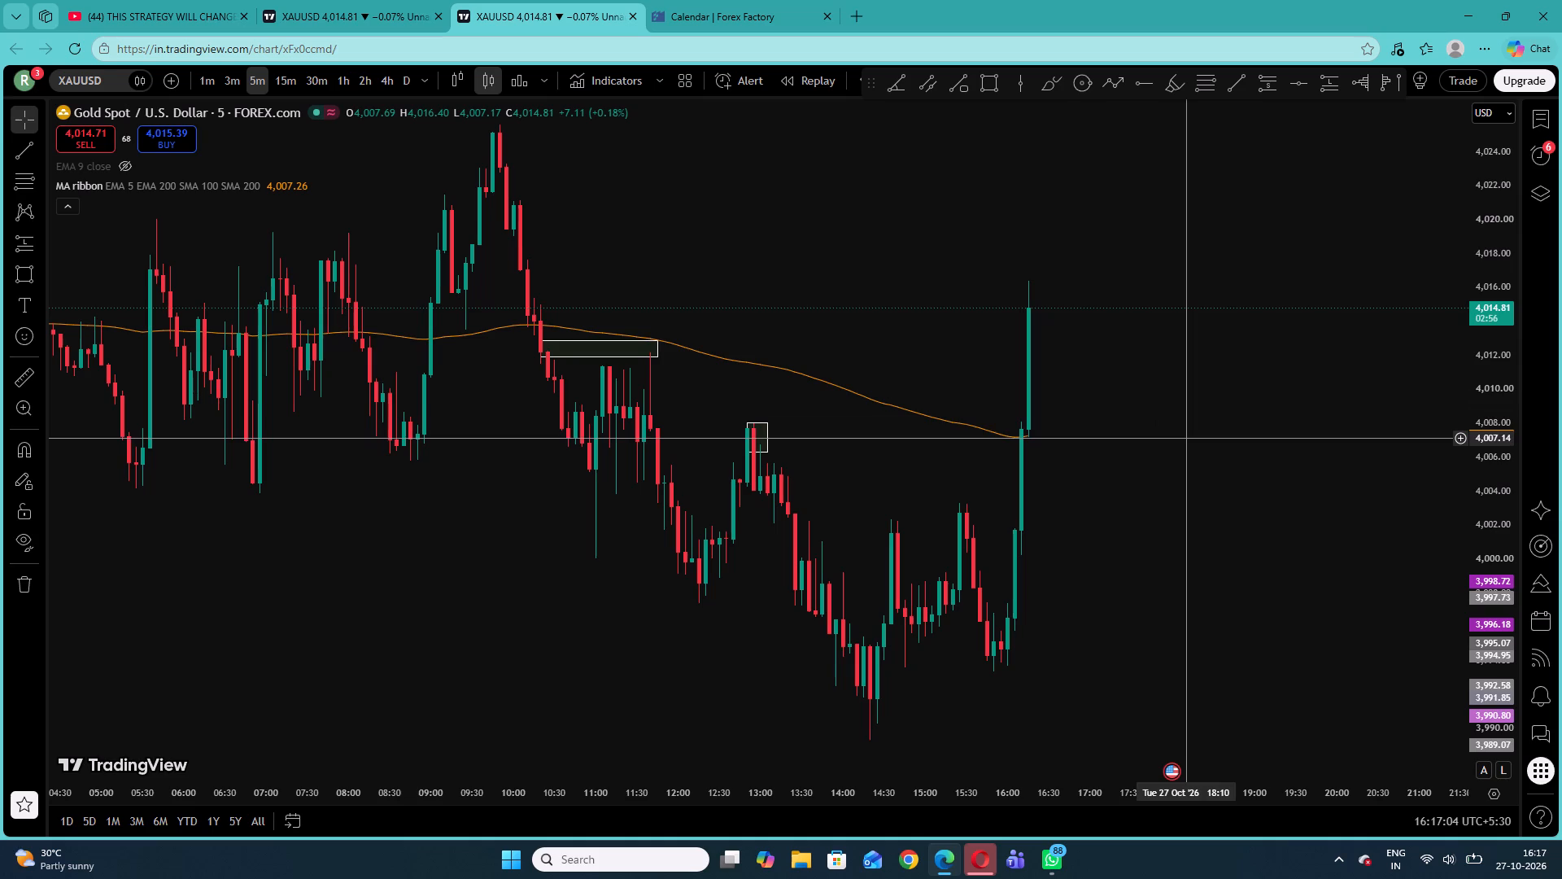
pyautogui.click(208, 85)
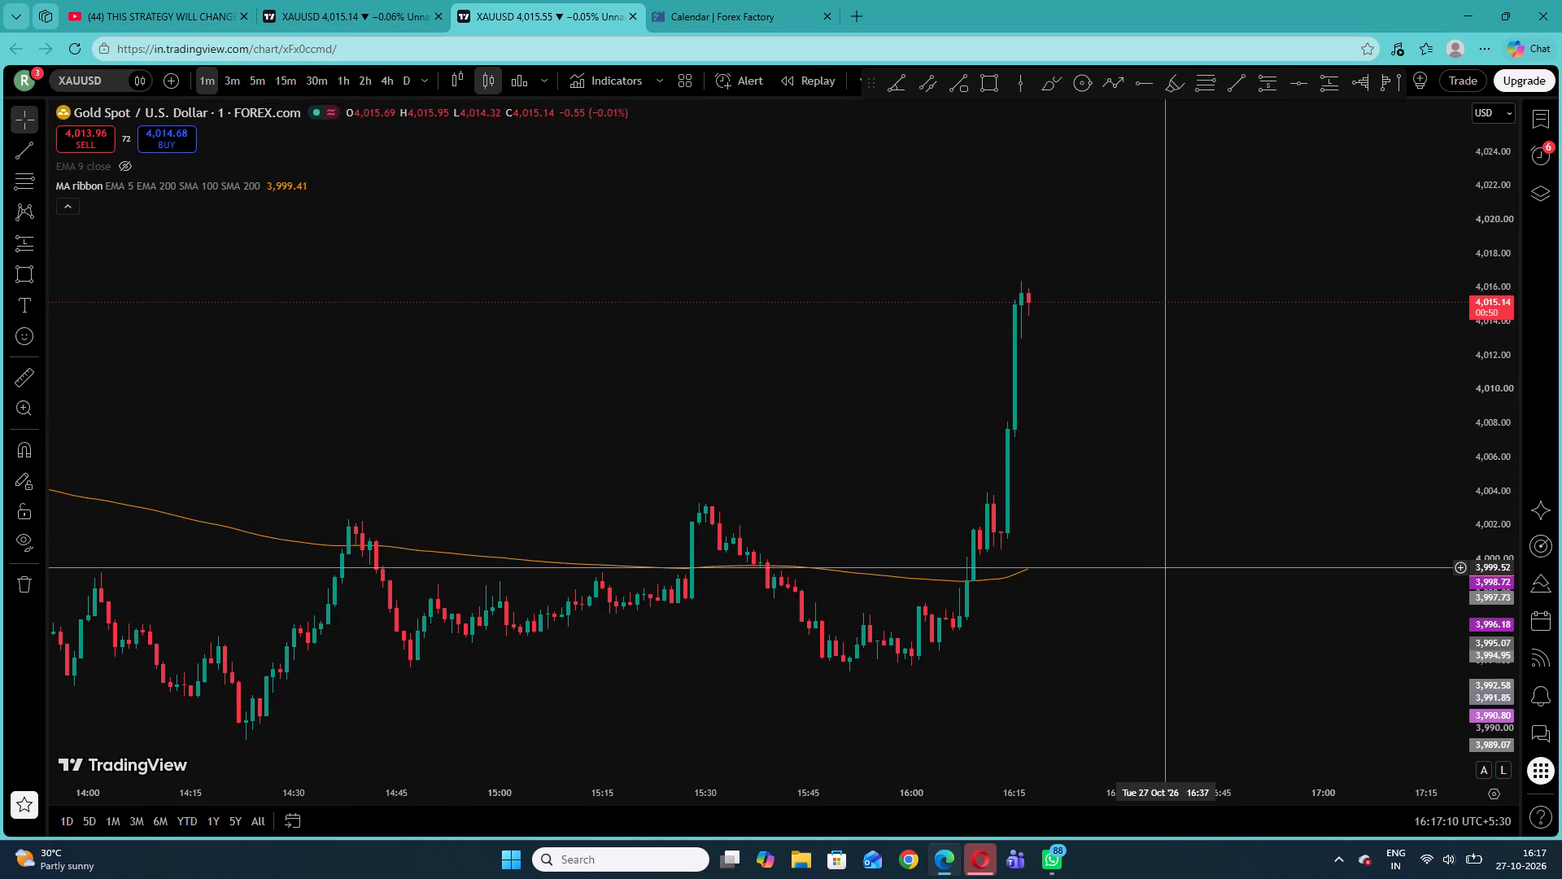
pyautogui.rightClick(788, 299)
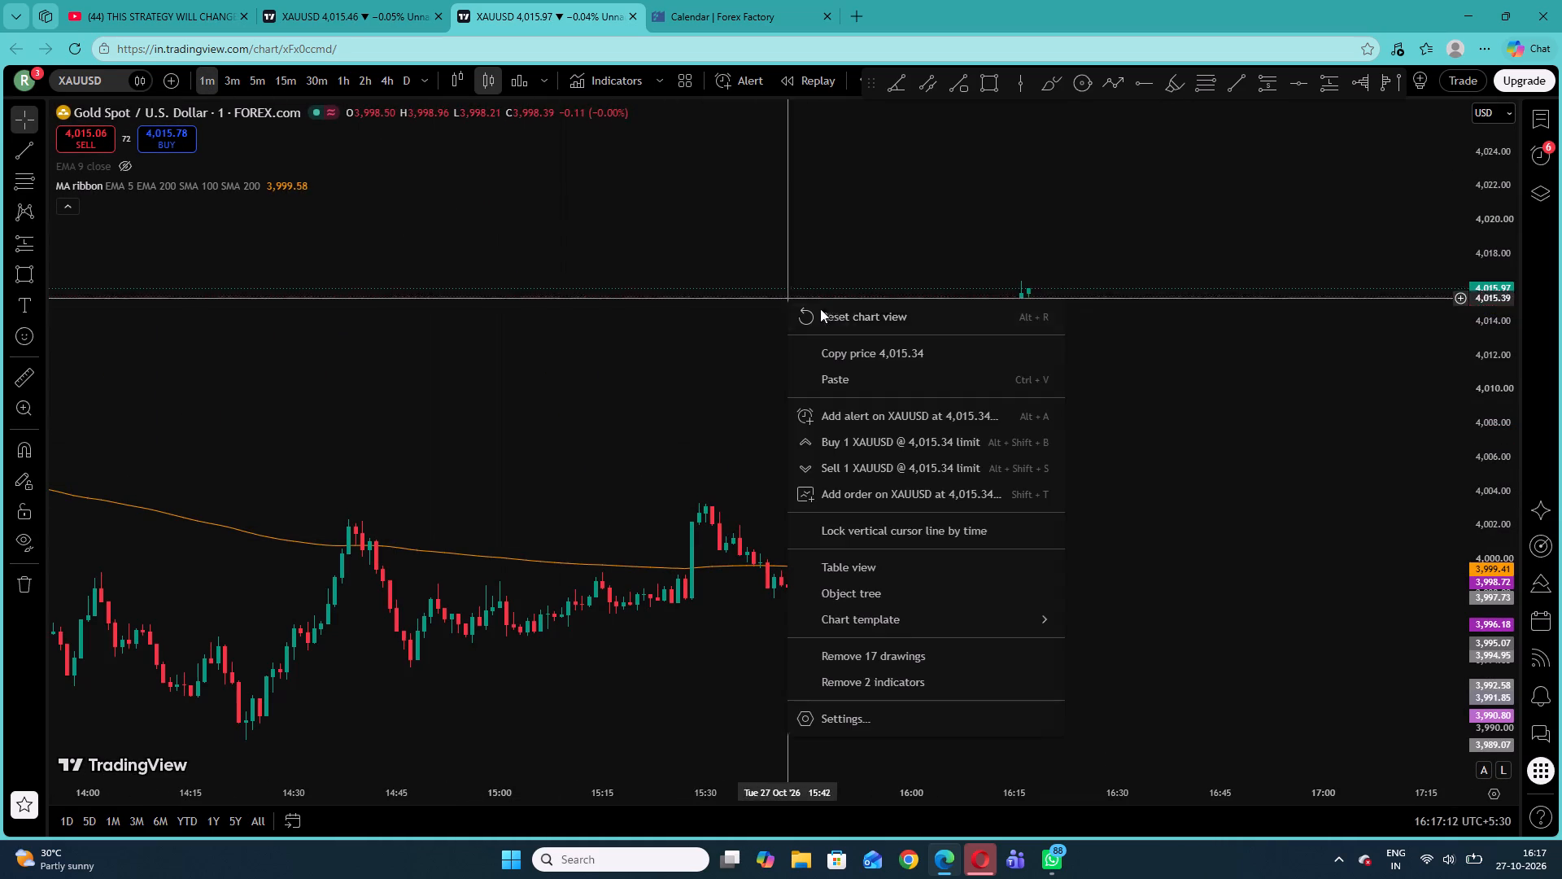
pyautogui.click(831, 311)
pyautogui.moveTo(1187, 404); pyautogui.dragTo(942, 428)
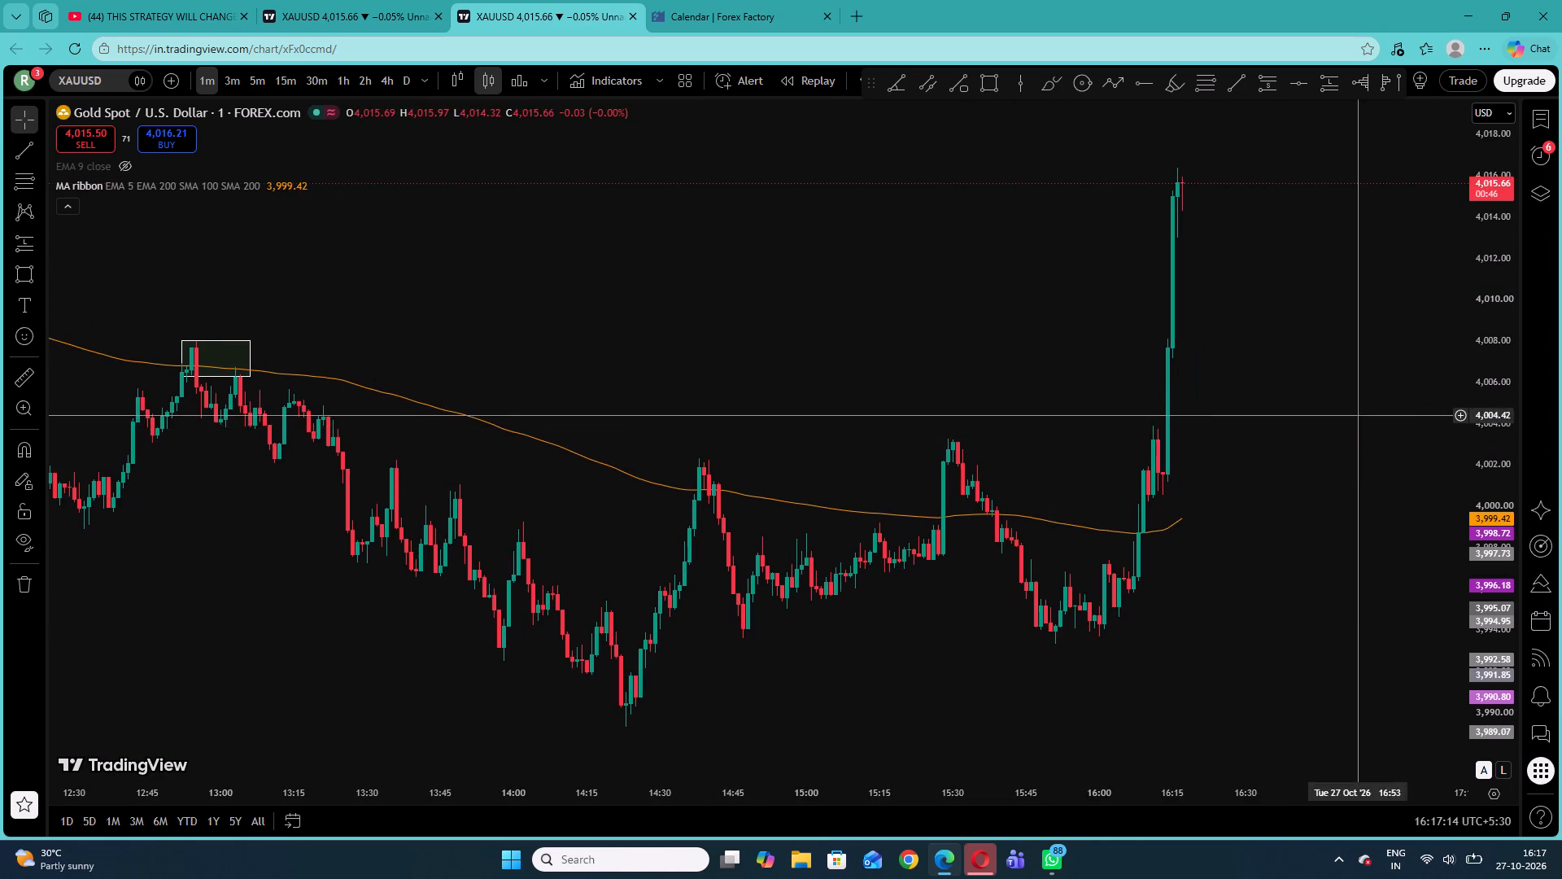
pyautogui.moveTo(1504, 483); pyautogui.dragTo(1499, 453)
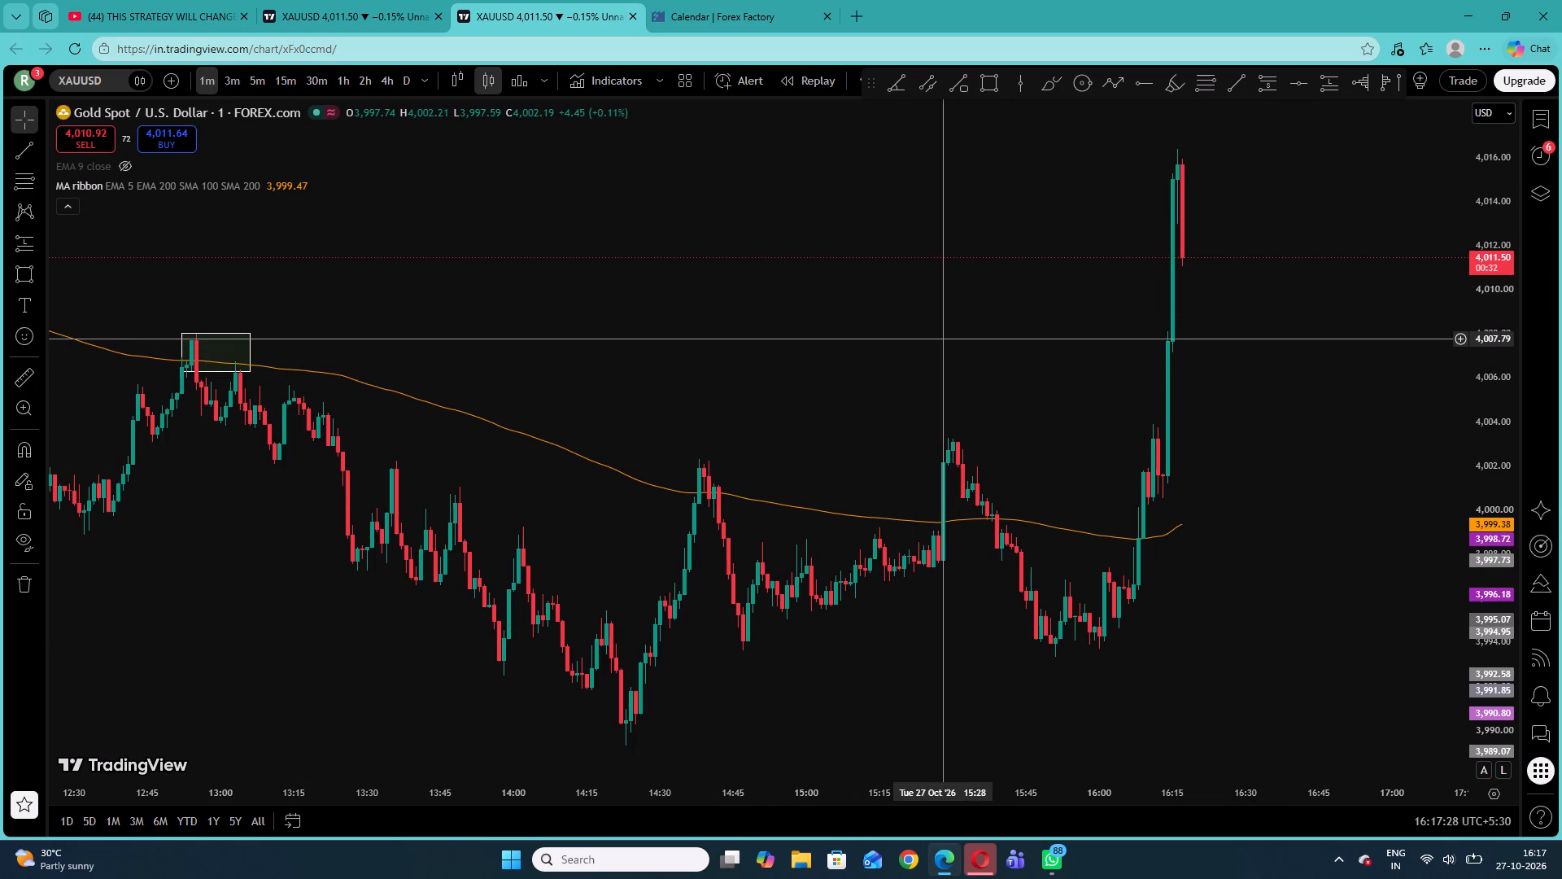
pyautogui.click(257, 76)
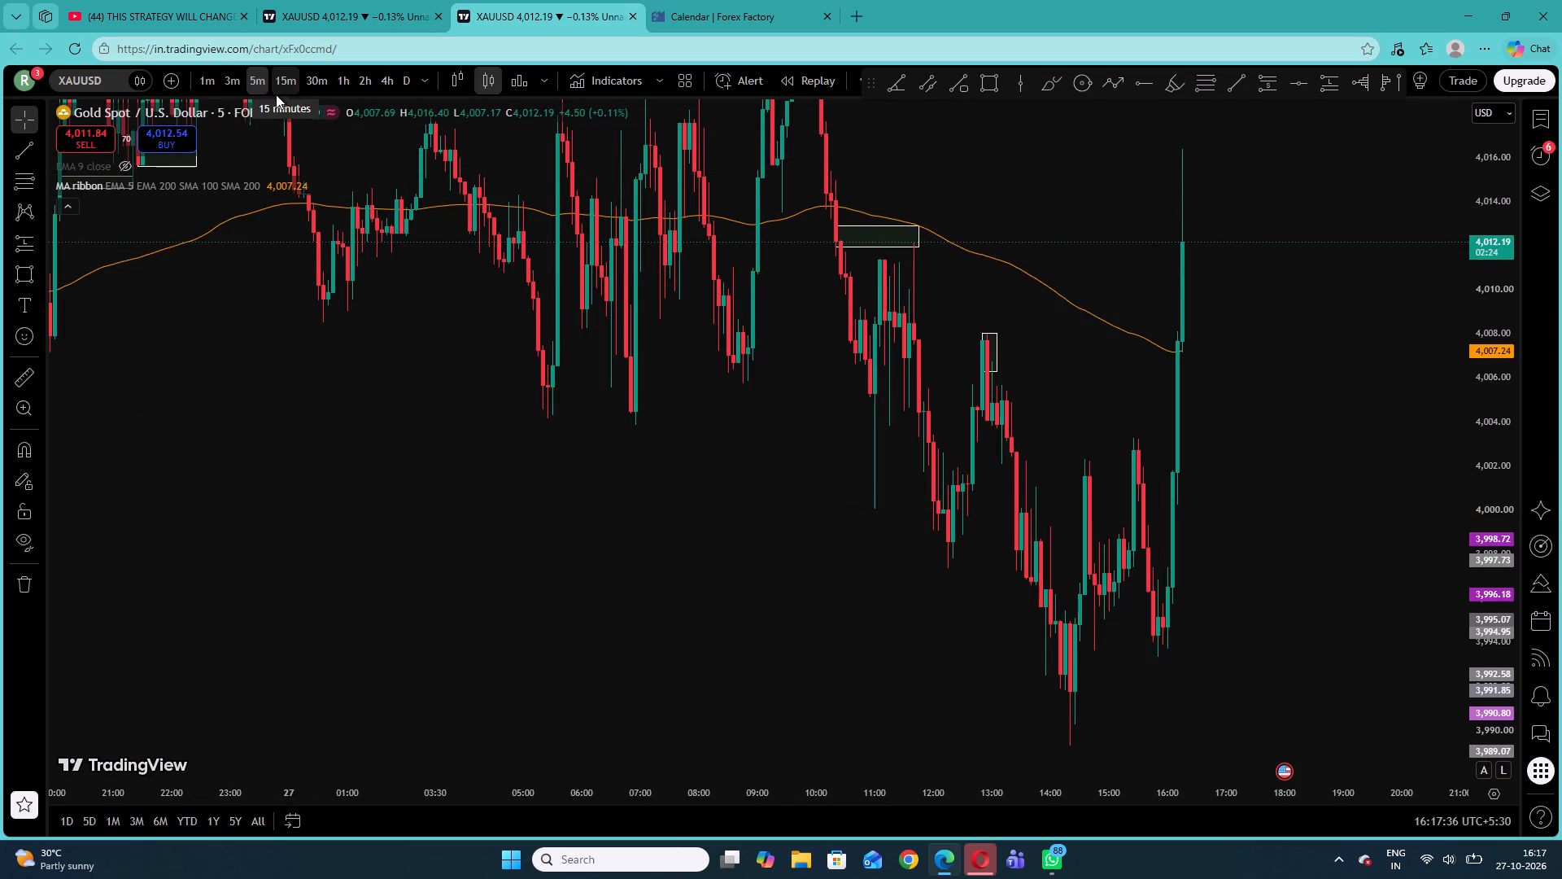
# Search the web for "nz vs ind" in a new browser tab.
pyautogui.click(365, 0)
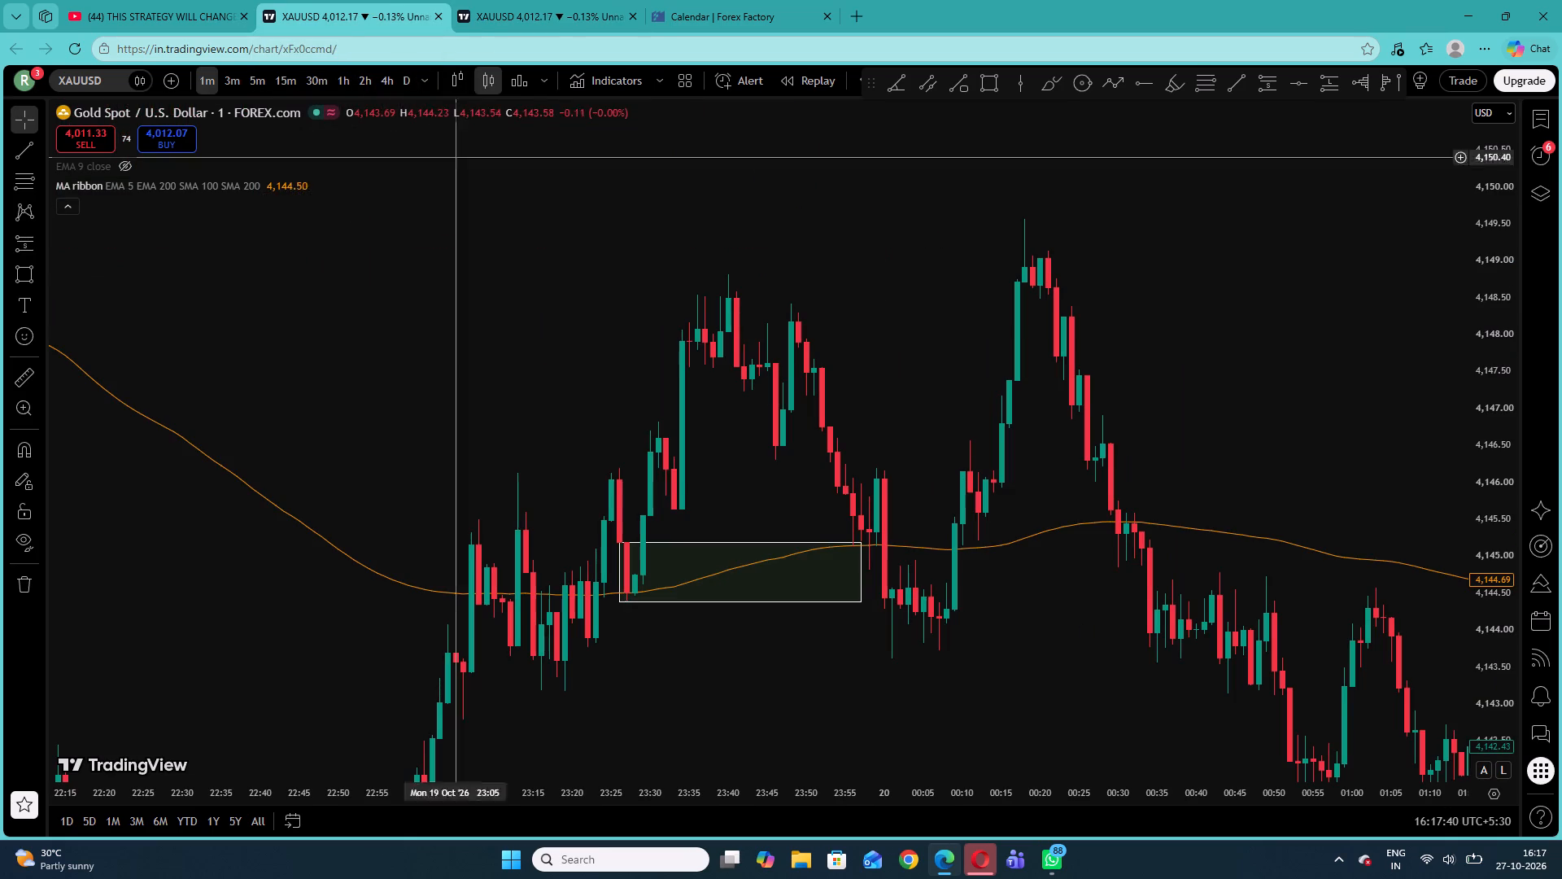
pyautogui.click(848, 14)
pyautogui.click(853, 44)
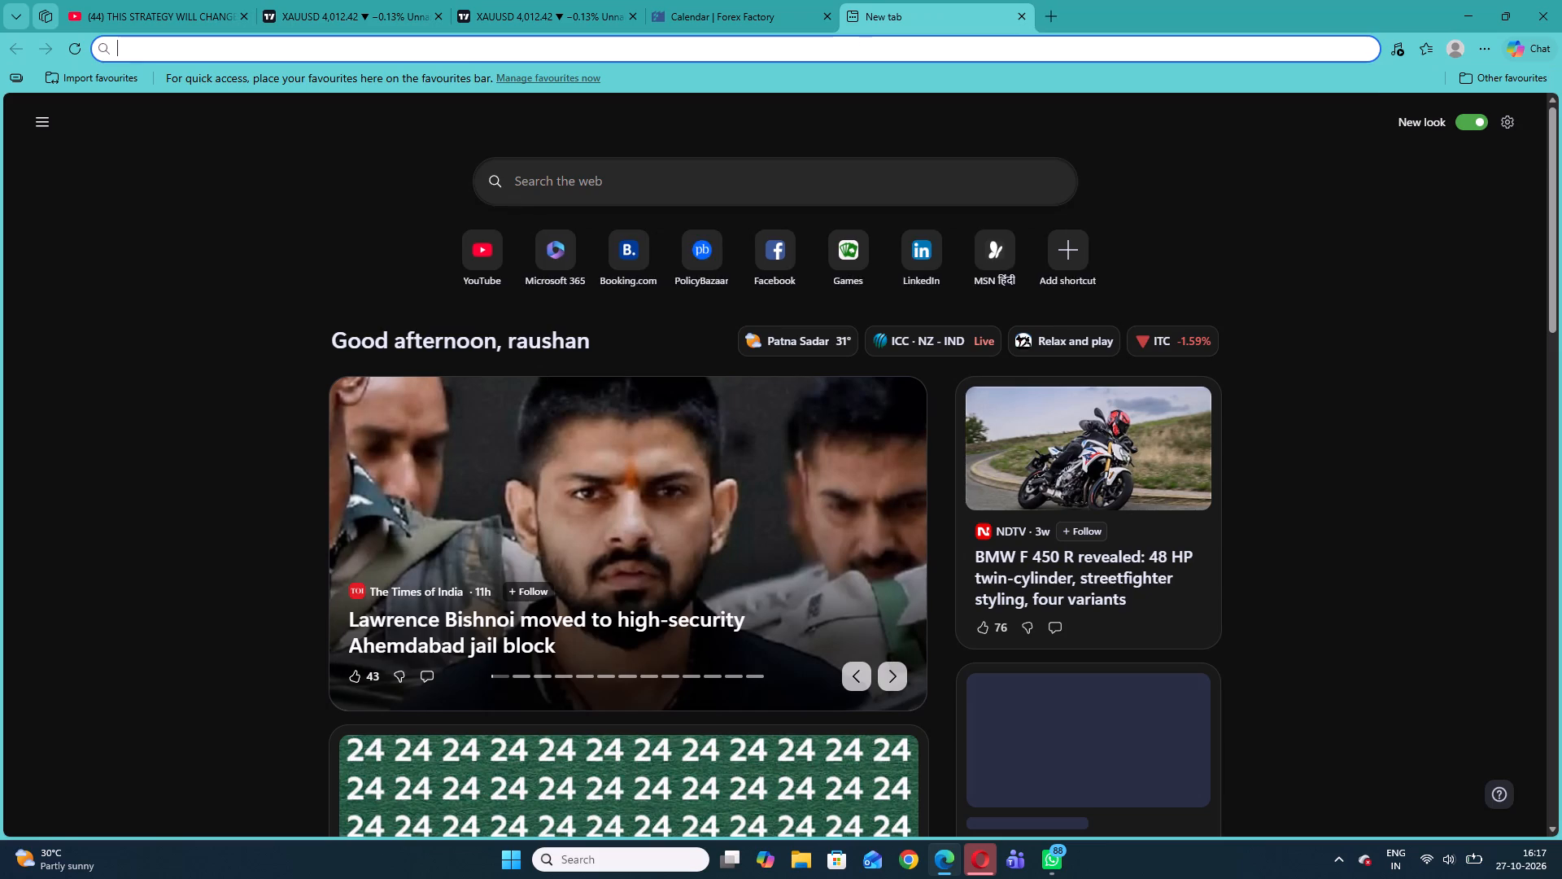
pyautogui.click(853, 44)
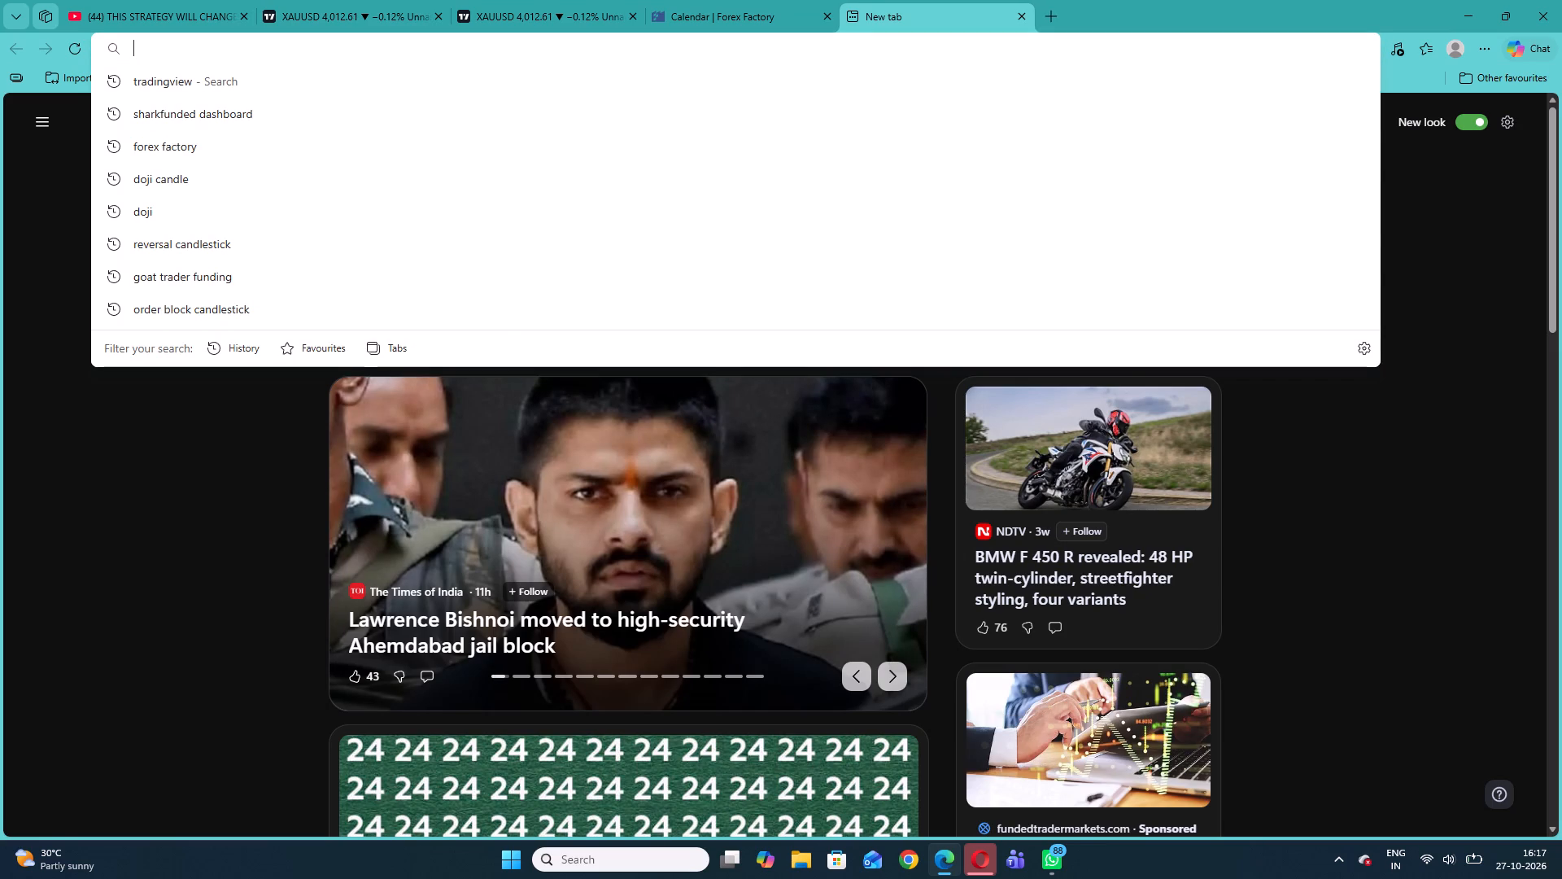
pyautogui.write('nz')
pyautogui.press('space')
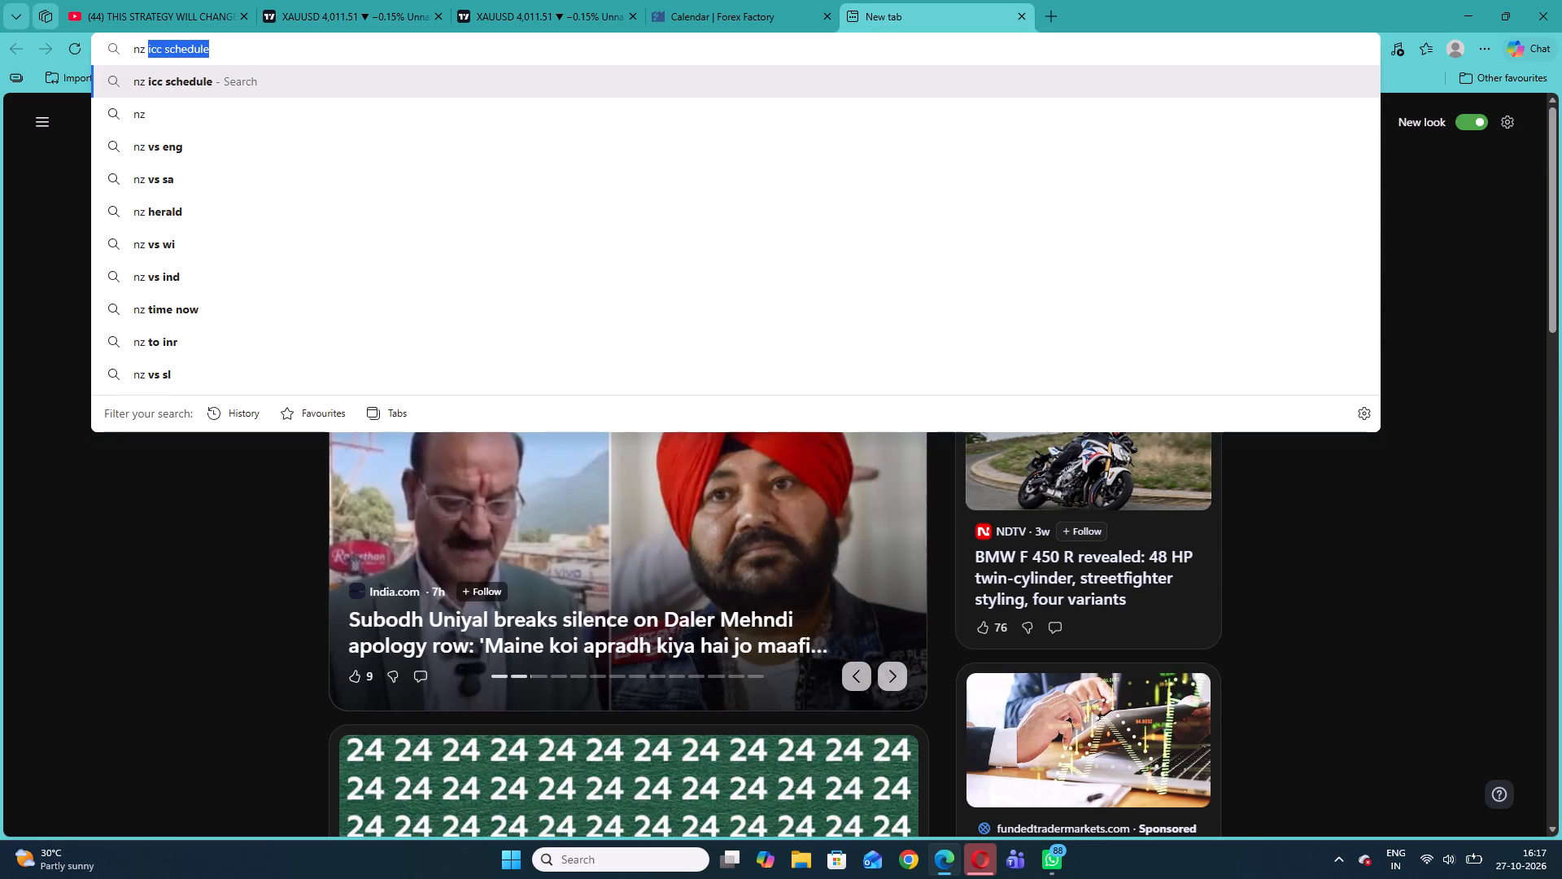
pyautogui.click(582, 286)
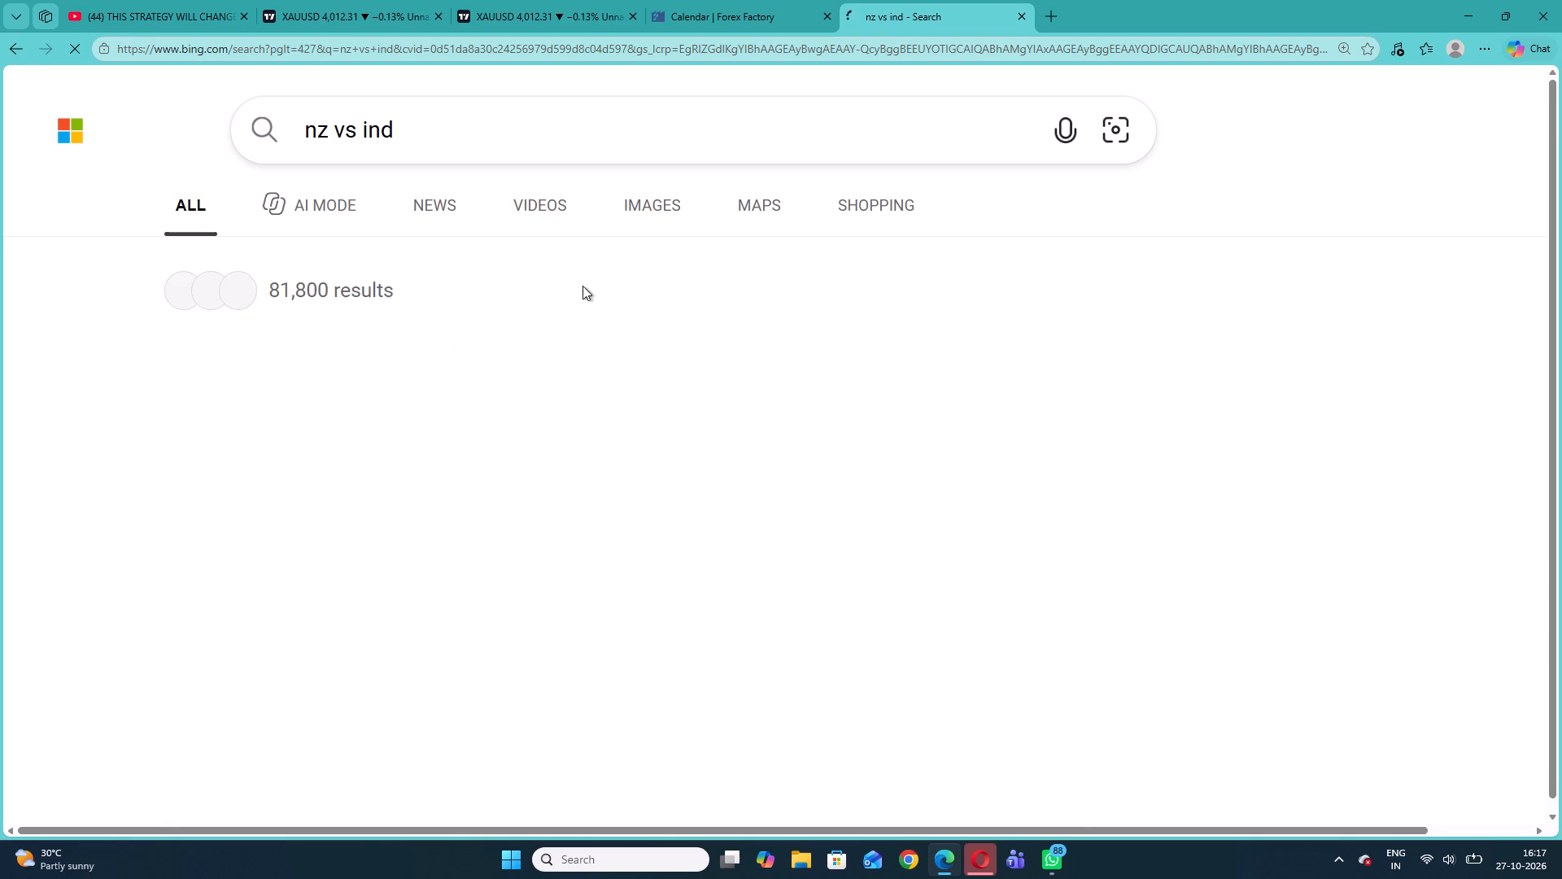
# Open today's India vs New Zealand T20 match details and look through the score and innings summary.
pyautogui.scroll(-1, 1238, 502)
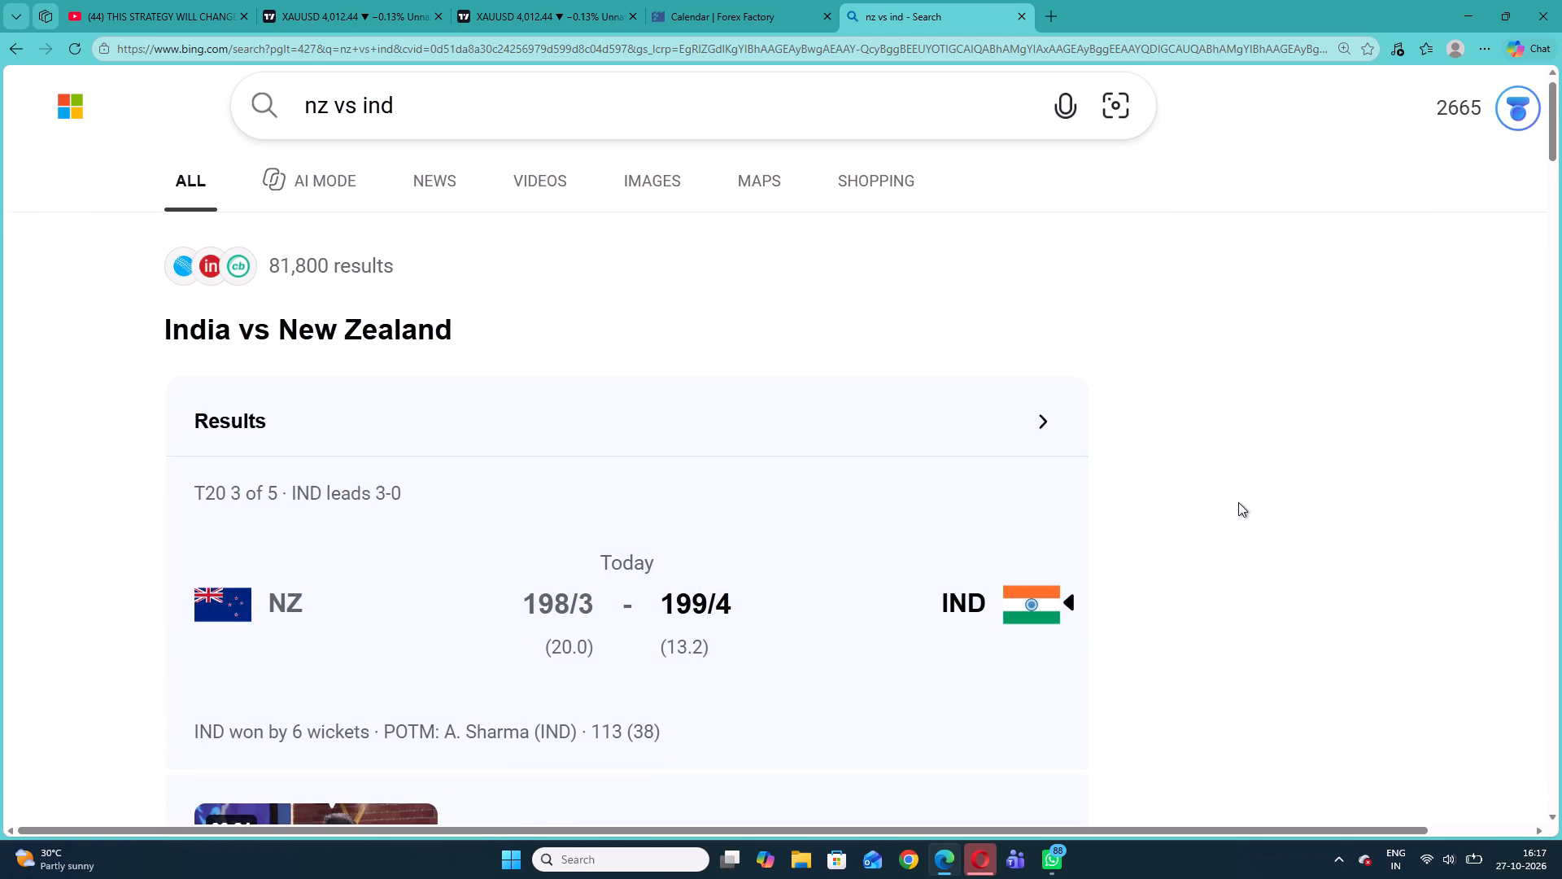
pyautogui.scroll(-4, 1238, 502)
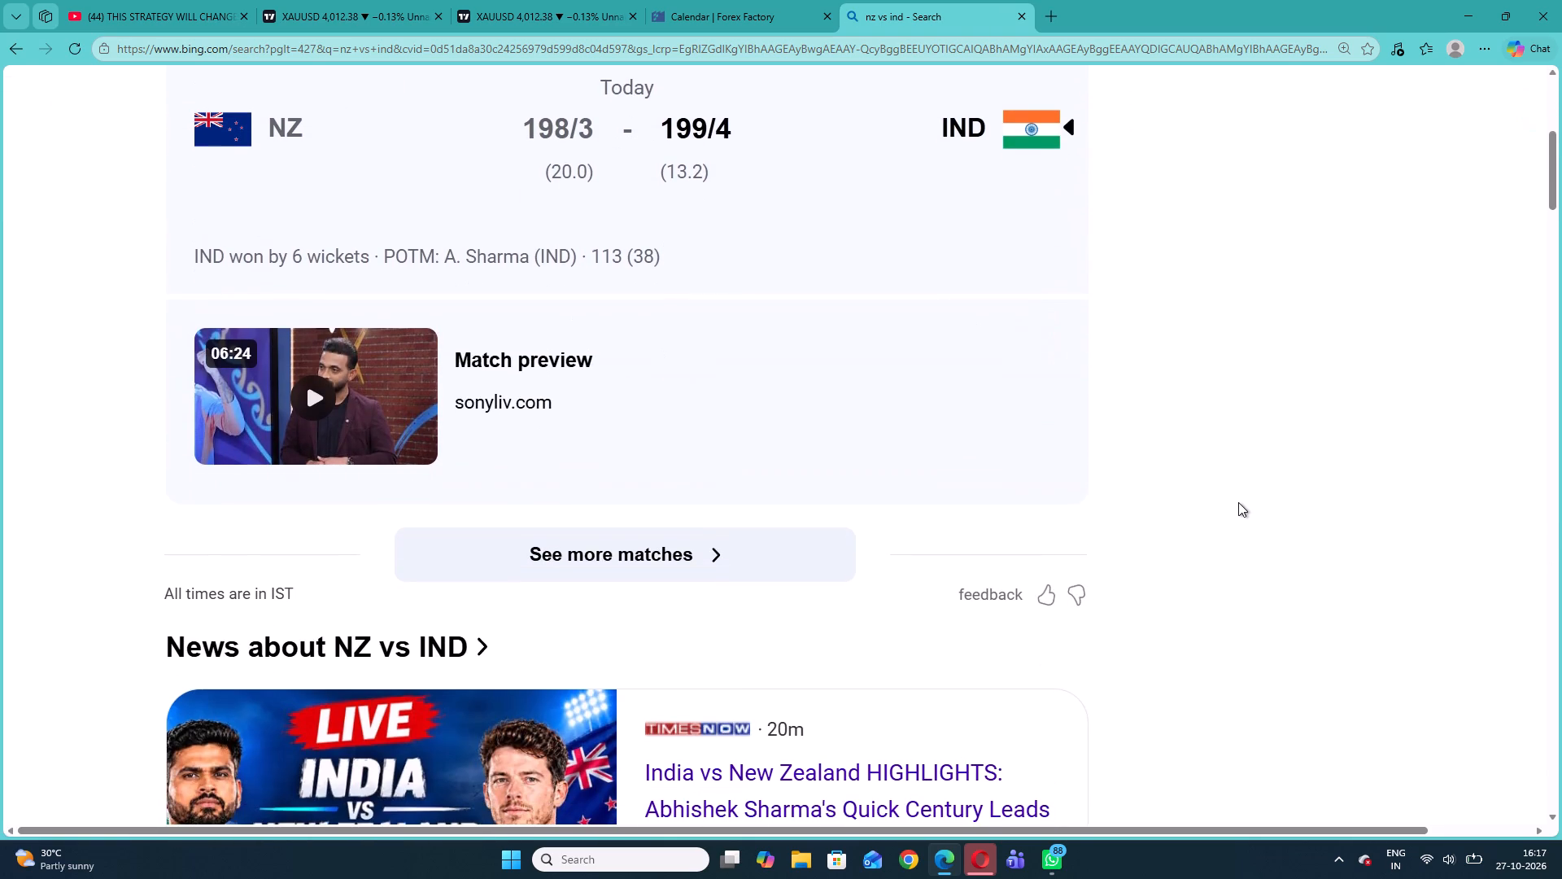
pyautogui.scroll(2, 1238, 502)
pyautogui.click(597, 321)
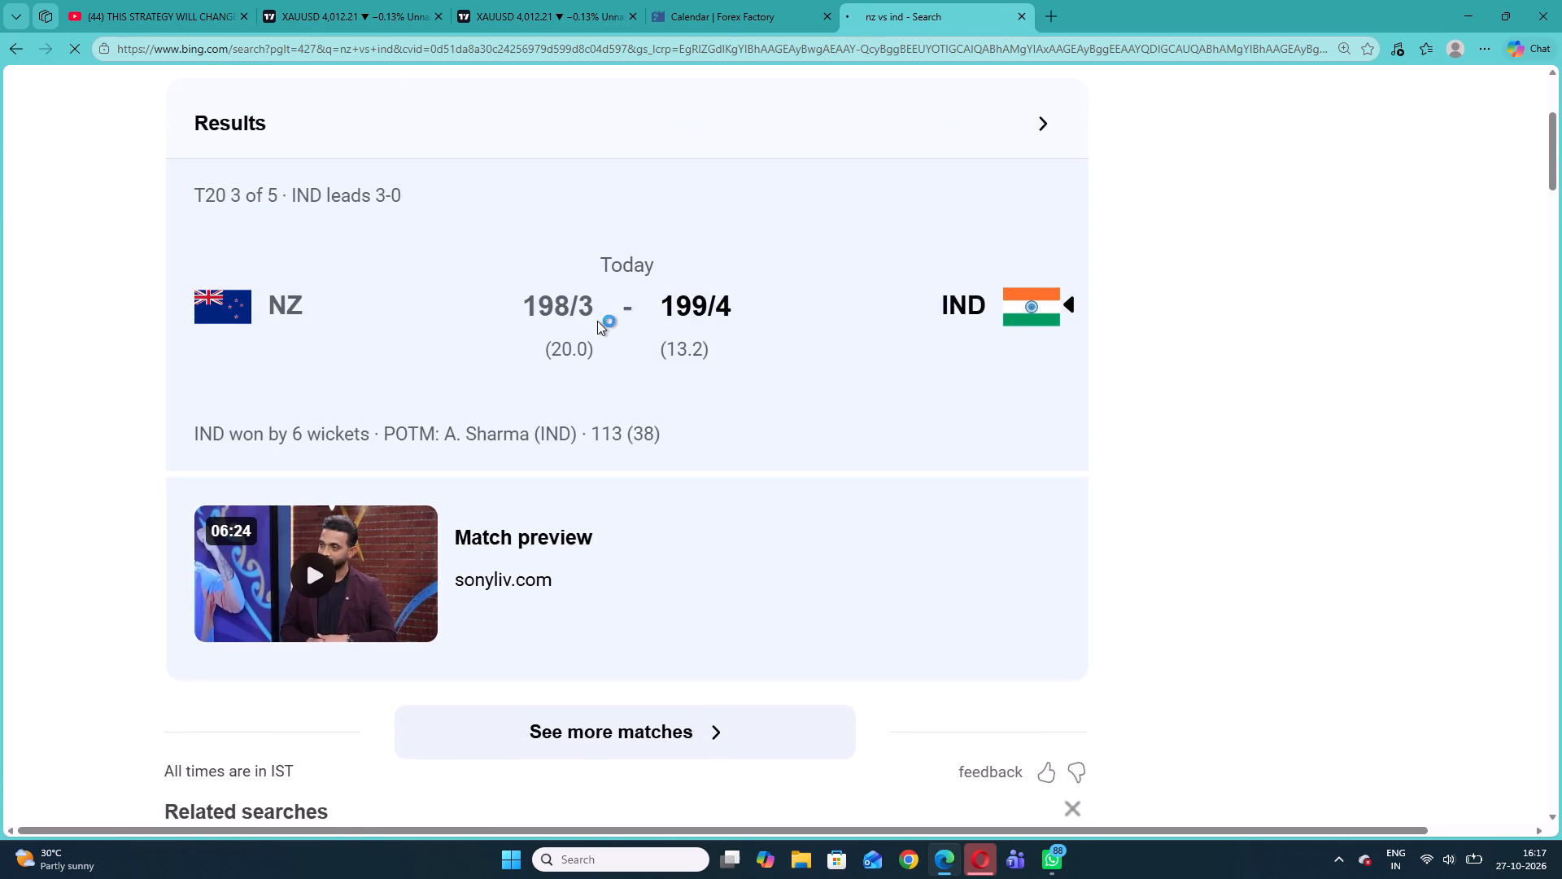
pyautogui.scroll(-7, 597, 321)
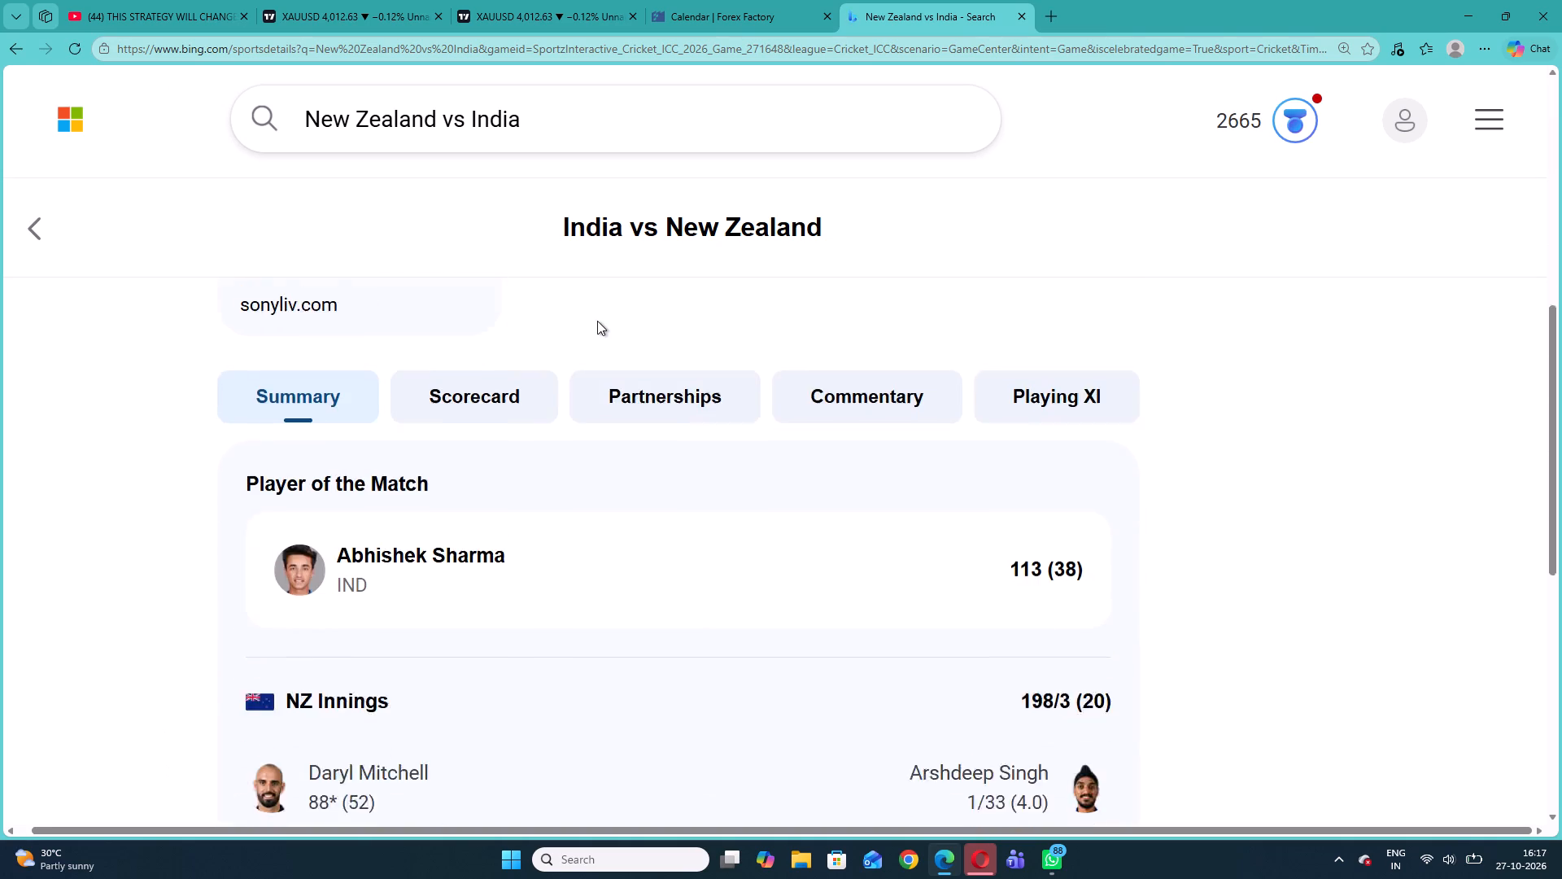
pyautogui.scroll(1, 725, 453)
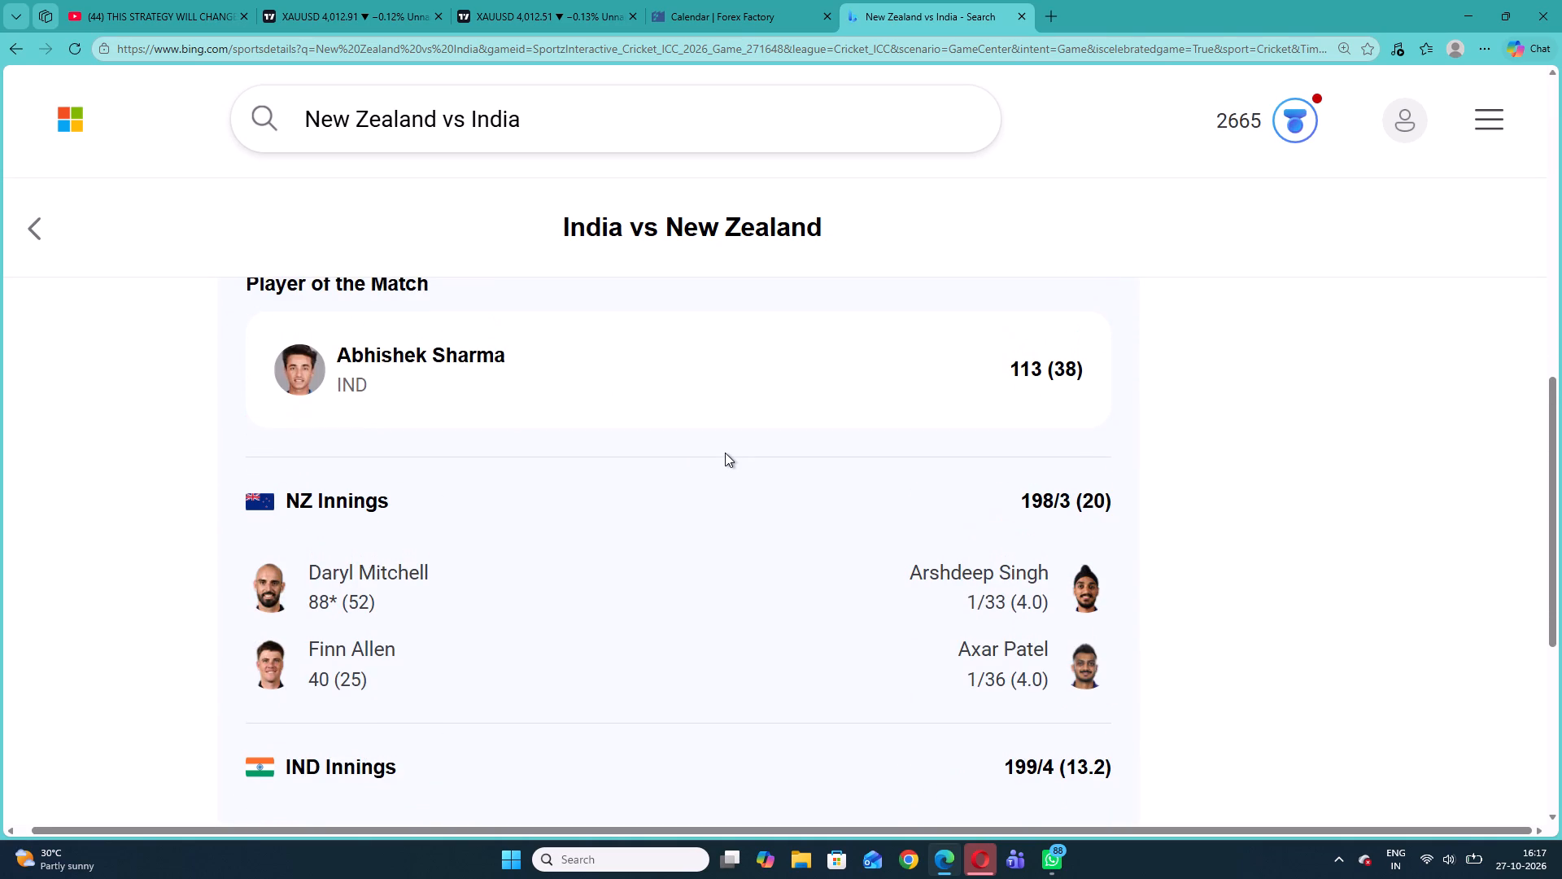
# Return to the first XAUUSD chart and examine the 1-minute candles for 200 EMA retests forward to about 05:05 on 20 October.
pyautogui.click(394, 0)
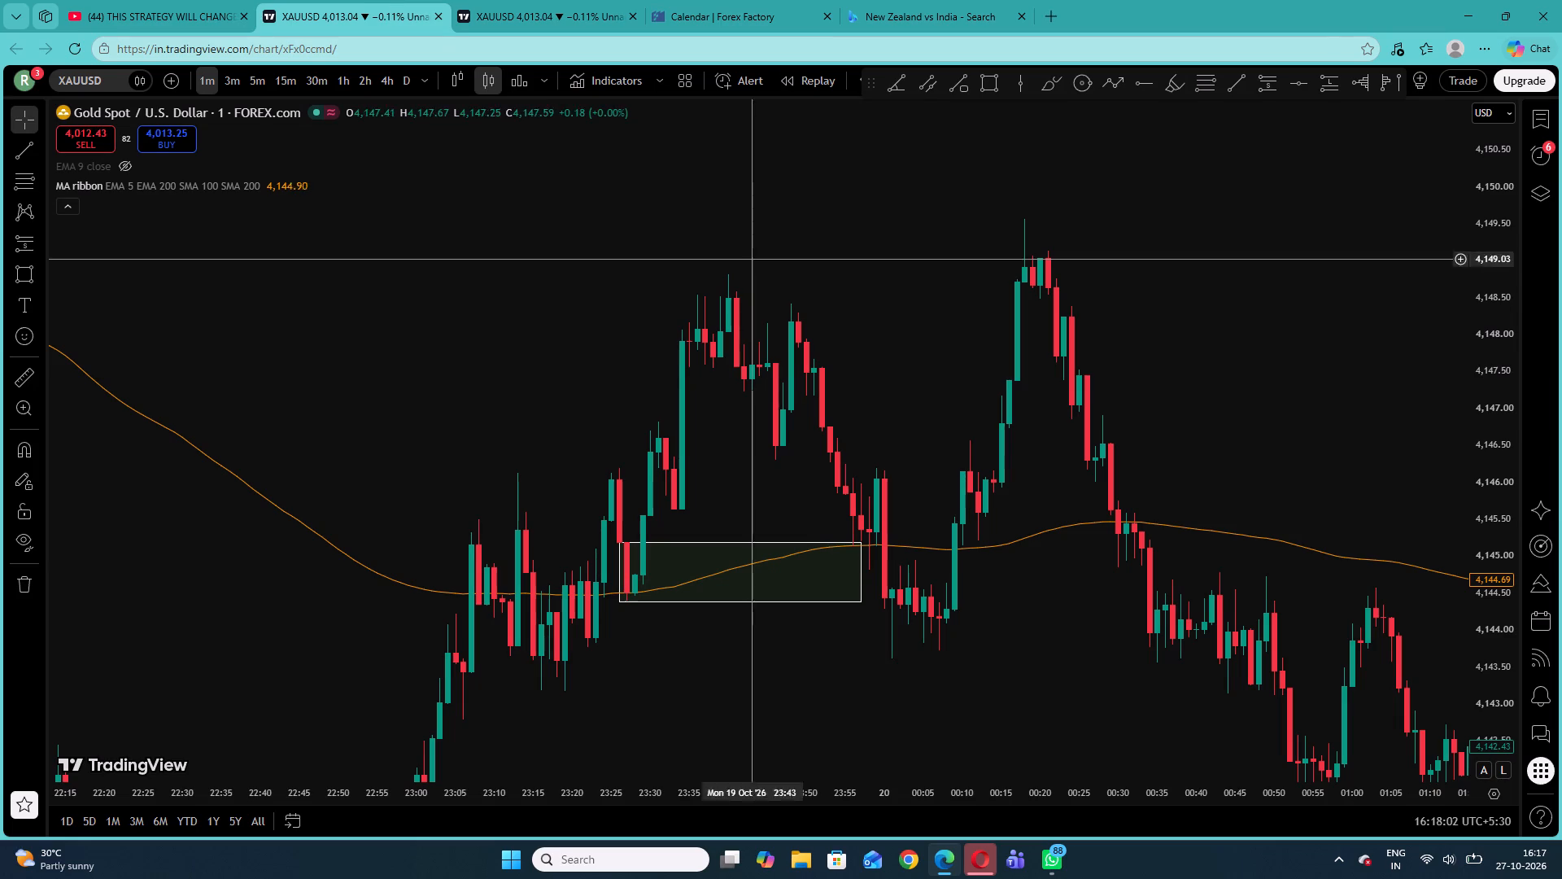
pyautogui.moveTo(1241, 429); pyautogui.dragTo(787, 308)
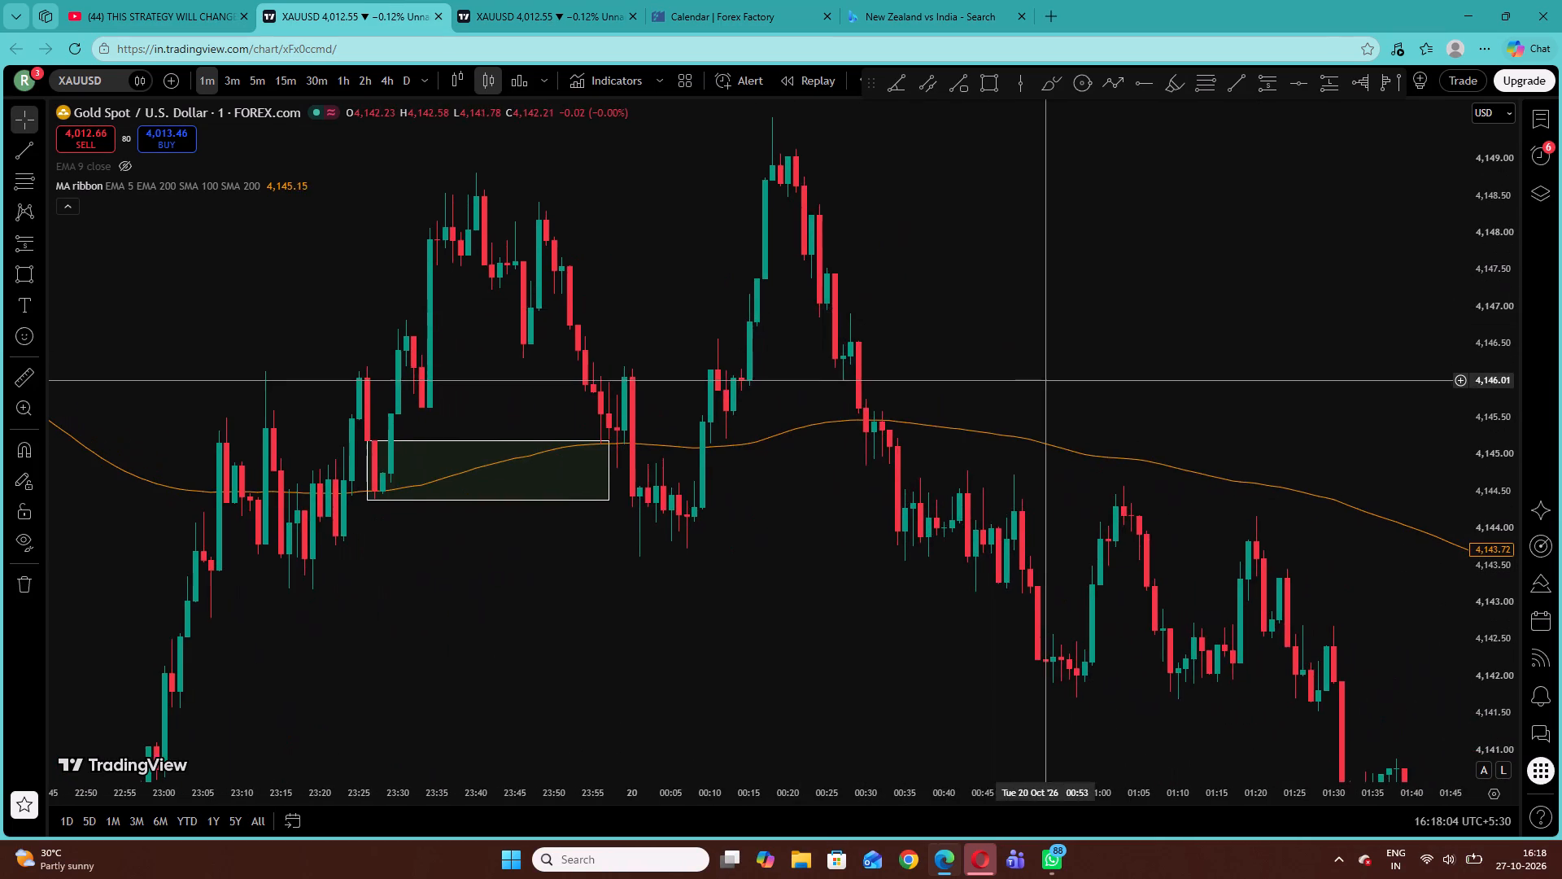
pyautogui.moveTo(1048, 380); pyautogui.dragTo(912, 295)
pyautogui.moveTo(1291, 420); pyautogui.dragTo(958, 334)
pyautogui.moveTo(1342, 518); pyautogui.dragTo(823, 376)
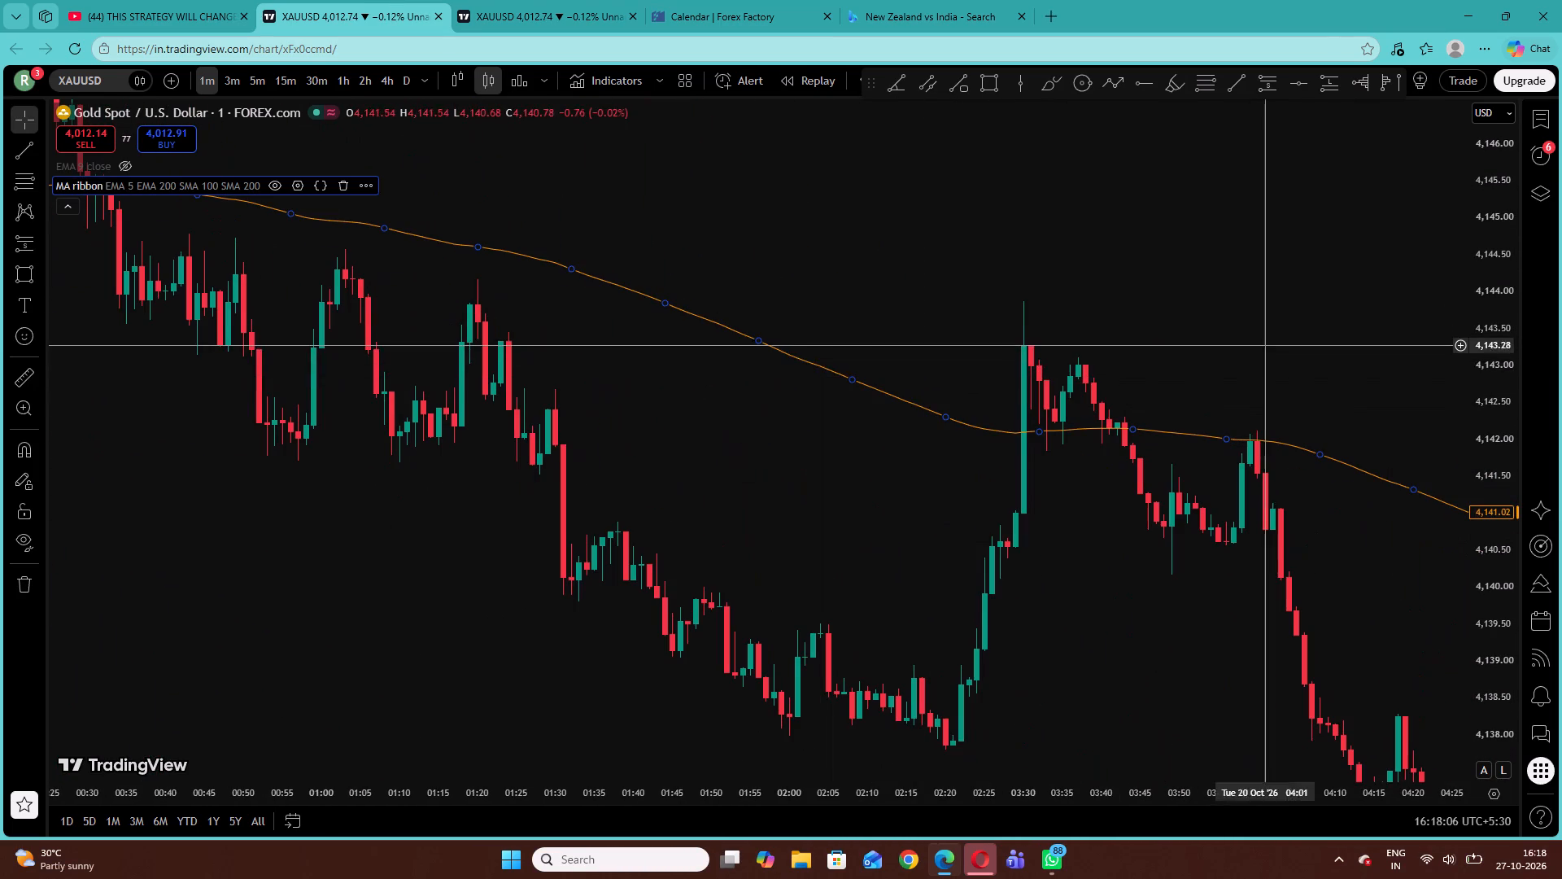
pyautogui.moveTo(1363, 400); pyautogui.dragTo(1028, 231)
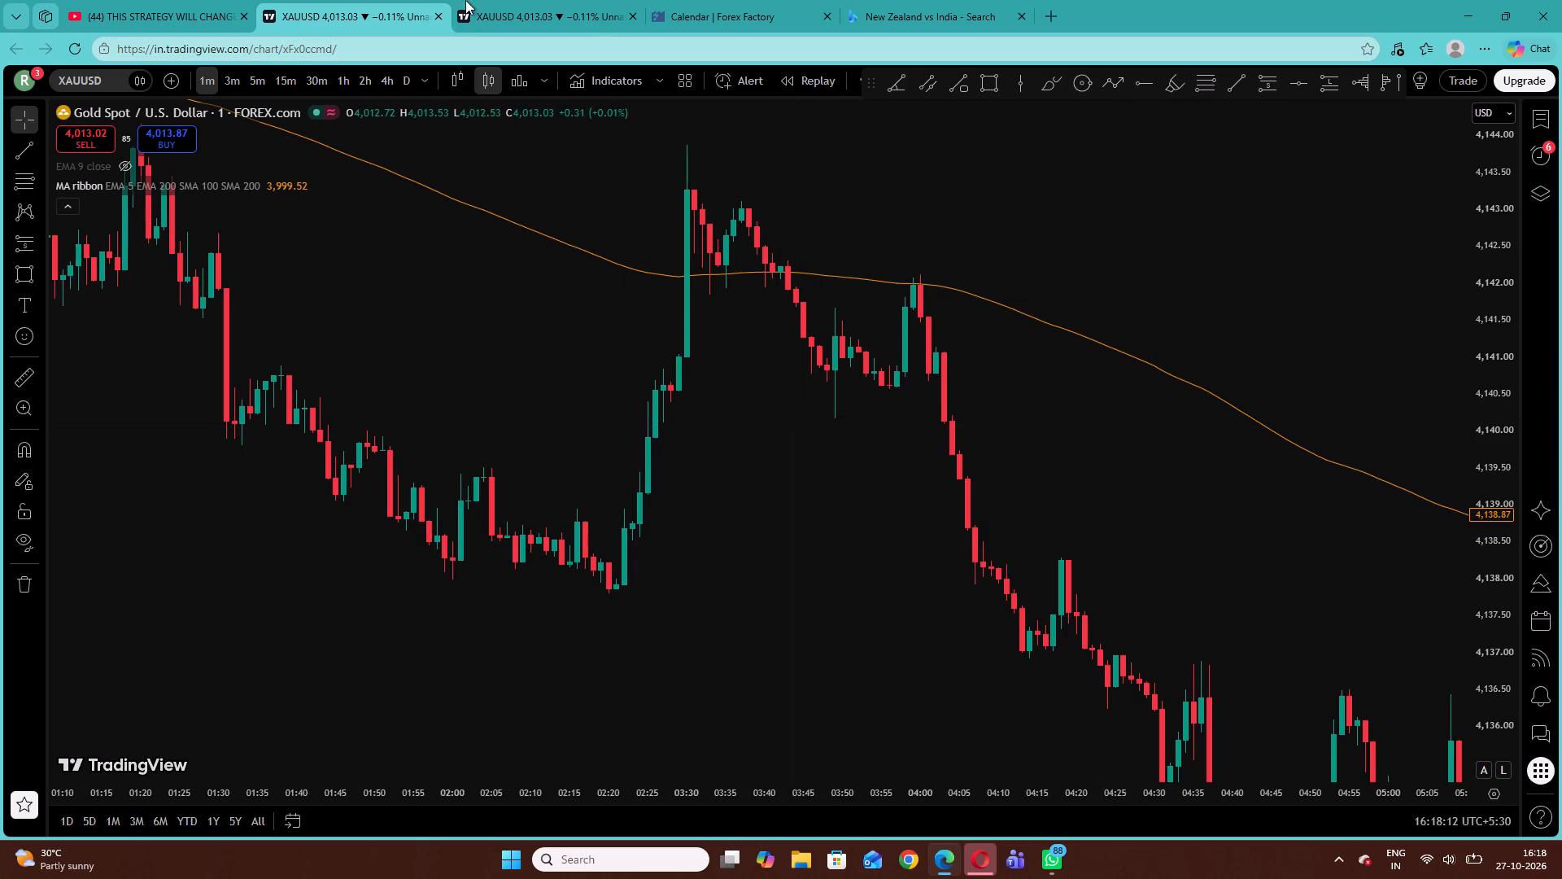
# Check the live 27 October price against the 200 EMA on the second XAUUSD chart's 5-minute candles.
pyautogui.click(517, 0)
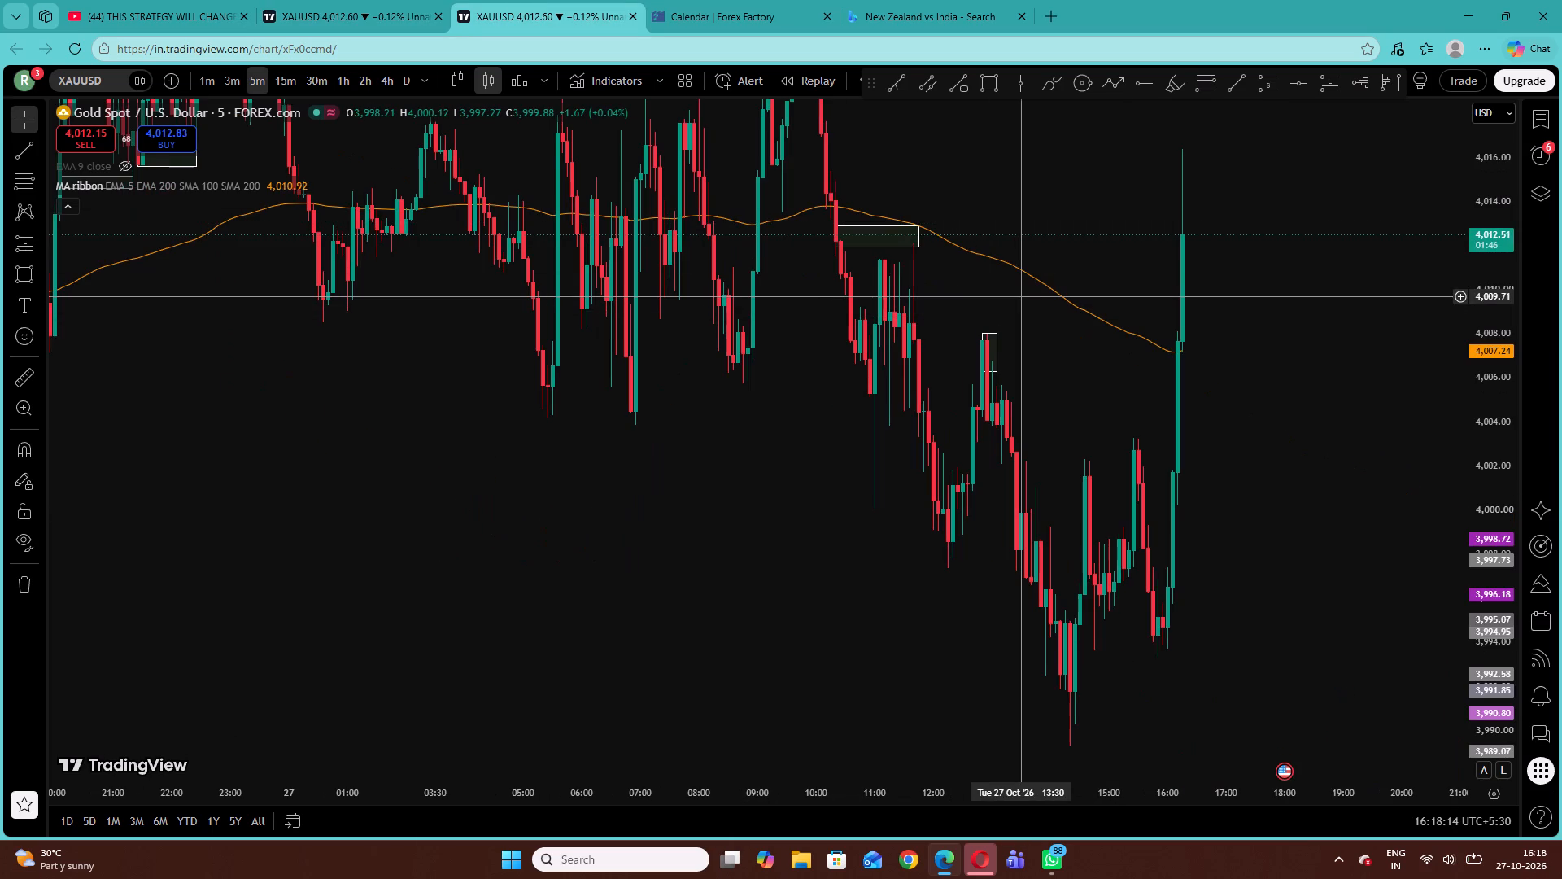
pyautogui.moveTo(1021, 296); pyautogui.dragTo(1084, 421)
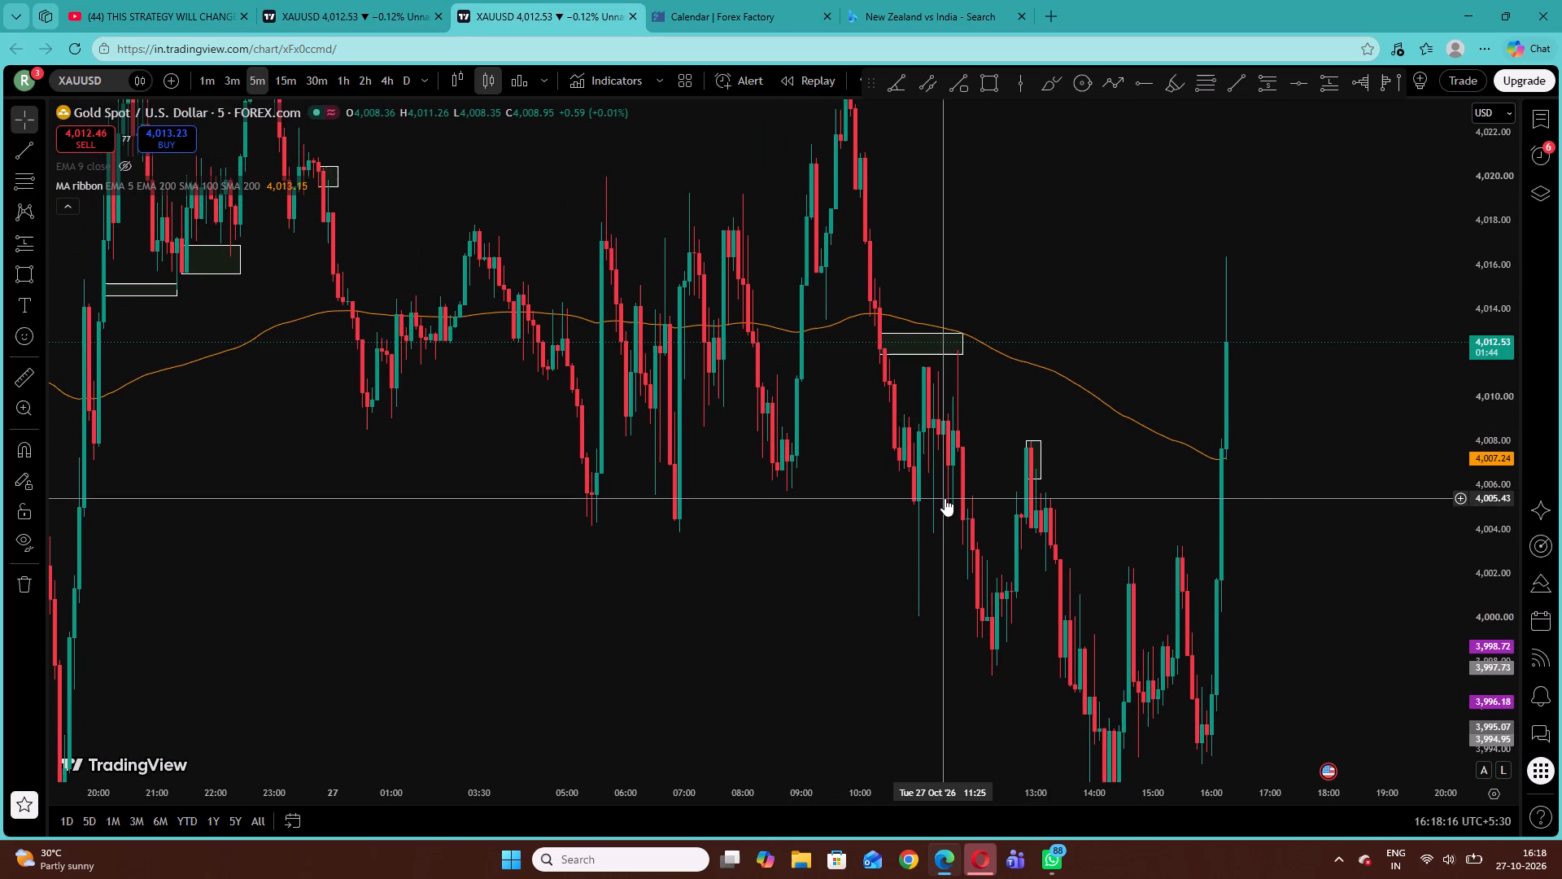
# Return to the first XAUUSD chart and review the 1-minute candles back to the marked zone from about 17:50 to 19:05 on 19 October.
pyautogui.click(400, 0)
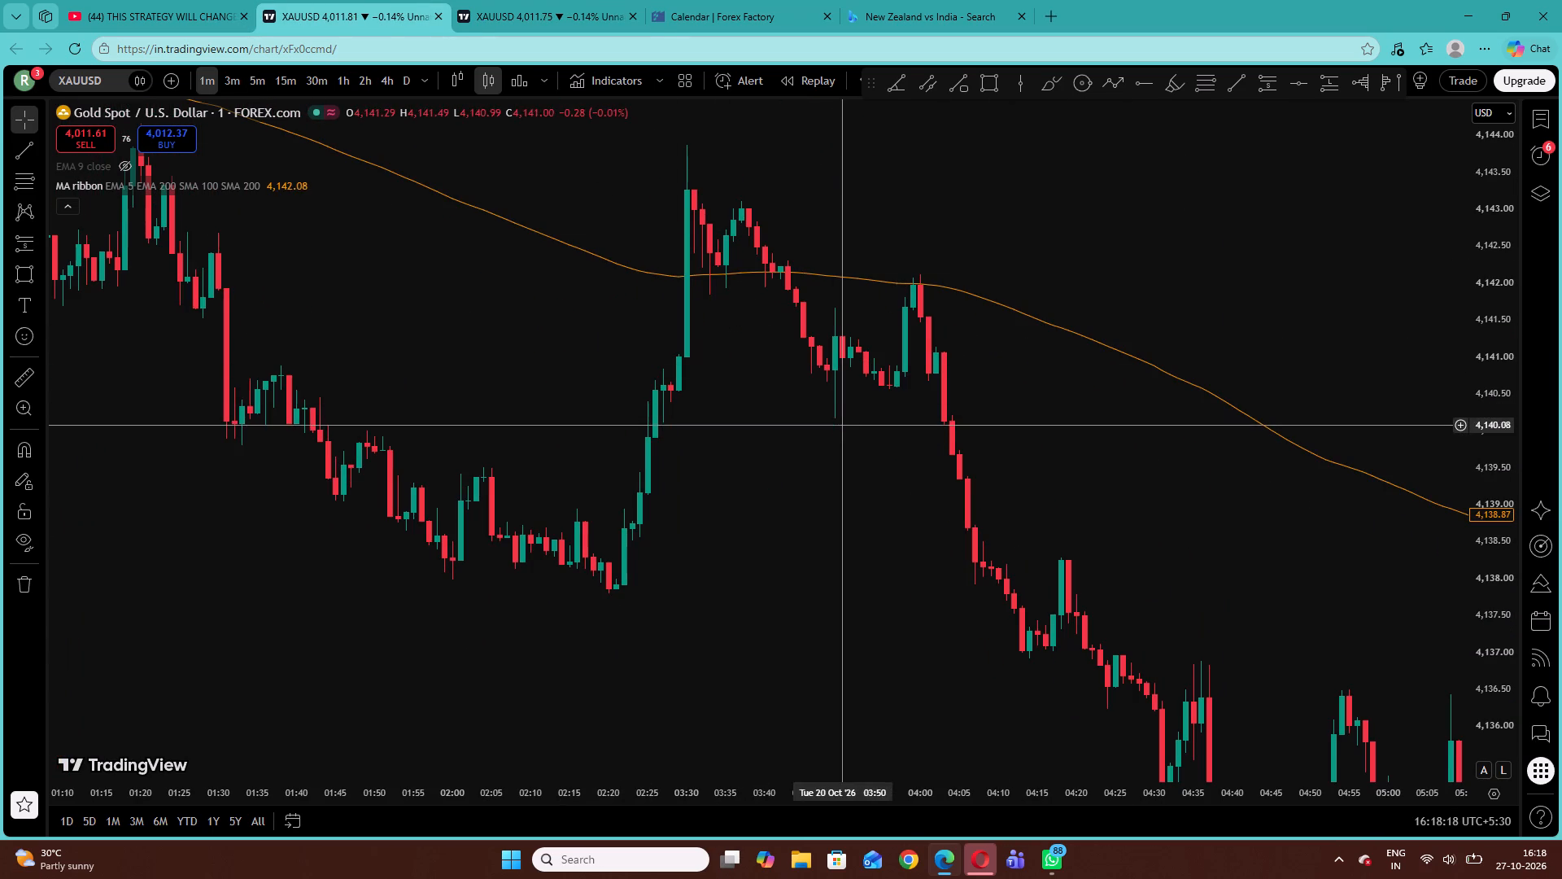
pyautogui.moveTo(731, 457); pyautogui.dragTo(1330, 561)
pyautogui.moveTo(710, 466); pyautogui.dragTo(1264, 604)
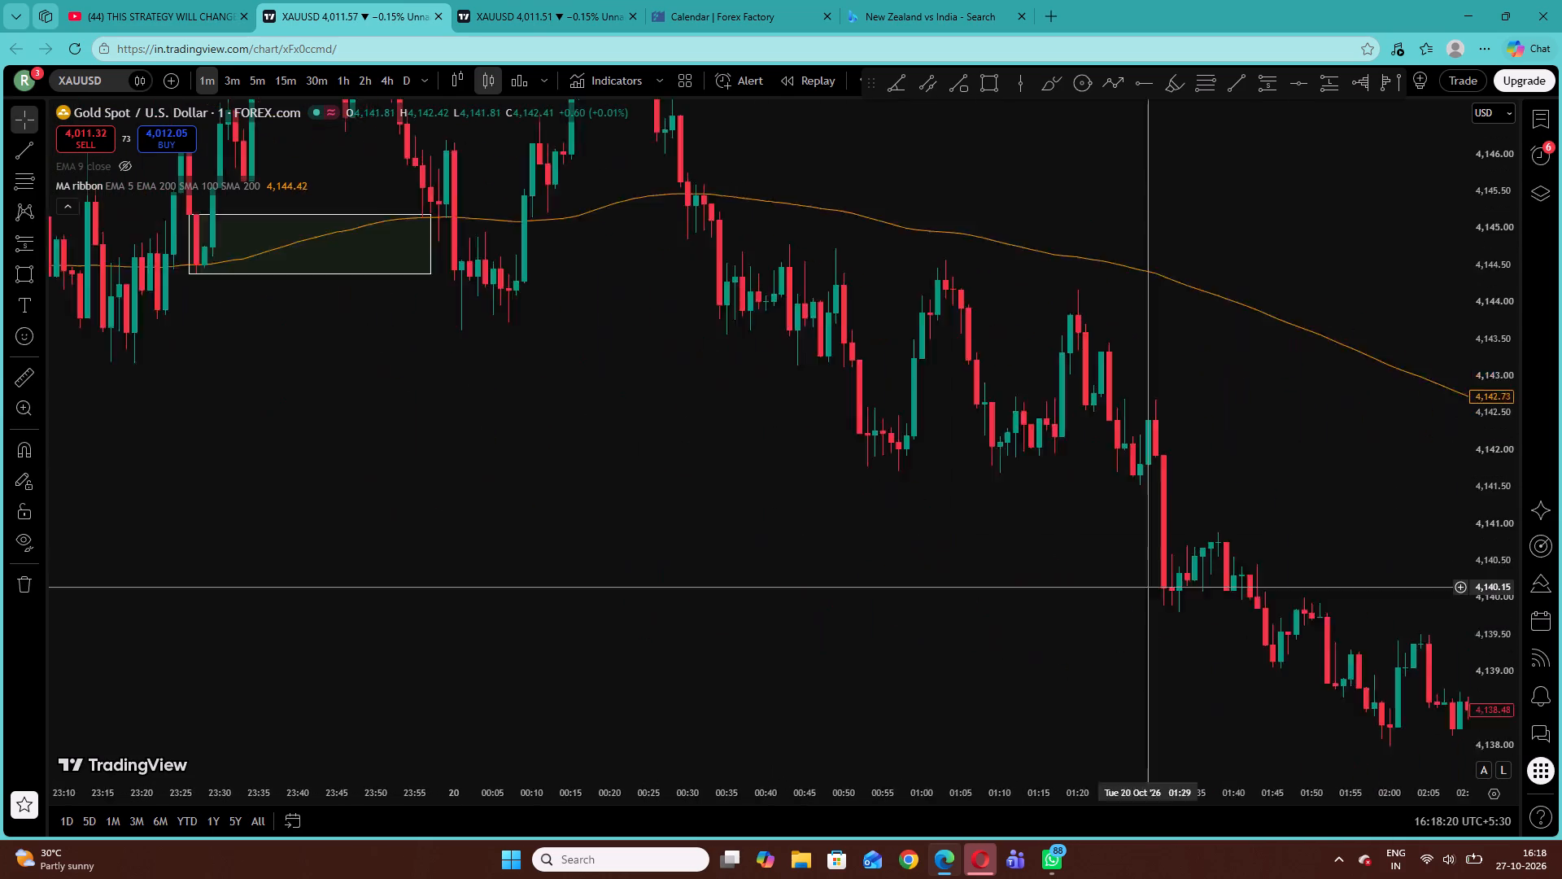
pyautogui.moveTo(1264, 604); pyautogui.dragTo(1334, 608)
pyautogui.moveTo(1500, 520); pyautogui.dragTo(1499, 499)
pyautogui.moveTo(242, 495); pyautogui.dragTo(556, 547)
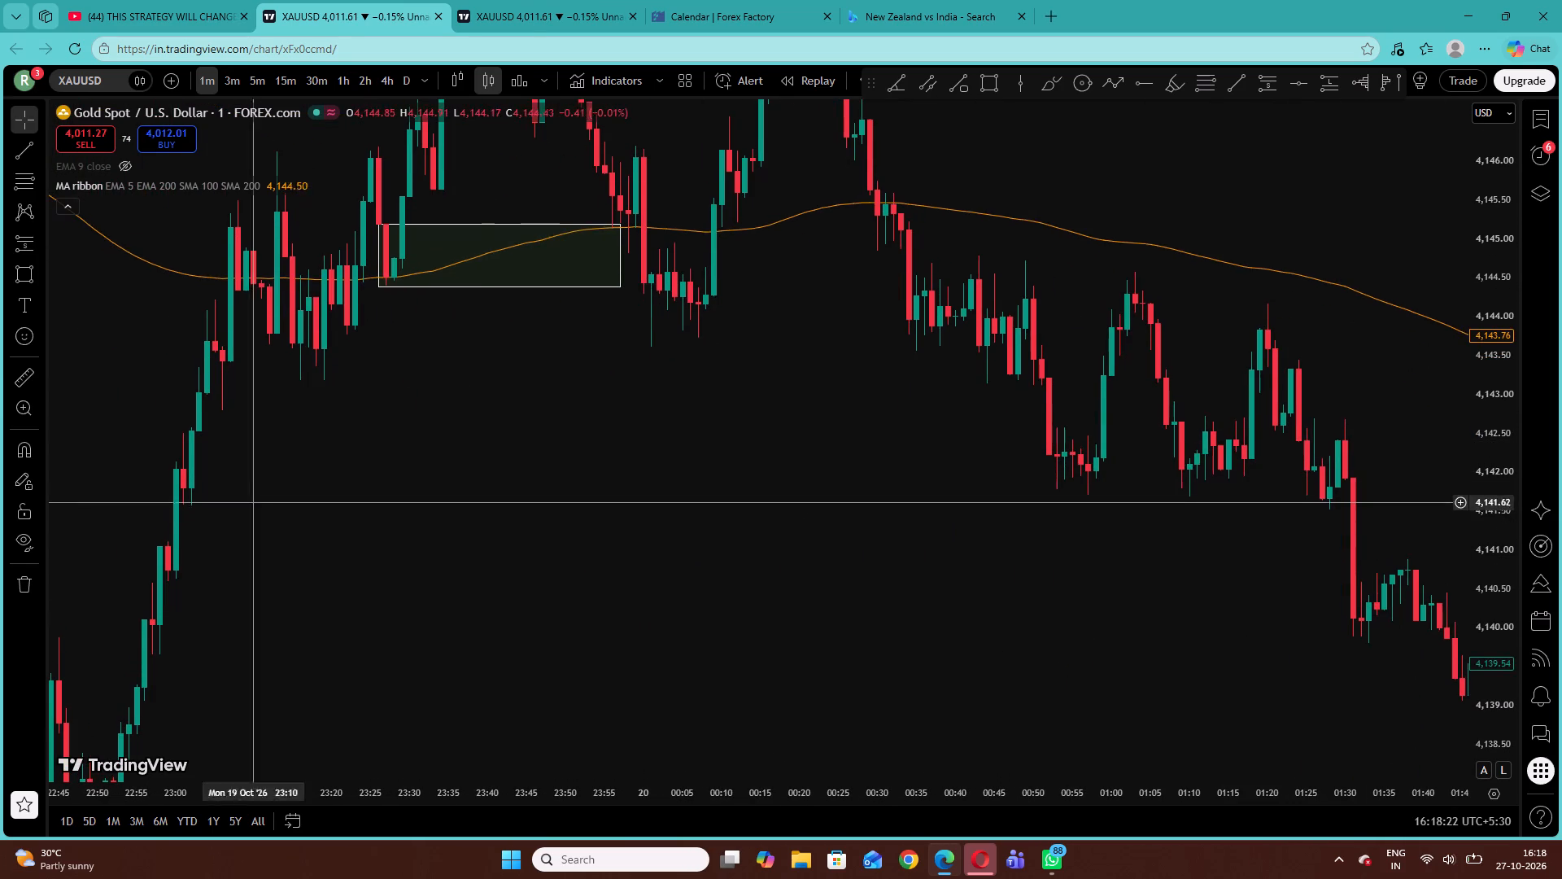
pyautogui.moveTo(556, 547); pyautogui.dragTo(1496, 544)
pyautogui.moveTo(463, 519); pyautogui.dragTo(1301, 540)
pyautogui.moveTo(1007, 255); pyautogui.dragTo(1147, 684)
pyautogui.moveTo(876, 308); pyautogui.dragTo(1041, 706)
pyautogui.moveTo(849, 263); pyautogui.dragTo(1052, 636)
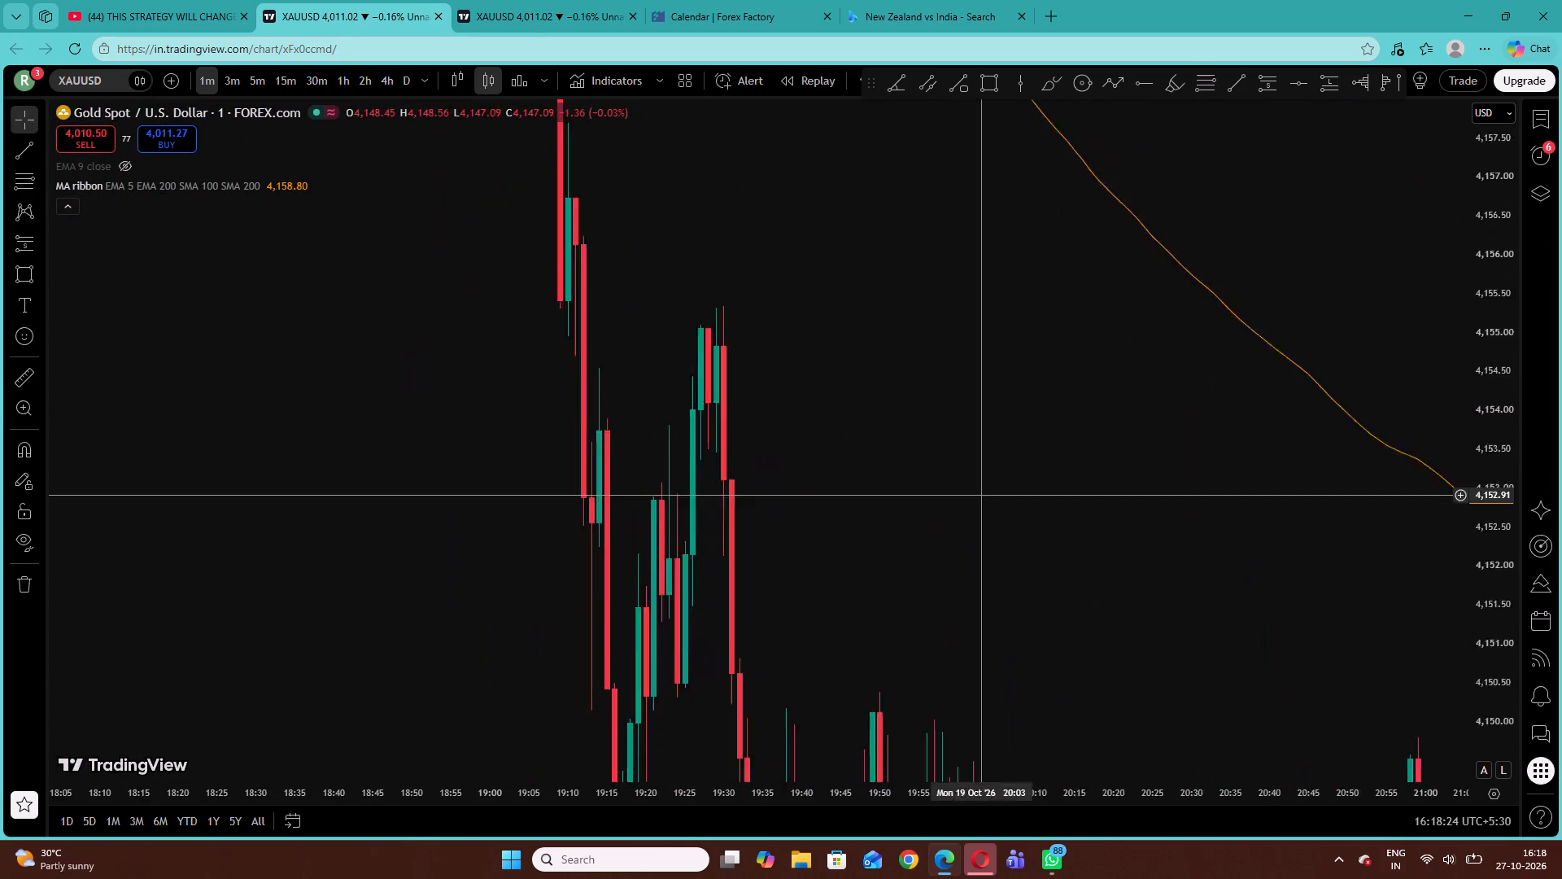
pyautogui.moveTo(1052, 636); pyautogui.dragTo(1076, 674)
pyautogui.moveTo(1499, 310); pyautogui.dragTo(1507, 644)
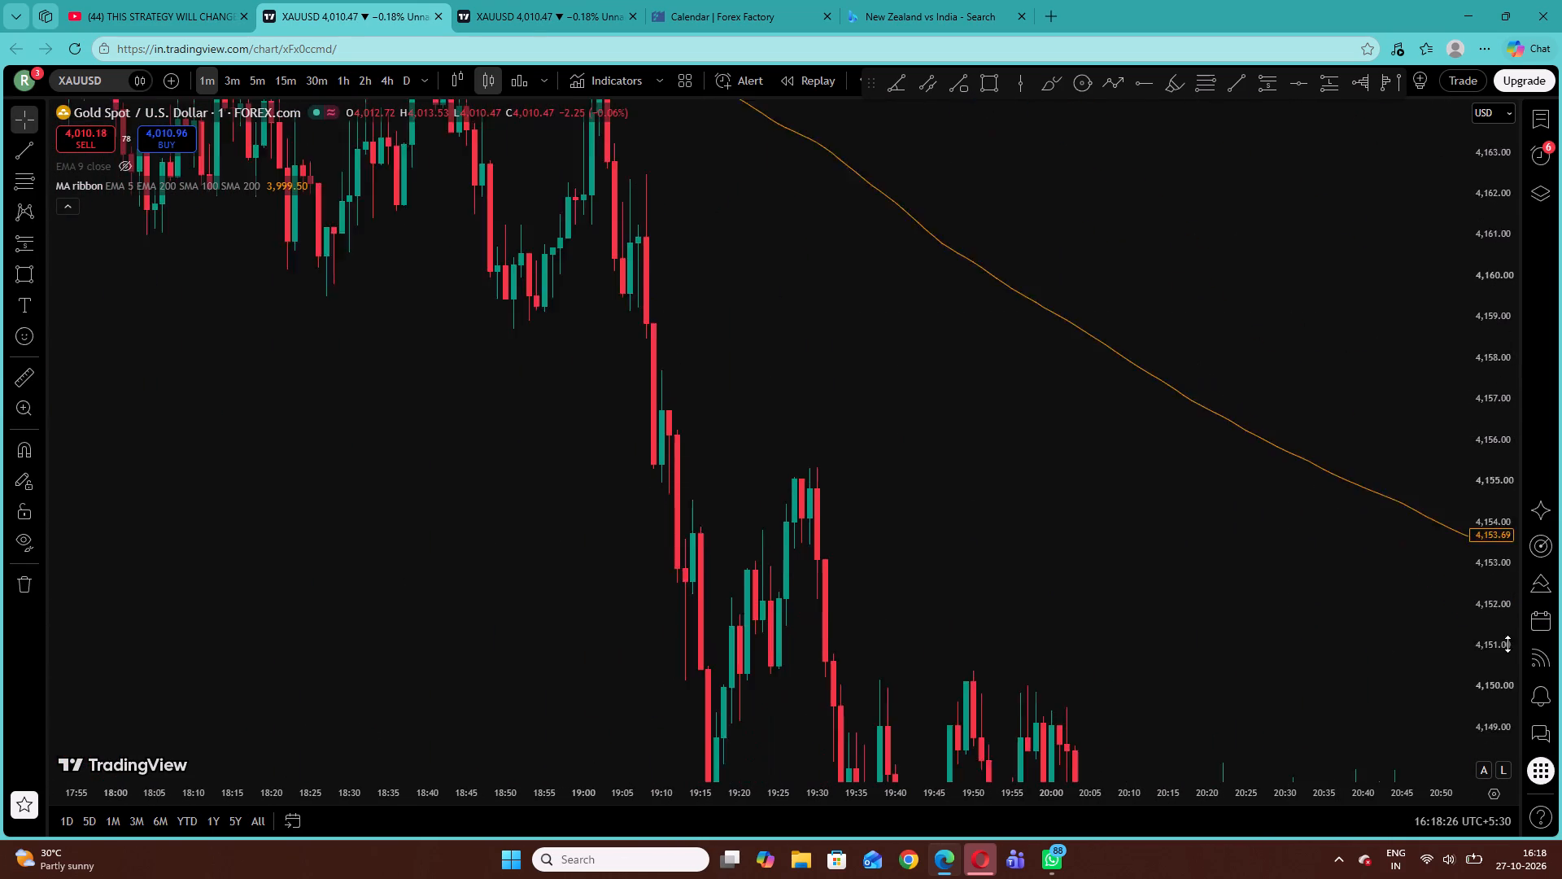
pyautogui.moveTo(1507, 644); pyautogui.dragTo(1512, 701)
pyautogui.click(483, 473)
pyautogui.moveTo(272, 425); pyautogui.dragTo(680, 601)
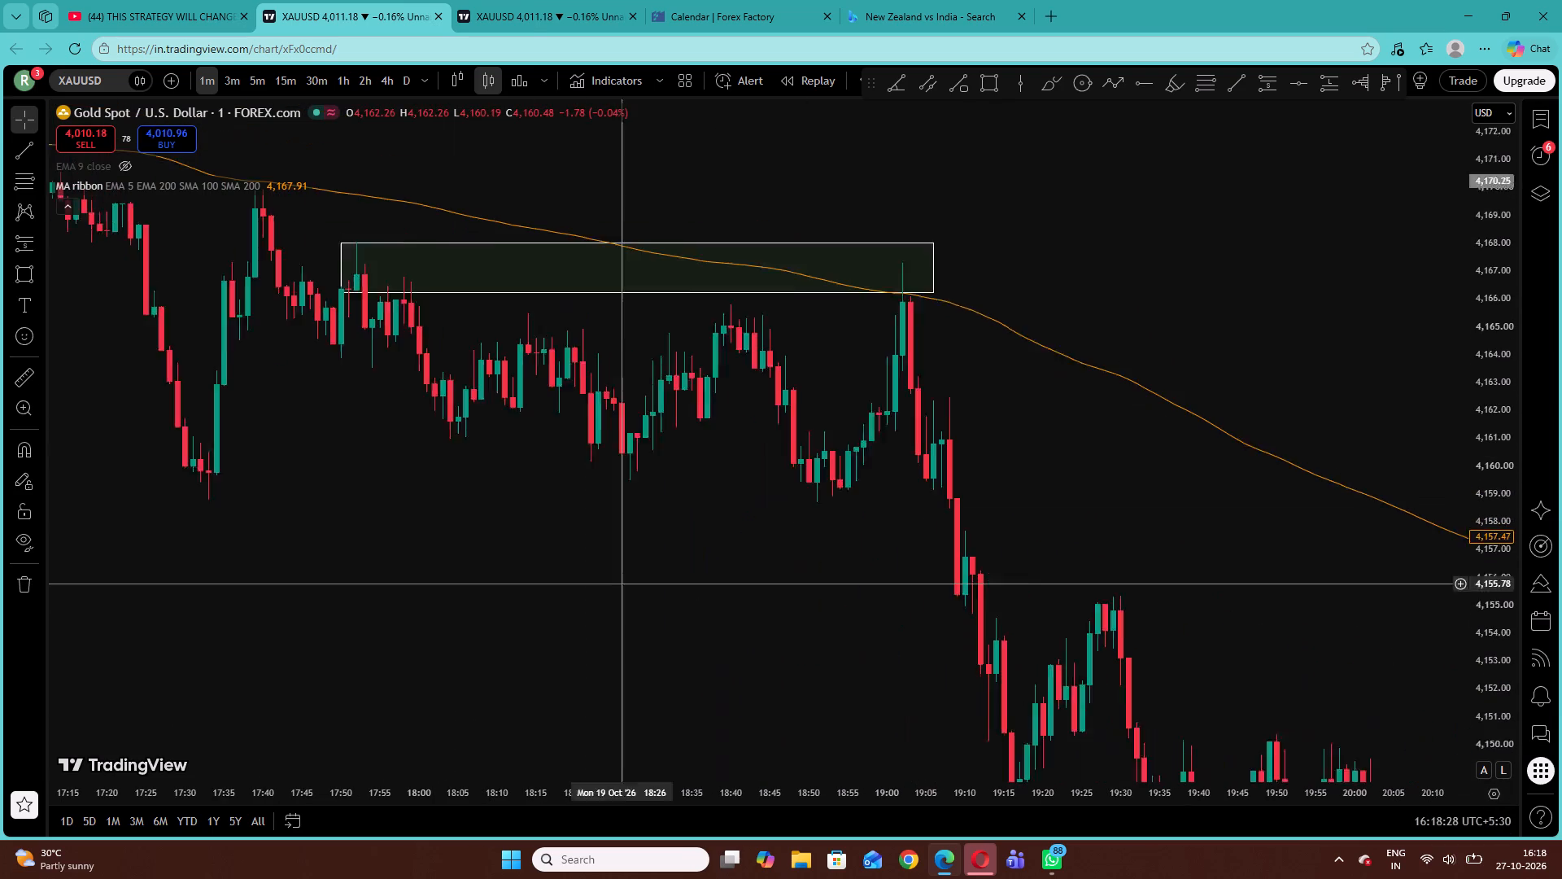
pyautogui.moveTo(680, 601); pyautogui.dragTo(687, 604)
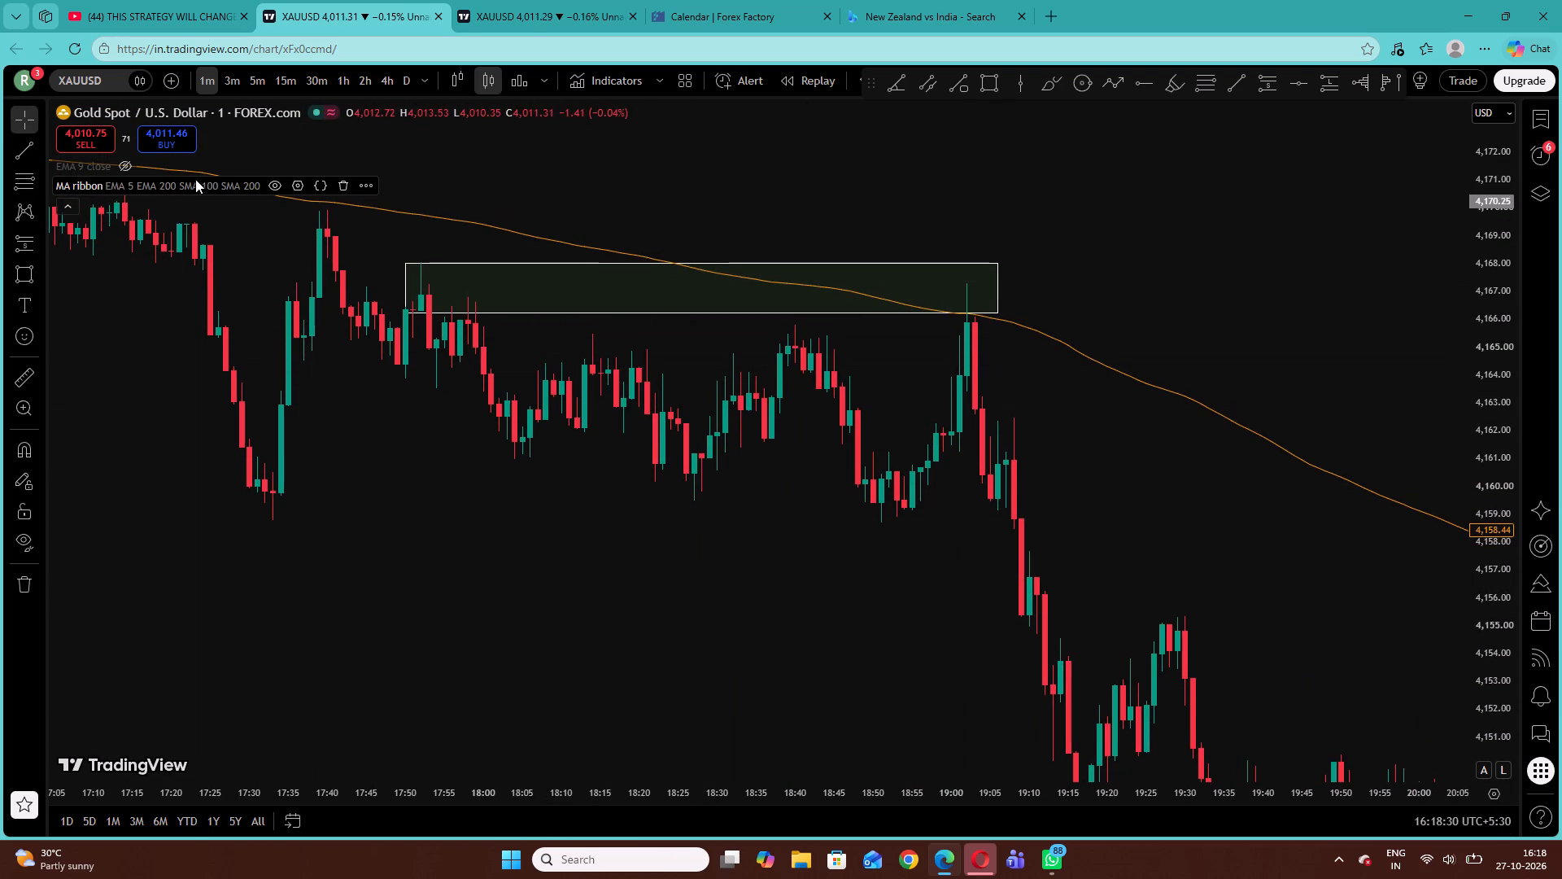
# Show the hidden EMA 9 indicator on the 1-minute chart.
pyautogui.click(124, 156)
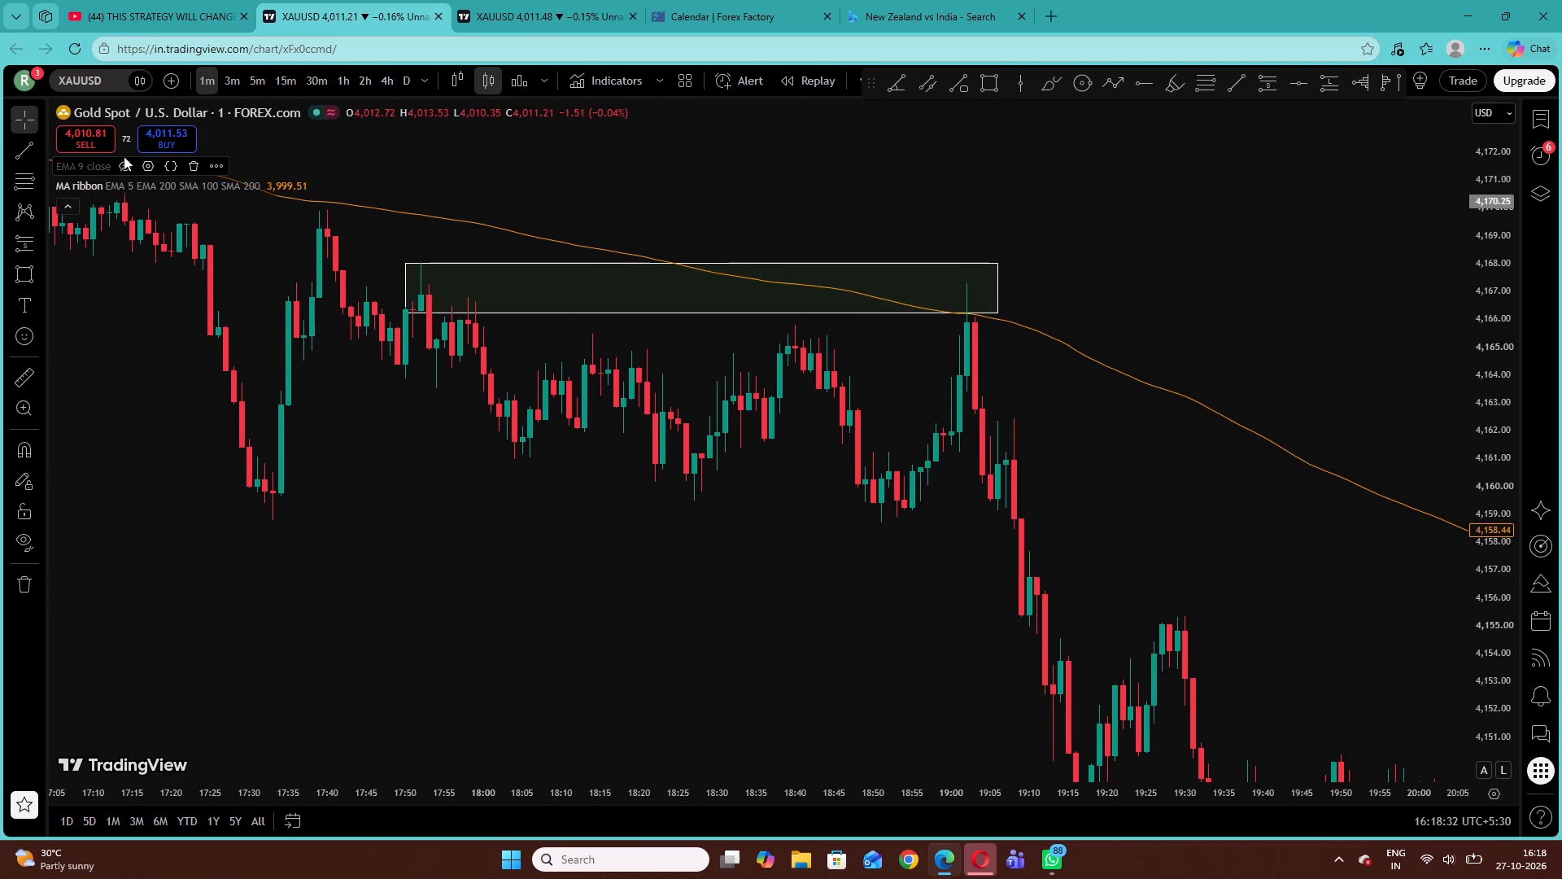
pyautogui.click(124, 163)
pyautogui.click(313, 509)
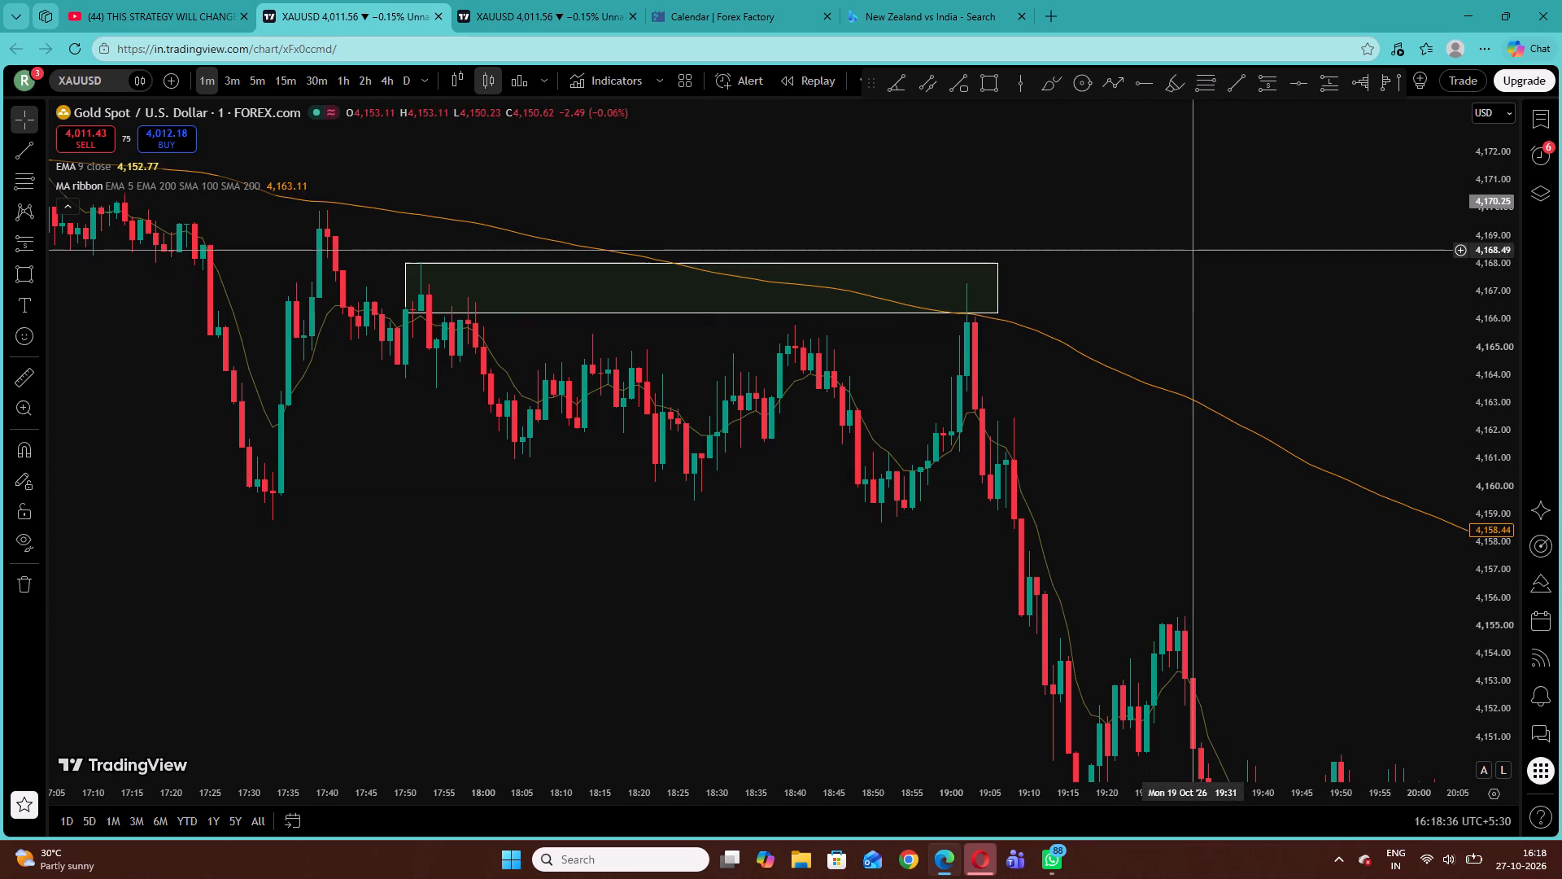
# Delete the short position drawn from about 11:49 to 12:10 on 19 October.
pyautogui.moveTo(537, 552); pyautogui.dragTo(613, 567)
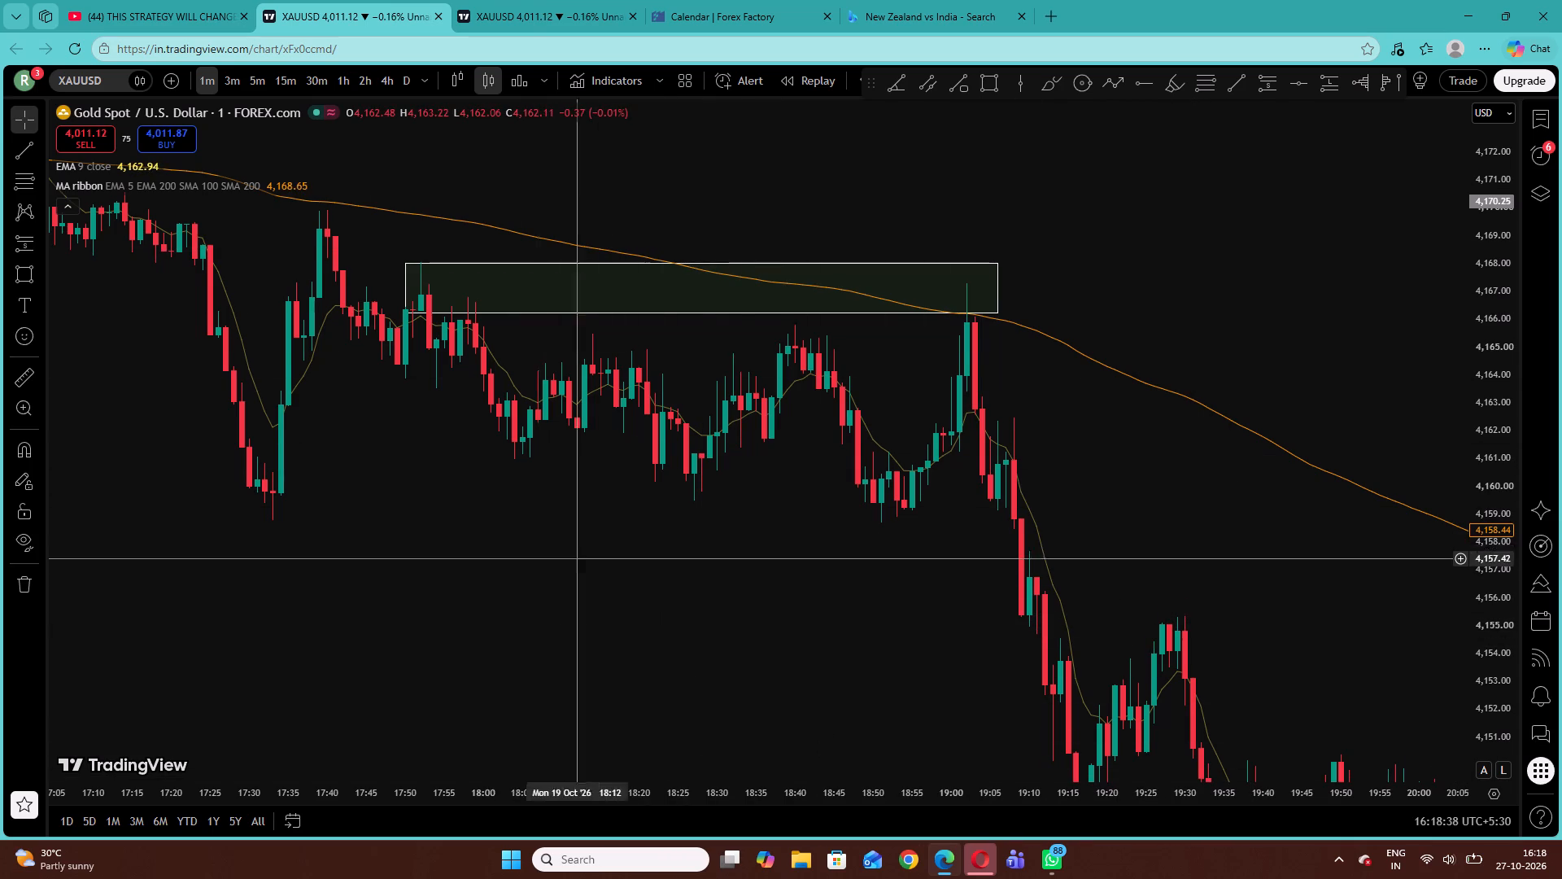
pyautogui.moveTo(613, 567); pyautogui.dragTo(1084, 657)
pyautogui.moveTo(408, 562); pyautogui.dragTo(1294, 558)
pyautogui.moveTo(626, 571); pyautogui.dragTo(1395, 680)
pyautogui.moveTo(561, 544); pyautogui.dragTo(1190, 763)
pyautogui.moveTo(764, 468); pyautogui.dragTo(1290, 561)
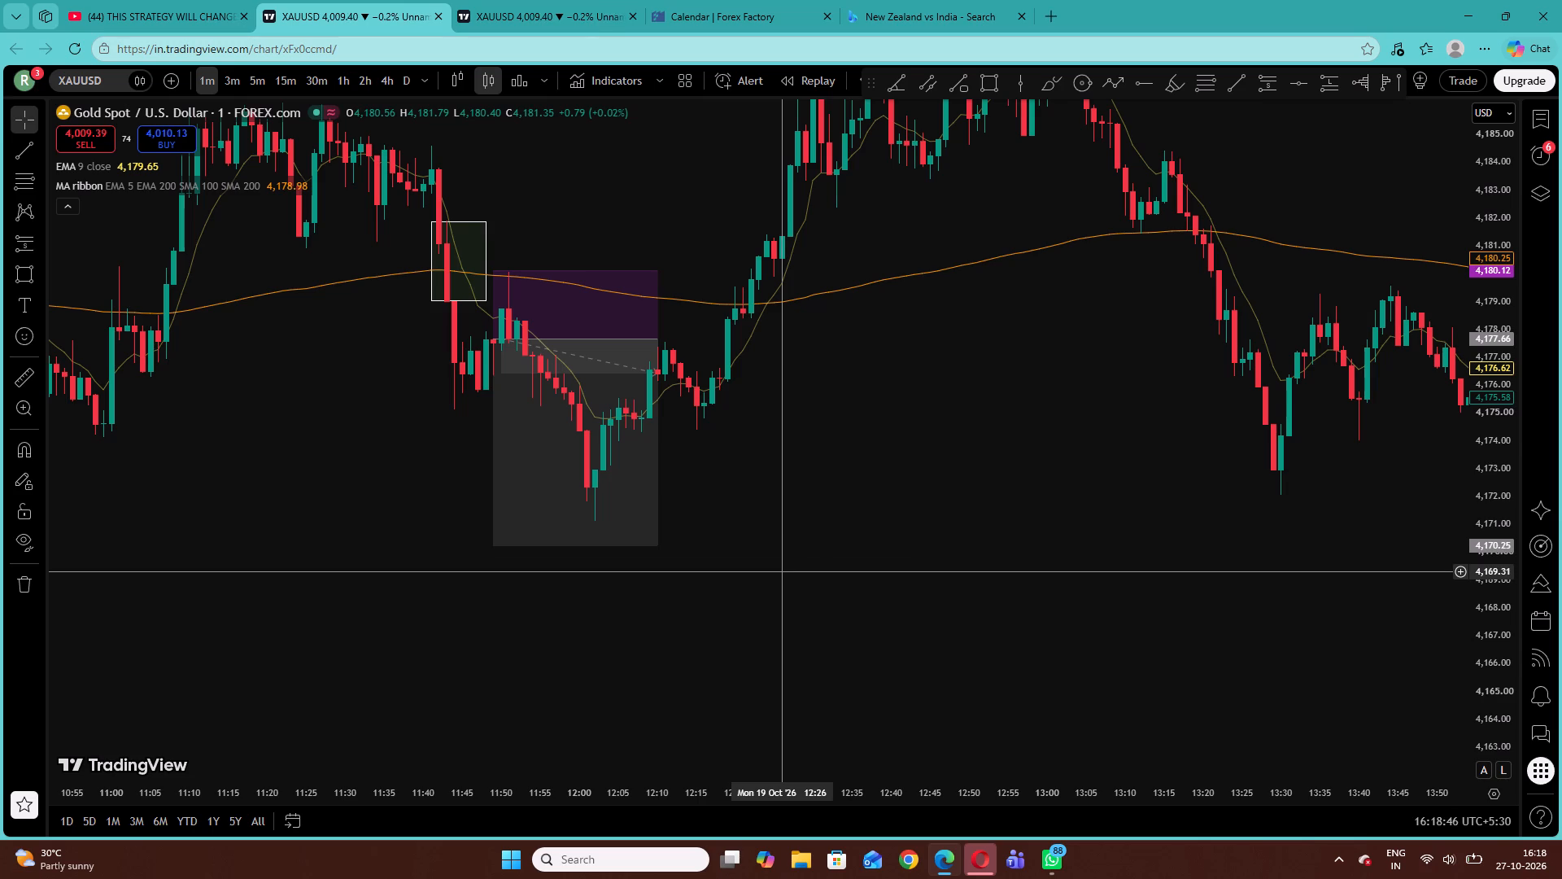
pyautogui.click(600, 412)
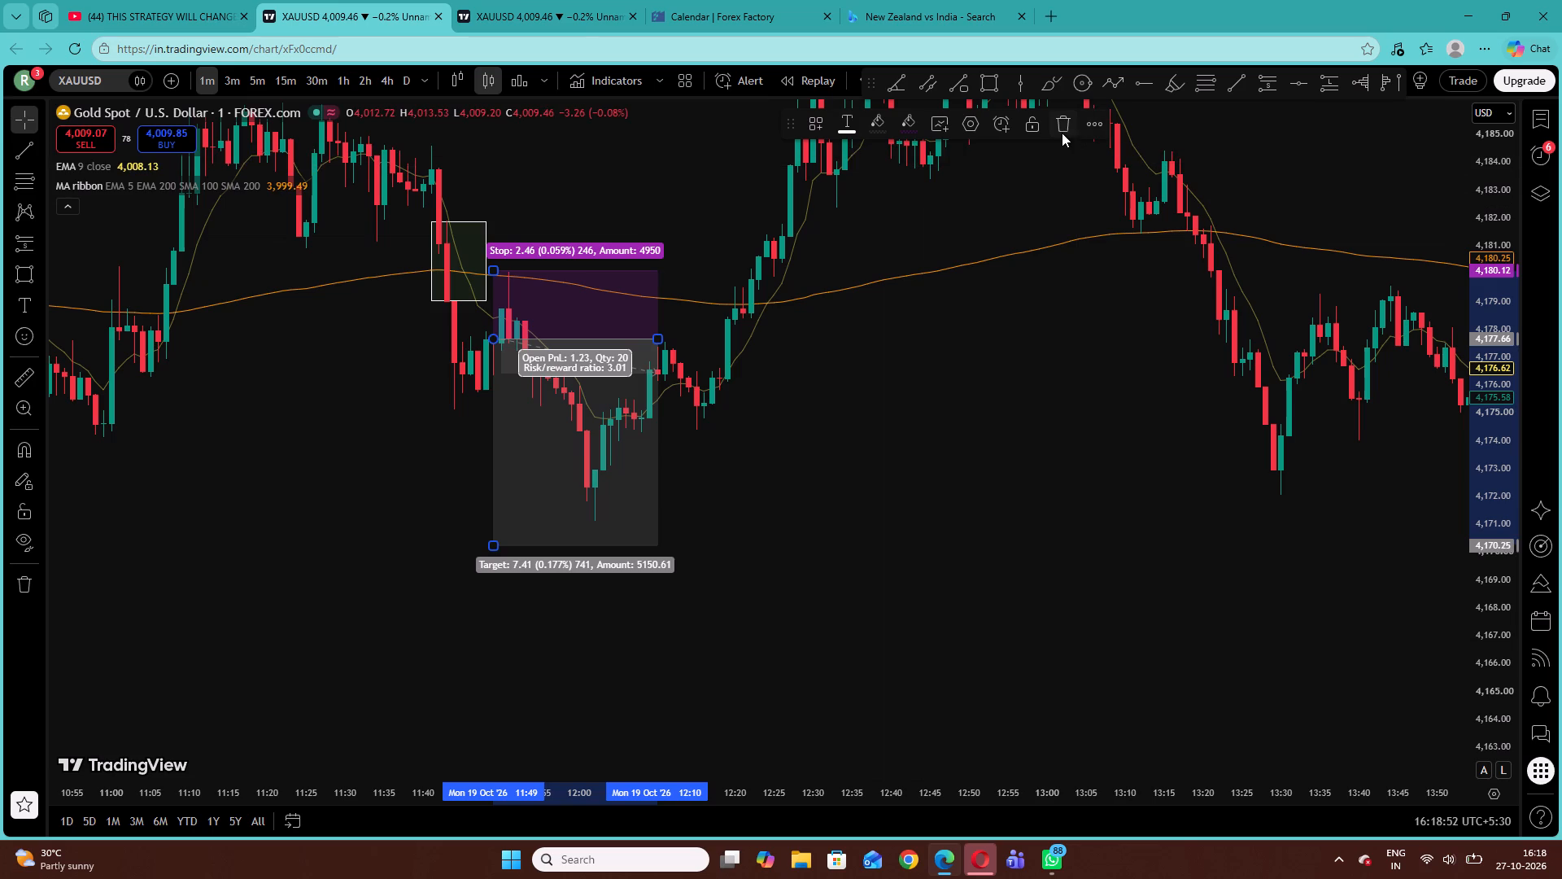
pyautogui.click(1062, 124)
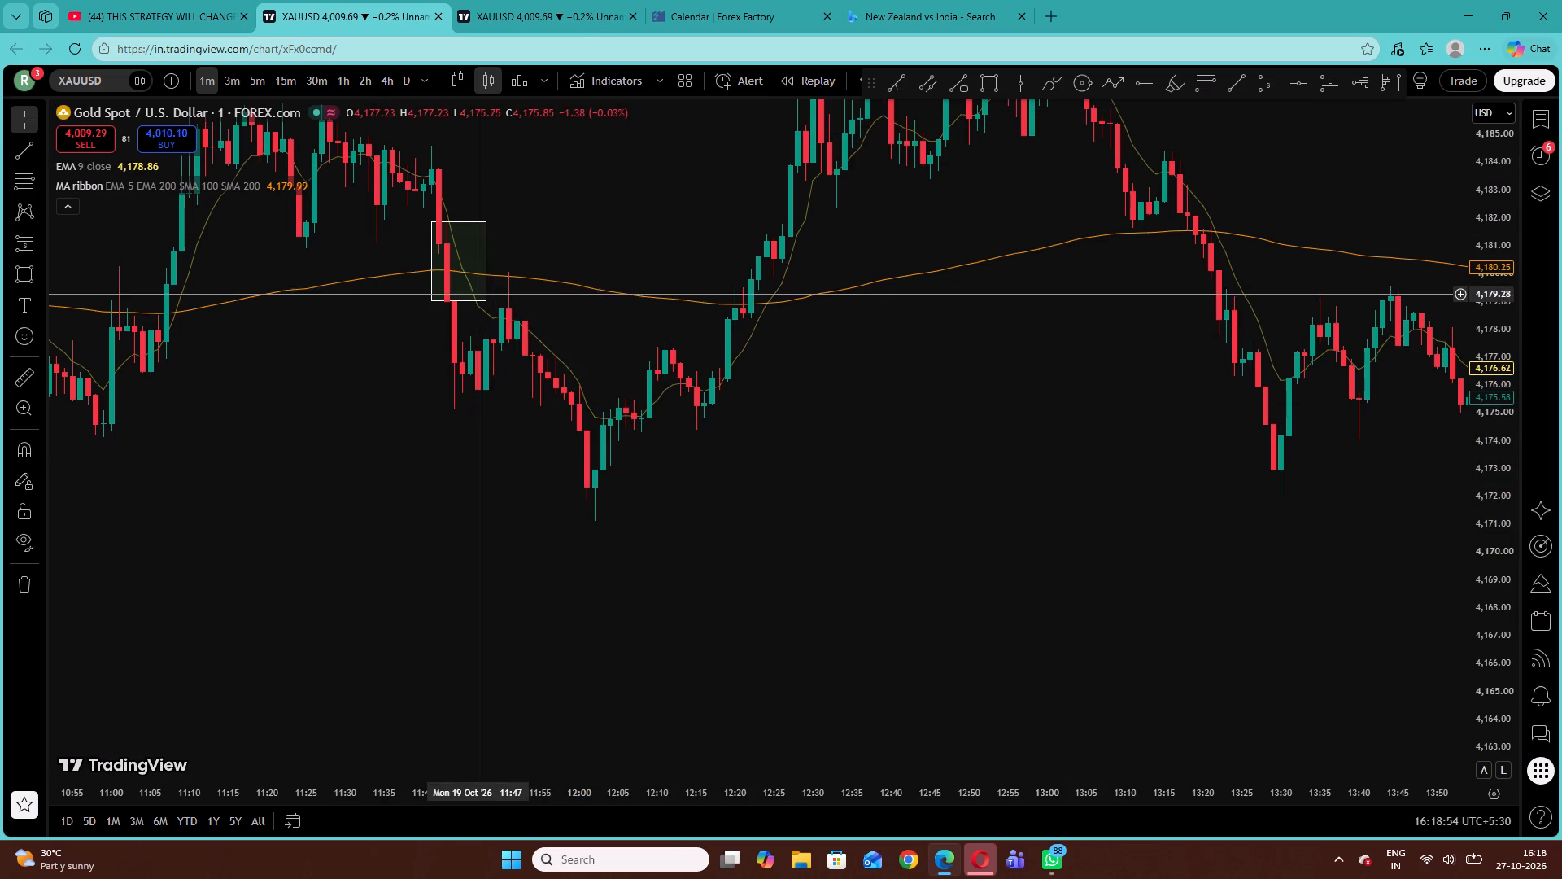
# Delete the rectangle zone ending at 11:48 on 19 October, where price crosses below the 200 EMA.
pyautogui.click(482, 304)
pyautogui.click(1124, 136)
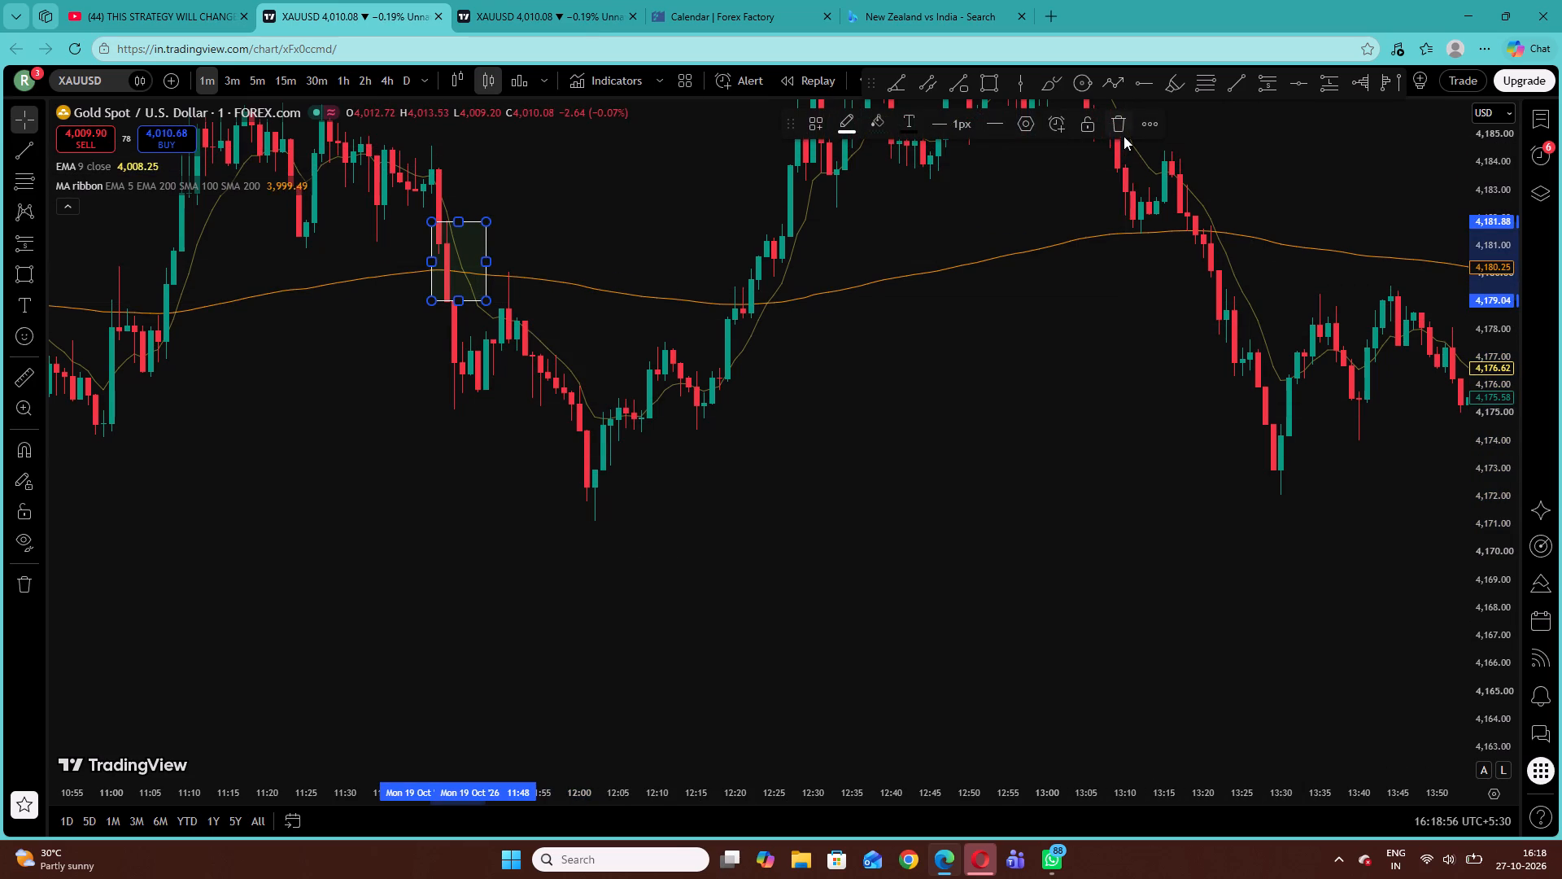
# Enable MA #1 in the MA ribbon as an EMA with length 100, keeping MA #3 off.
pyautogui.moveTo(850, 445); pyautogui.dragTo(1260, 577)
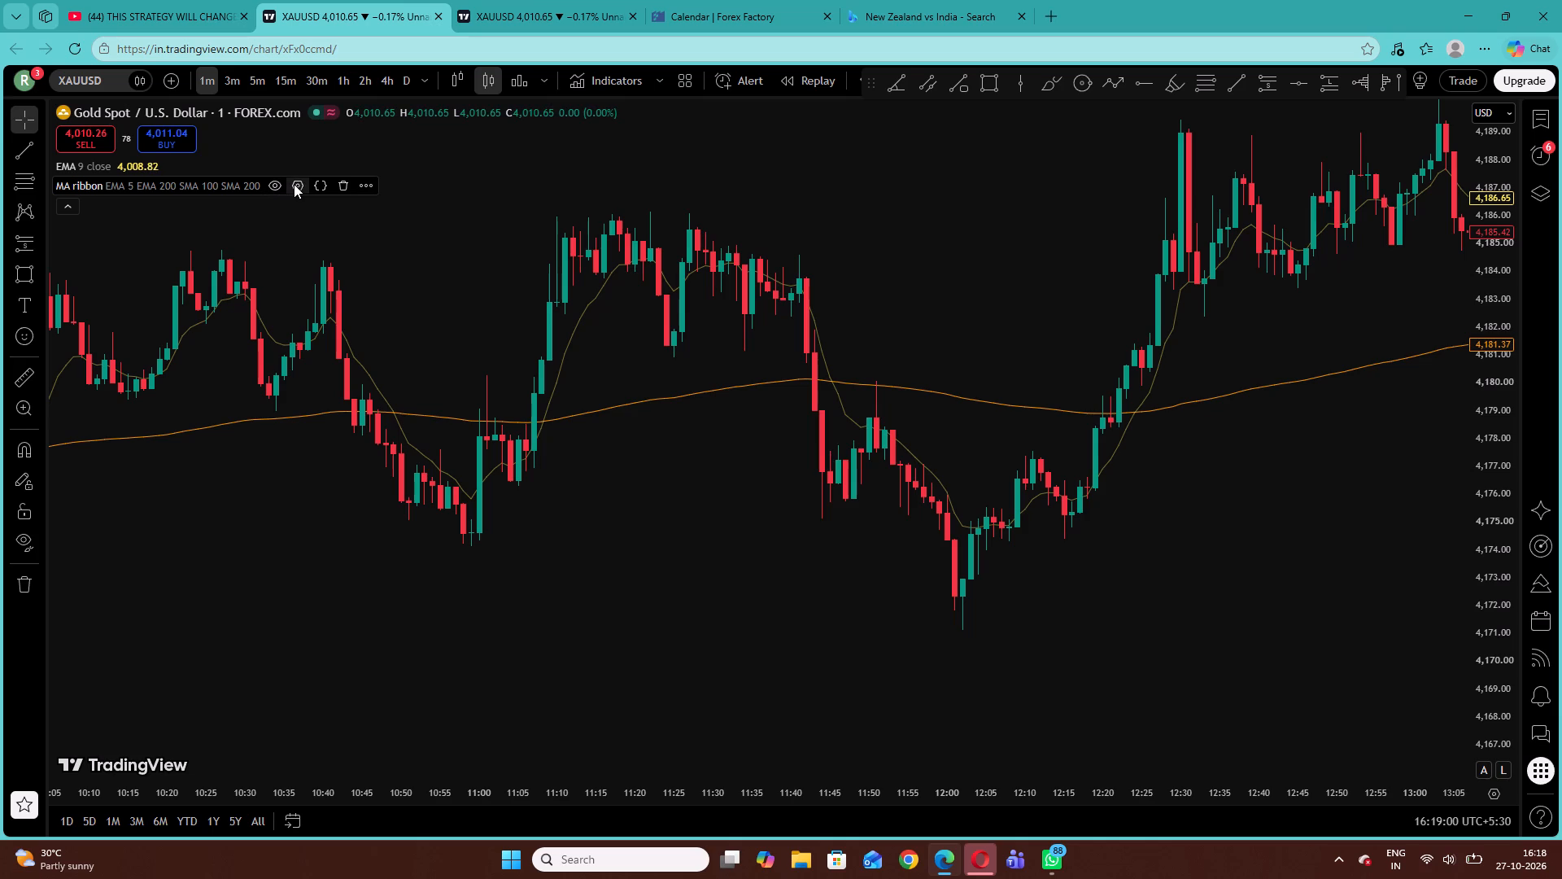
pyautogui.click(294, 184)
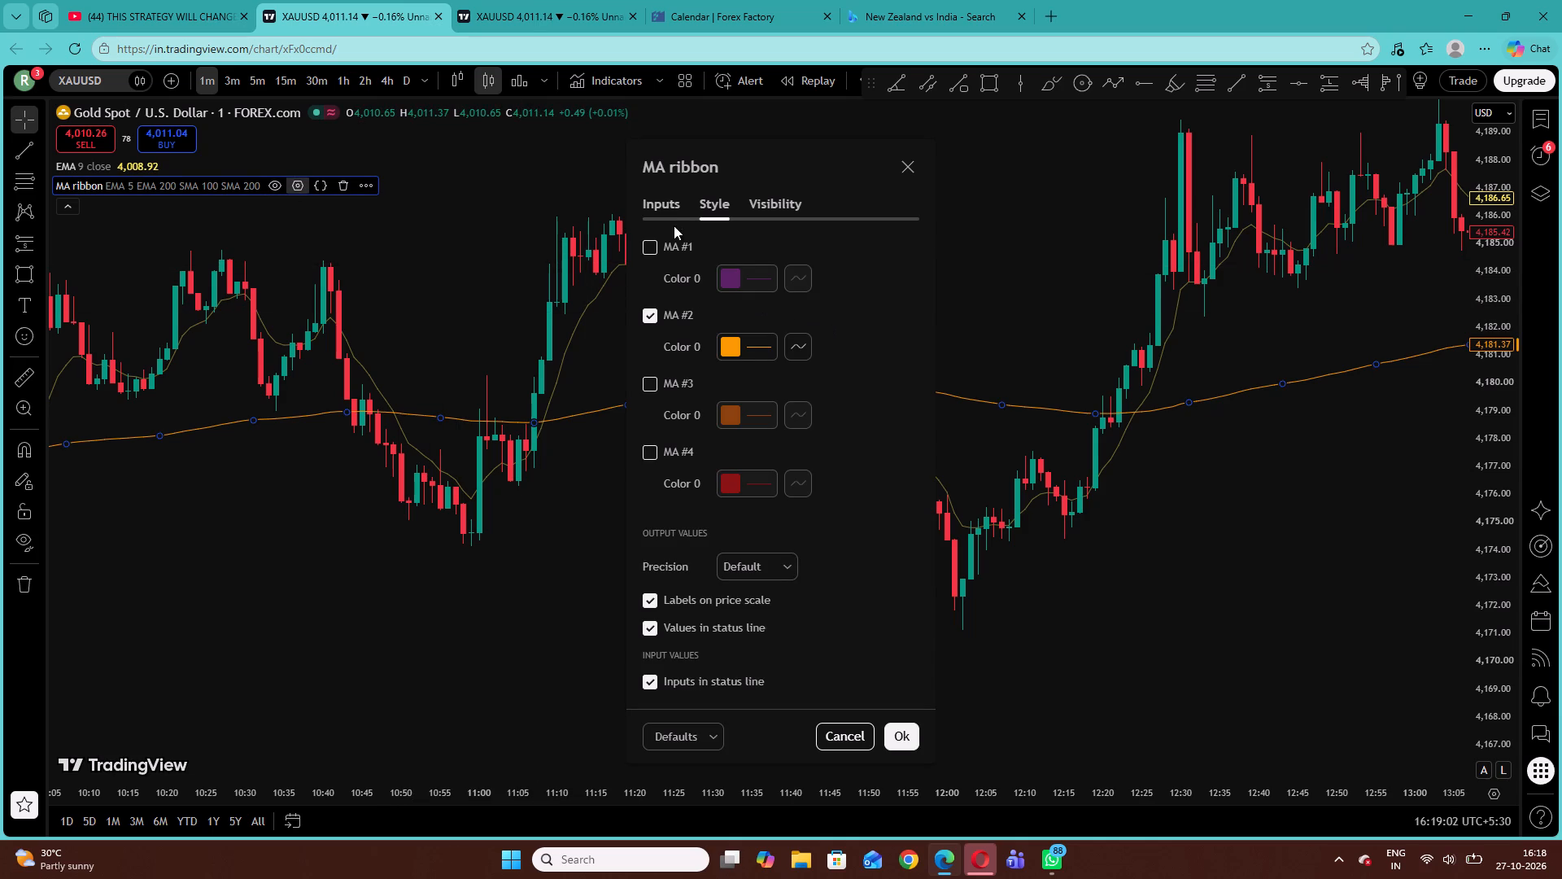
pyautogui.click(668, 210)
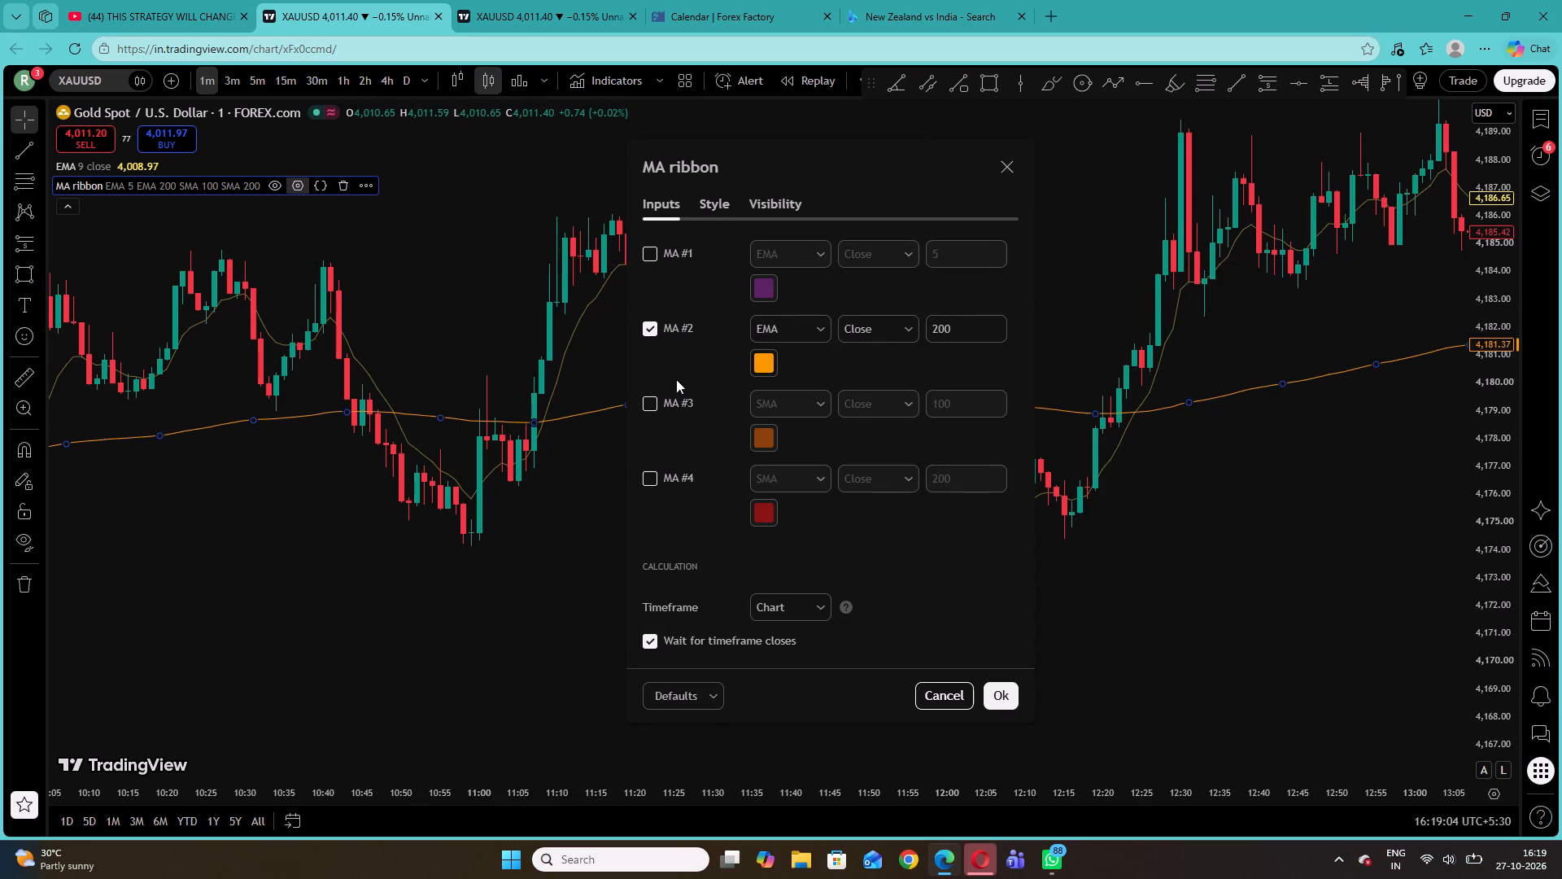
pyautogui.click(650, 404)
pyautogui.click(650, 404)
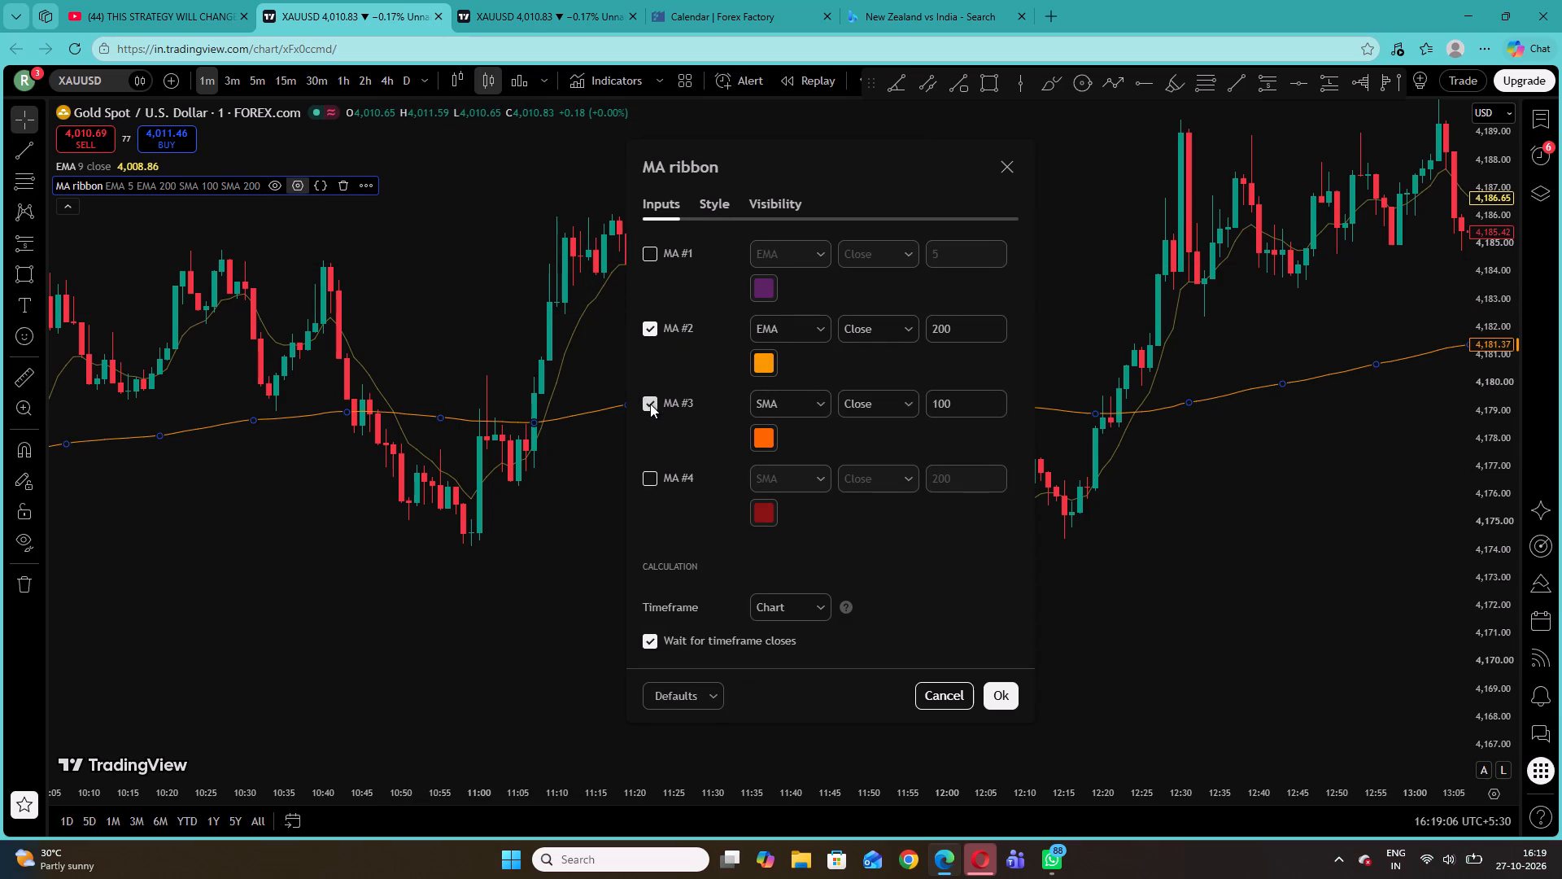
pyautogui.click(651, 256)
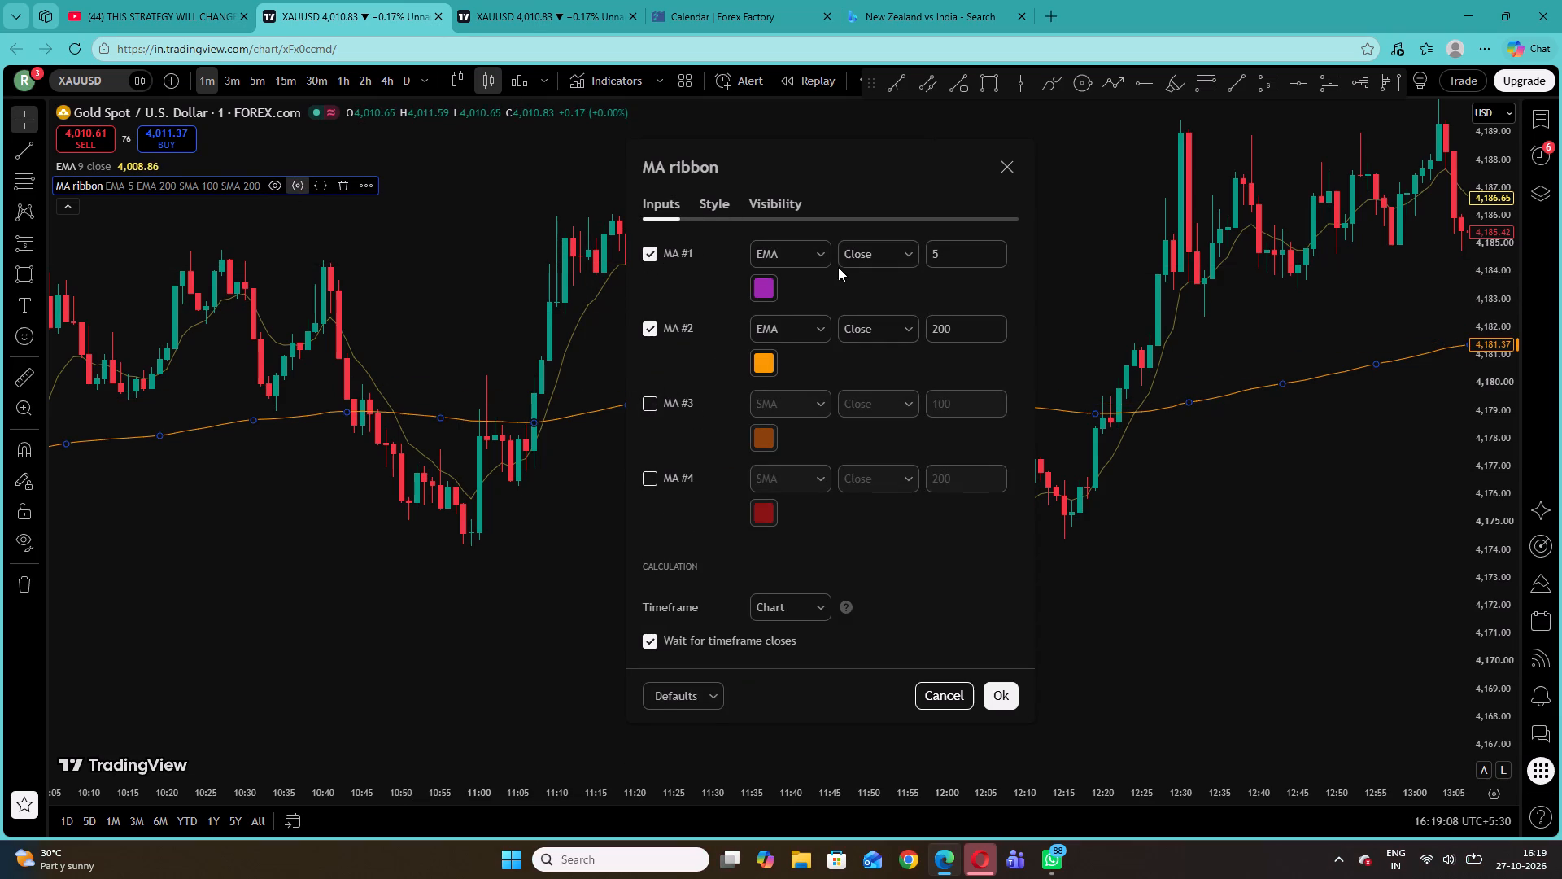
pyautogui.click(956, 252)
pyautogui.click(956, 252)
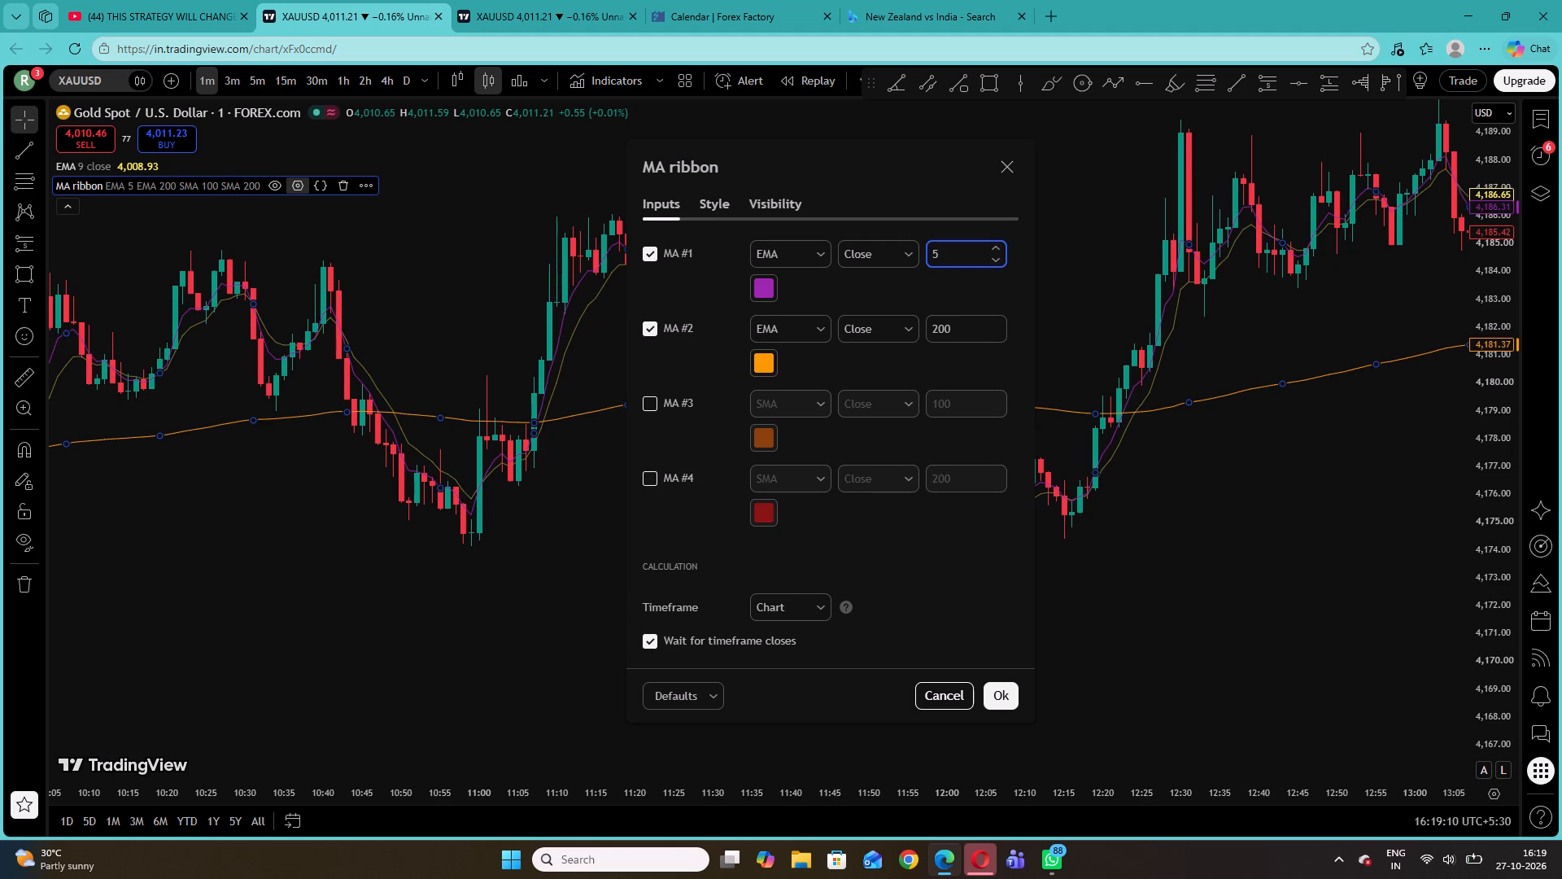
pyautogui.press('BackSpace')
pyautogui.press('BackSpace')
pyautogui.press('1')
pyautogui.write('00')
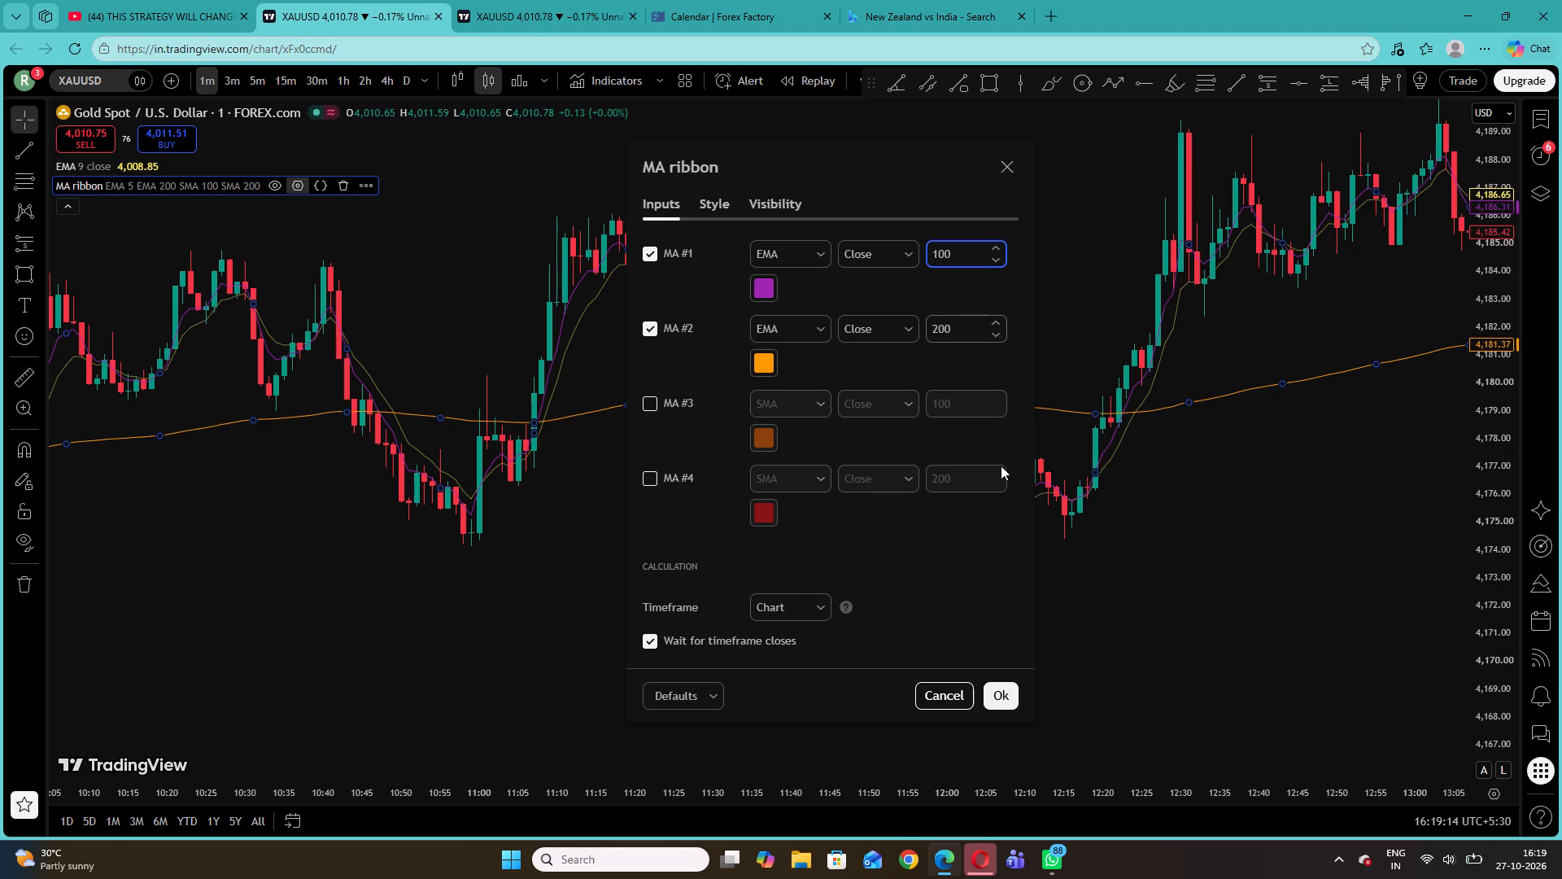
pyautogui.click(1005, 690)
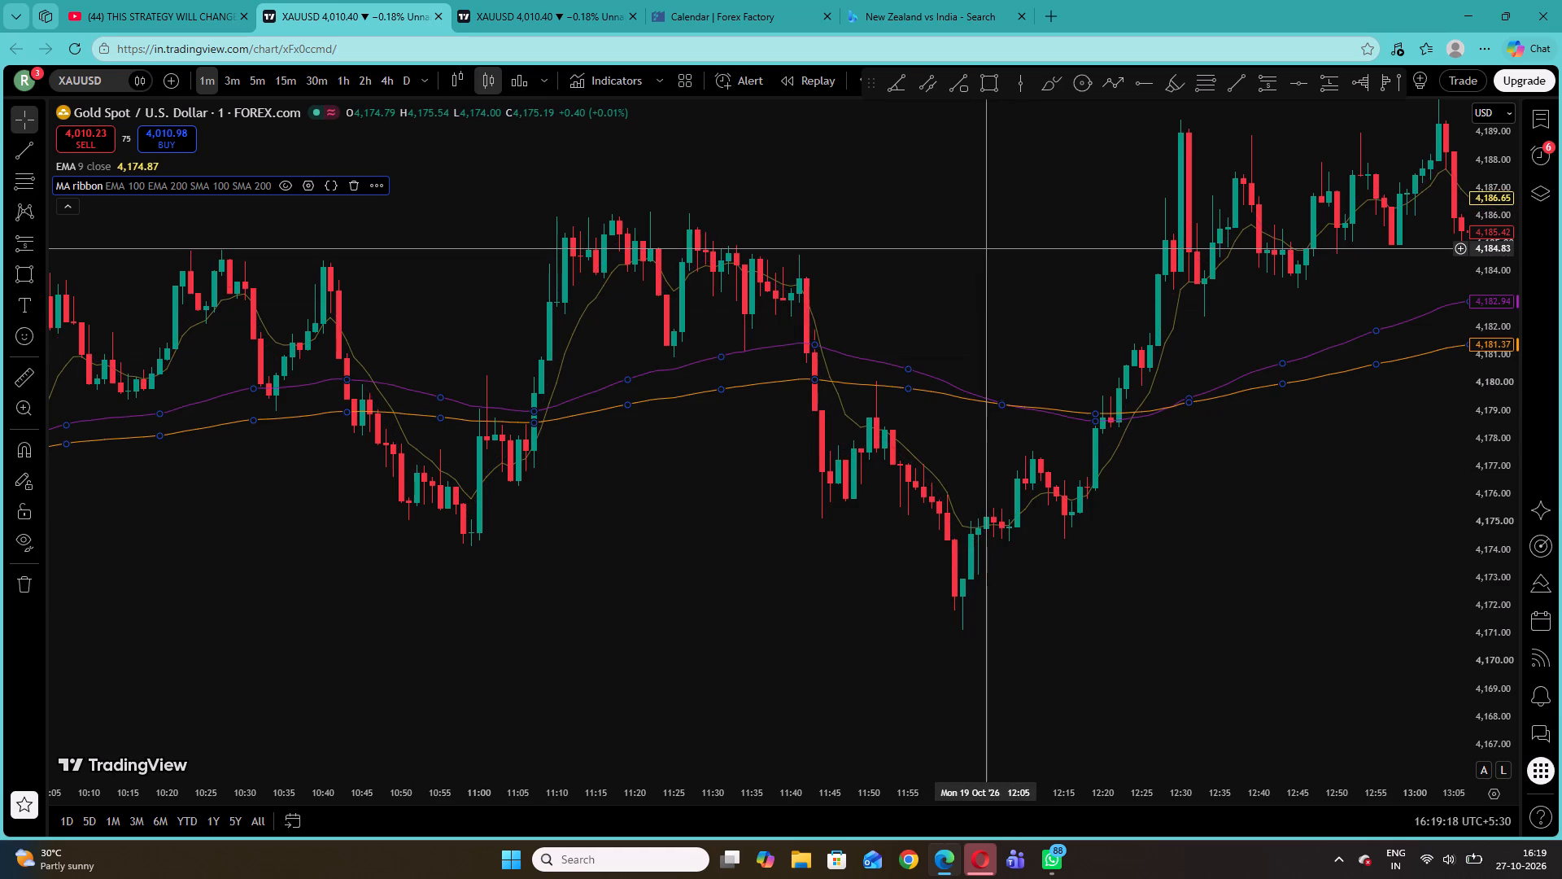
pyautogui.click(987, 248)
# Turn off MA #2, the 200 EMA, in the MA ribbon inputs.
pyautogui.scroll(-2, 987, 248)
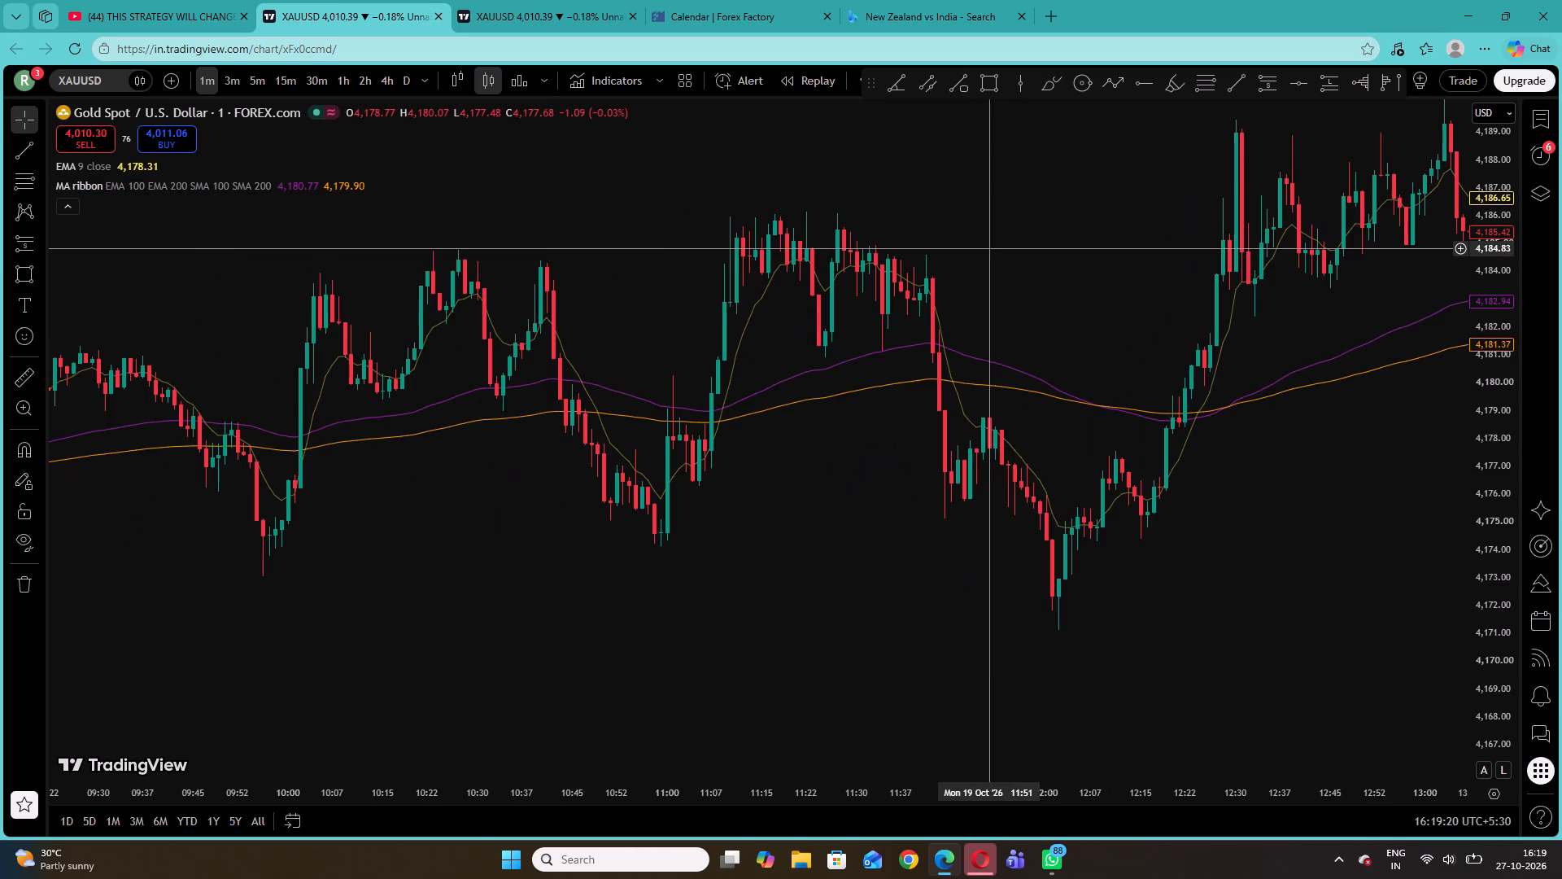
pyautogui.moveTo(1067, 277); pyautogui.dragTo(785, 322)
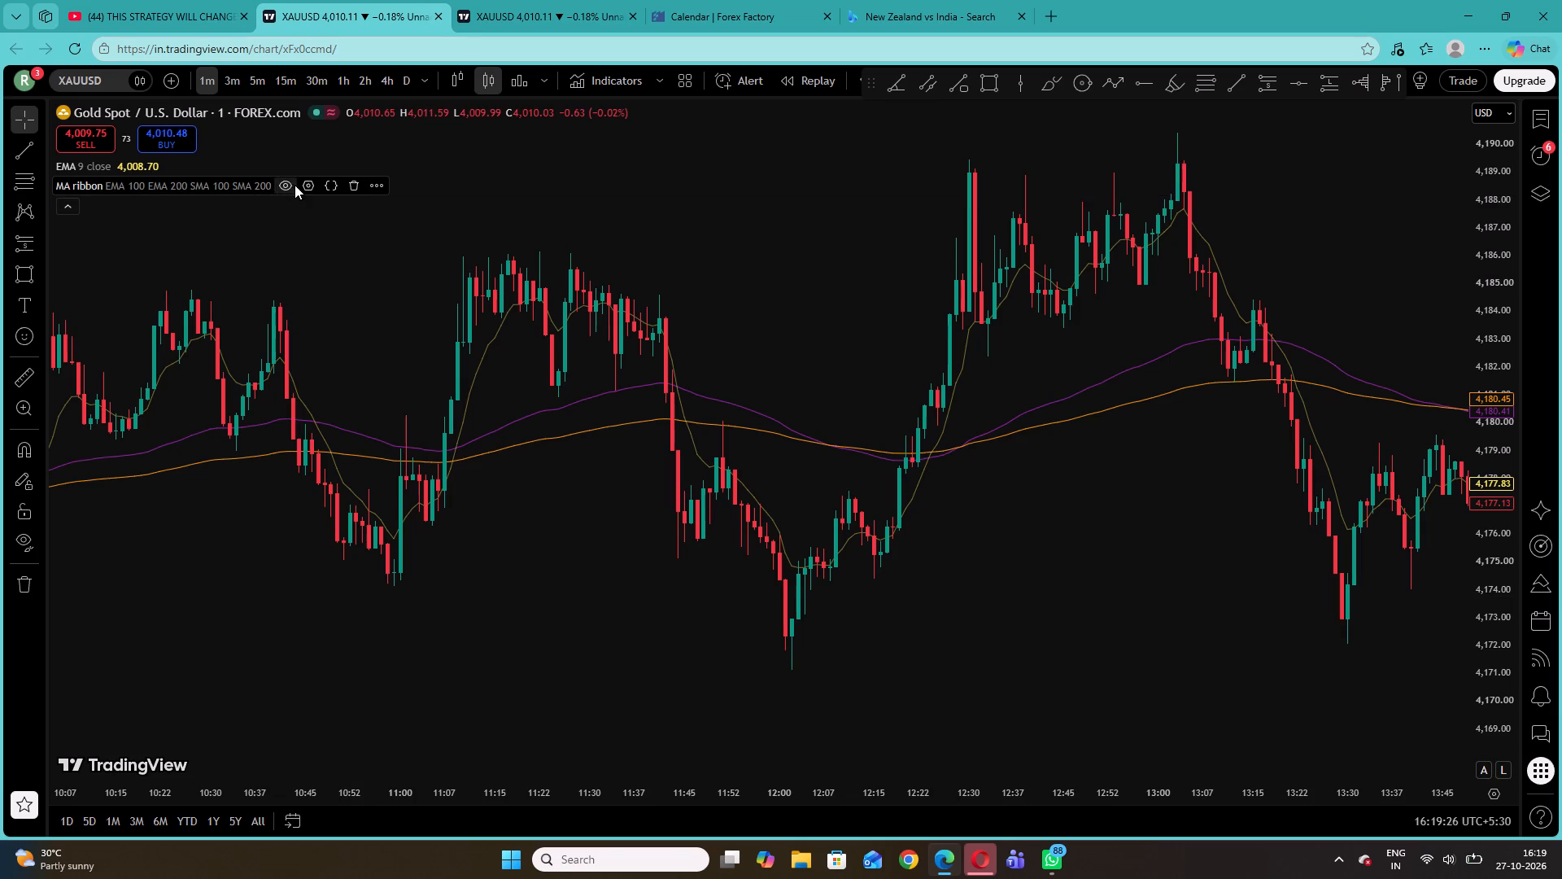
pyautogui.click(302, 185)
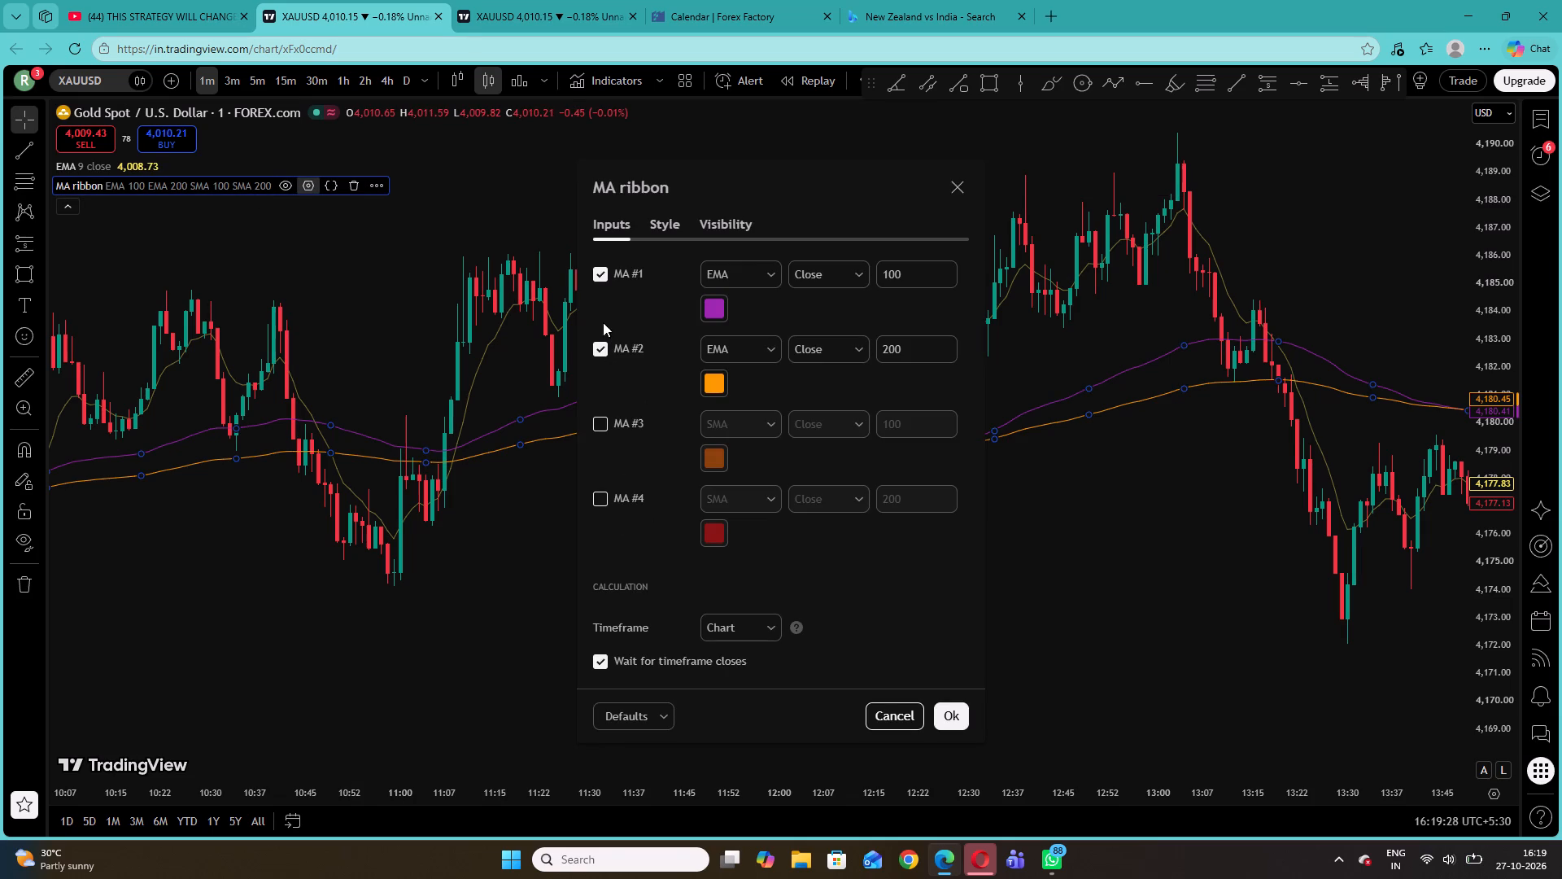
pyautogui.click(599, 355)
pyautogui.click(945, 710)
pyautogui.click(856, 238)
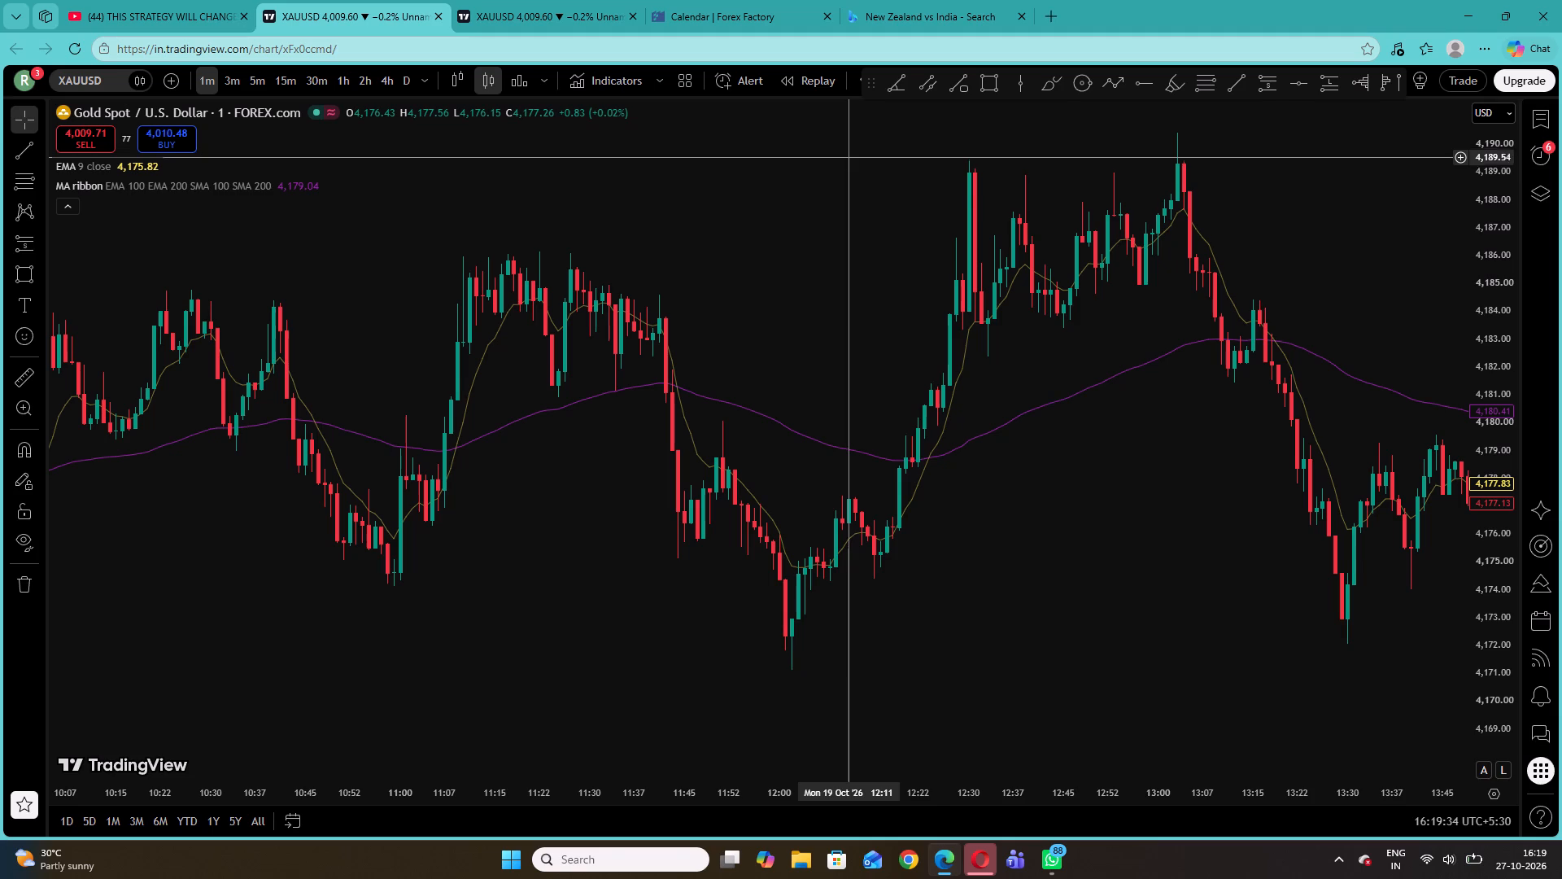
# Examine how price behaves around the 100 EMA across the 19 October candles, from about 04:22 to 13:45.
pyautogui.moveTo(822, 527); pyautogui.dragTo(1201, 514)
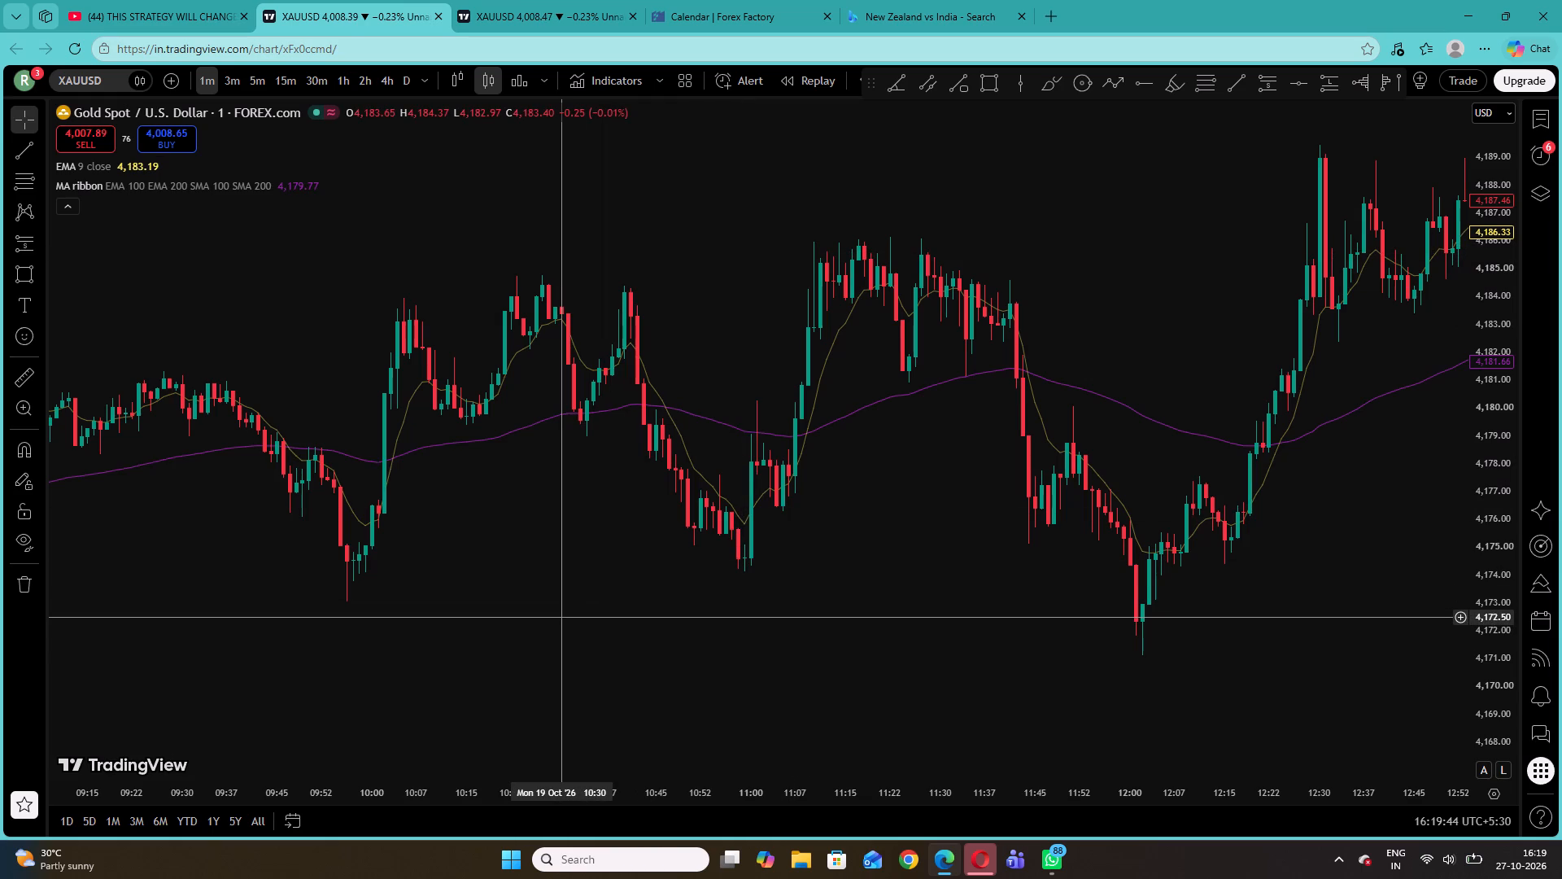
pyautogui.moveTo(454, 496); pyautogui.dragTo(1128, 529)
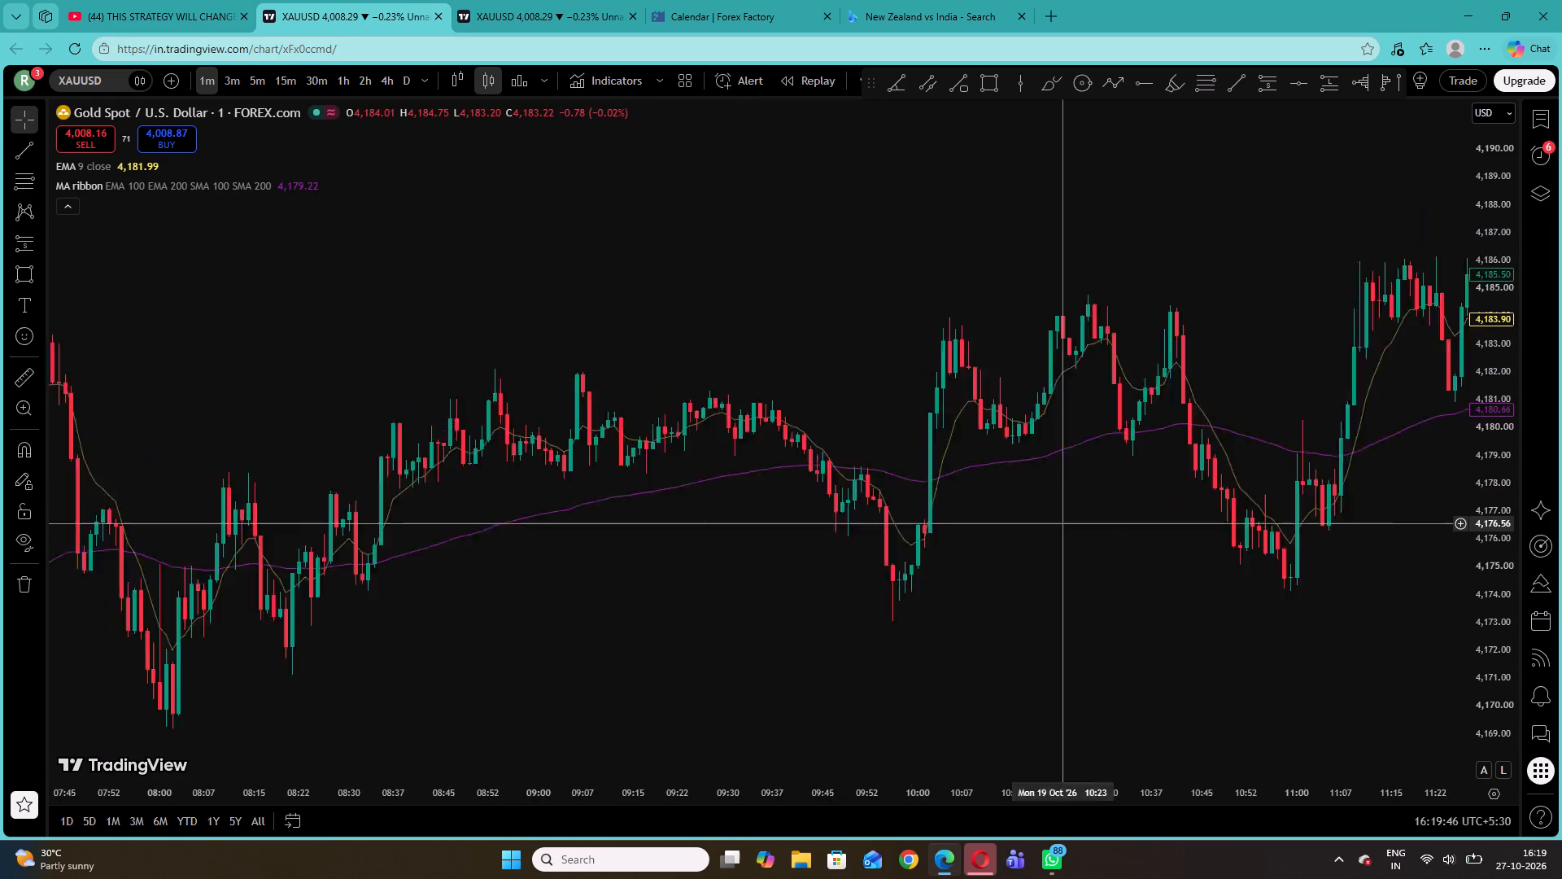
pyautogui.moveTo(1128, 529); pyautogui.dragTo(1151, 529)
pyautogui.moveTo(617, 576); pyautogui.dragTo(1311, 445)
pyautogui.moveTo(650, 551); pyautogui.dragTo(1259, 575)
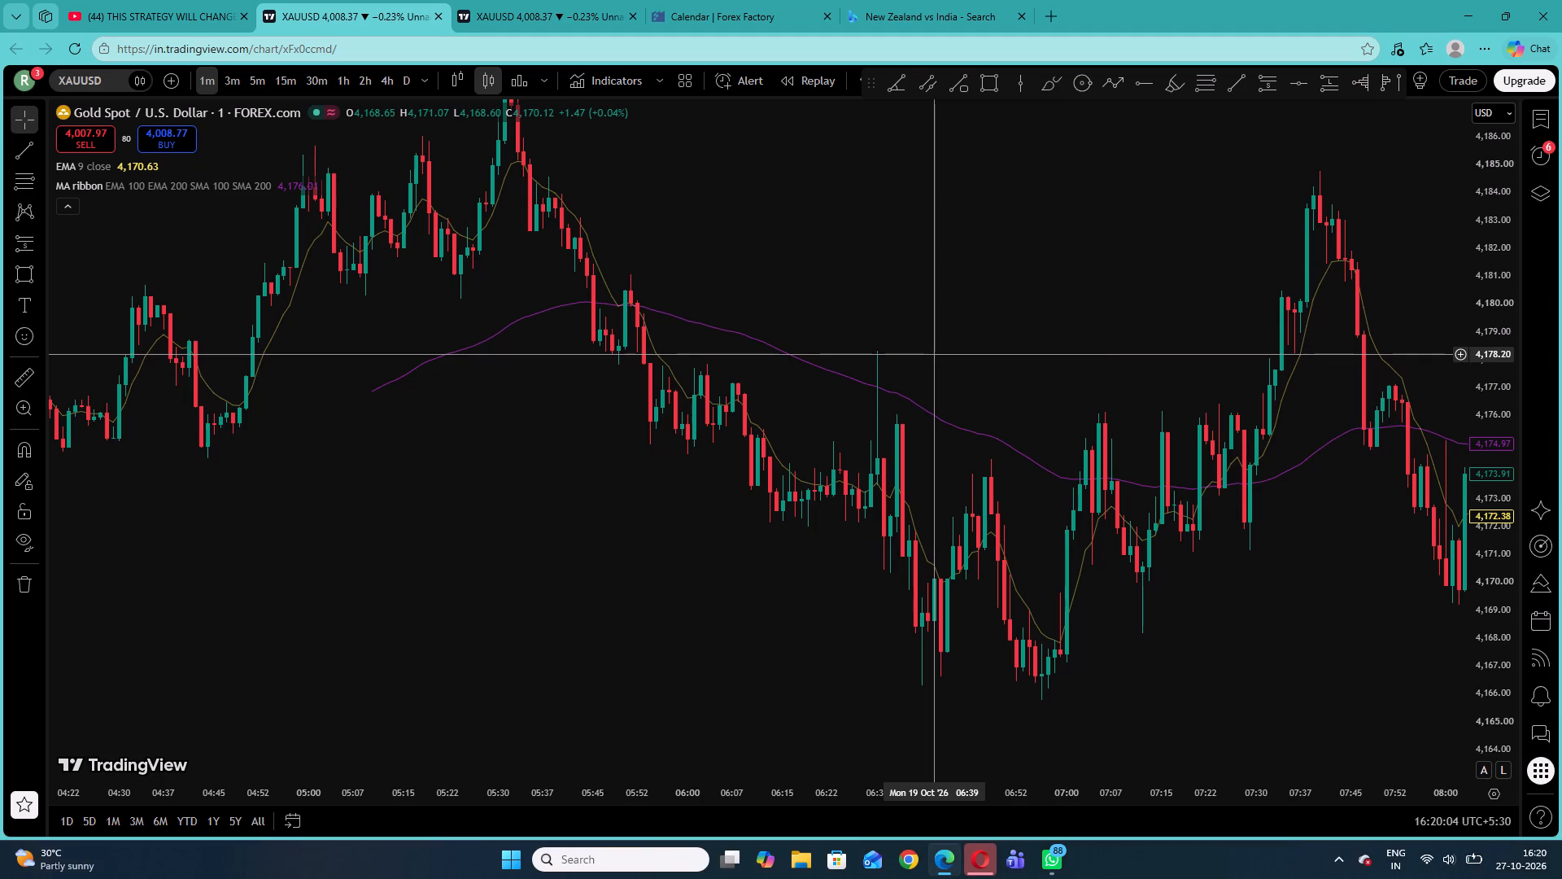
pyautogui.moveTo(1055, 343); pyautogui.dragTo(602, 361)
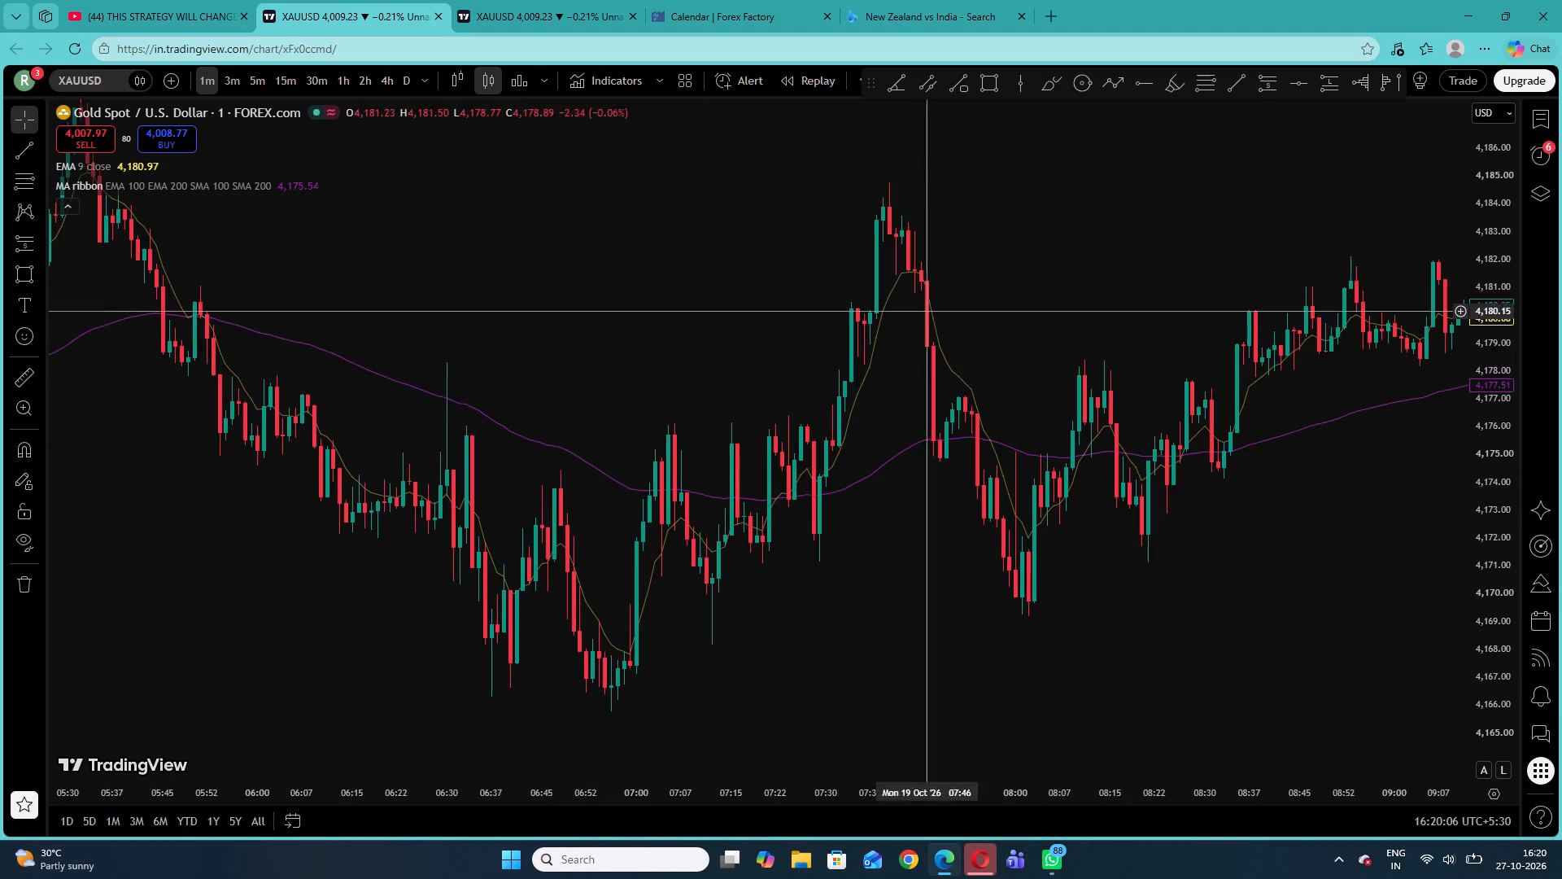
pyautogui.moveTo(982, 304); pyautogui.dragTo(819, 286)
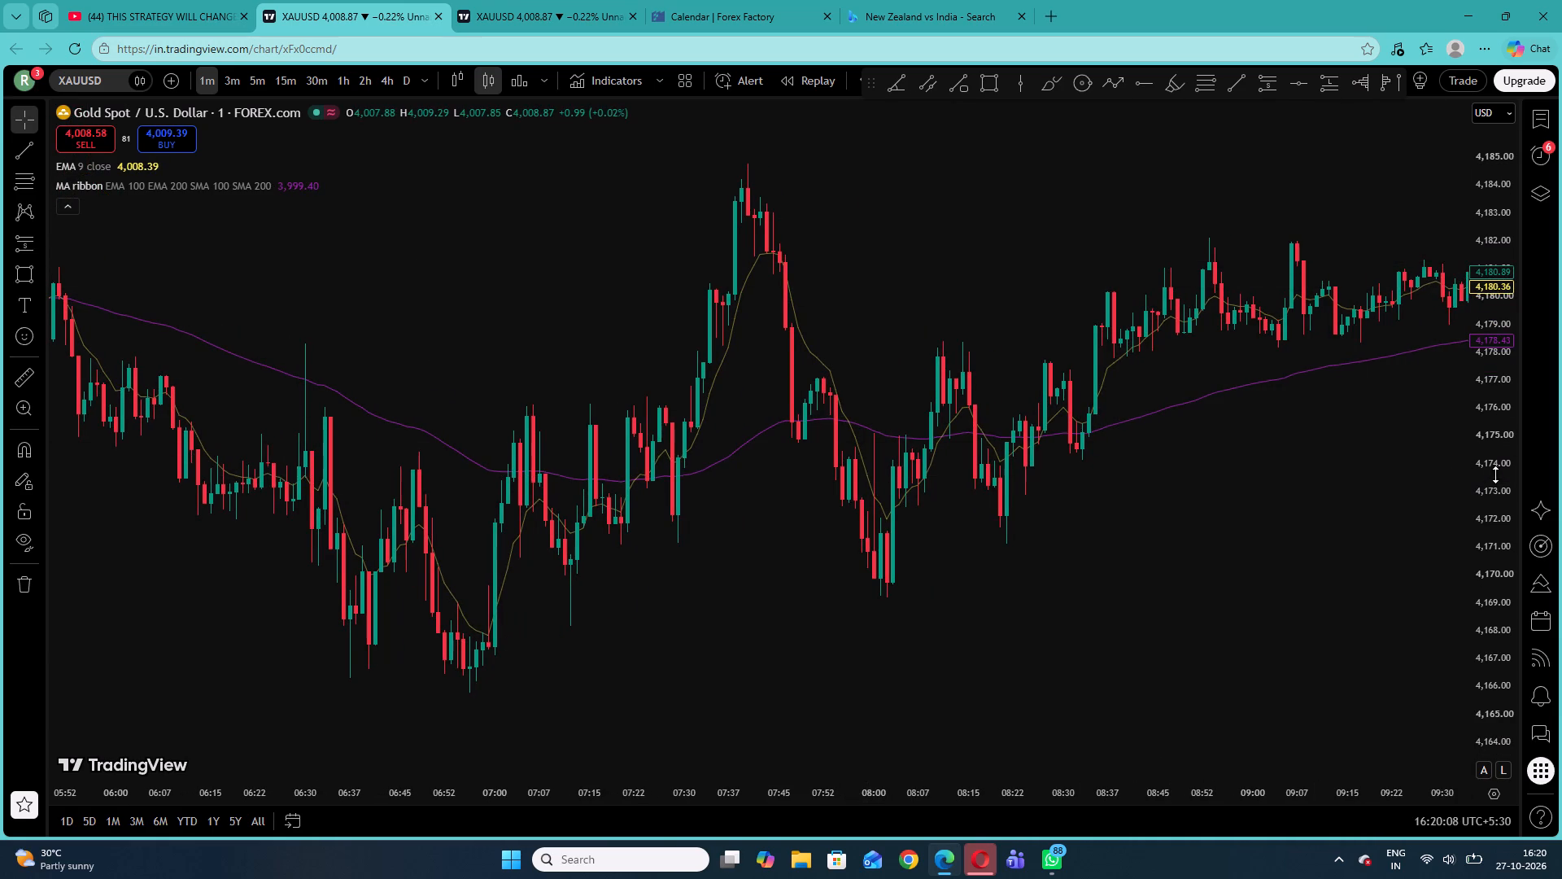
pyautogui.moveTo(1495, 474); pyautogui.dragTo(1494, 507)
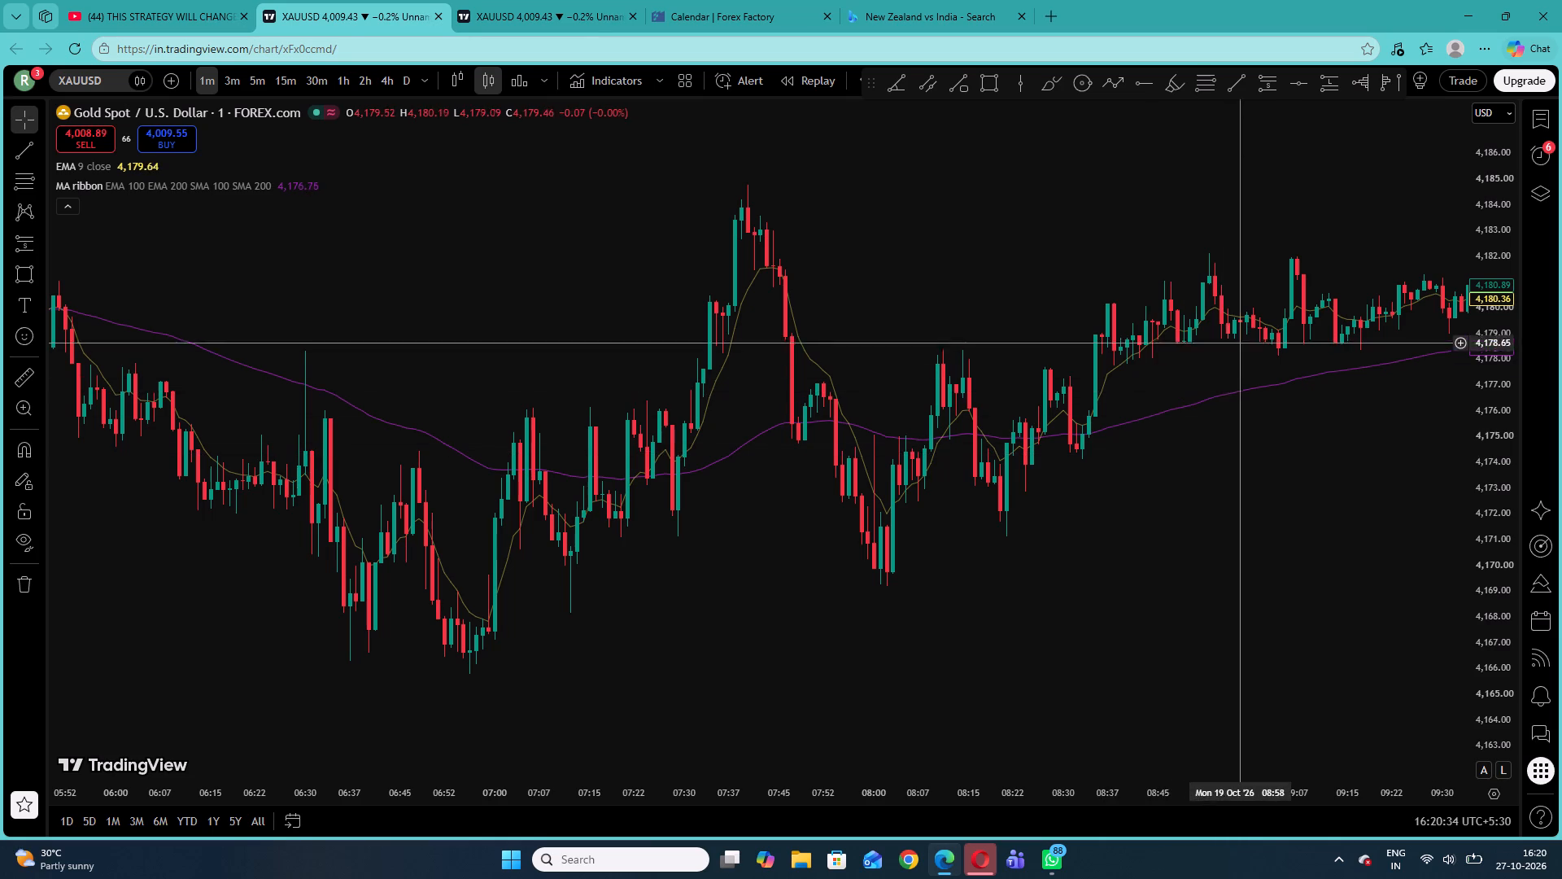
pyautogui.moveTo(1241, 341); pyautogui.dragTo(814, 495)
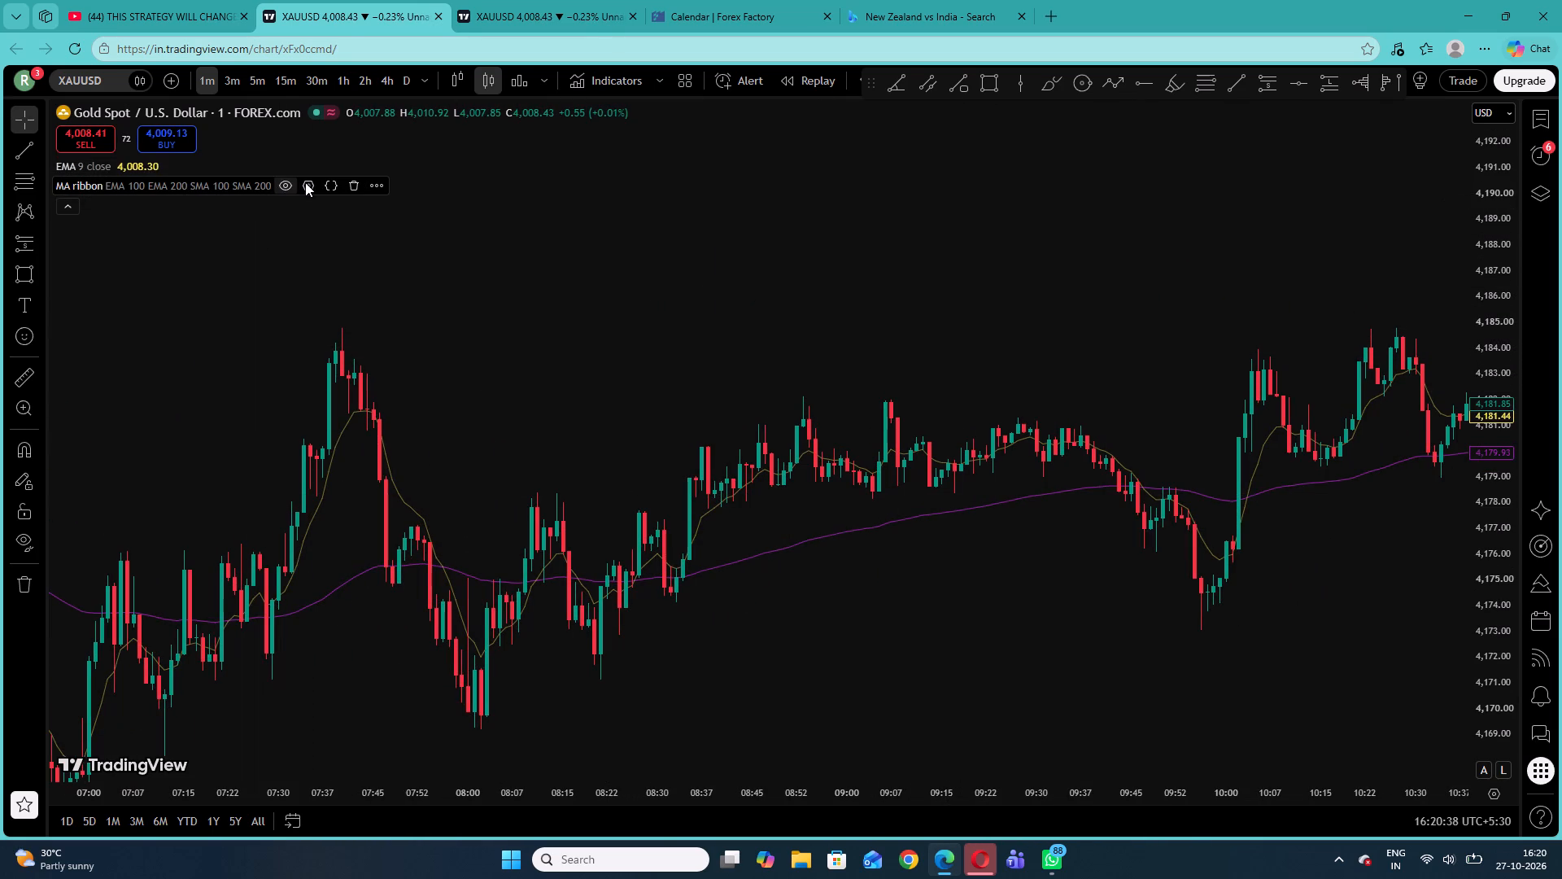
# Switch the MA ribbon back to the 200 EMA by enabling MA #2 and turning off MA #1.
pyautogui.click(305, 183)
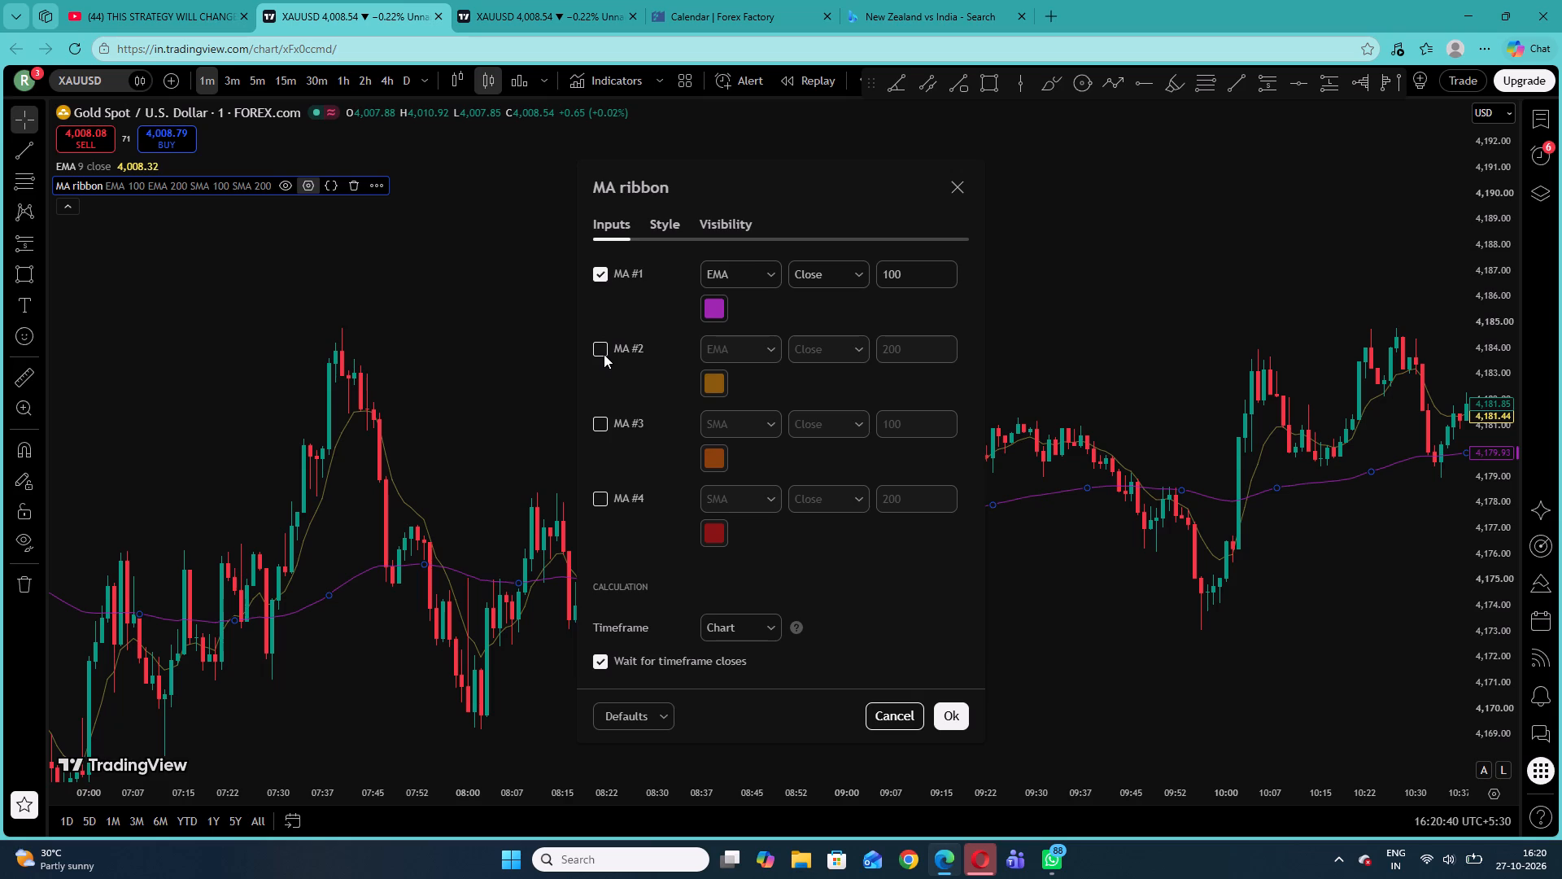
pyautogui.click(604, 354)
pyautogui.click(600, 269)
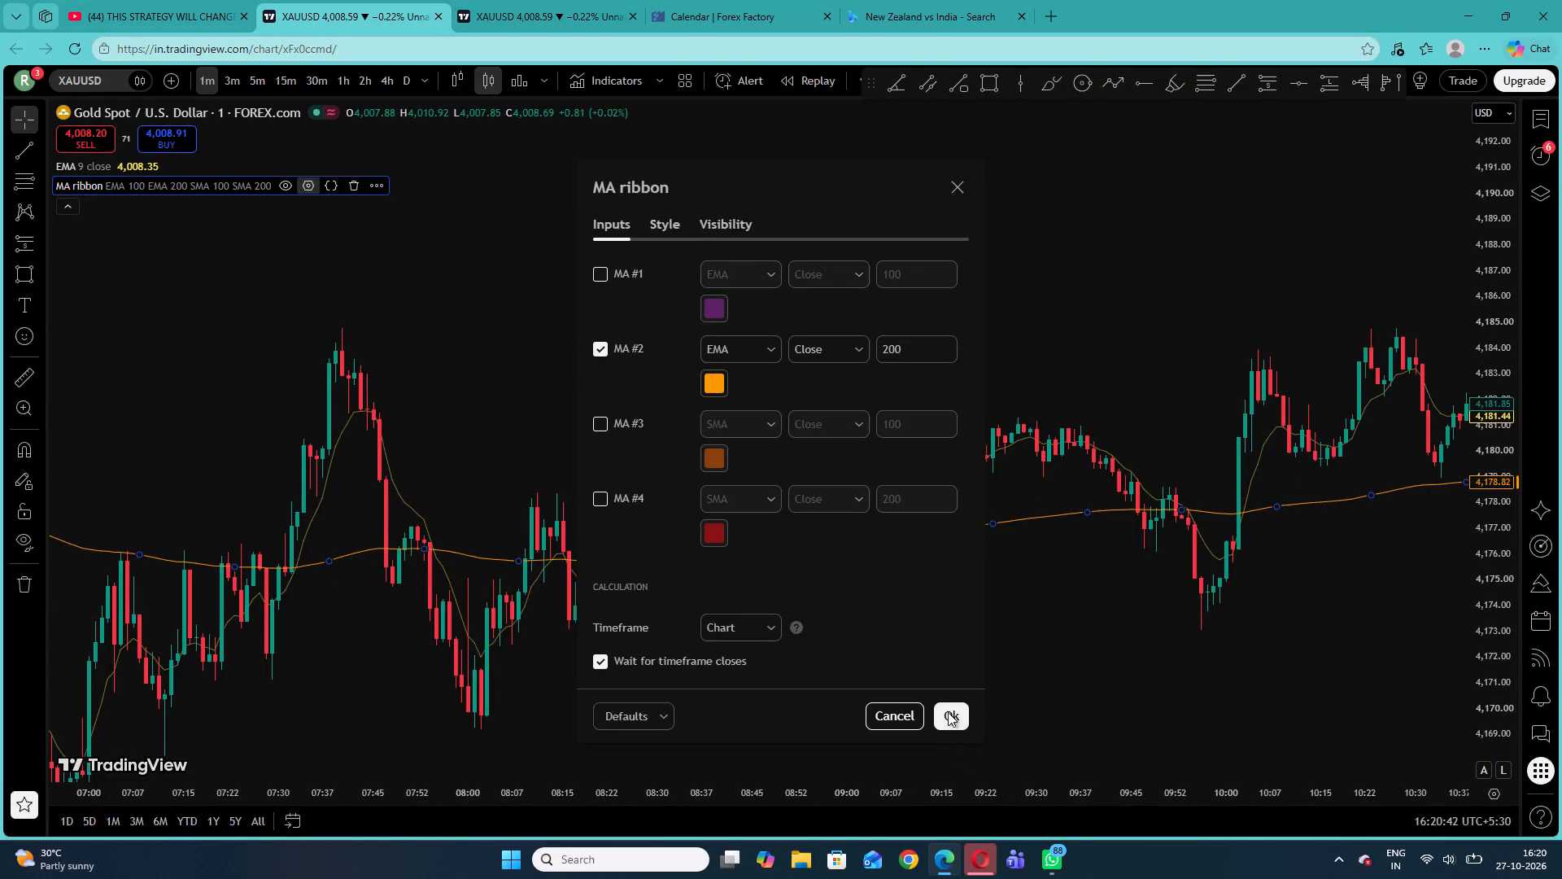
pyautogui.click(940, 706)
pyautogui.click(876, 352)
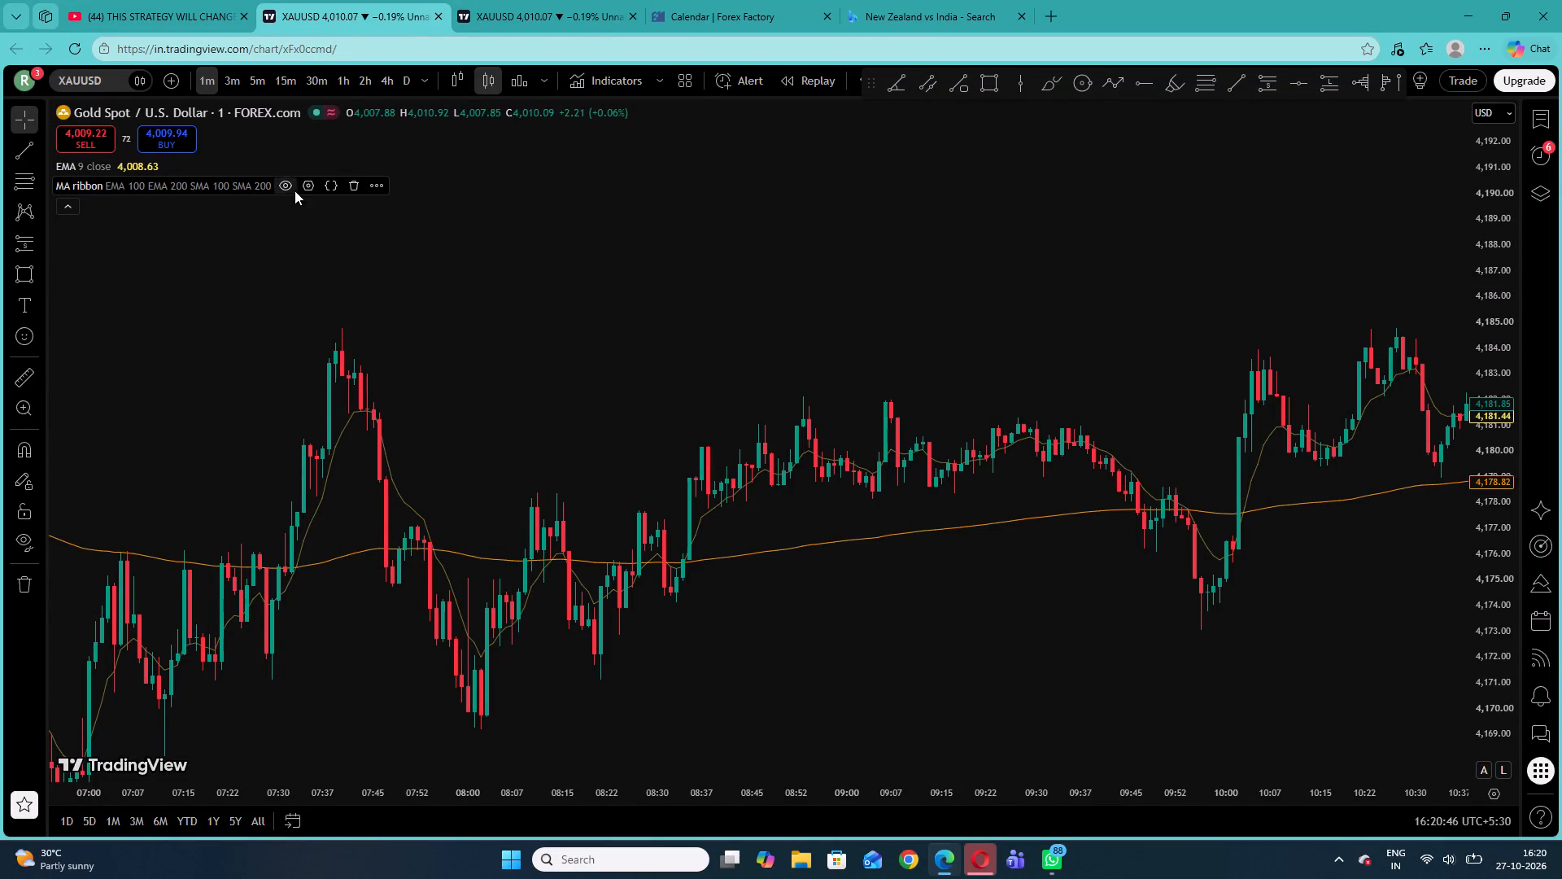
# Reduce the opacity of MA #2's orange line in the MA ribbon to about half.
pyautogui.click(313, 187)
pyautogui.click(722, 382)
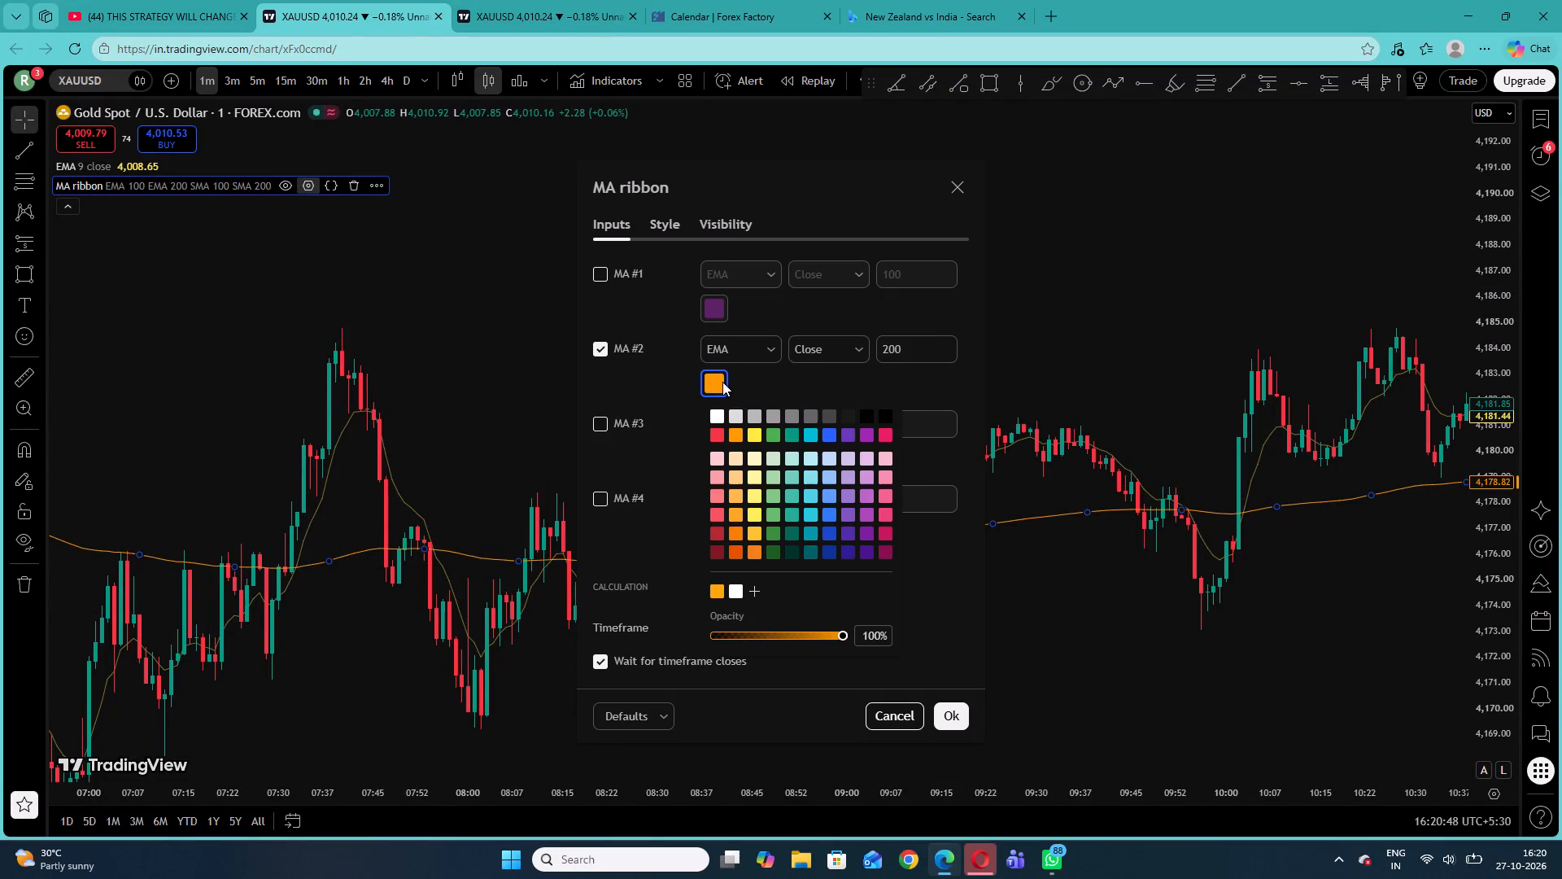
pyautogui.click(781, 636)
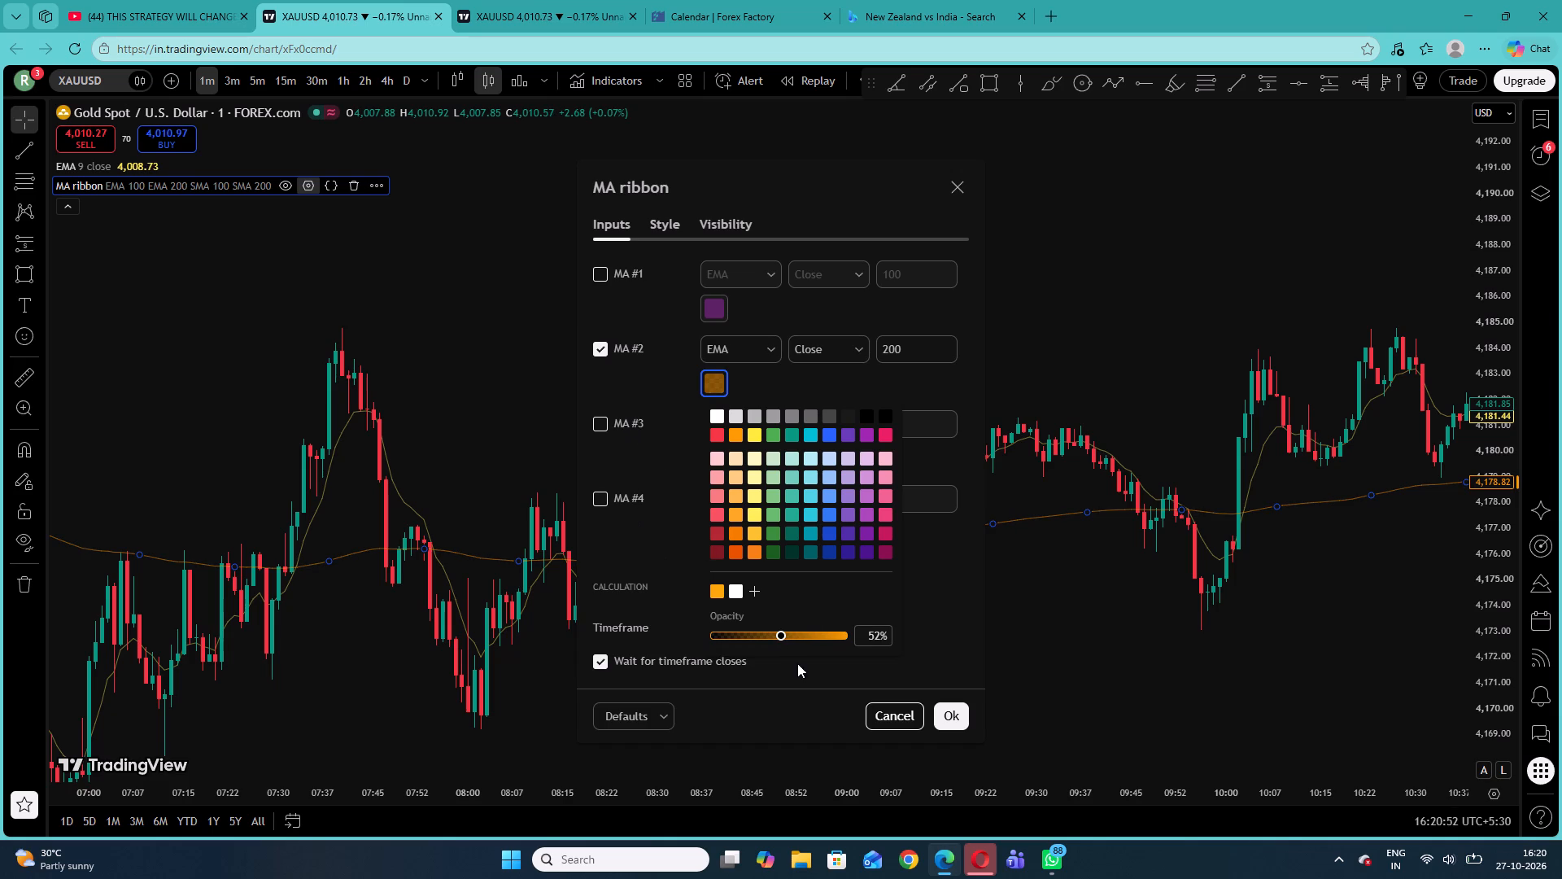
pyautogui.click(787, 634)
pyautogui.click(661, 439)
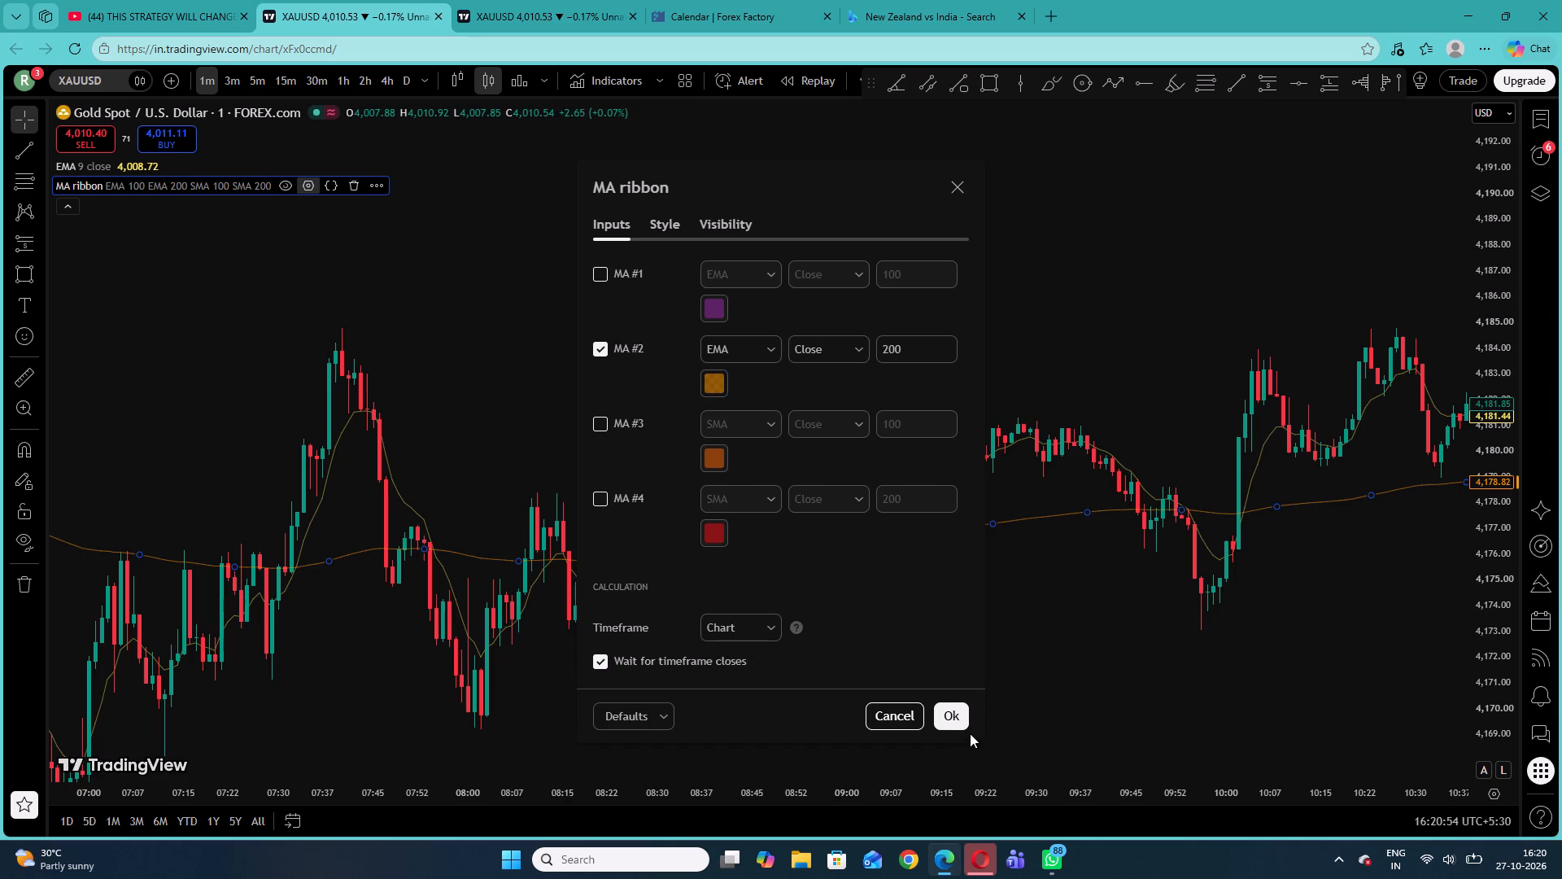
pyautogui.click(954, 715)
pyautogui.click(1070, 597)
# Review the 19 October candles from about 07:00 to 17:30 for crosses and retests of the 200 EMA.
pyautogui.moveTo(1486, 617); pyautogui.dragTo(1460, 521)
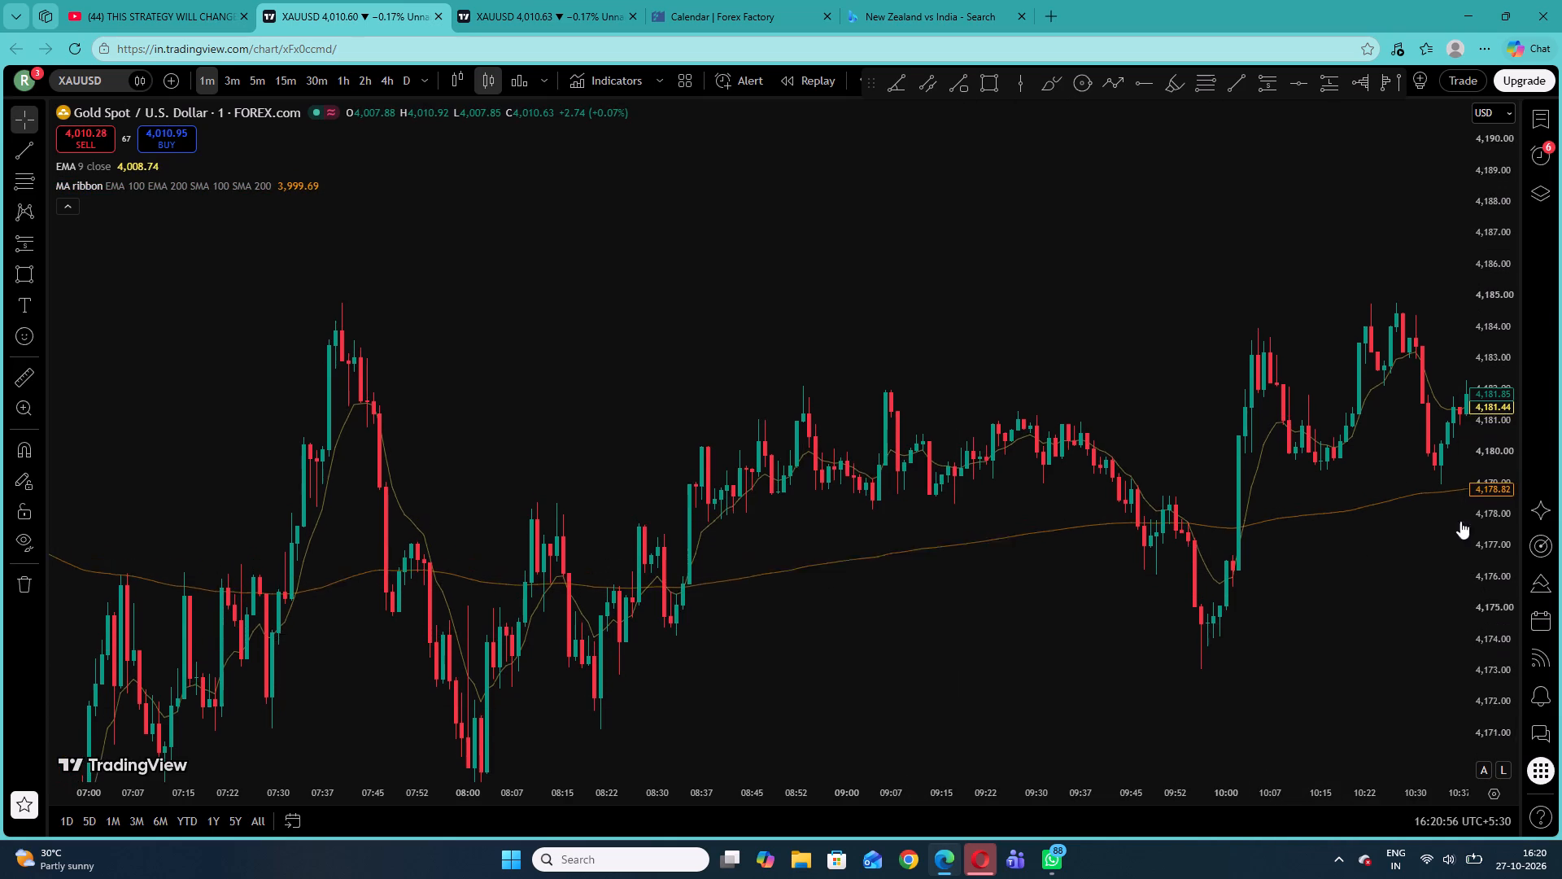
pyautogui.moveTo(1460, 521); pyautogui.dragTo(1454, 472)
pyautogui.moveTo(1079, 650); pyautogui.dragTo(408, 554)
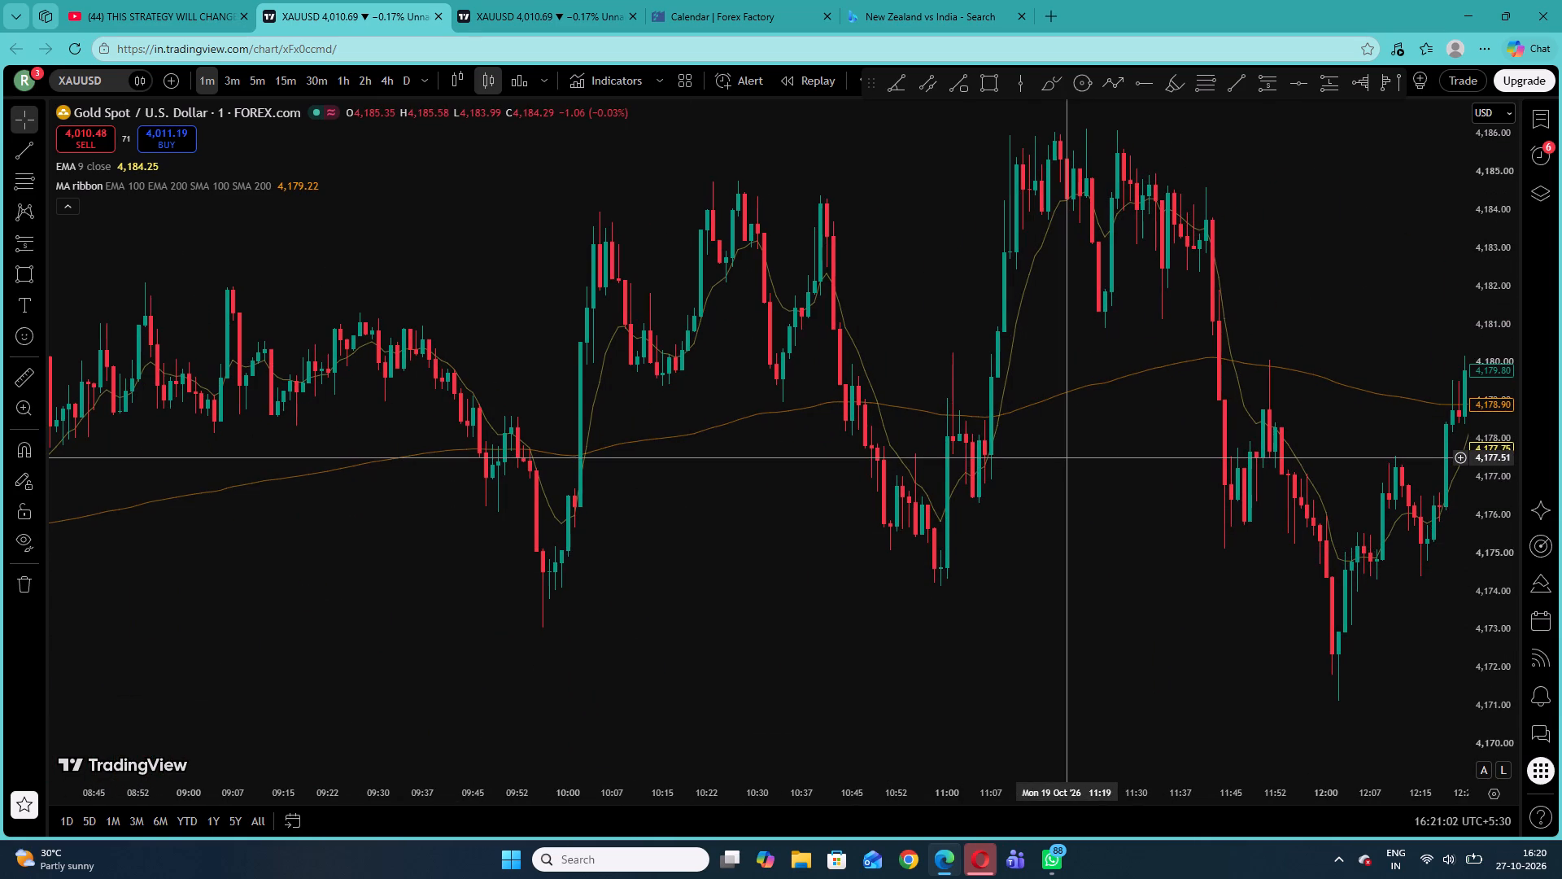
pyautogui.moveTo(1190, 546); pyautogui.dragTo(558, 474)
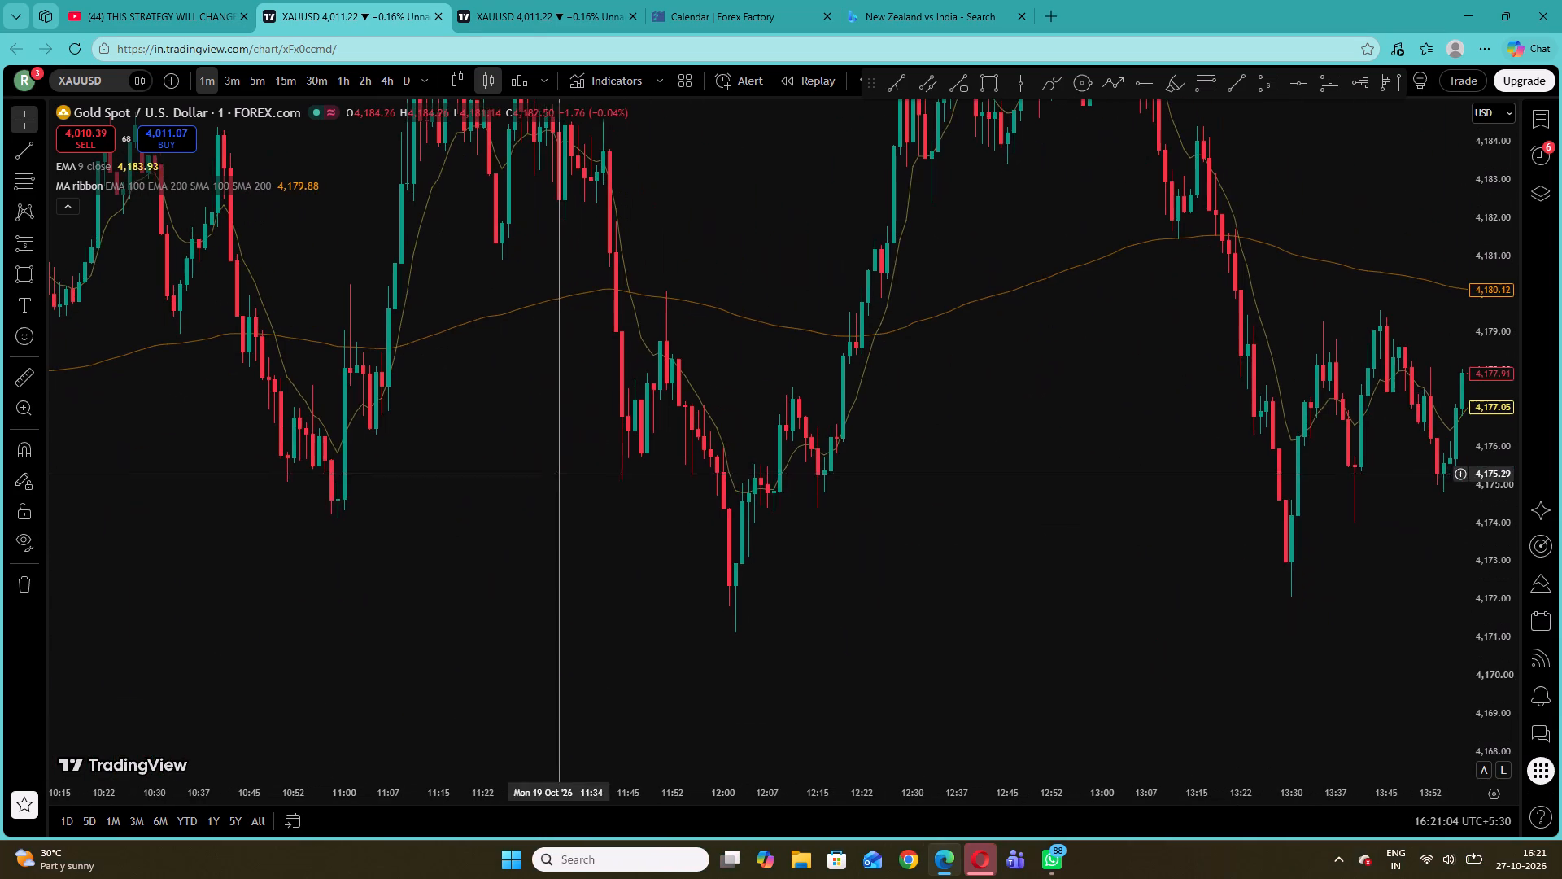
pyautogui.moveTo(1014, 431); pyautogui.dragTo(652, 575)
pyautogui.moveTo(966, 578); pyautogui.dragTo(956, 572)
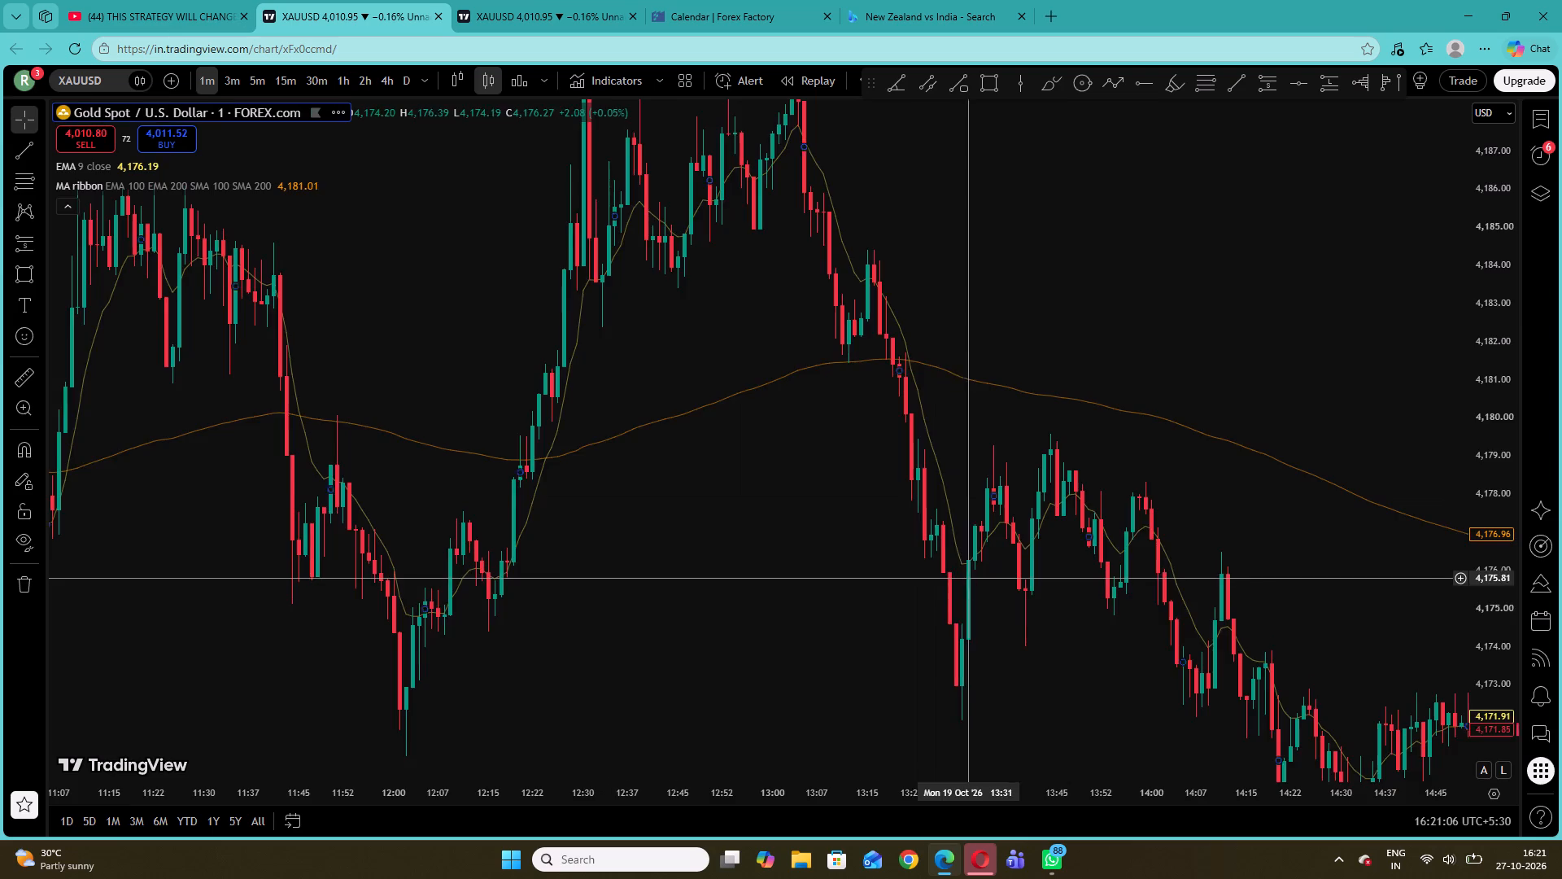
pyautogui.moveTo(956, 572); pyautogui.dragTo(340, 410)
pyautogui.moveTo(1066, 575); pyautogui.dragTo(585, 476)
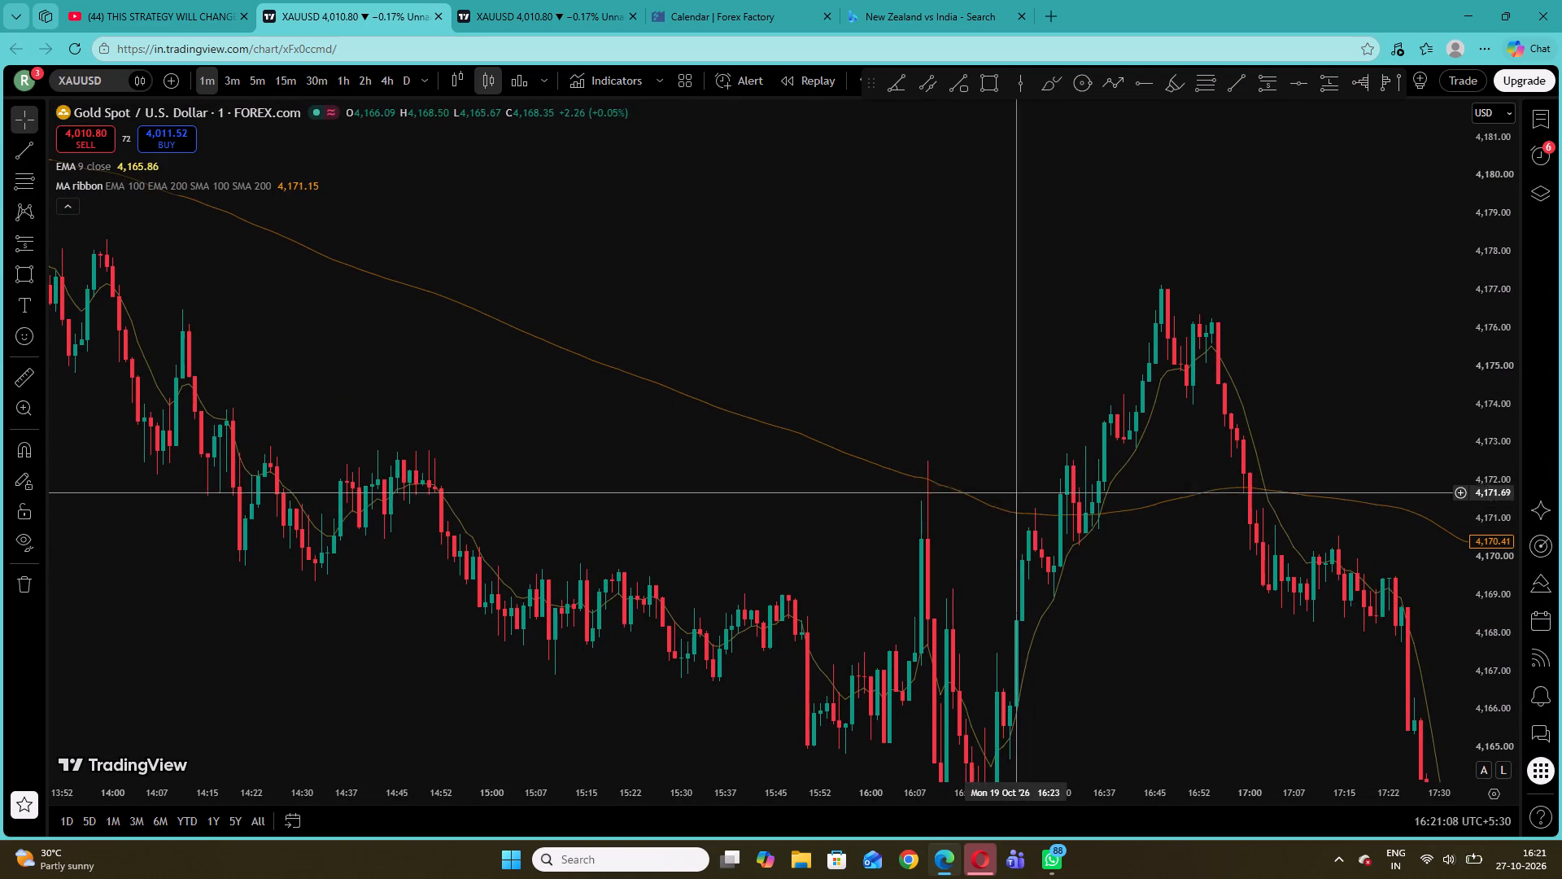
pyautogui.moveTo(980, 493); pyautogui.dragTo(1051, 477)
pyautogui.moveTo(1063, 553); pyautogui.dragTo(973, 548)
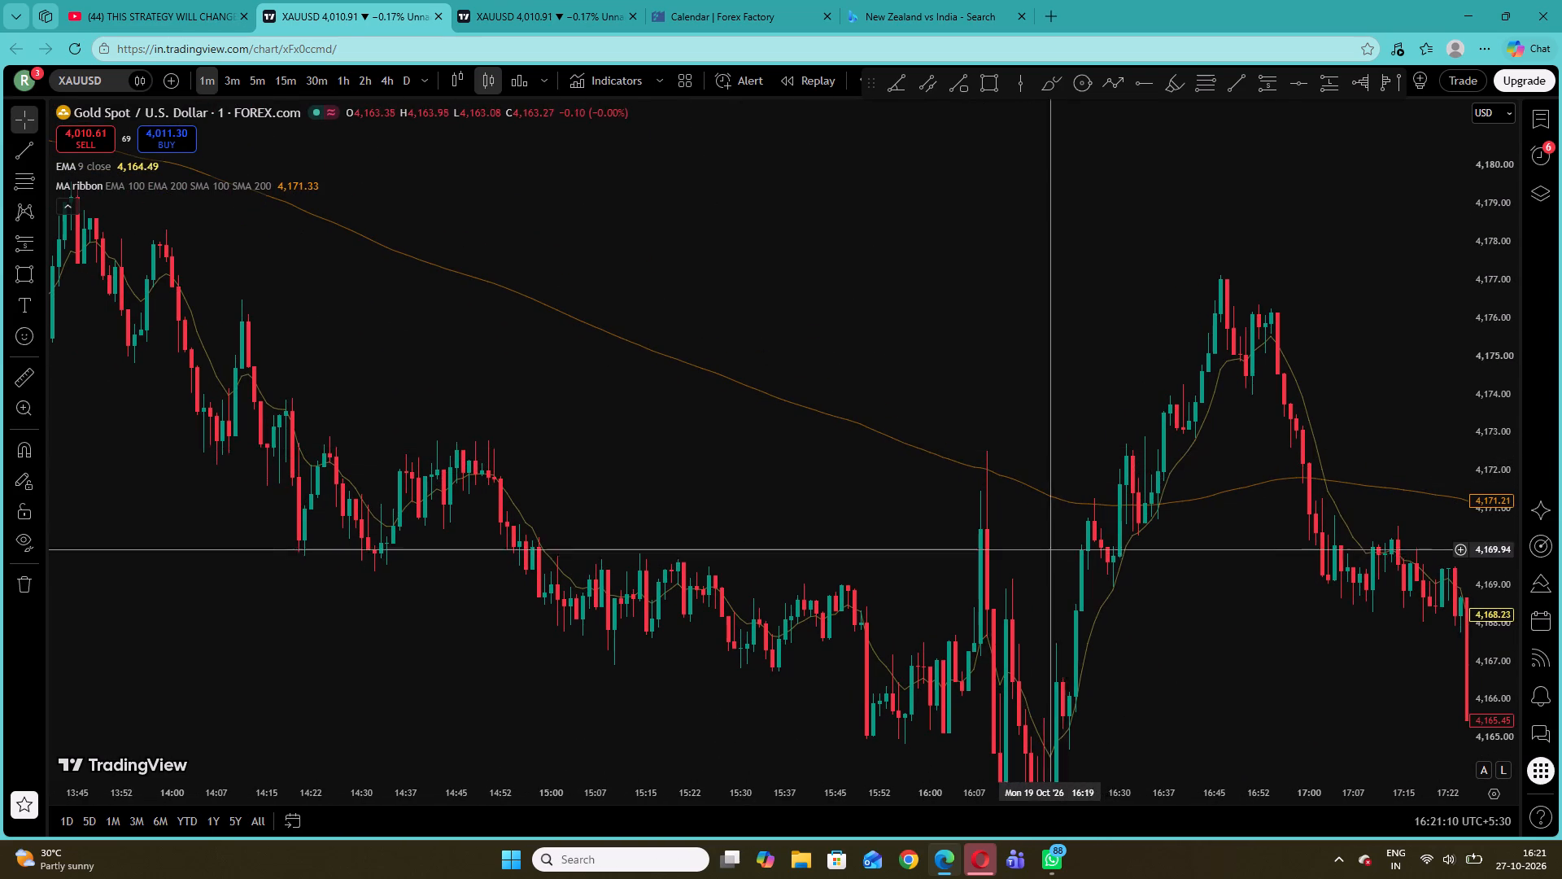
pyautogui.moveTo(973, 548); pyautogui.dragTo(321, 509)
pyautogui.moveTo(857, 552); pyautogui.dragTo(395, 405)
# Draw a short position near 19:00 on 19 October at the zone's retest: entry about 4,165.95, stop about 4,167.63, risk/reward ratio 5.
pyautogui.moveTo(1500, 537); pyautogui.dragTo(1507, 699)
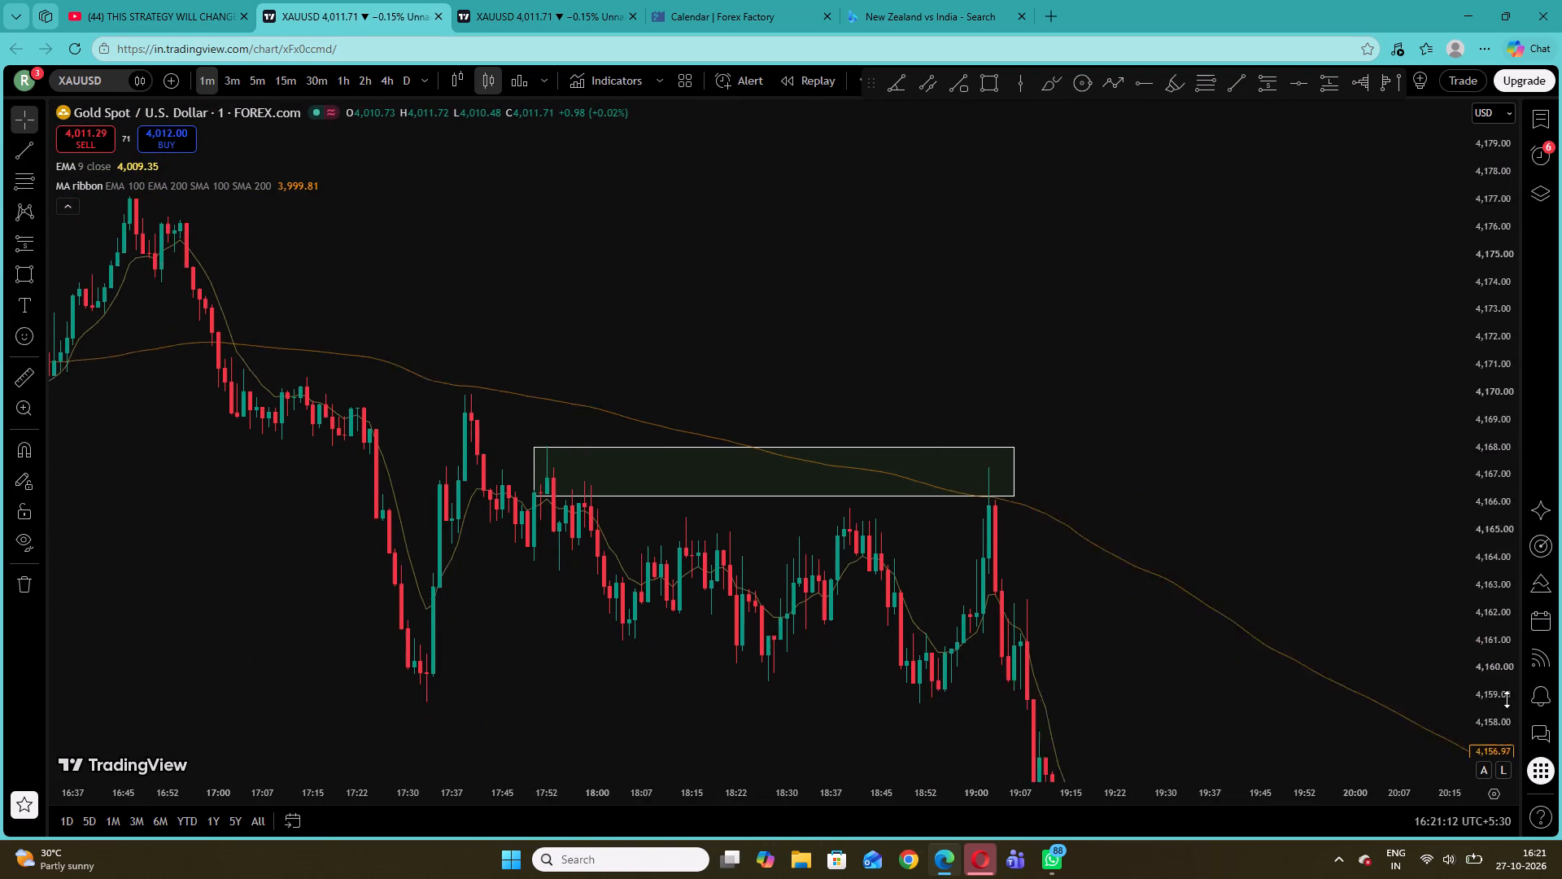
pyautogui.moveTo(1507, 699); pyautogui.dragTo(1500, 687)
pyautogui.moveTo(1081, 610); pyautogui.dragTo(626, 390)
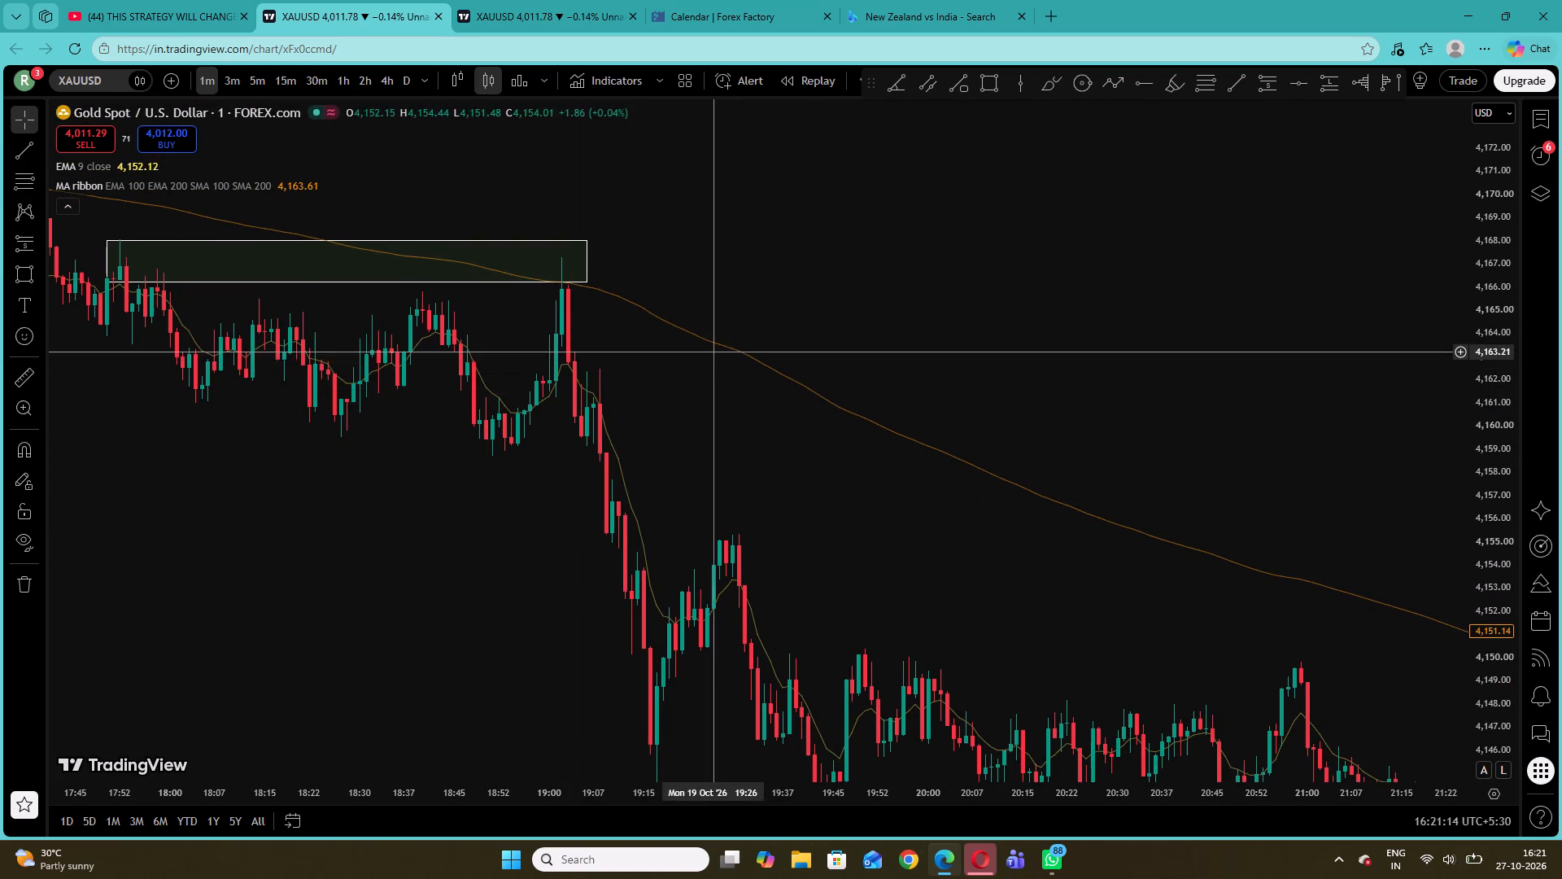
pyautogui.moveTo(714, 352); pyautogui.dragTo(831, 483)
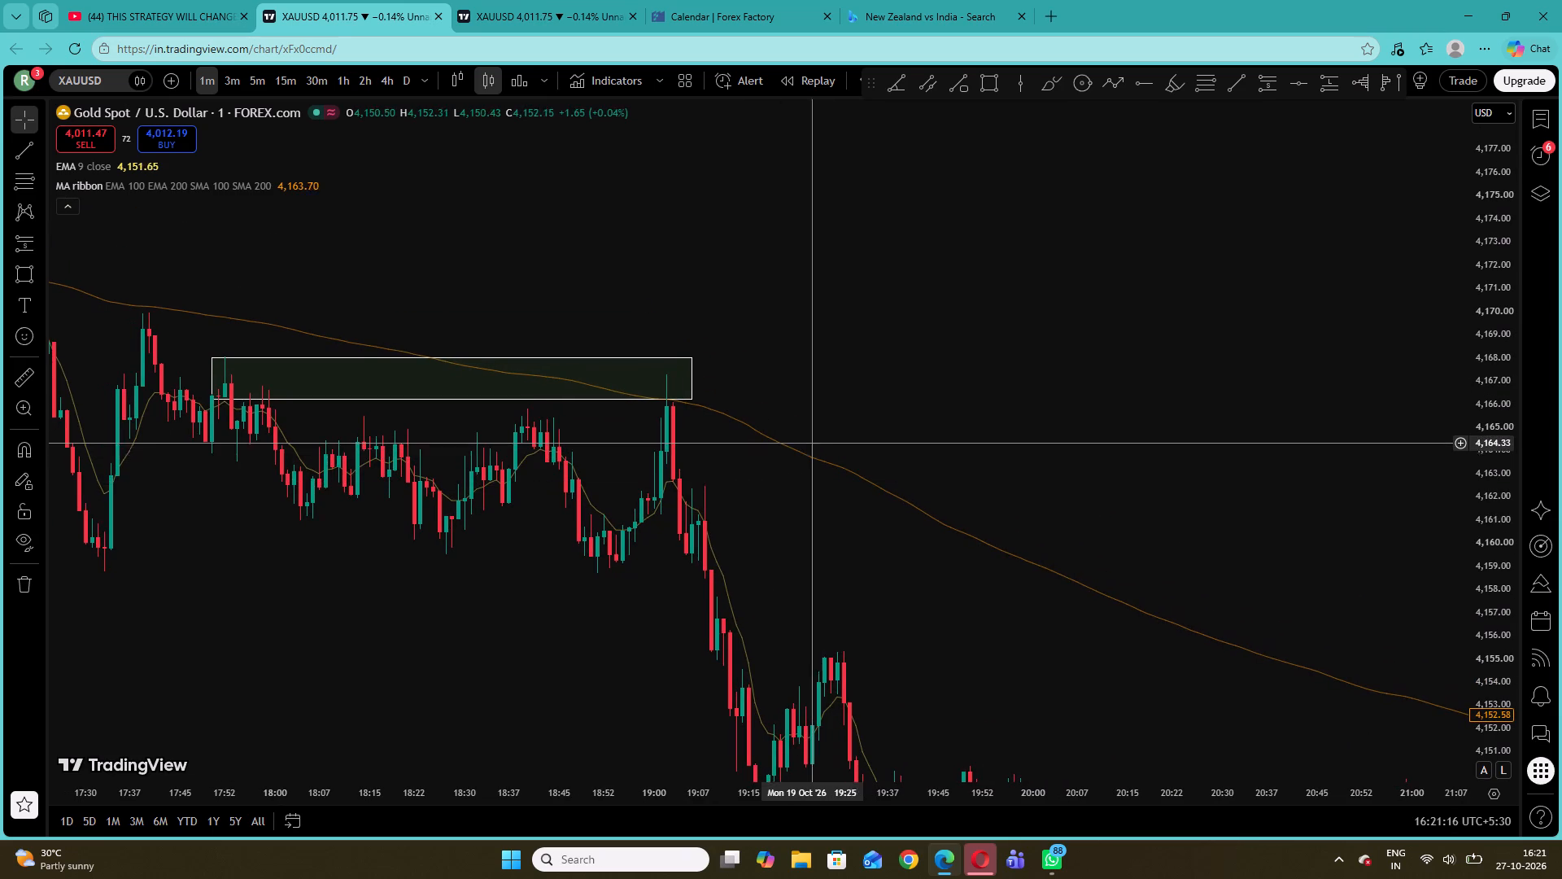
pyautogui.click(40, 241)
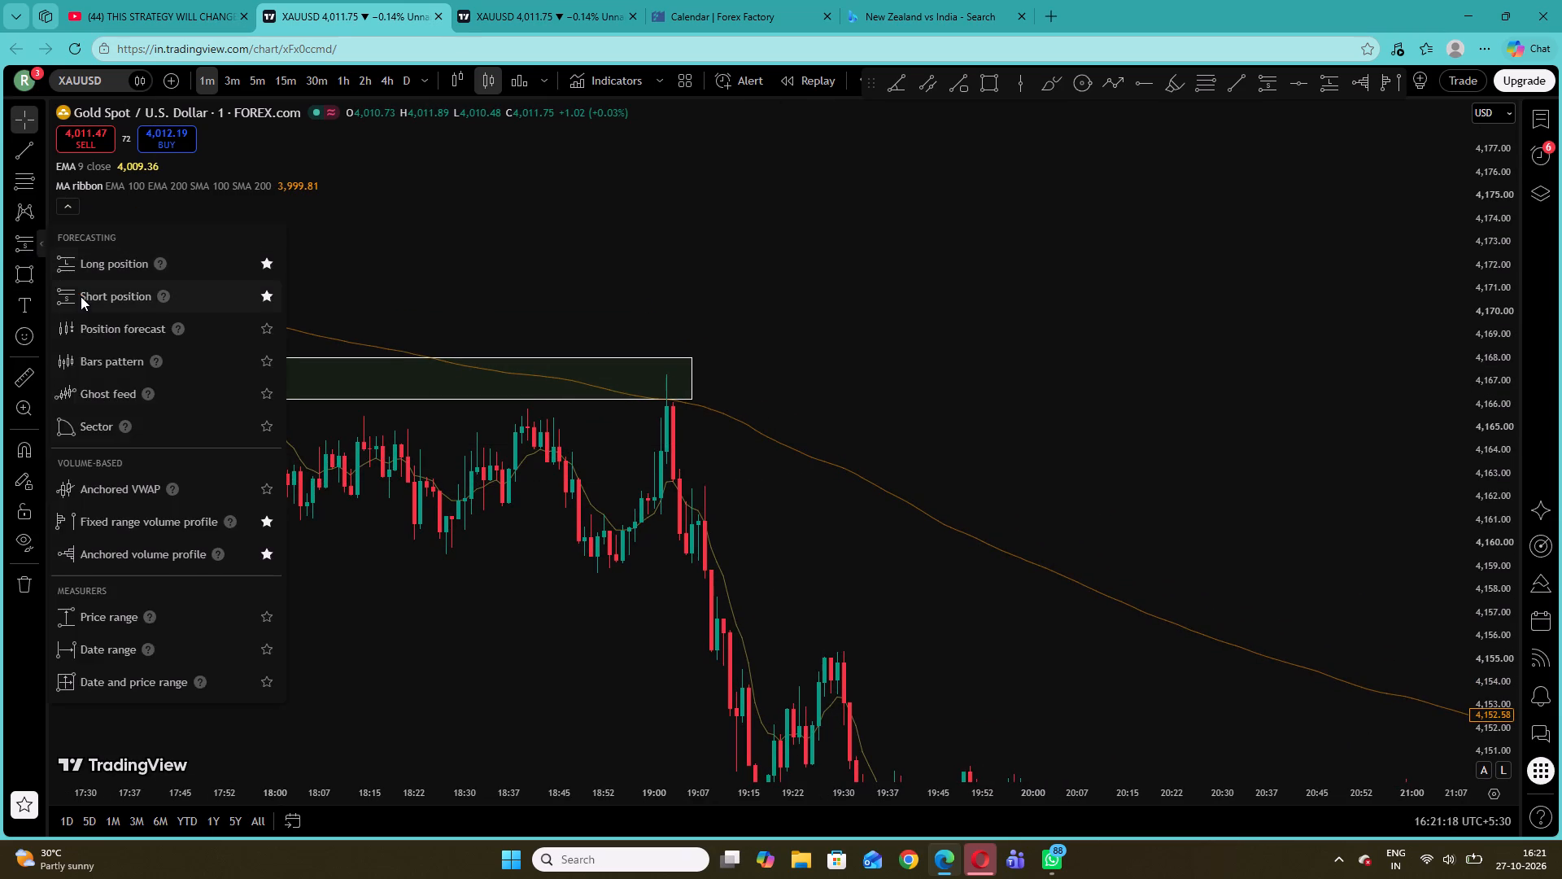
pyautogui.click(81, 296)
pyautogui.click(646, 405)
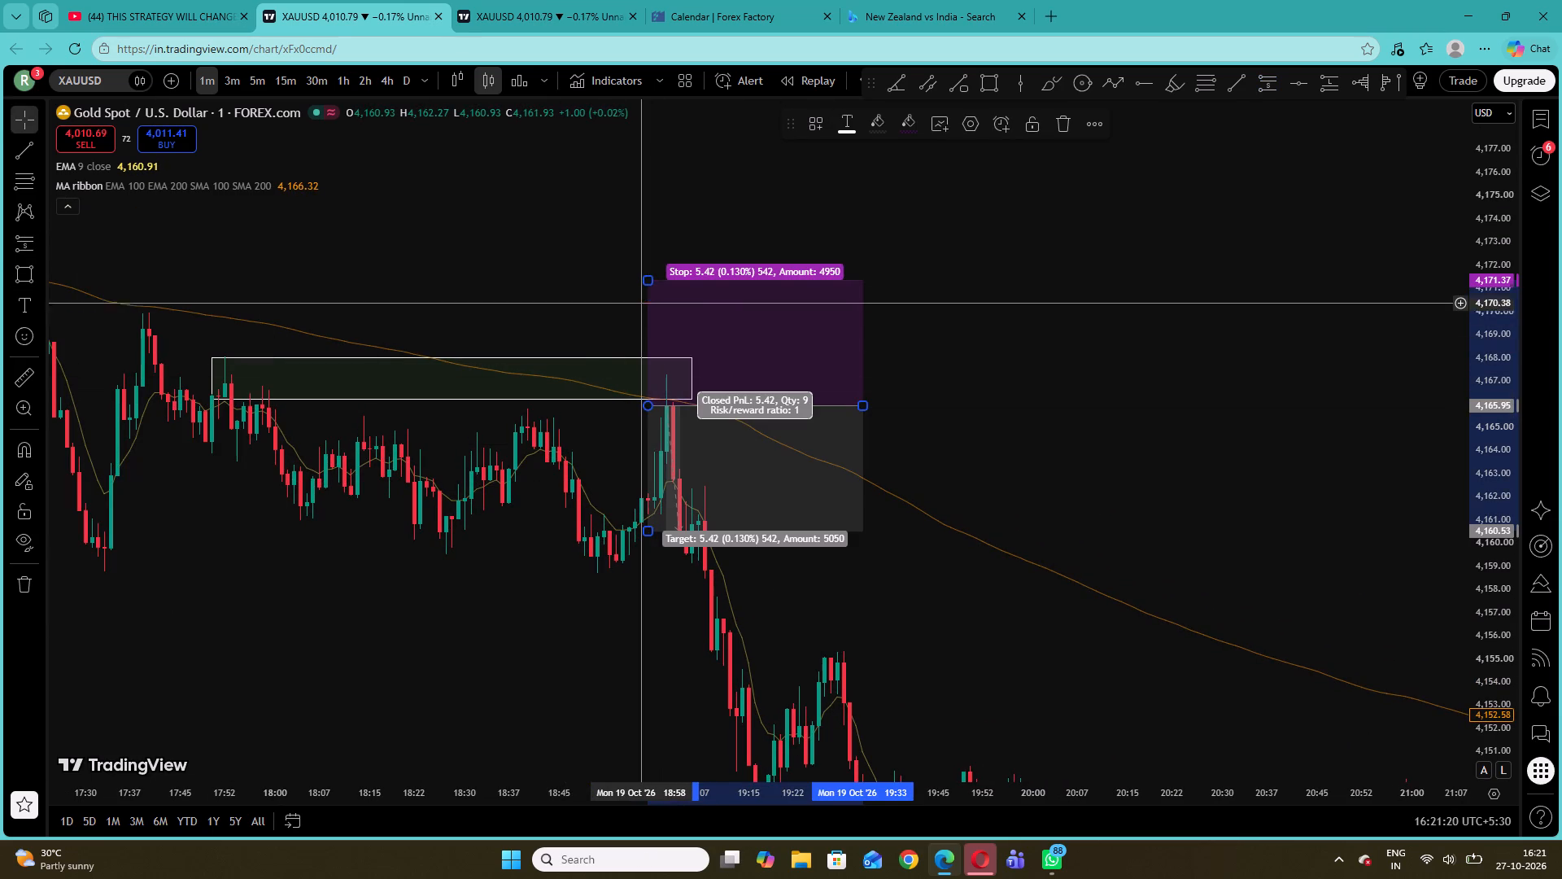
pyautogui.moveTo(644, 282); pyautogui.dragTo(705, 366)
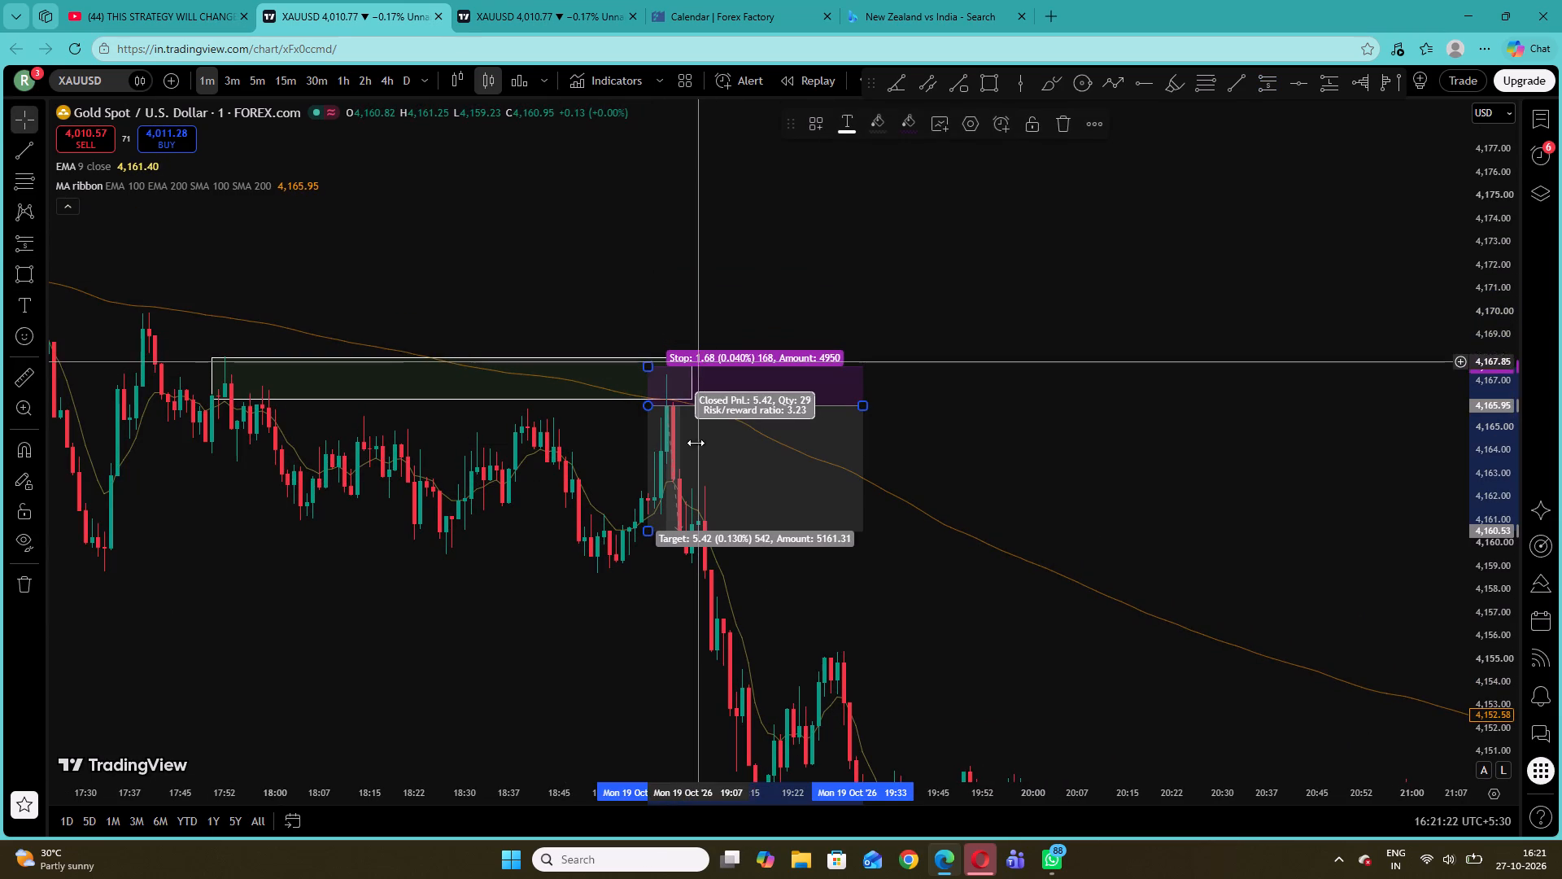
pyautogui.moveTo(649, 528); pyautogui.dragTo(663, 642)
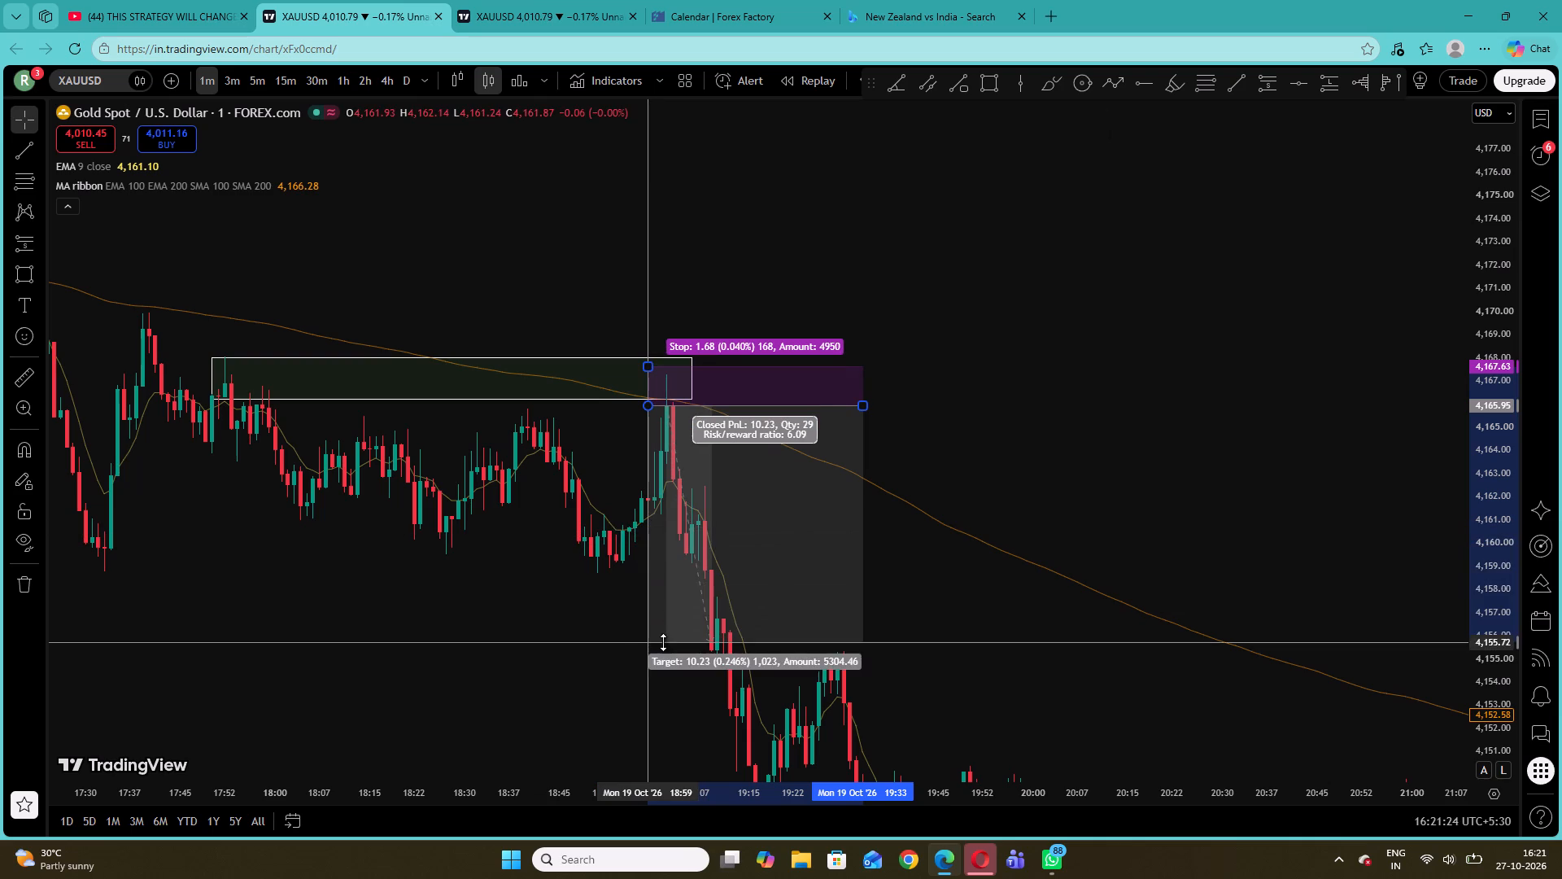
pyautogui.moveTo(663, 642); pyautogui.dragTo(657, 717)
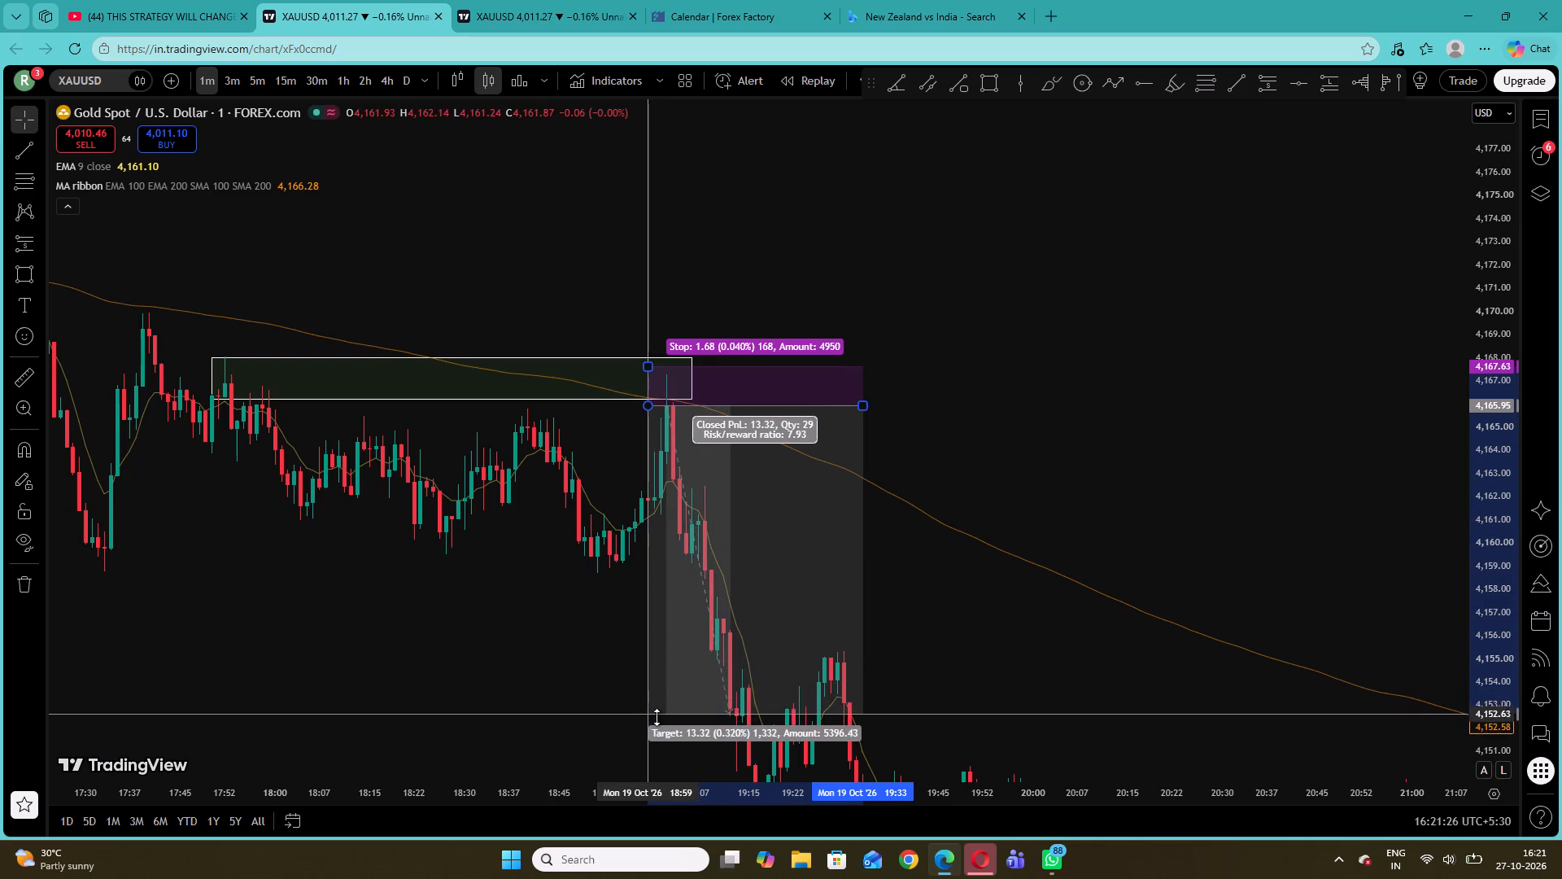
pyautogui.moveTo(657, 717); pyautogui.dragTo(657, 721)
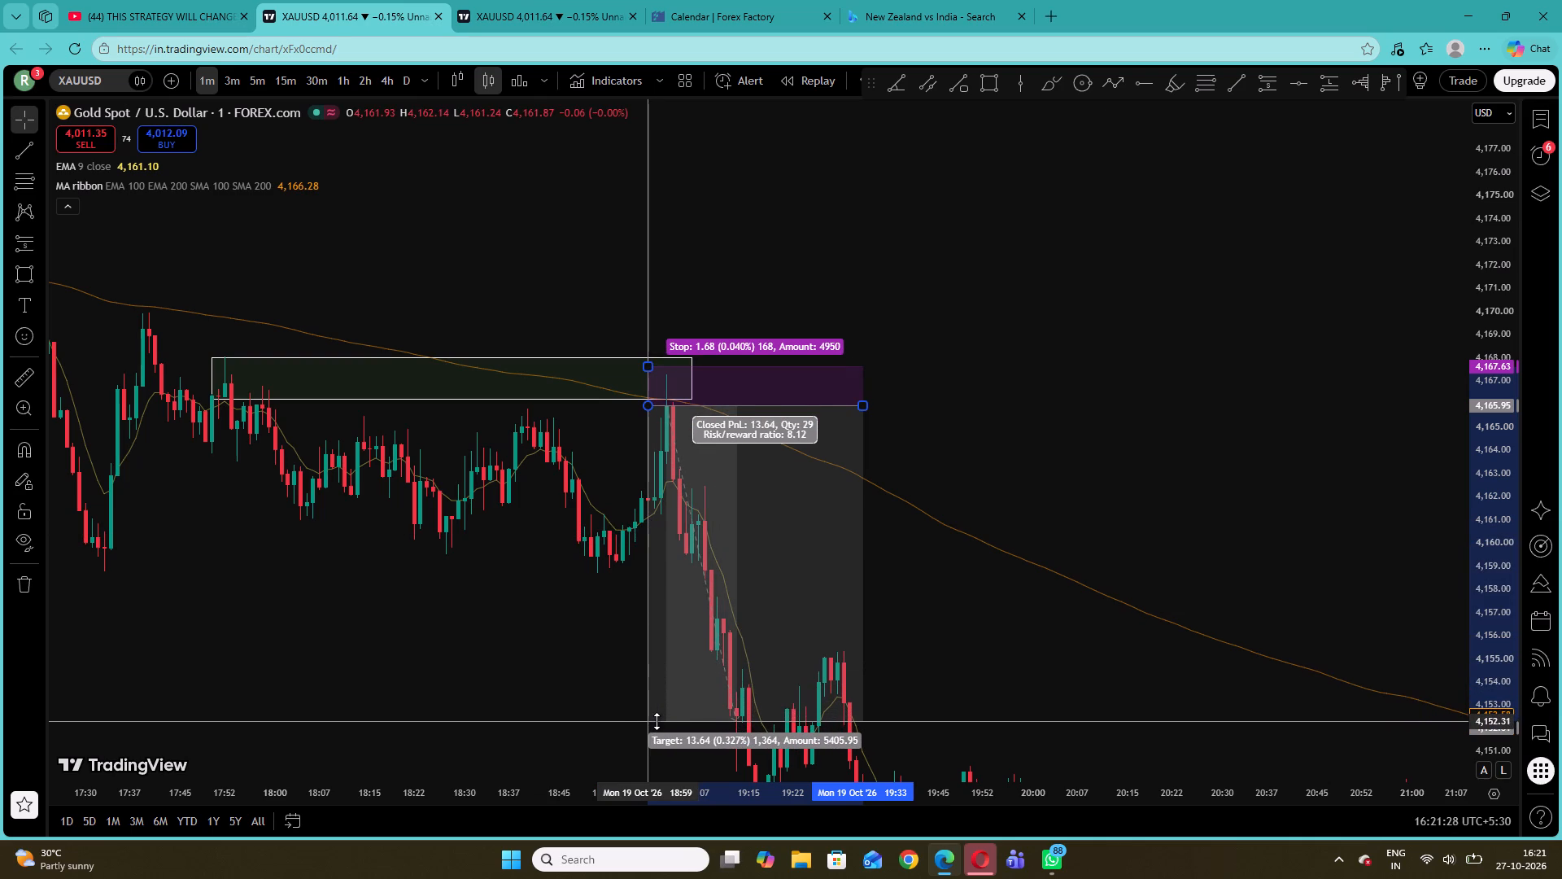
pyautogui.moveTo(657, 721); pyautogui.dragTo(642, 600)
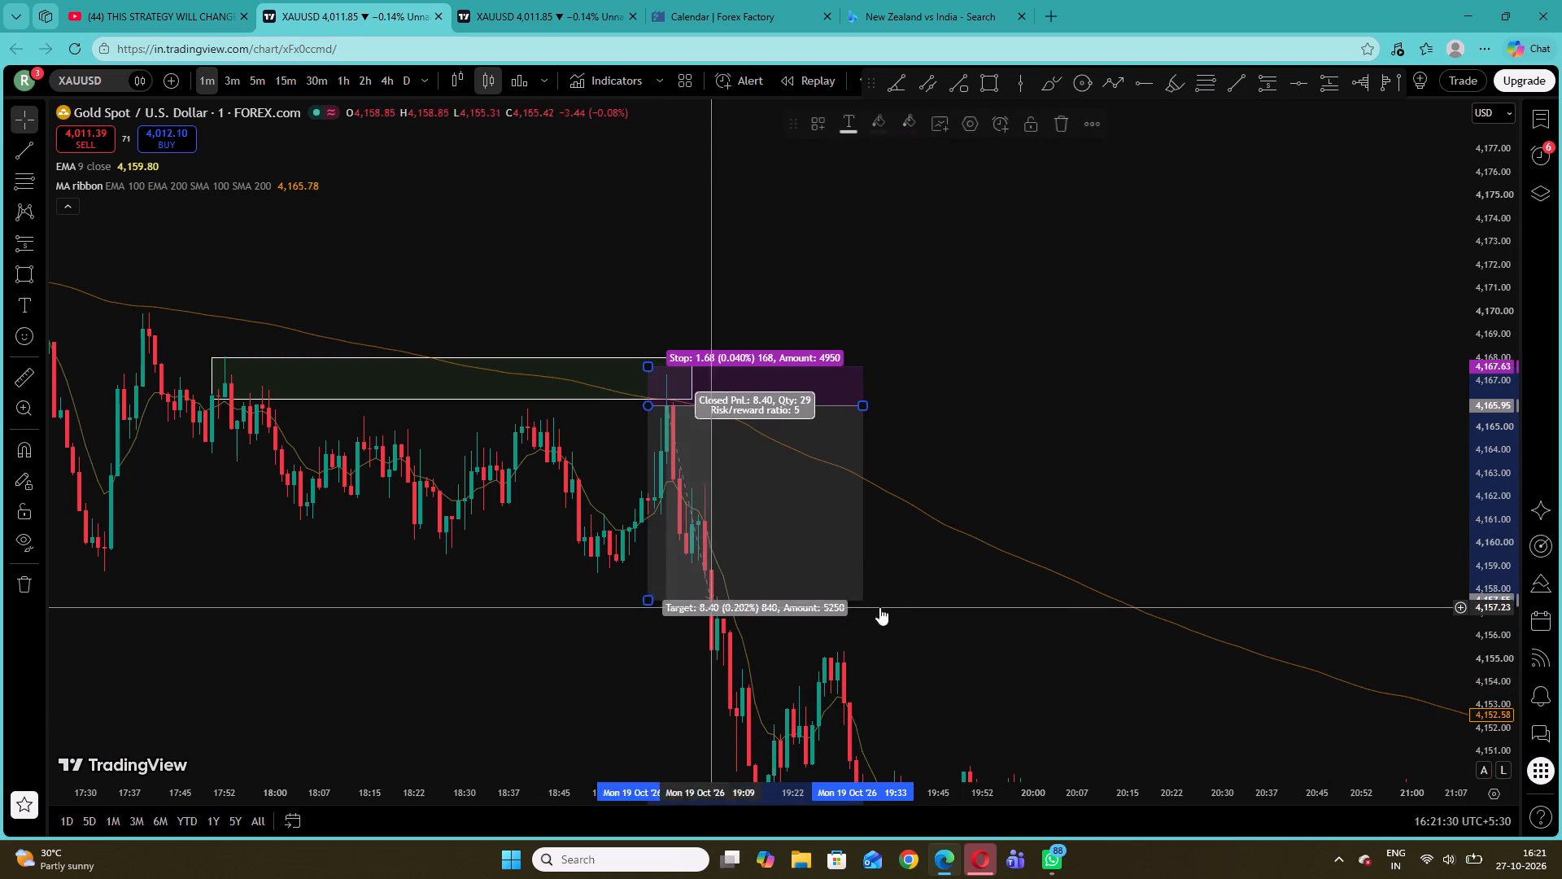
pyautogui.click(969, 607)
# Examine price action around the 200 EMA from about 19:15 on 19 October to 06:30 on 20 October for further retests.
pyautogui.moveTo(1106, 680); pyautogui.dragTo(601, 189)
pyautogui.moveTo(1062, 401); pyautogui.dragTo(1054, 400)
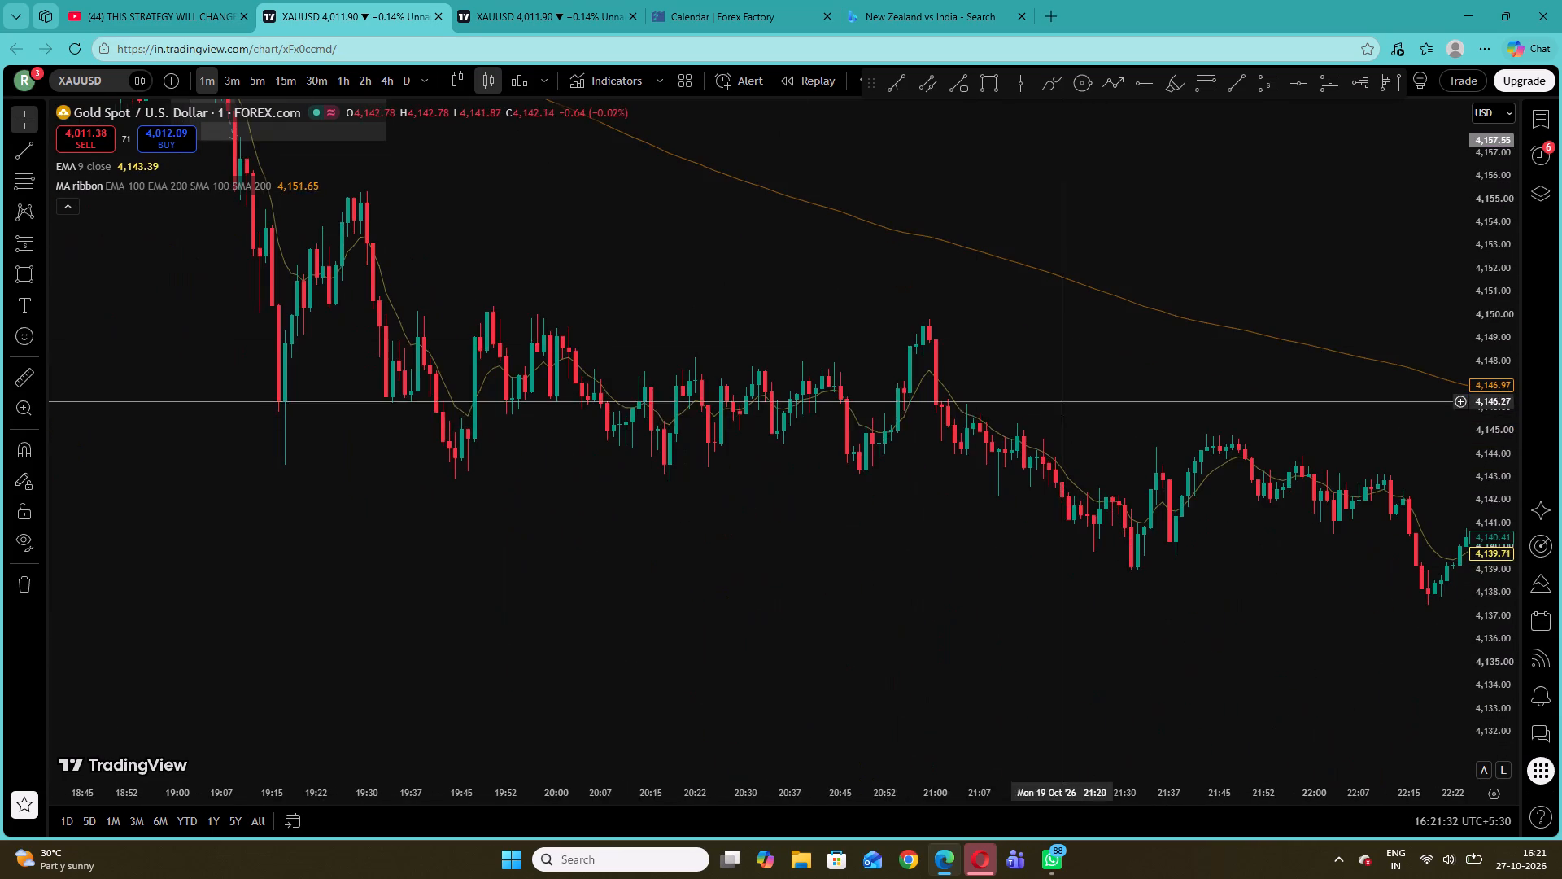
pyautogui.moveTo(1054, 400); pyautogui.dragTo(773, 539)
pyautogui.moveTo(1142, 529); pyautogui.dragTo(404, 392)
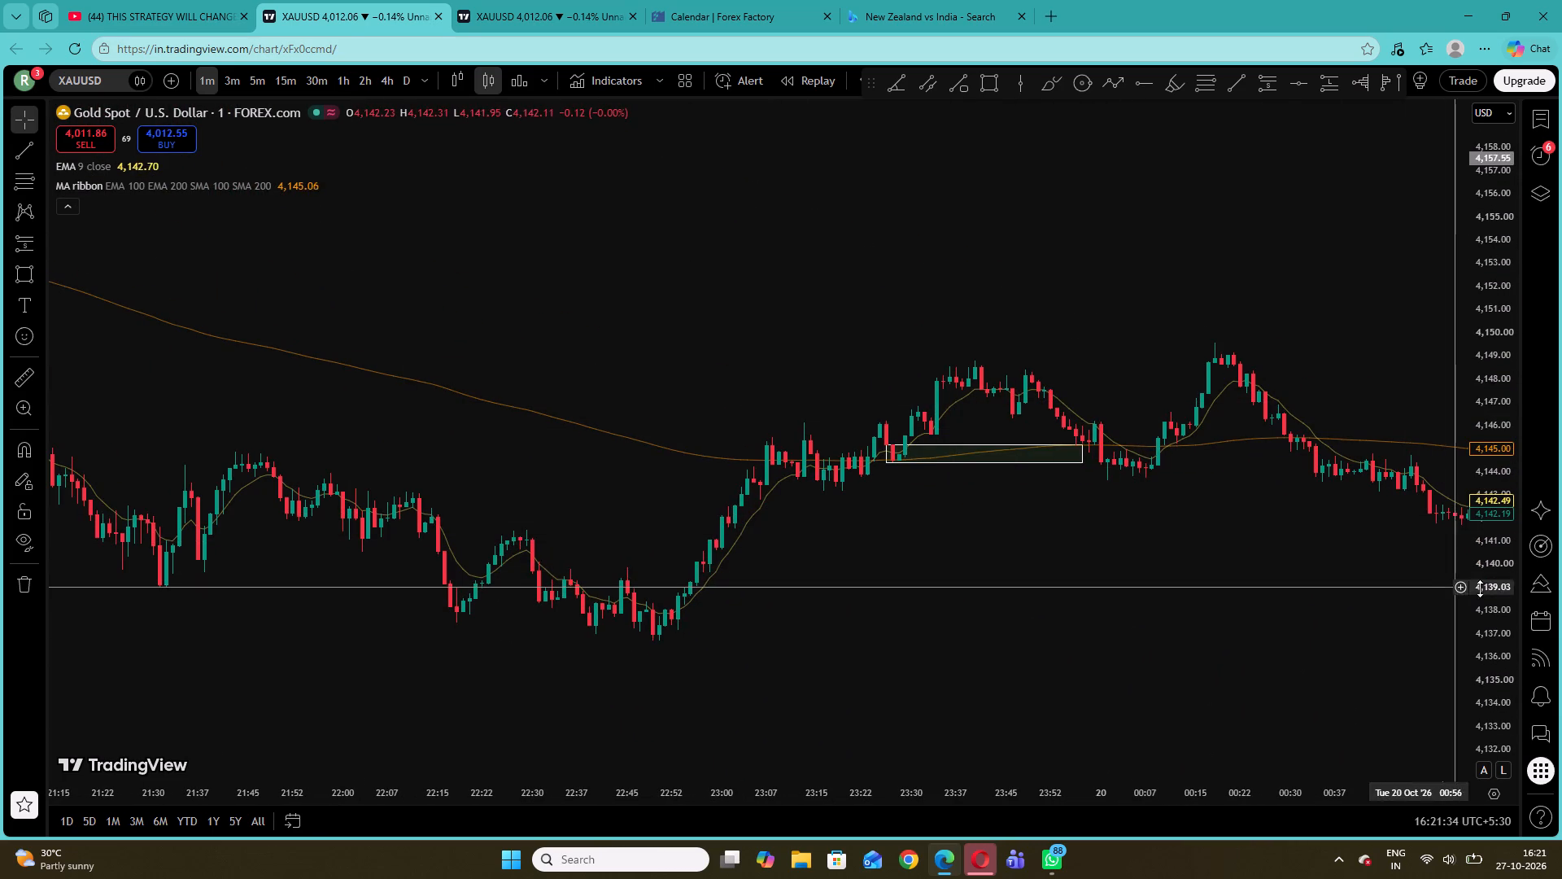
pyautogui.moveTo(1503, 587); pyautogui.dragTo(1469, 308)
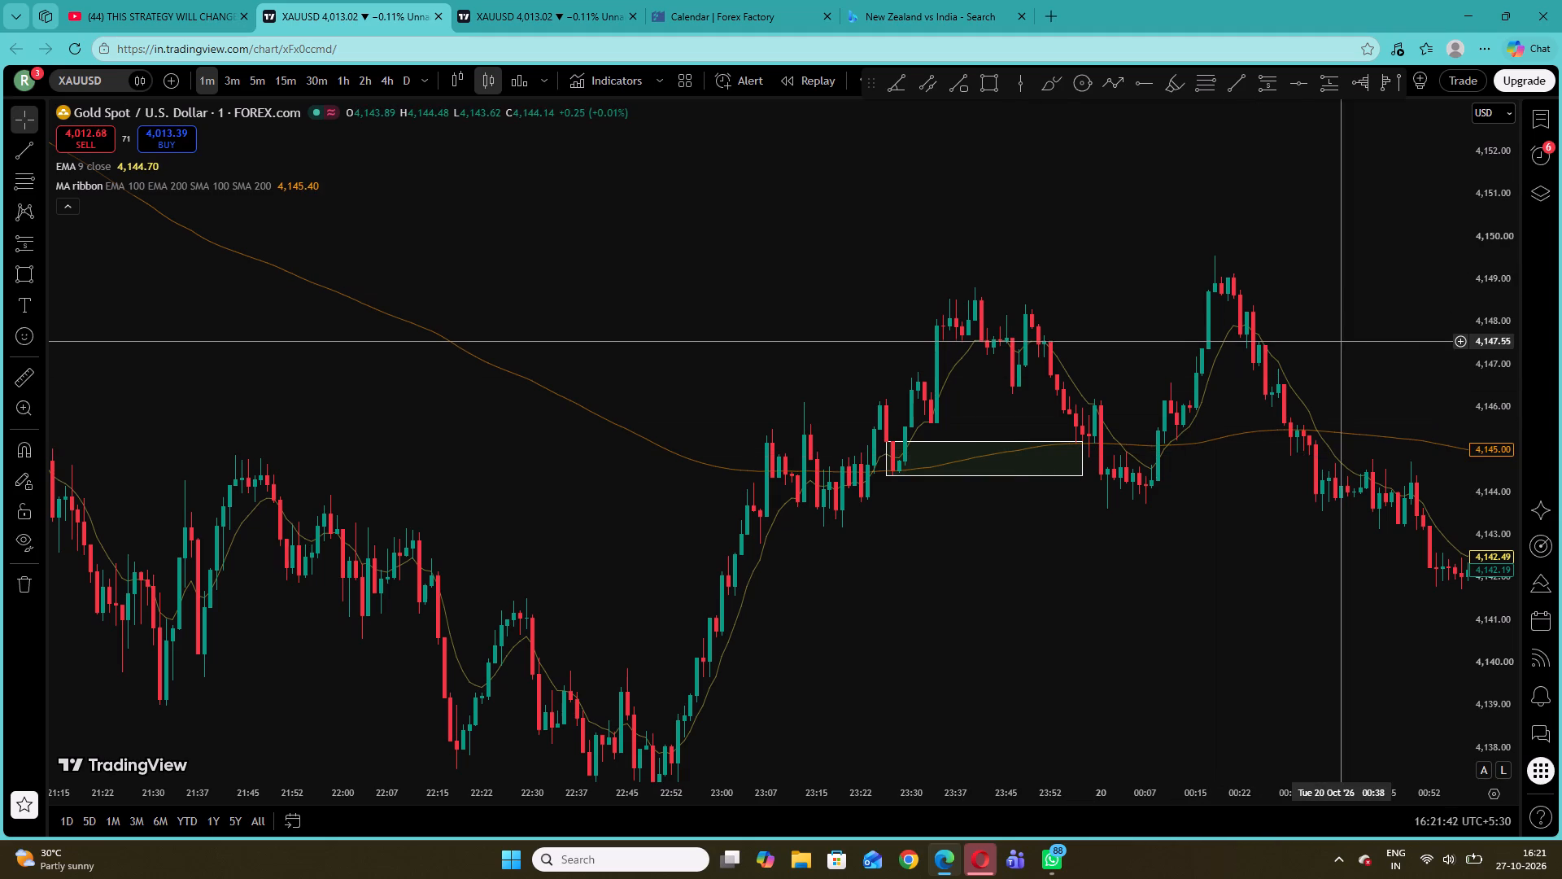
pyautogui.moveTo(1333, 334); pyautogui.dragTo(870, 328)
pyautogui.moveTo(1231, 390); pyautogui.dragTo(1028, 353)
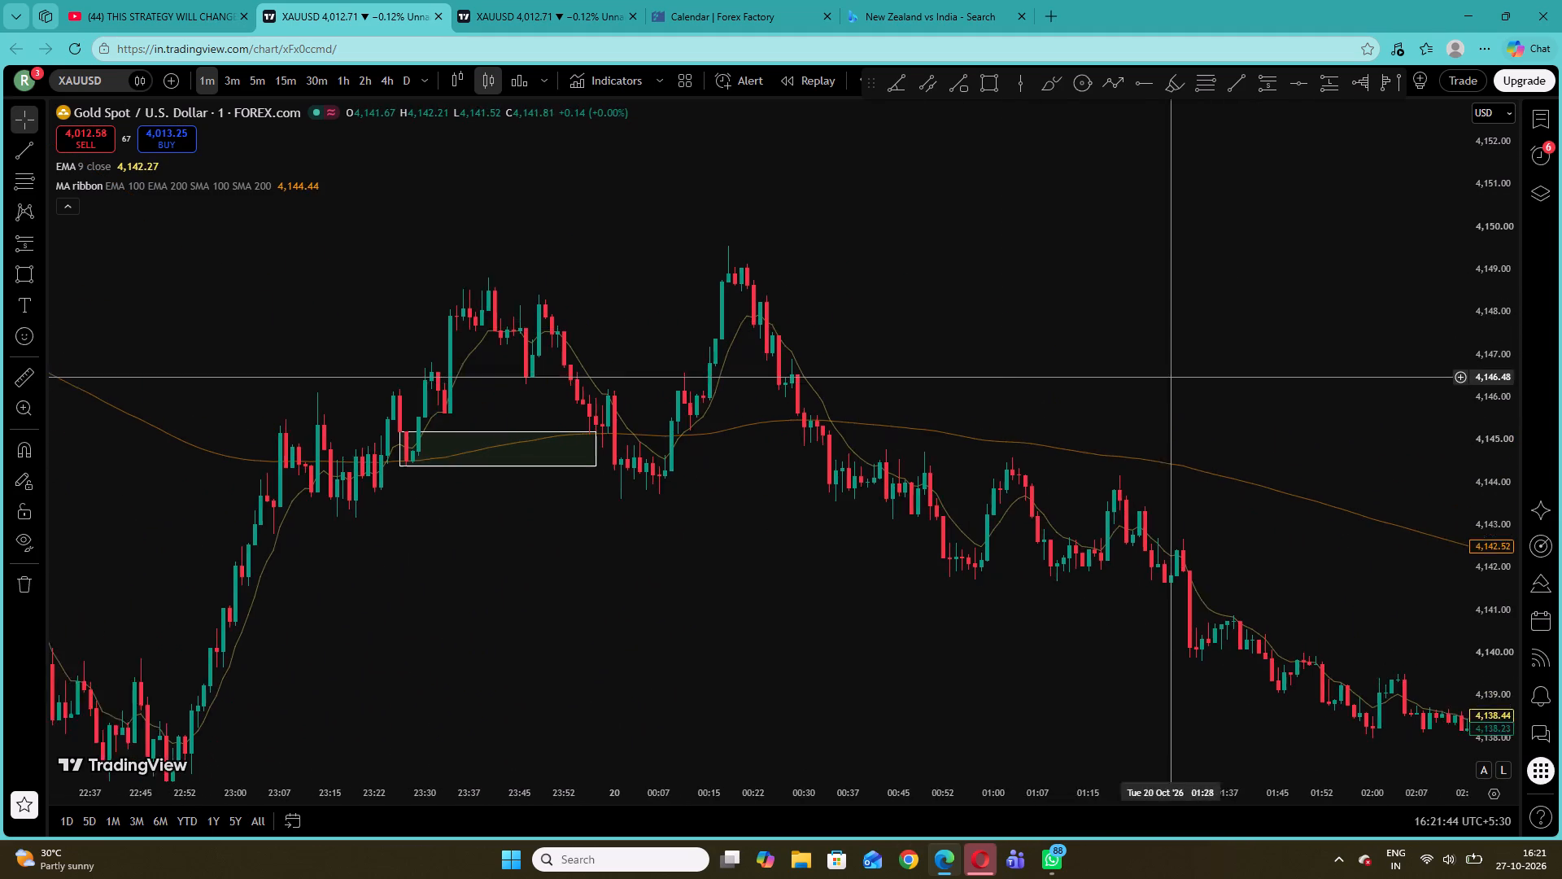
pyautogui.moveTo(1028, 353); pyautogui.dragTo(762, 291)
pyautogui.moveTo(1072, 362); pyautogui.dragTo(648, 282)
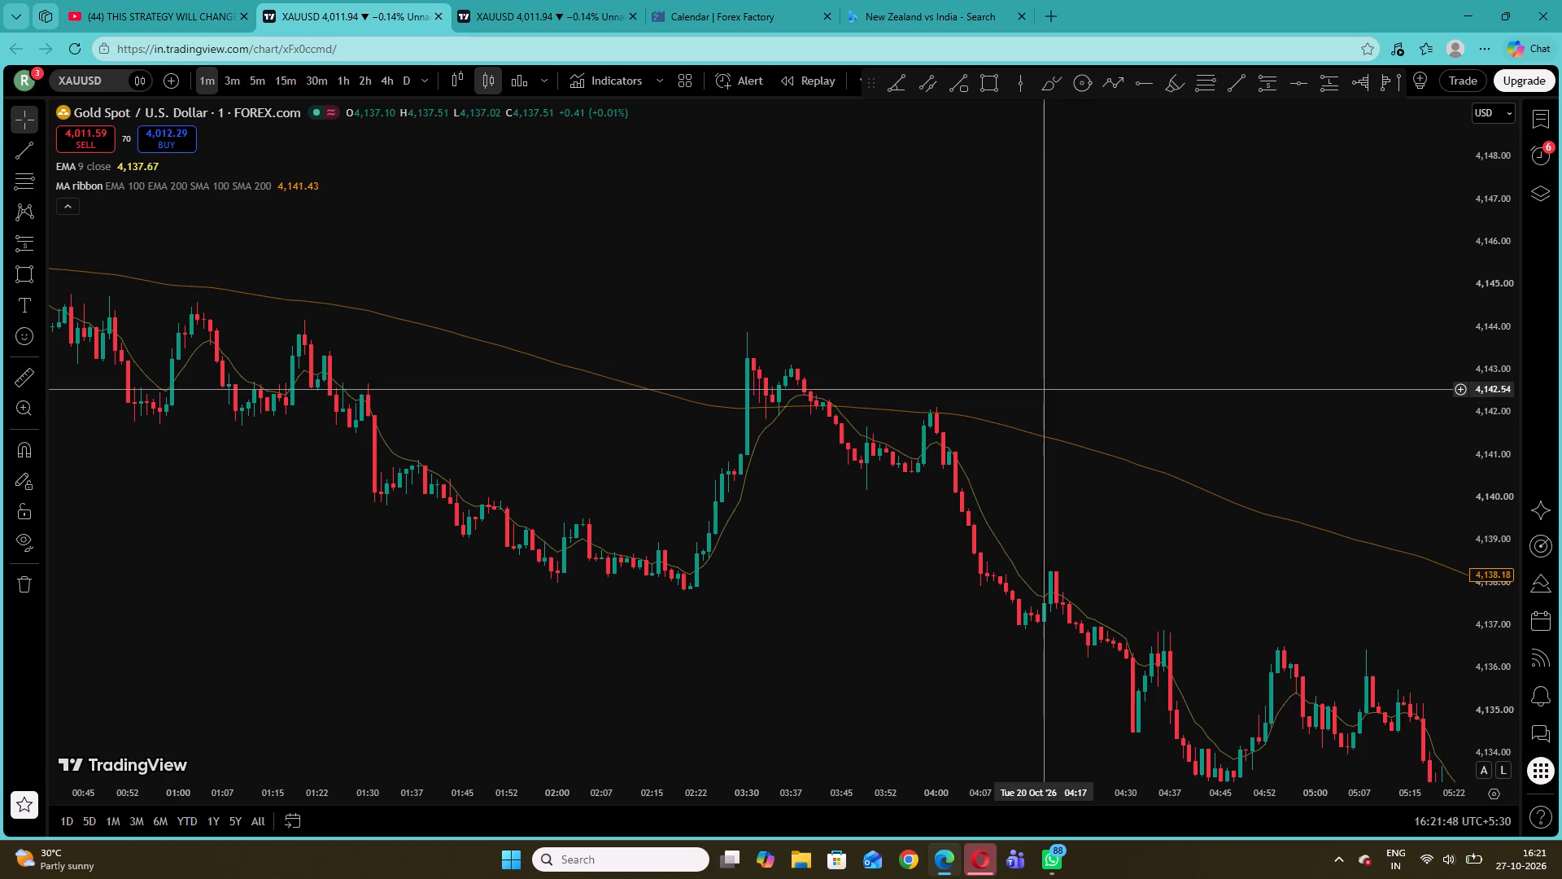
pyautogui.moveTo(1250, 535); pyautogui.dragTo(616, 427)
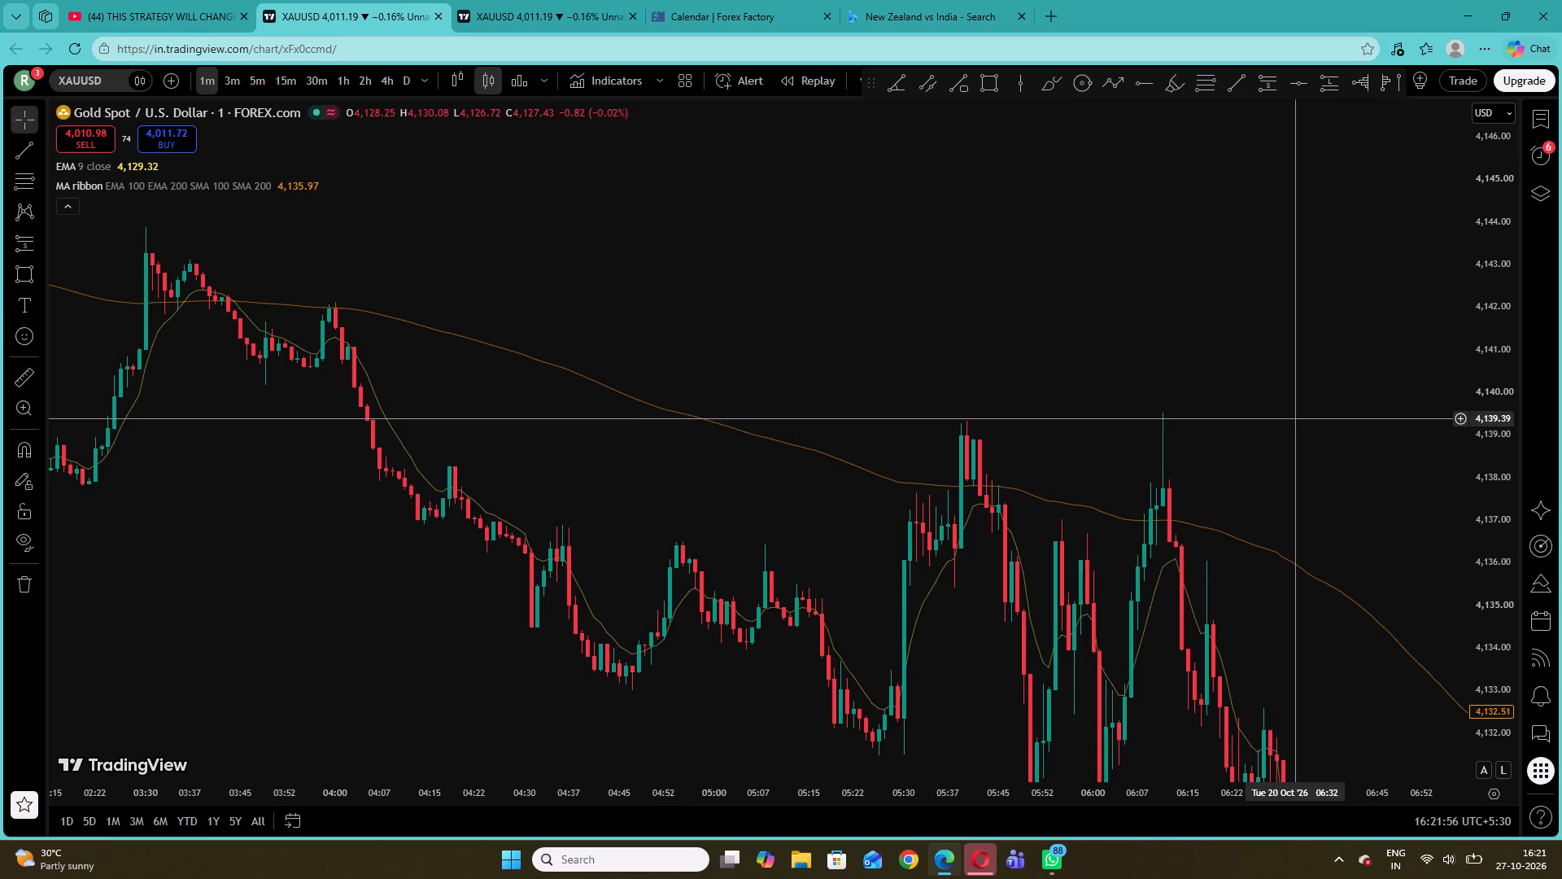
# Draw a rectangle zone above the 200 EMA on 20 October from 07:39 to about 08:21, between about 4,131.0 and 4,132.5.
pyautogui.moveTo(1336, 548); pyautogui.dragTo(988, 308)
pyautogui.moveTo(1163, 492); pyautogui.dragTo(825, 458)
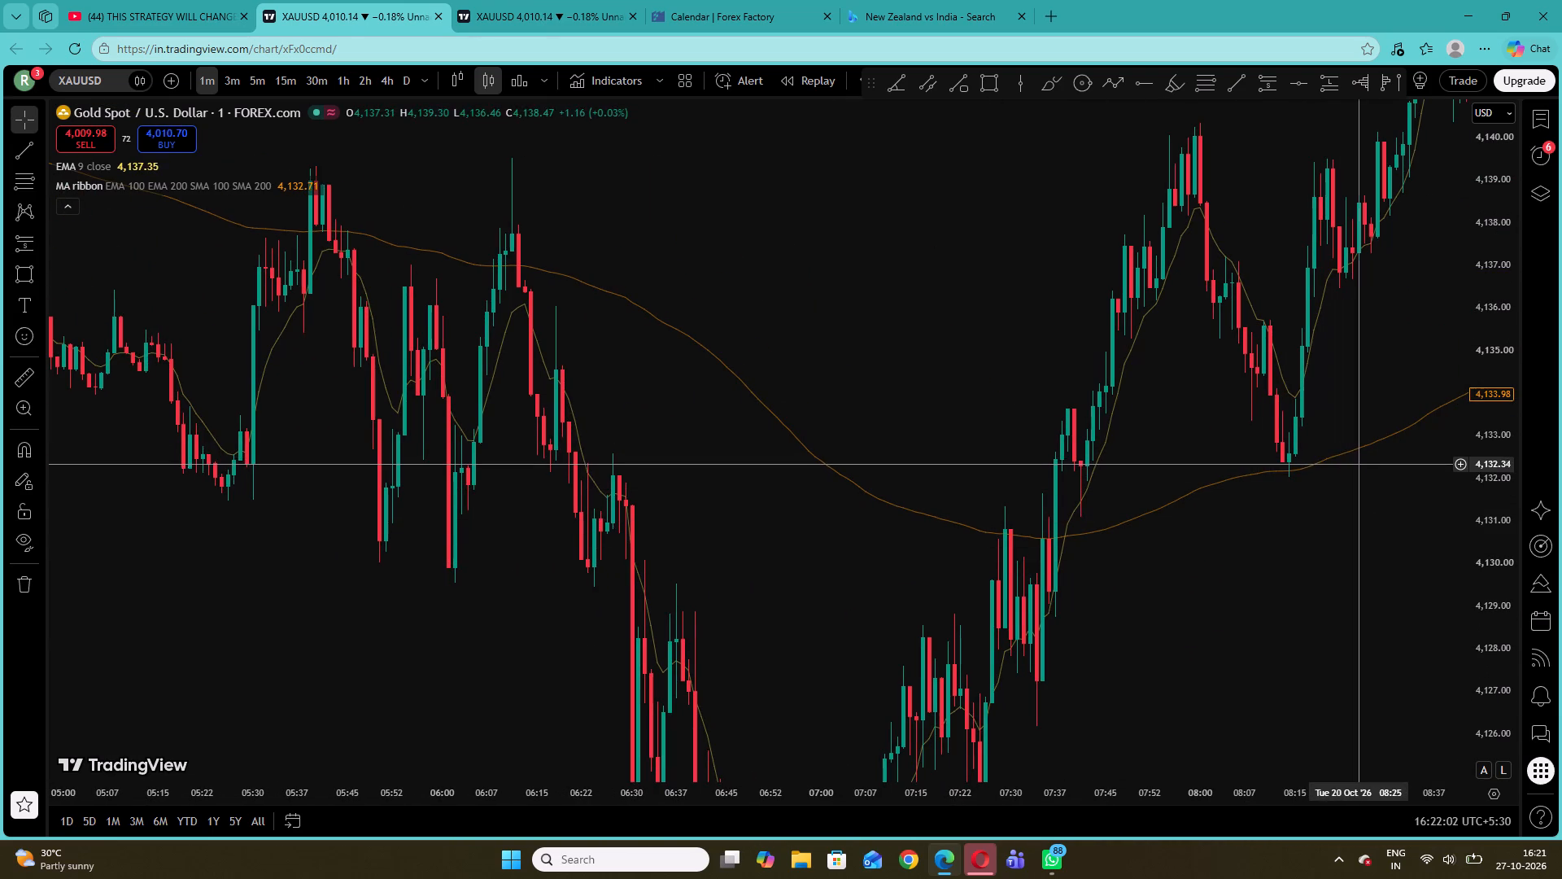
pyautogui.click(16, 264)
pyautogui.click(1067, 458)
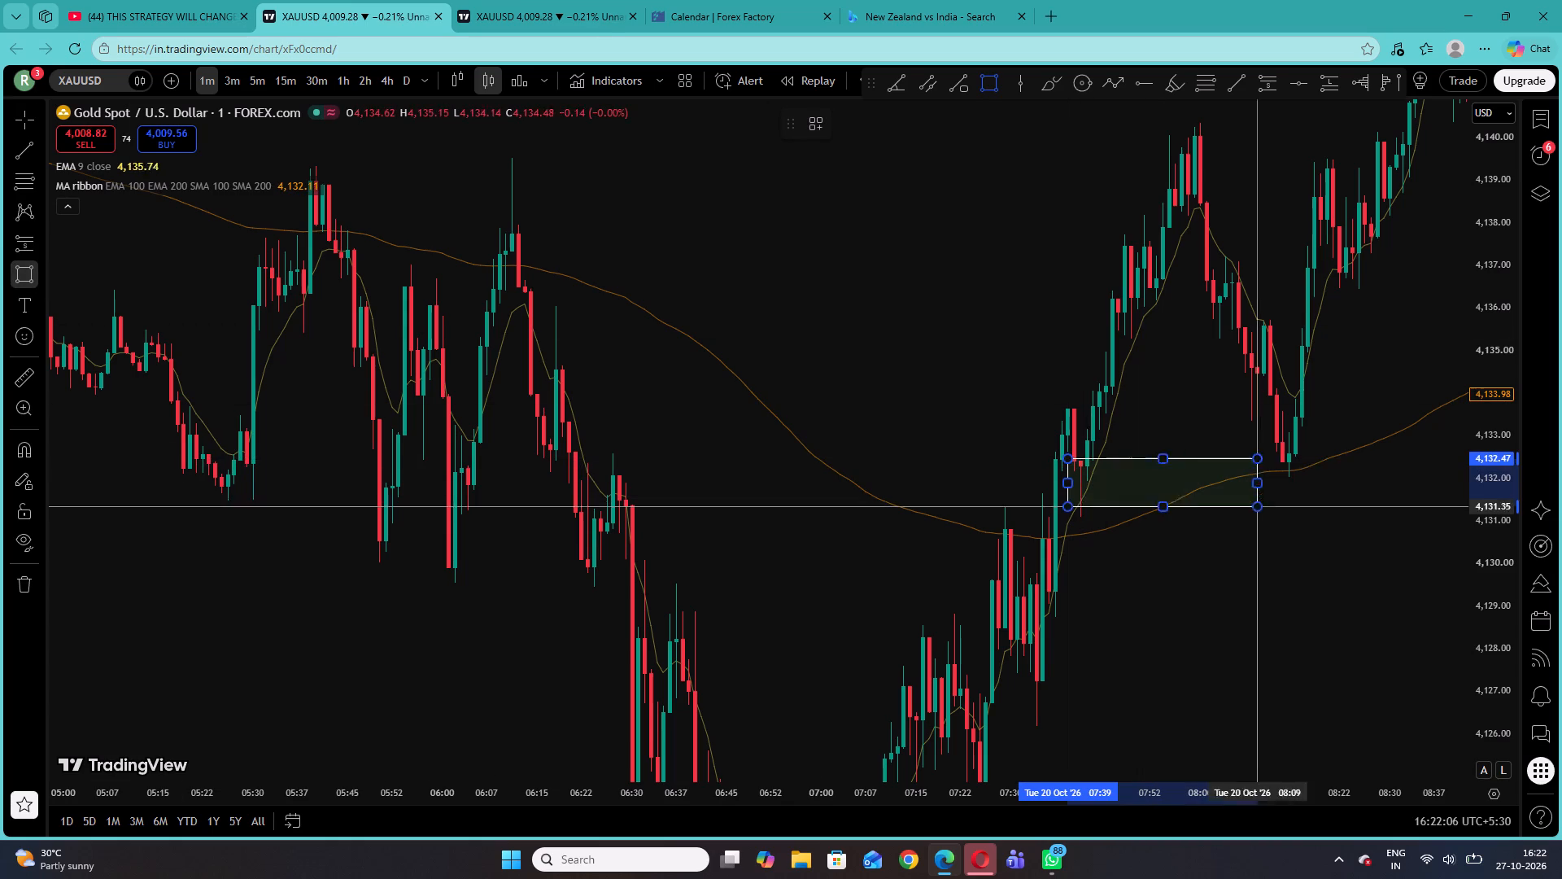
pyautogui.click(1335, 520)
pyautogui.click(1347, 433)
# Examine price action around the 200 EMA from about 08:20 to 17:45 on 20 October for crosses and retests.
pyautogui.moveTo(1373, 362); pyautogui.dragTo(747, 589)
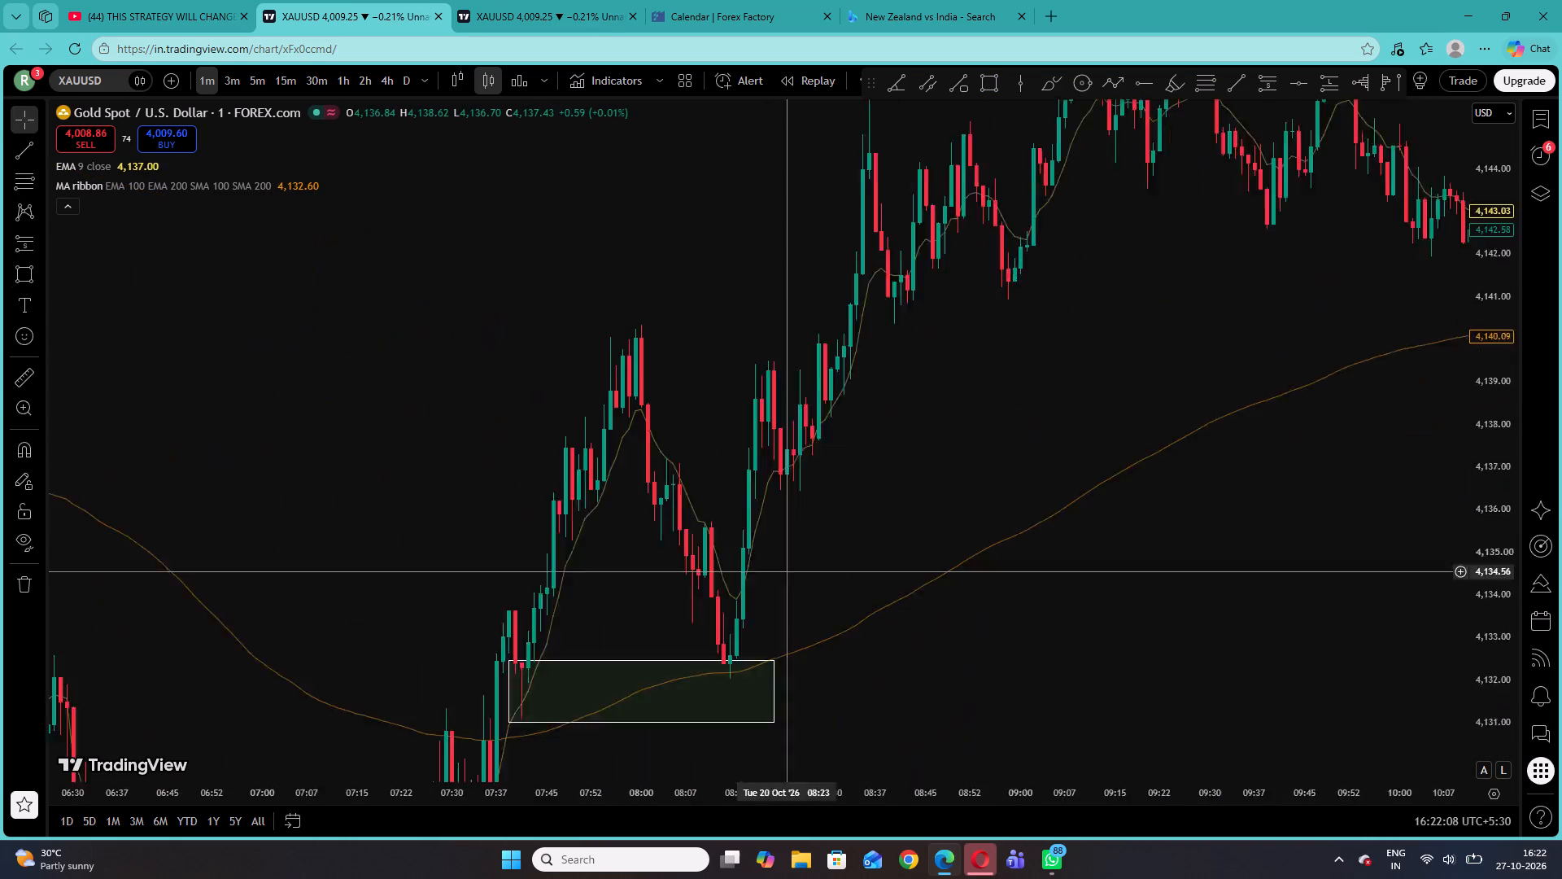
pyautogui.moveTo(747, 589); pyautogui.dragTo(669, 625)
pyautogui.moveTo(1085, 471); pyautogui.dragTo(478, 652)
pyautogui.moveTo(952, 684); pyautogui.dragTo(513, 362)
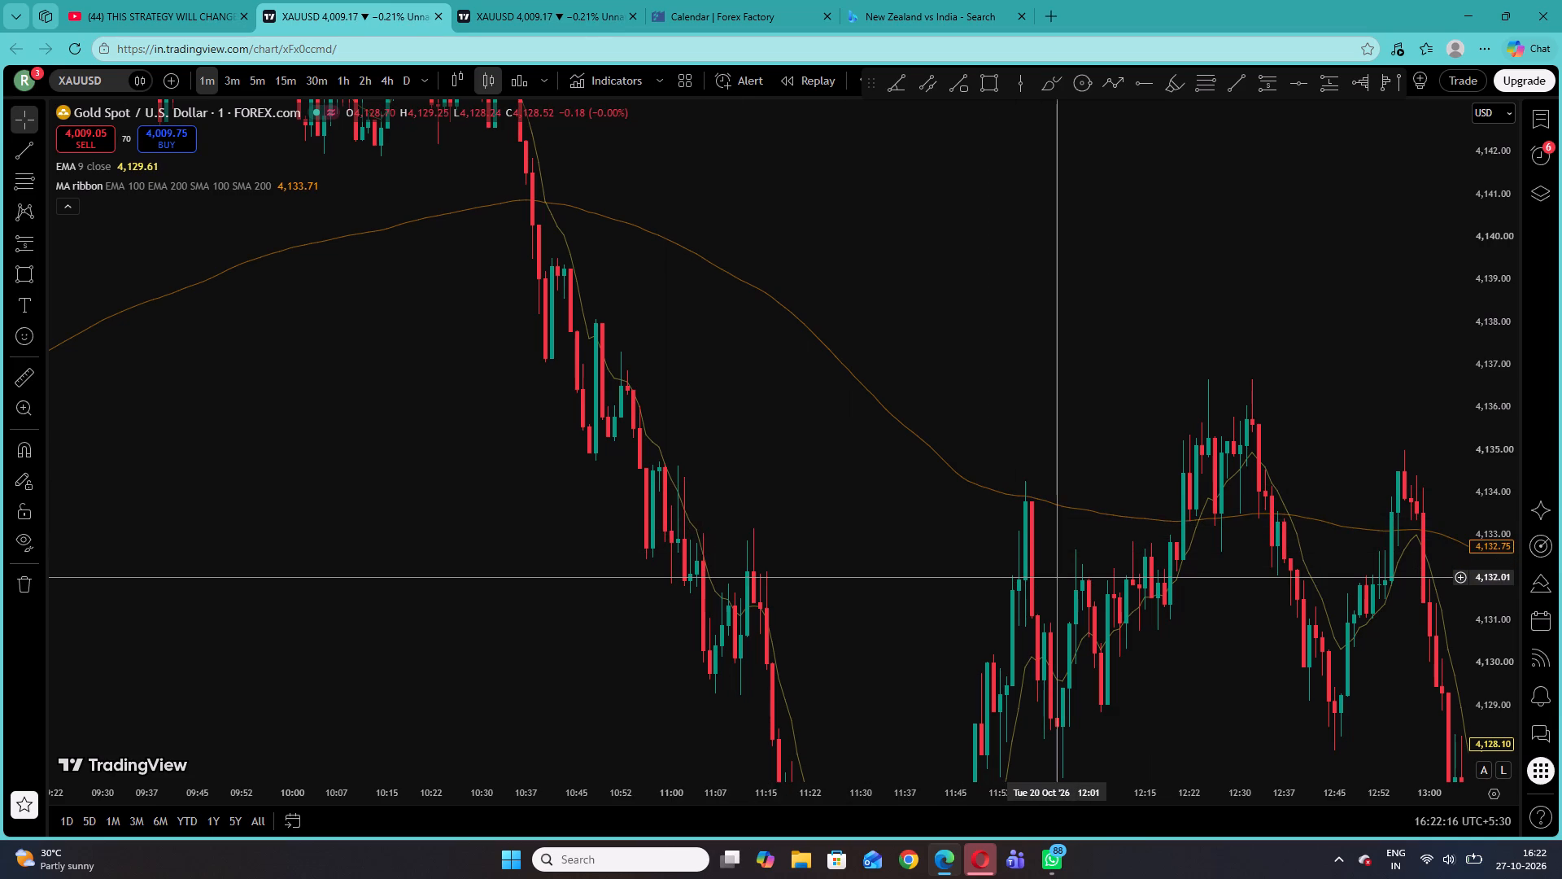
pyautogui.moveTo(1285, 605); pyautogui.dragTo(862, 602)
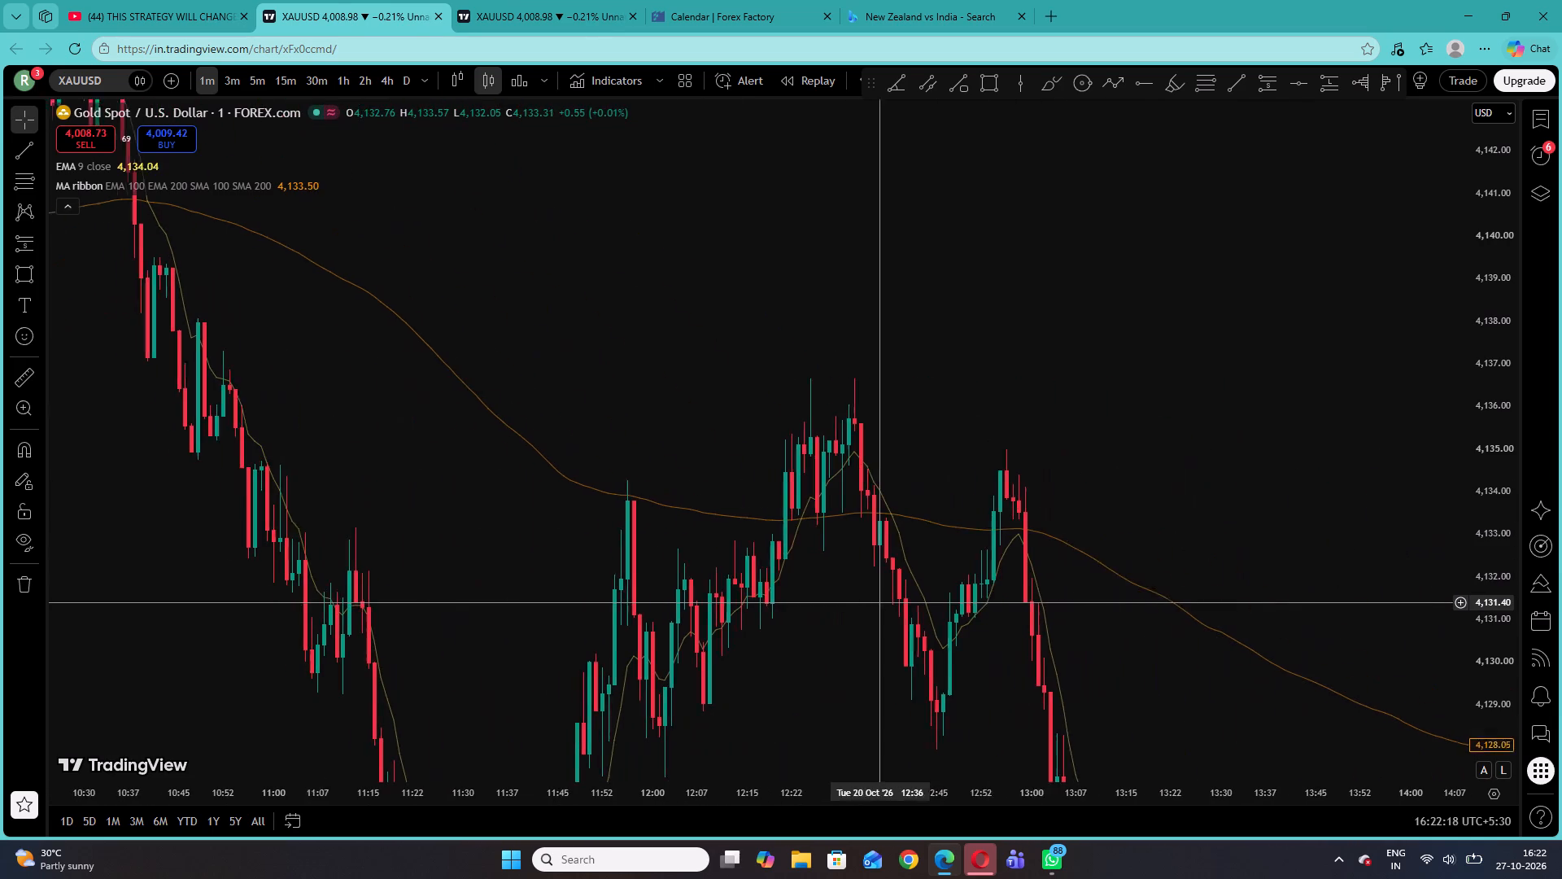
pyautogui.moveTo(862, 602); pyautogui.dragTo(857, 602)
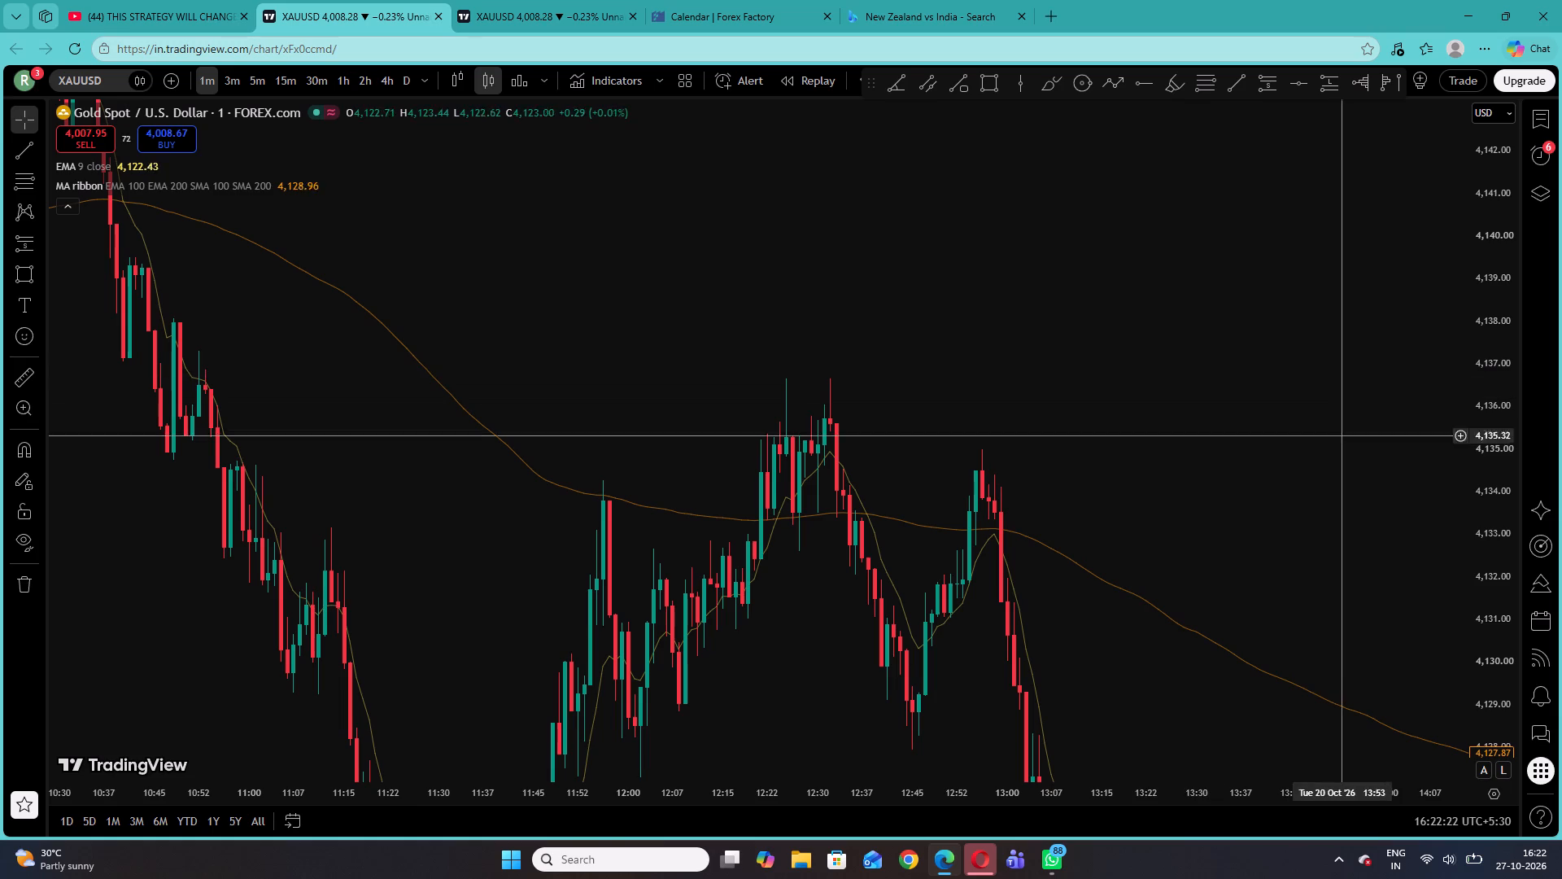
pyautogui.moveTo(1293, 460); pyautogui.dragTo(1211, 334)
pyautogui.moveTo(1298, 582); pyautogui.dragTo(753, 361)
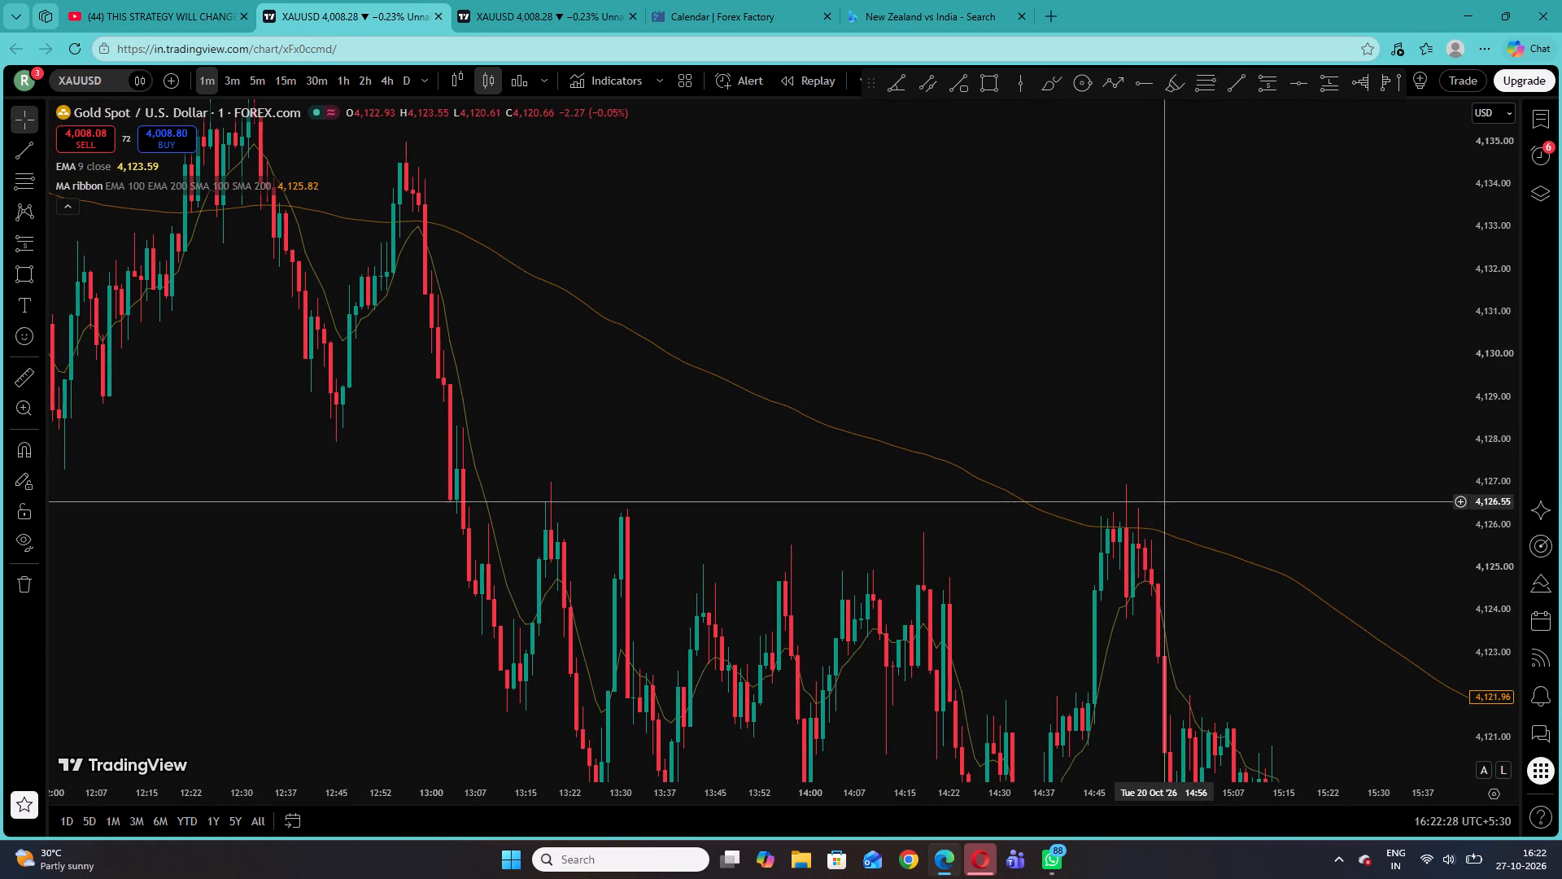
pyautogui.moveTo(1198, 555); pyautogui.dragTo(836, 304)
pyautogui.moveTo(1086, 488); pyautogui.dragTo(642, 418)
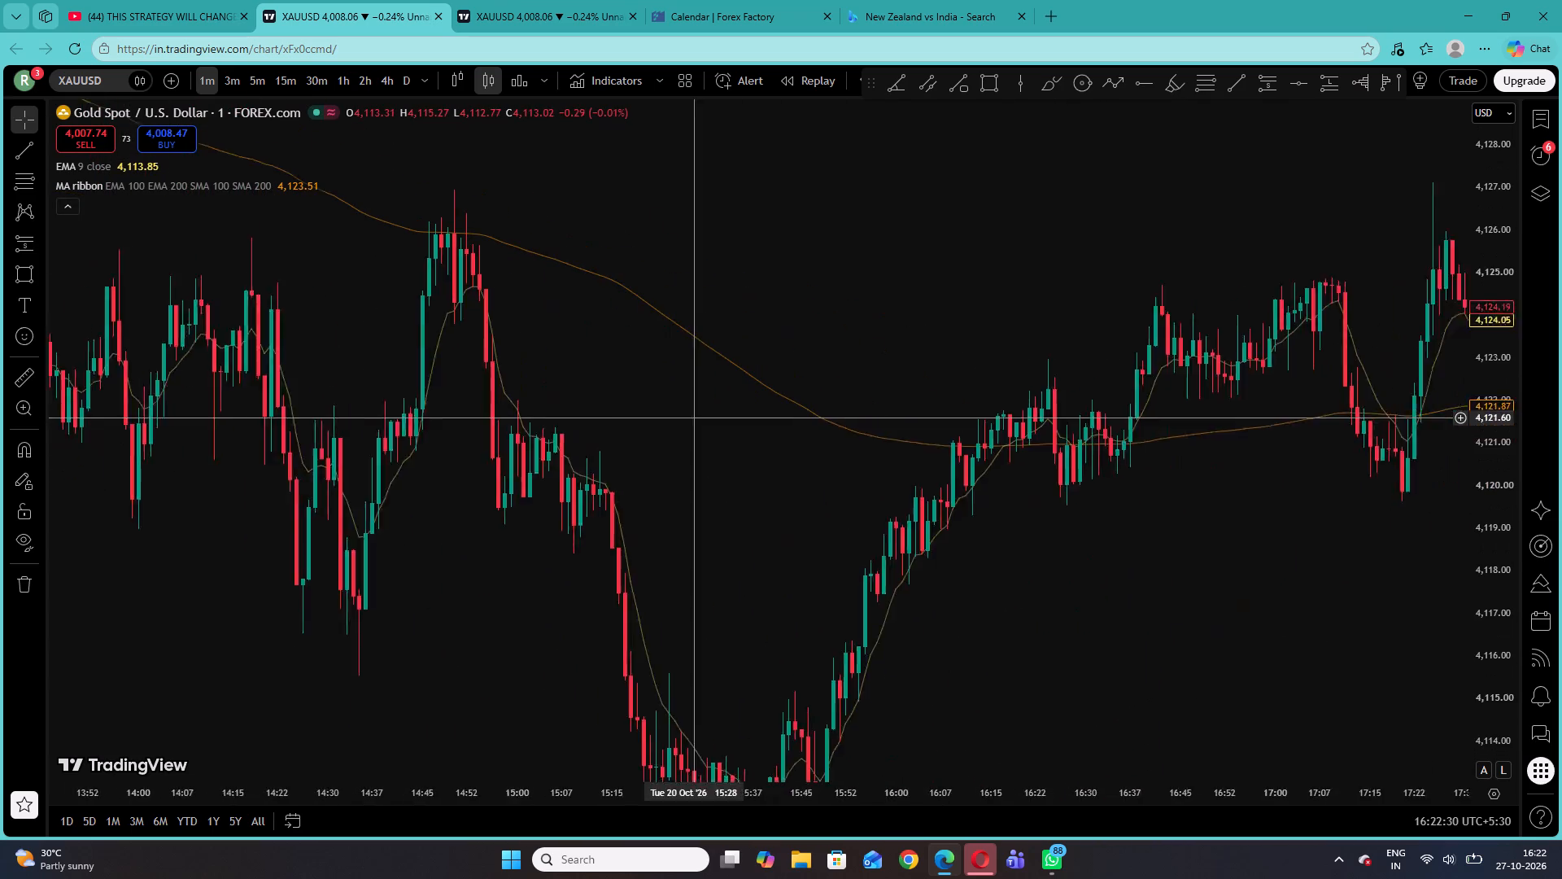
pyautogui.moveTo(642, 418); pyautogui.dragTo(577, 420)
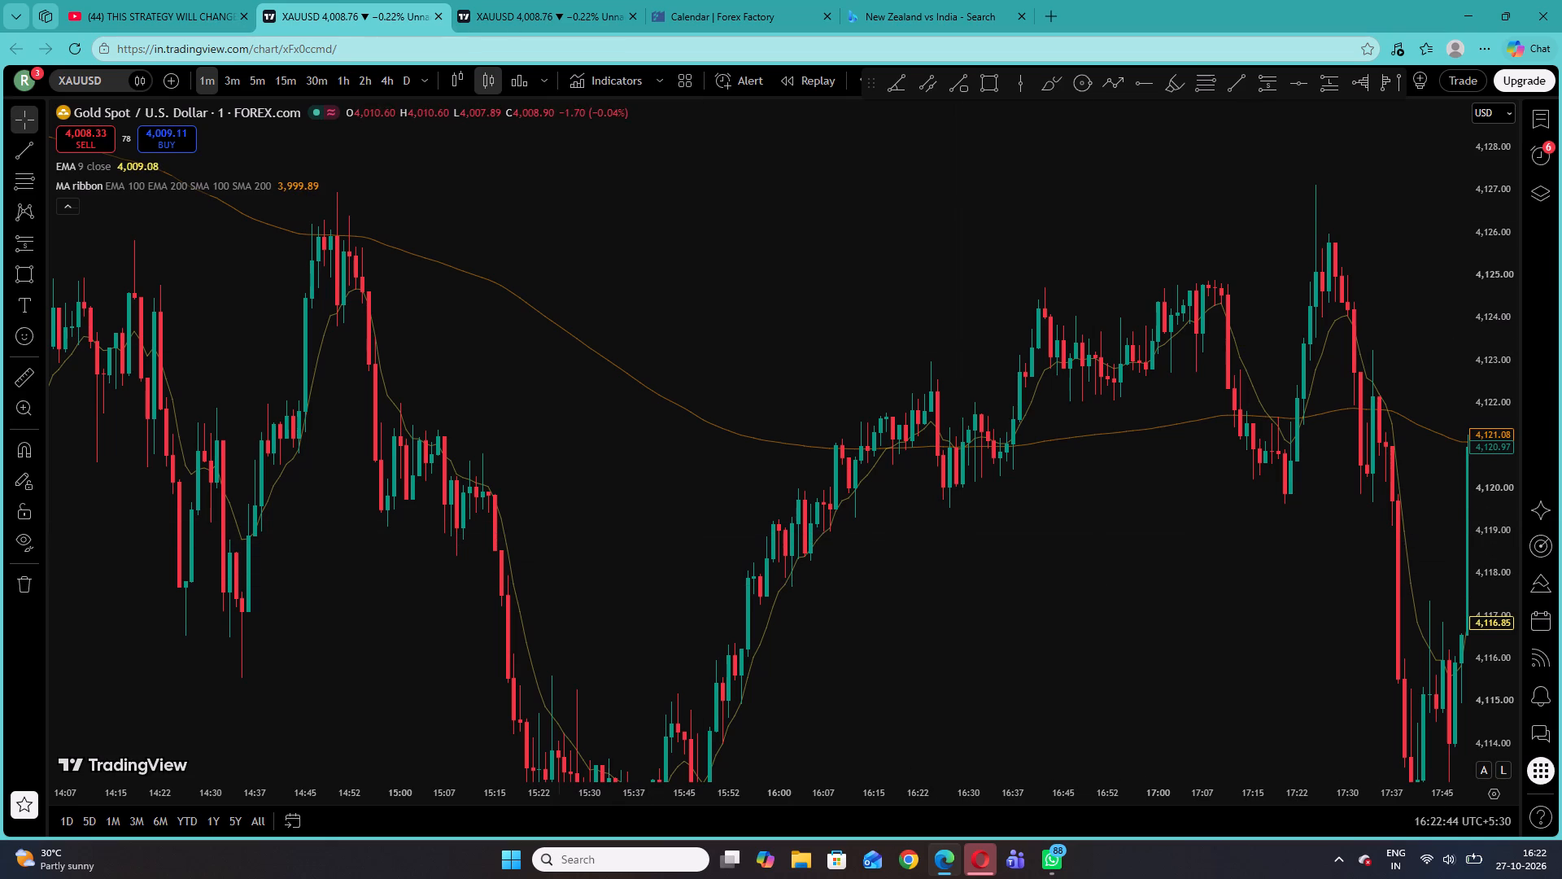
# Switch to the second XAUUSD chart tab and set its interval to 1 minute.
pyautogui.click(538, 0)
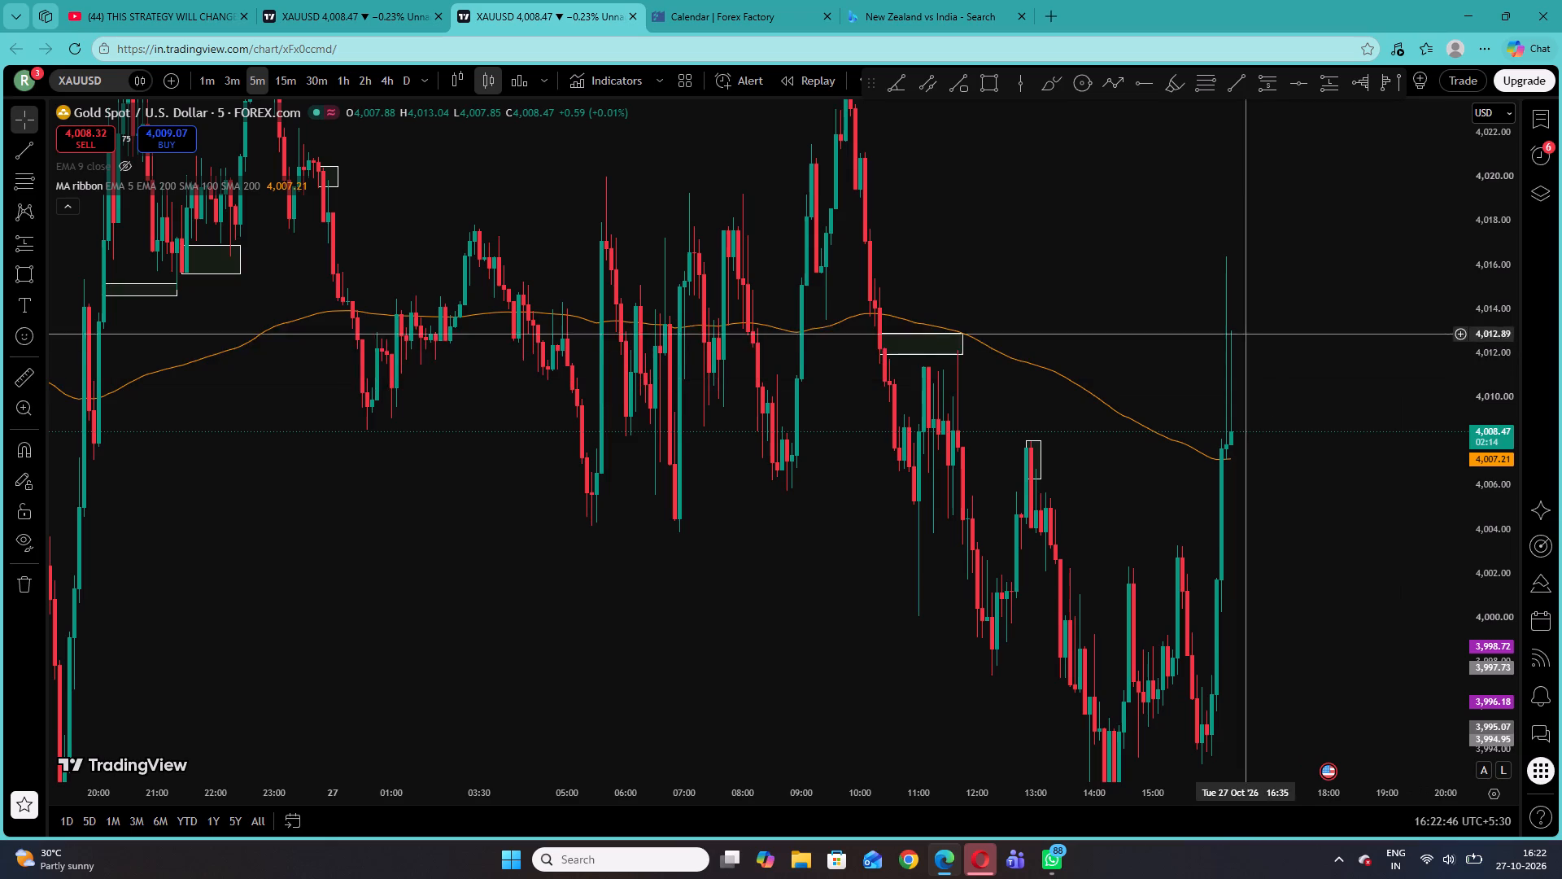
pyautogui.click(202, 82)
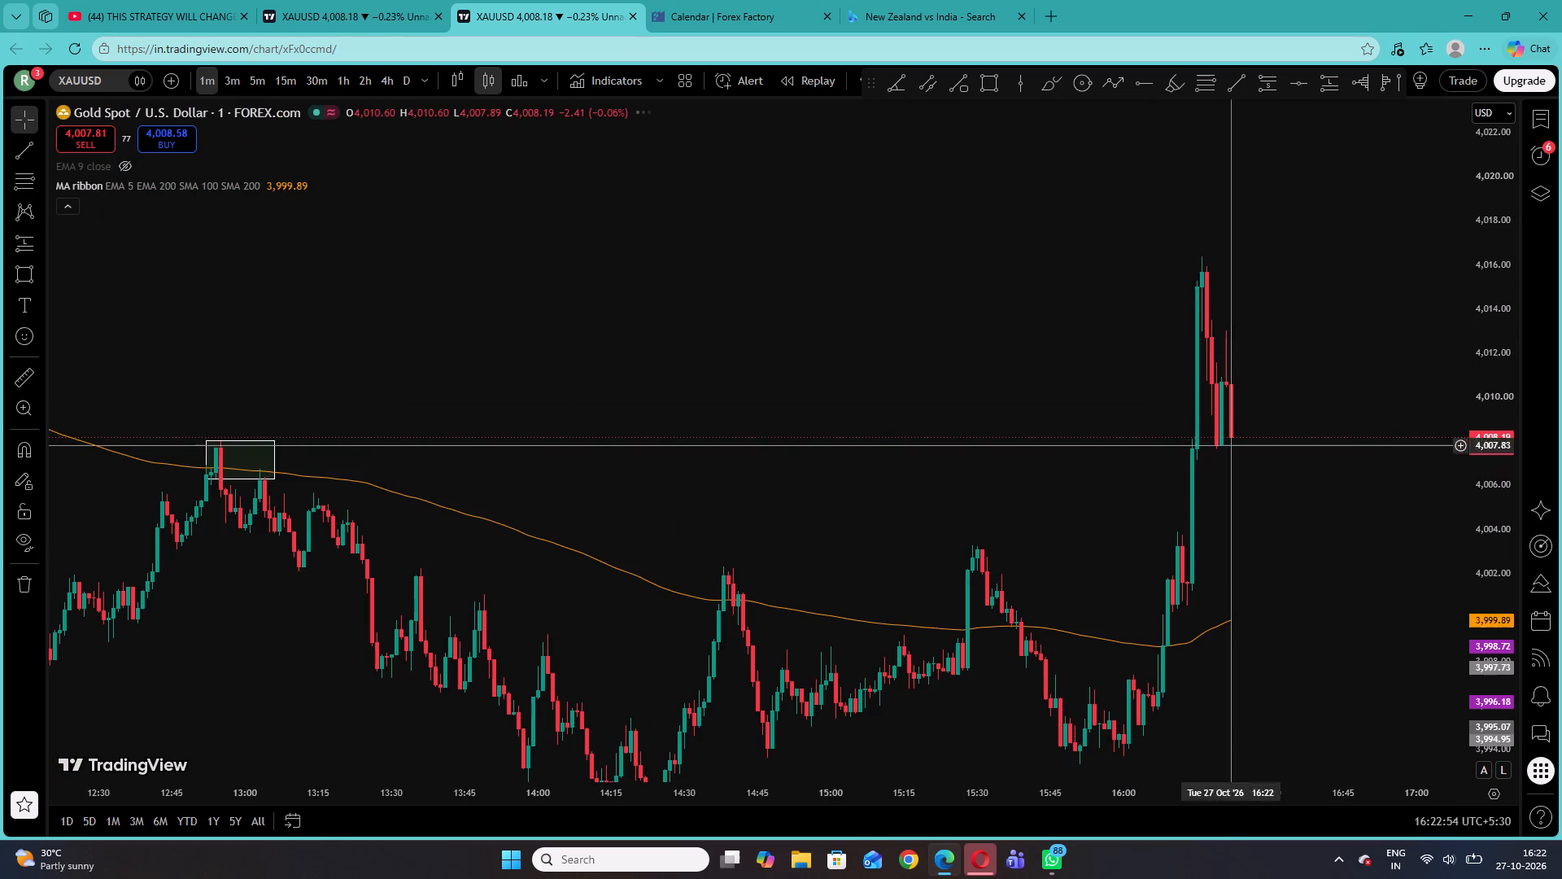
# Draw a rectangle zone above the 200 EMA on 27 October from 16:12 to about 18:25, between about 4,000.5 and 4,001.75.
pyautogui.moveTo(1326, 530); pyautogui.dragTo(1168, 422)
pyautogui.moveTo(1512, 585); pyautogui.dragTo(1419, 336)
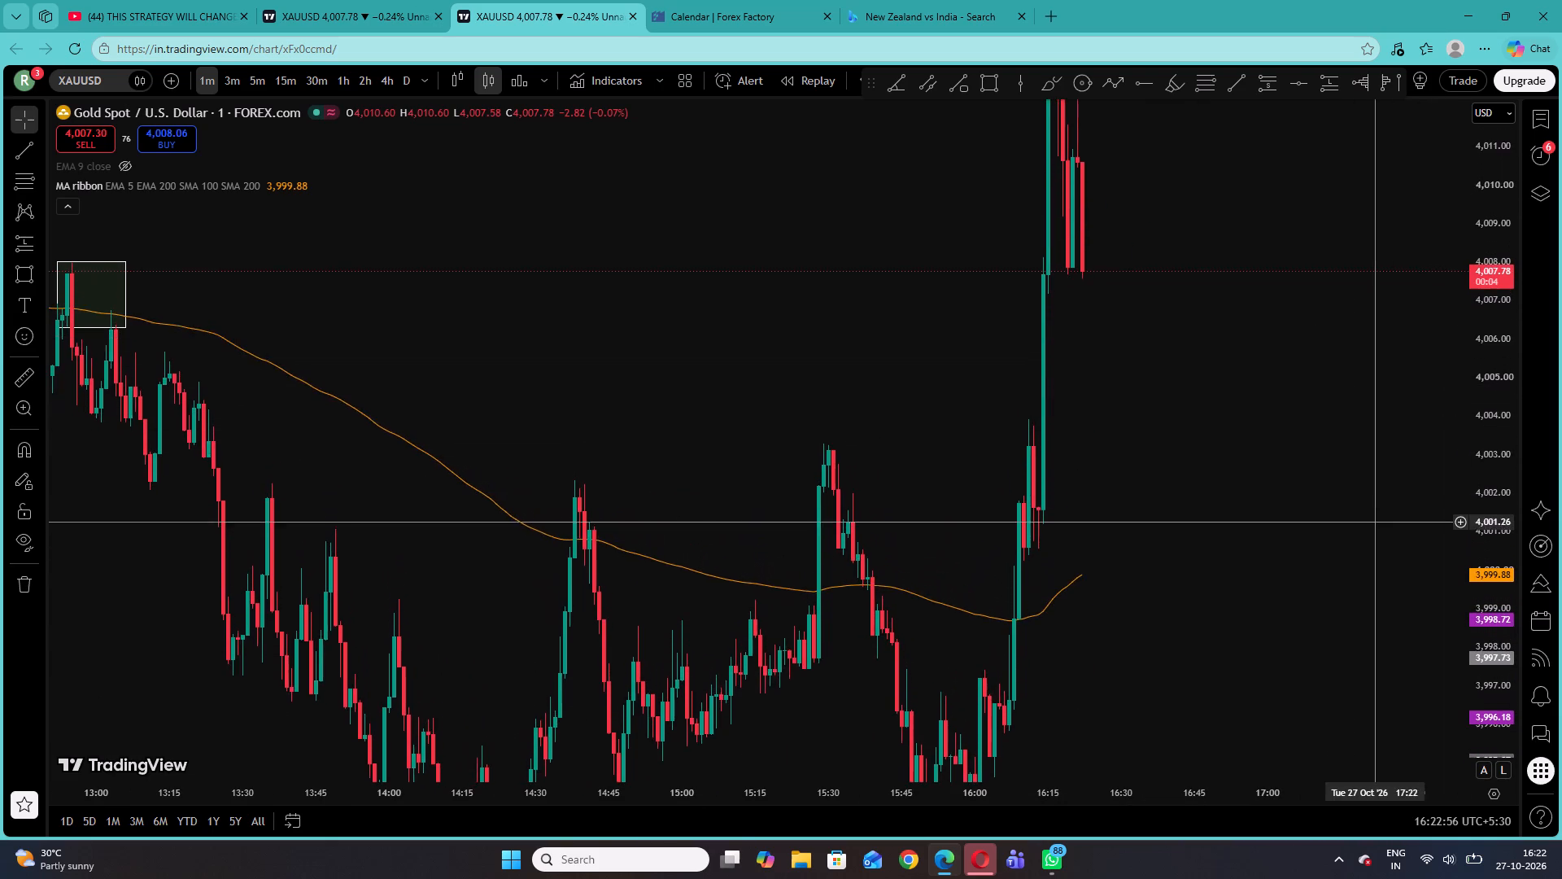
pyautogui.moveTo(1368, 521); pyautogui.dragTo(1058, 435)
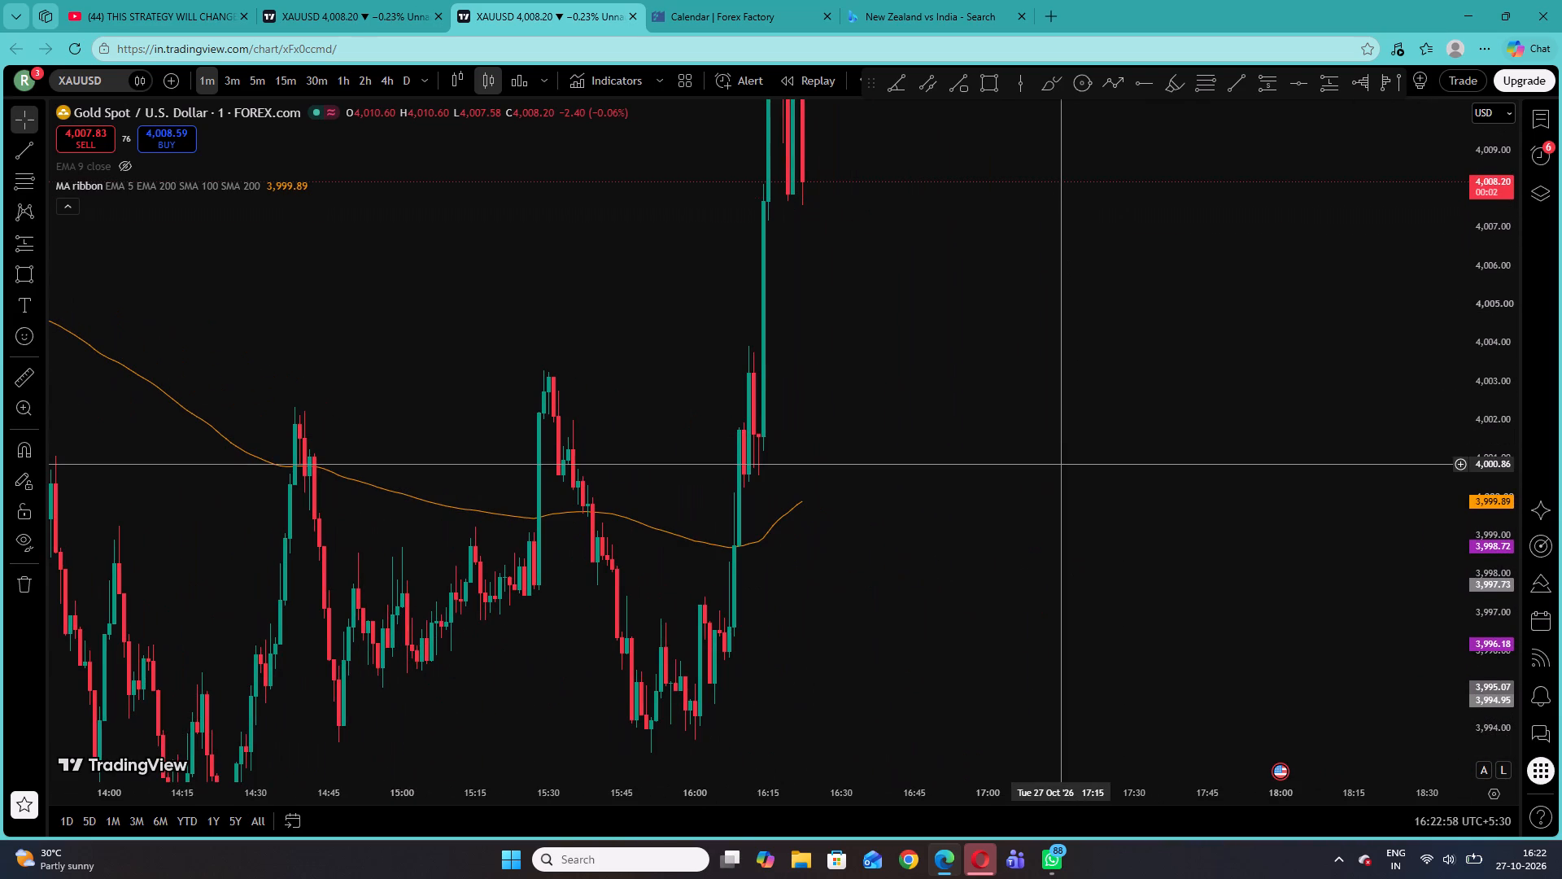
pyautogui.click(24, 272)
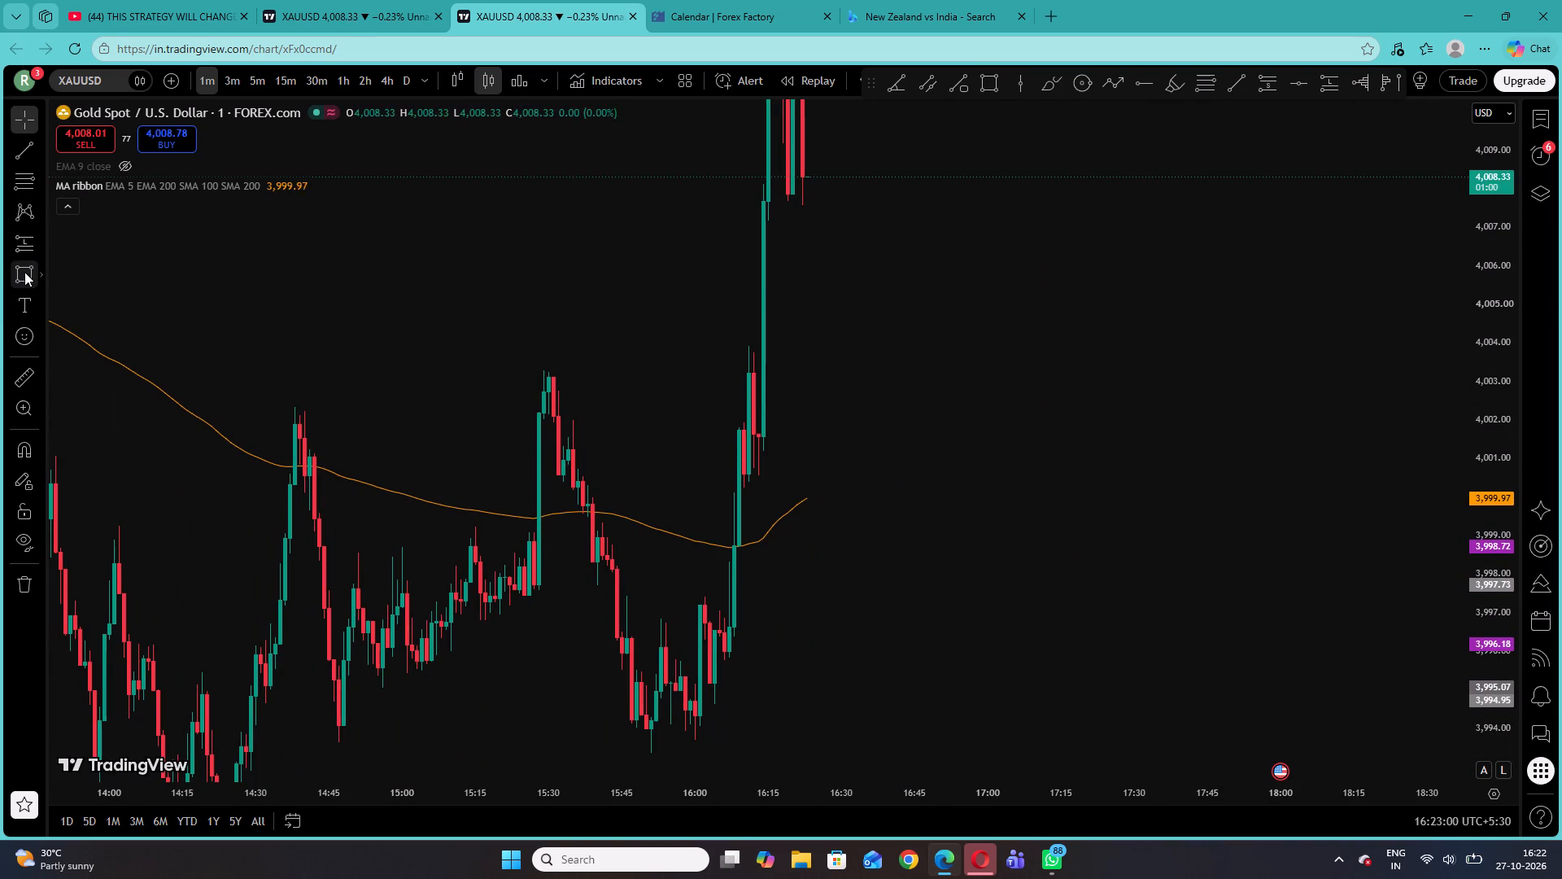
pyautogui.click(755, 430)
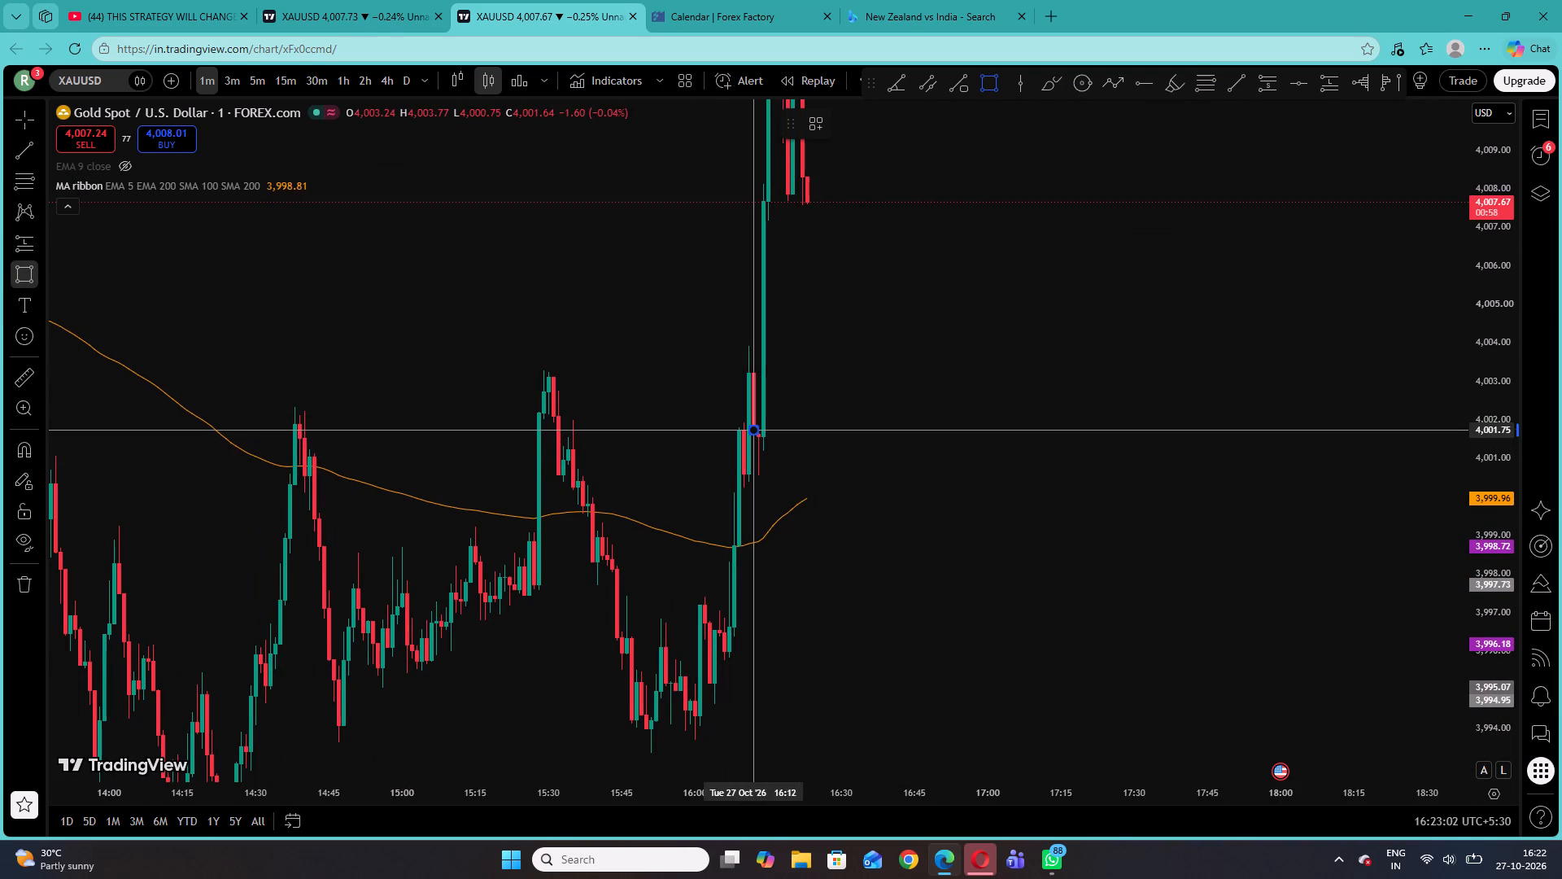
pyautogui.click(948, 479)
pyautogui.moveTo(950, 453); pyautogui.dragTo(1402, 472)
pyautogui.click(1211, 335)
pyautogui.moveTo(1084, 272); pyautogui.dragTo(1085, 279)
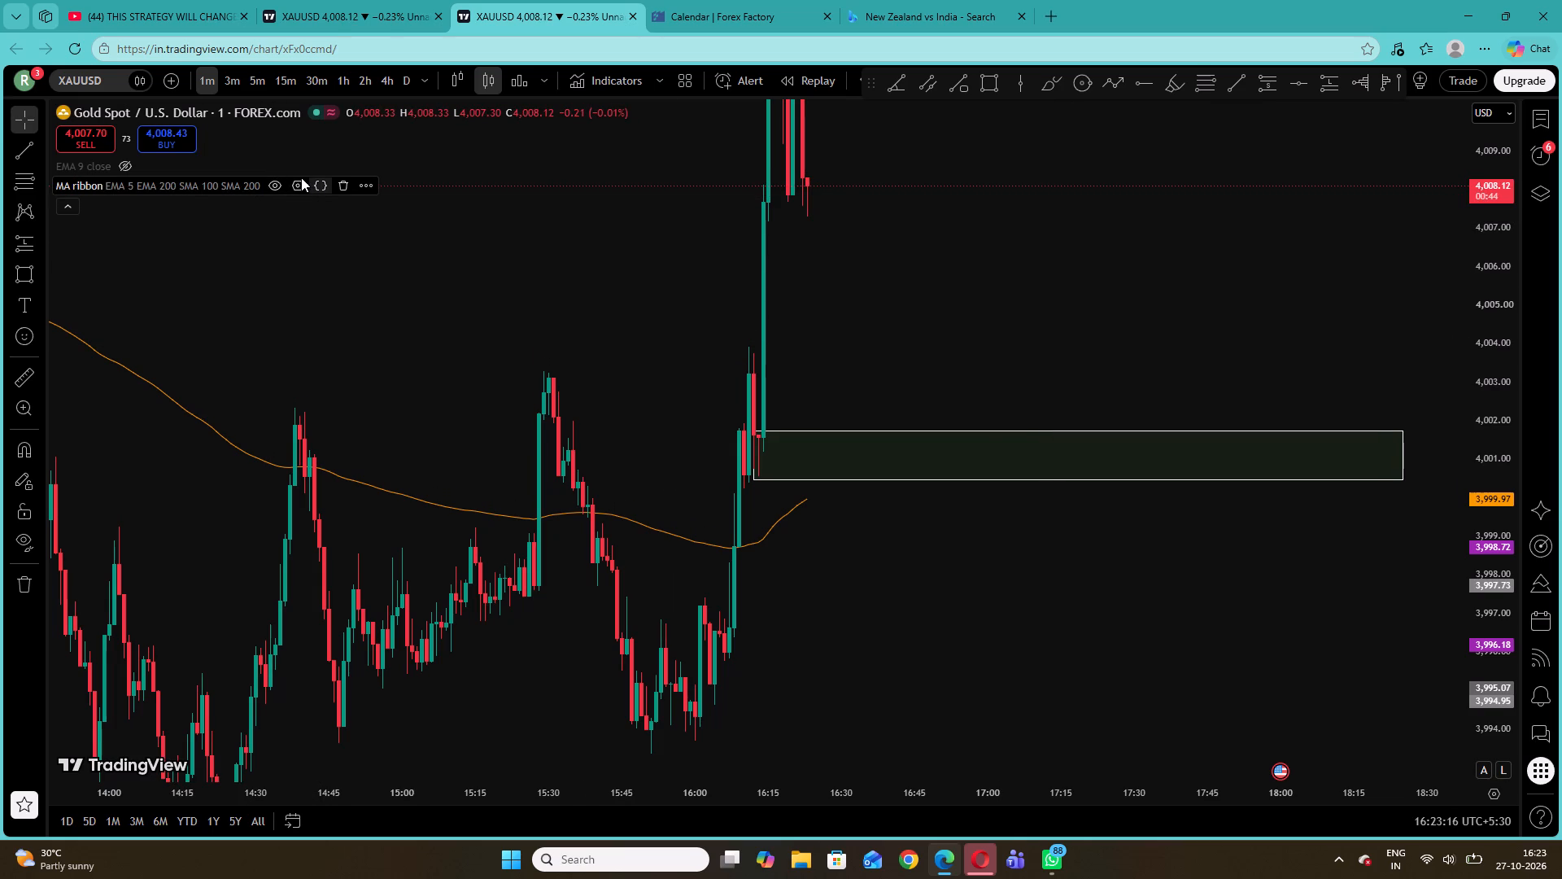
# Check the MA ribbon's input settings on this chart and close them.
pyautogui.click(299, 178)
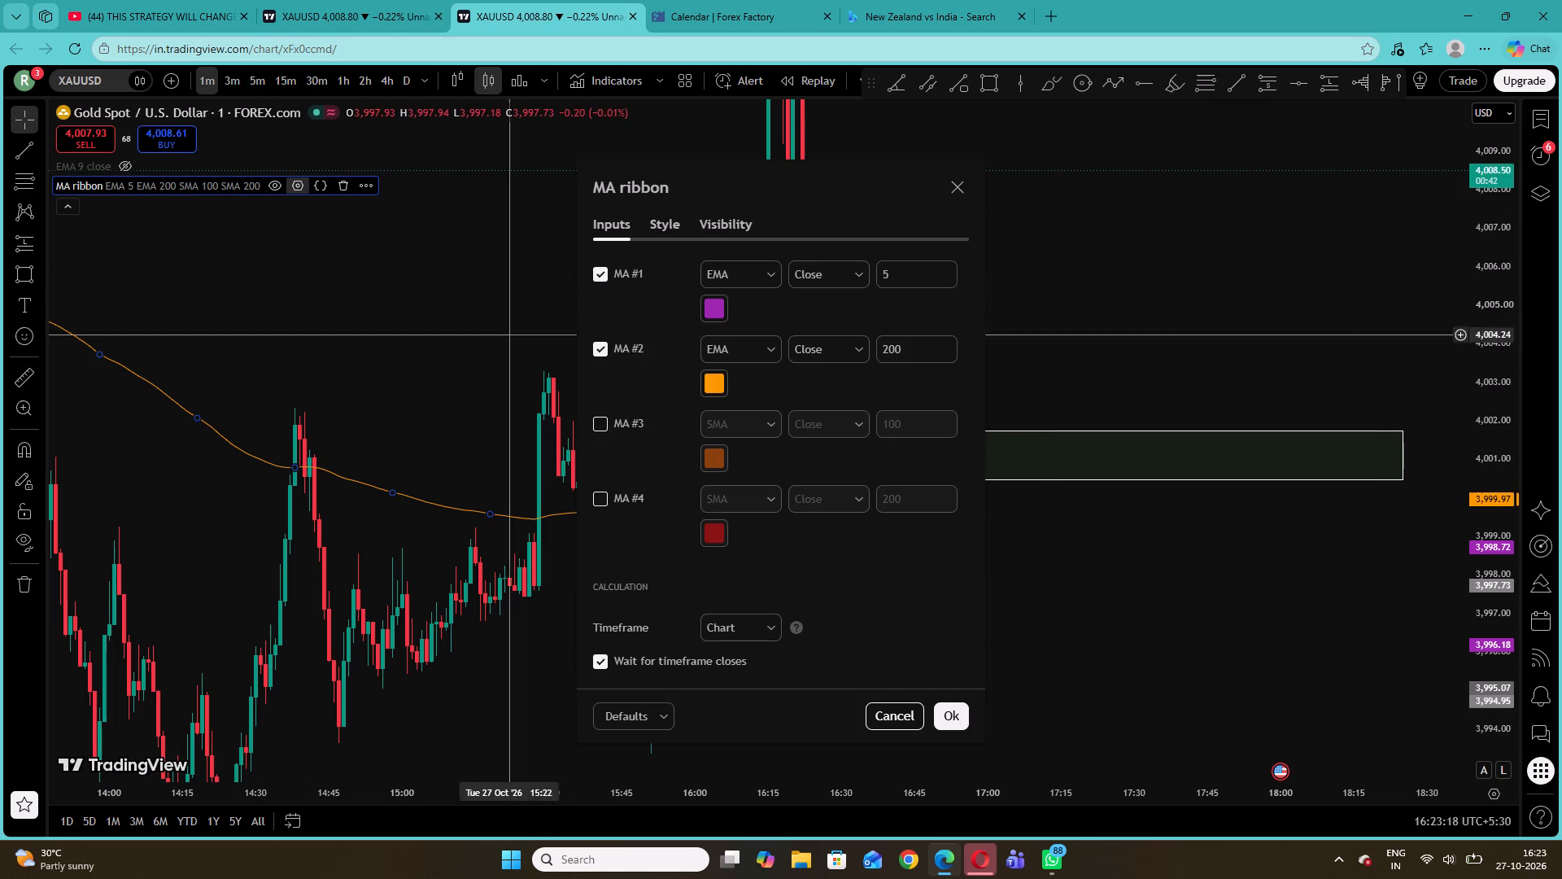
pyautogui.click(949, 724)
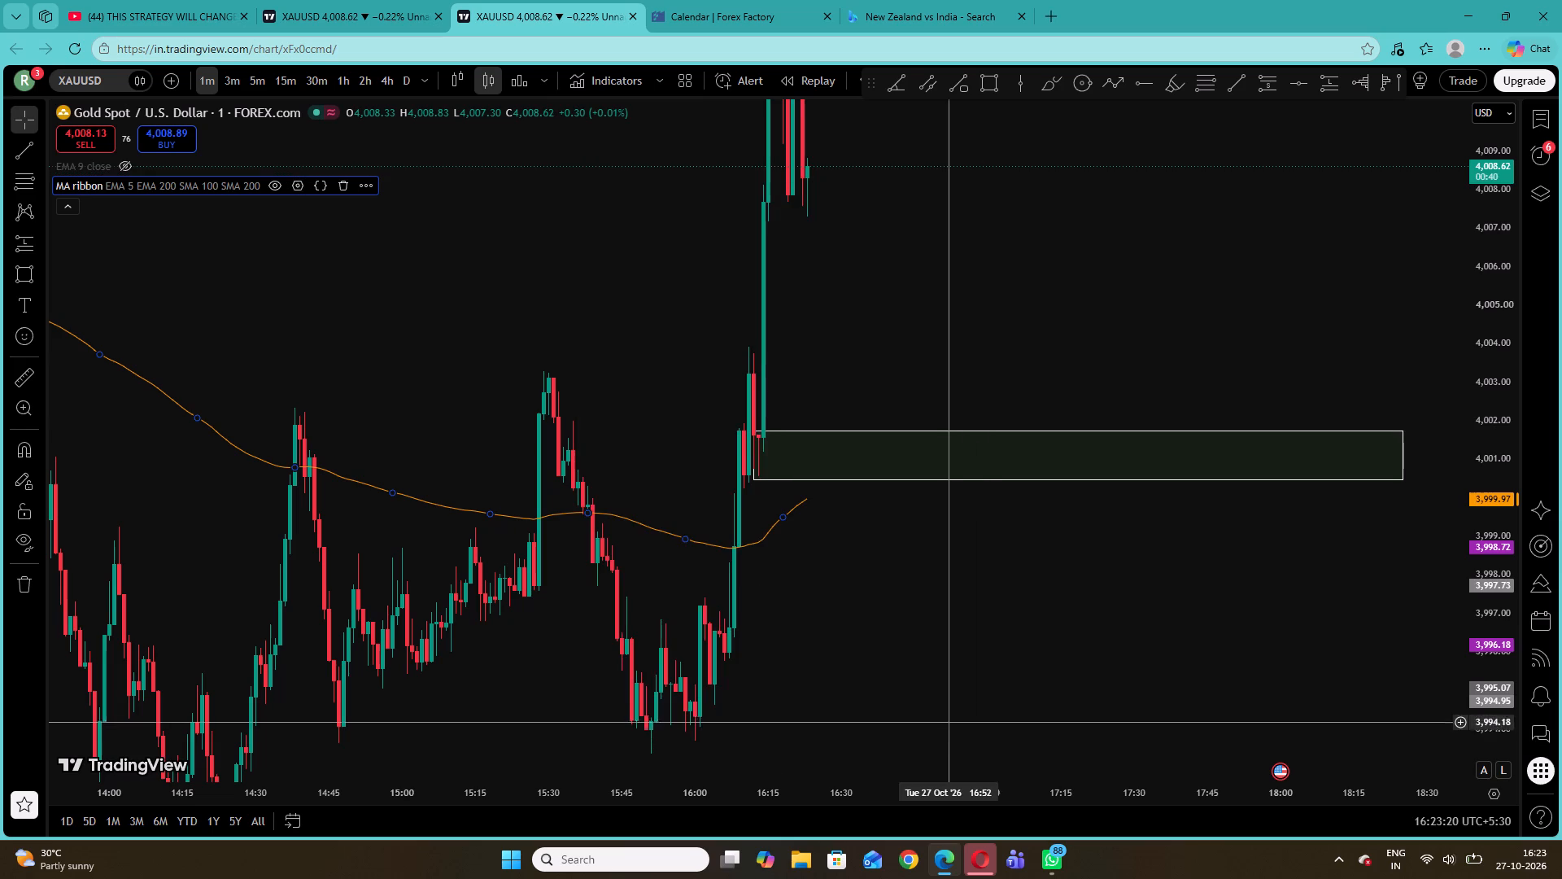
pyautogui.click(996, 352)
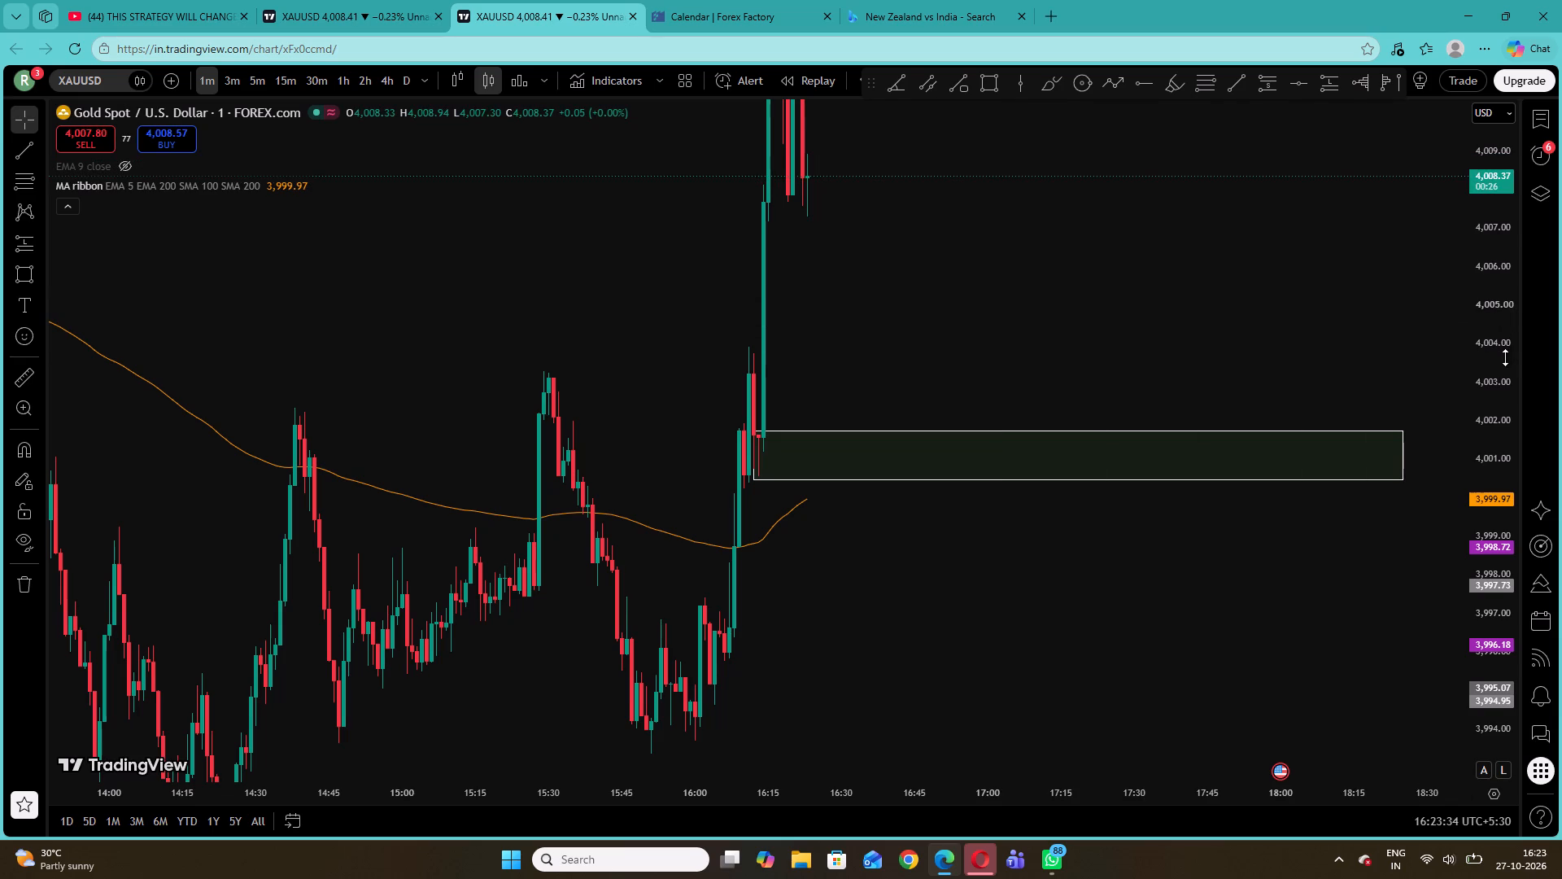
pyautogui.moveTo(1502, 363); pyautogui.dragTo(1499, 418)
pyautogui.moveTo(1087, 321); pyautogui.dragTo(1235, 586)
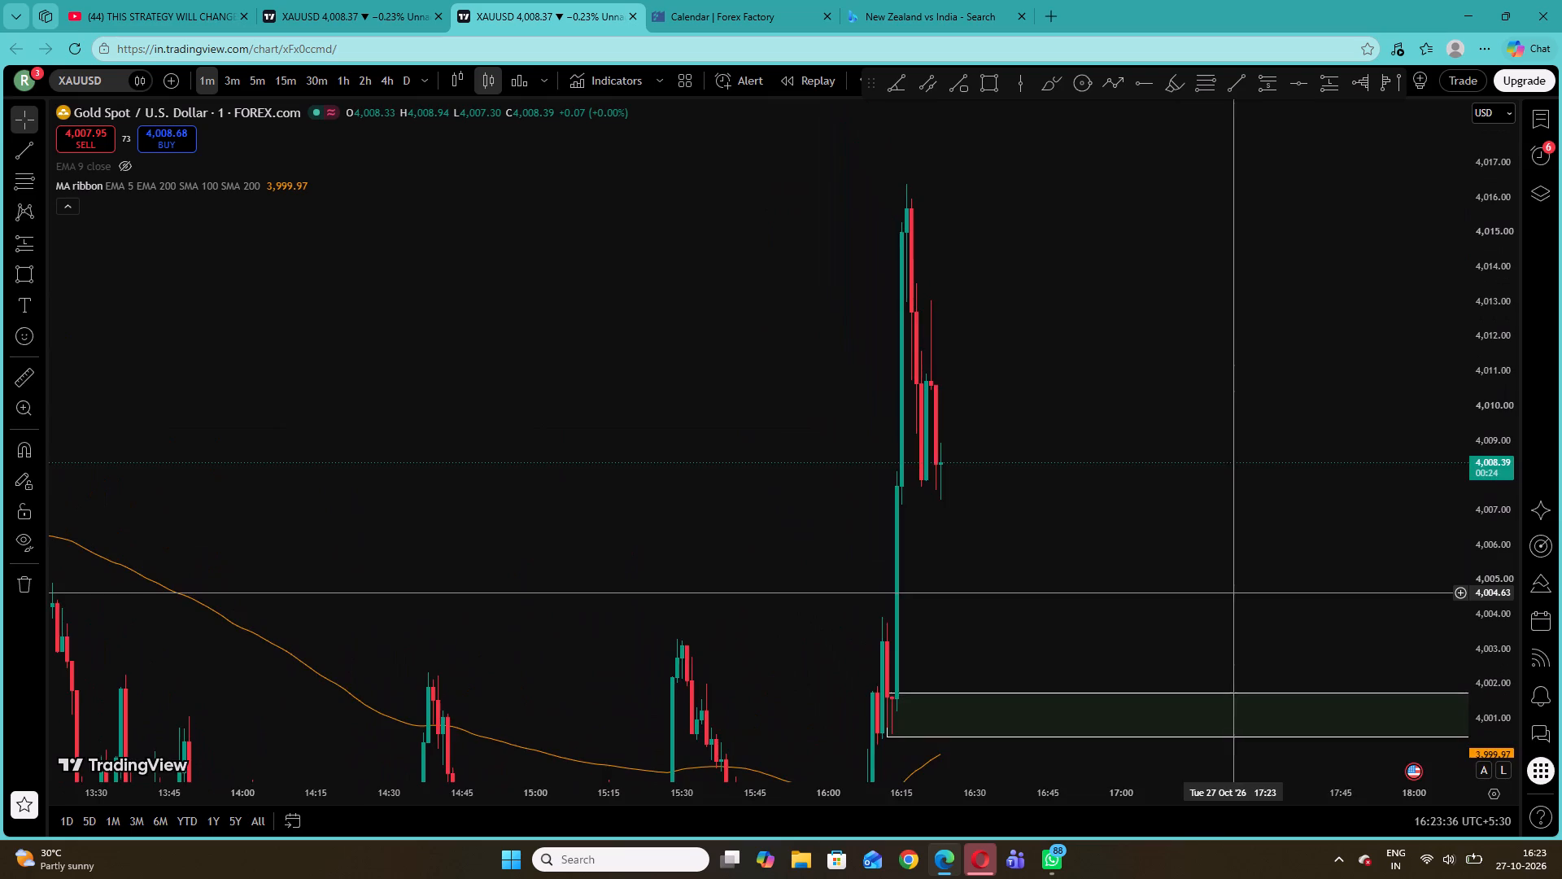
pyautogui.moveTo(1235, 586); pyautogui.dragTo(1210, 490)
# Return to the first XAUUSD chart tab and re-examine the 20 October candles from about 12:00 onward against the 200 EMA.
pyautogui.click(372, 5)
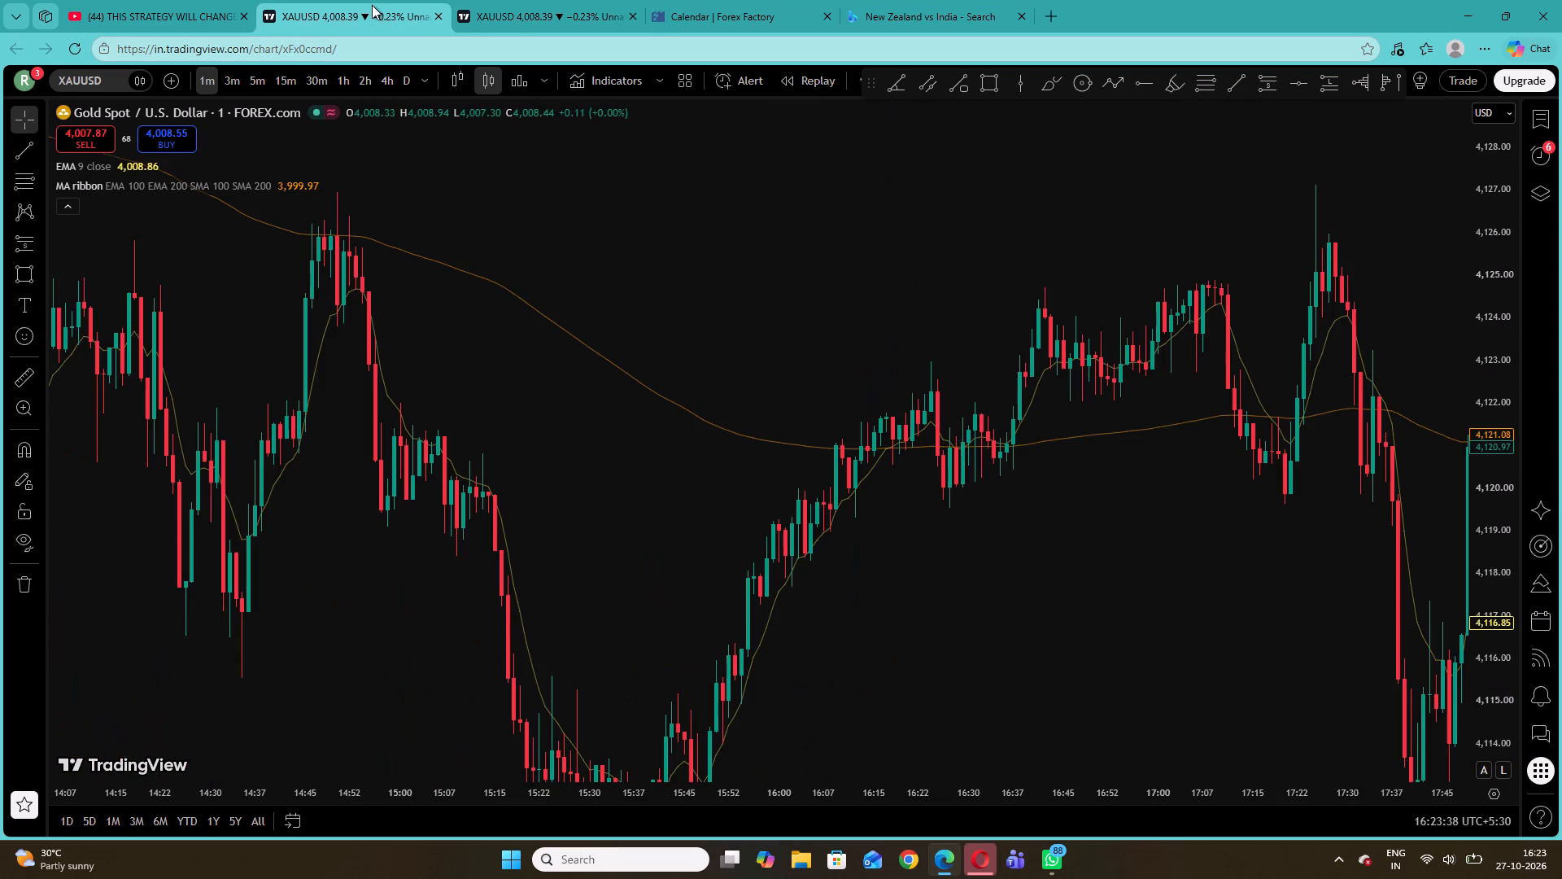
pyautogui.moveTo(1494, 477); pyautogui.dragTo(1494, 441)
pyautogui.moveTo(1289, 512); pyautogui.dragTo(993, 519)
pyautogui.moveTo(535, 287); pyautogui.dragTo(1233, 430)
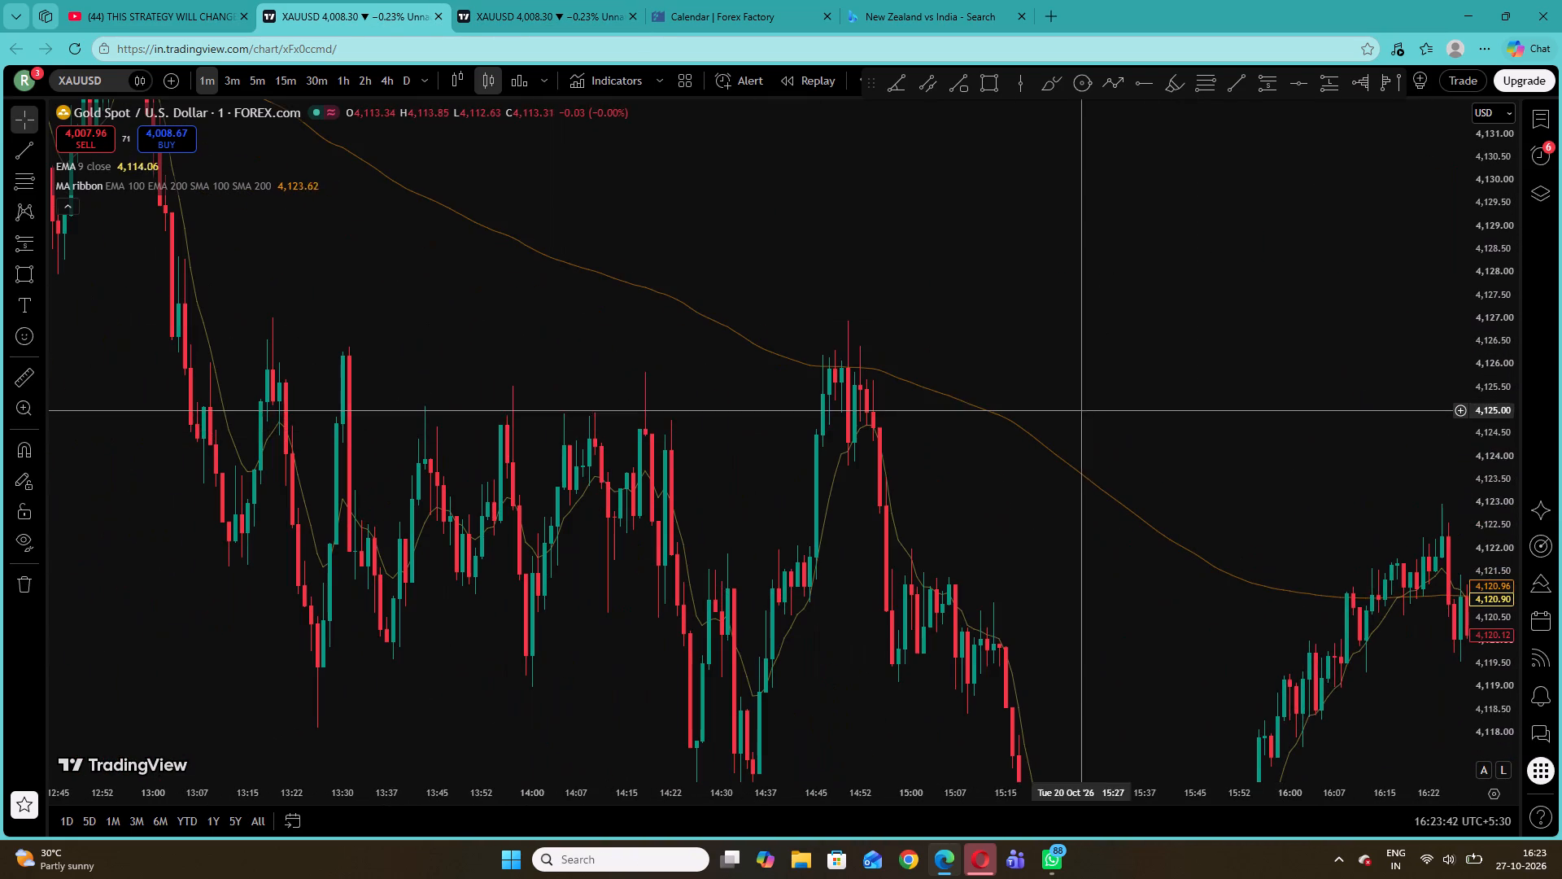
pyautogui.click(984, 408)
pyautogui.click(962, 260)
pyautogui.moveTo(635, 398); pyautogui.dragTo(1106, 524)
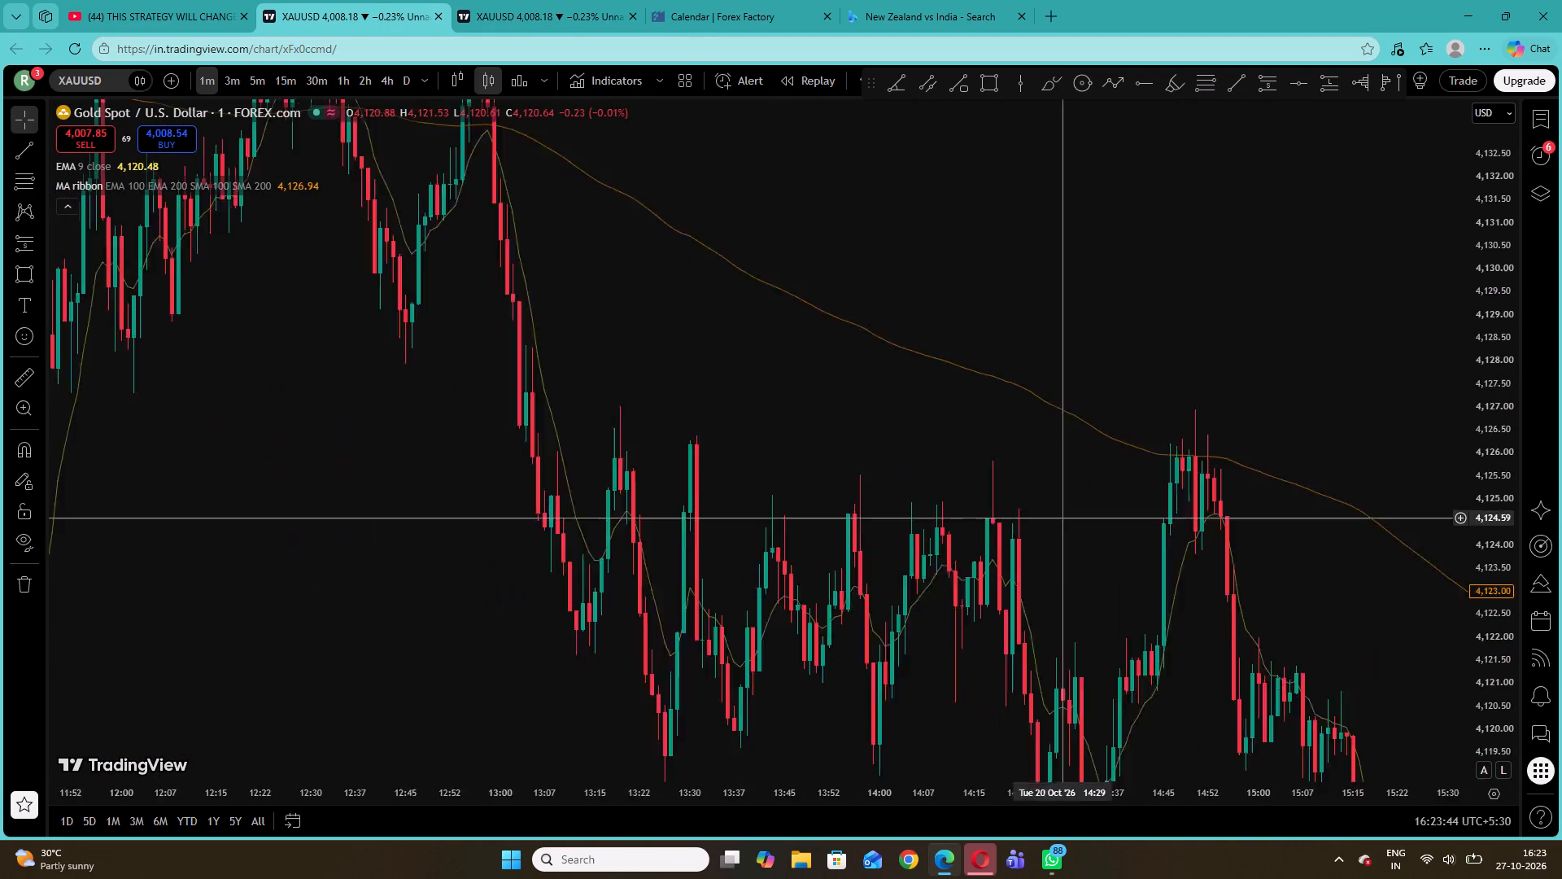
pyautogui.moveTo(1106, 524); pyautogui.dragTo(867, 470)
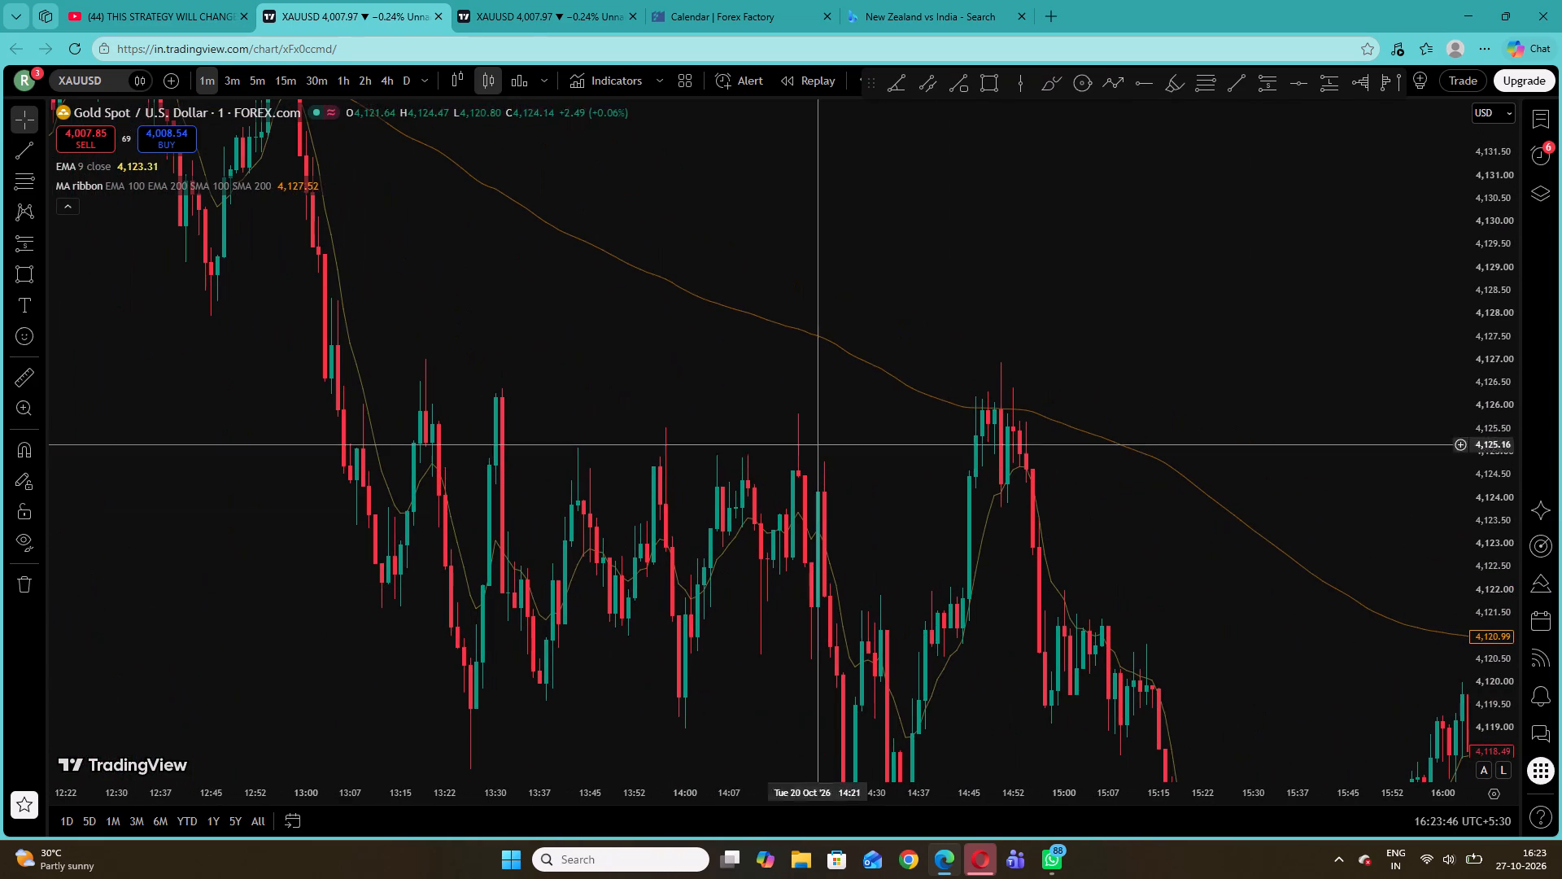
# Collapse the indicator legend on the chart.
pyautogui.click(72, 197)
pyautogui.click(68, 205)
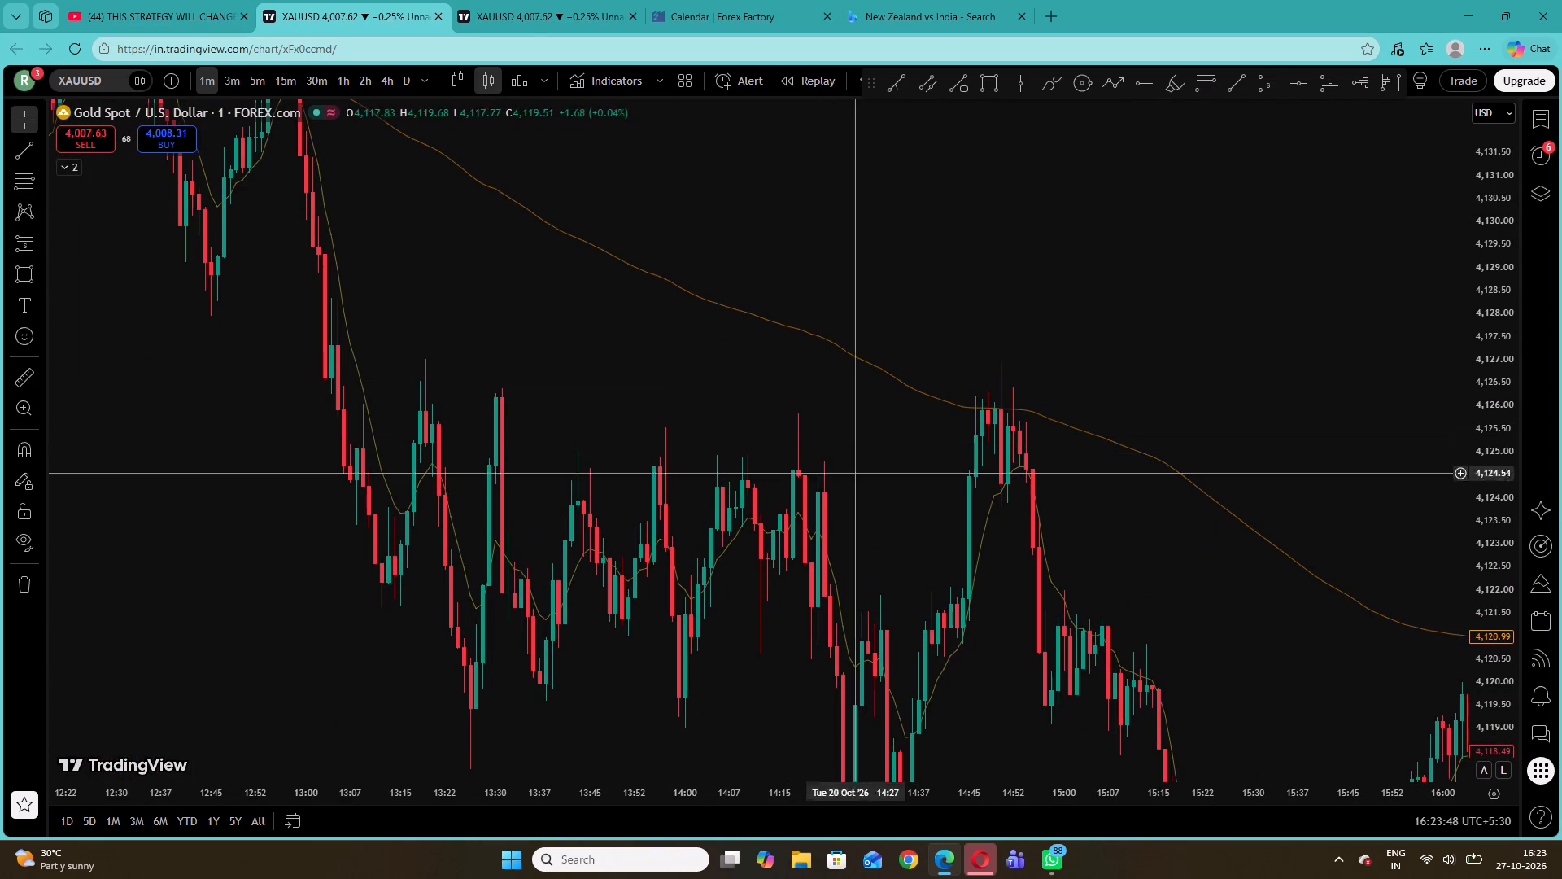
# Examine the 20 October candles from about 14:30 to midnight for price retests of the 200 EMA.
pyautogui.moveTo(1142, 527); pyautogui.dragTo(644, 285)
pyautogui.moveTo(1085, 323); pyautogui.dragTo(779, 339)
pyautogui.moveTo(1486, 405); pyautogui.dragTo(1486, 512)
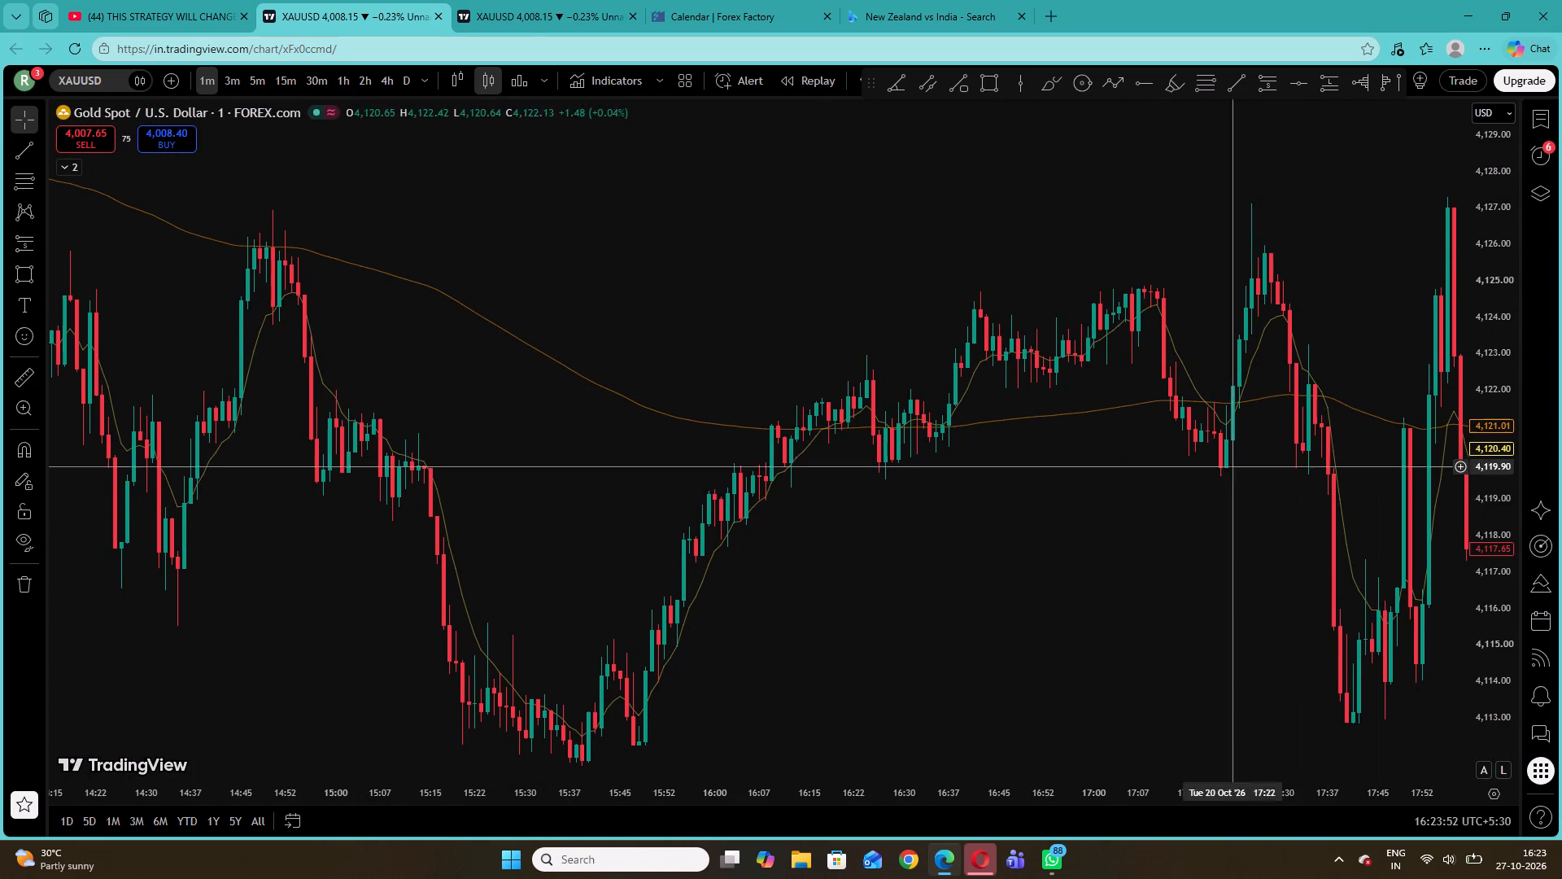
pyautogui.moveTo(1328, 513); pyautogui.dragTo(1127, 529)
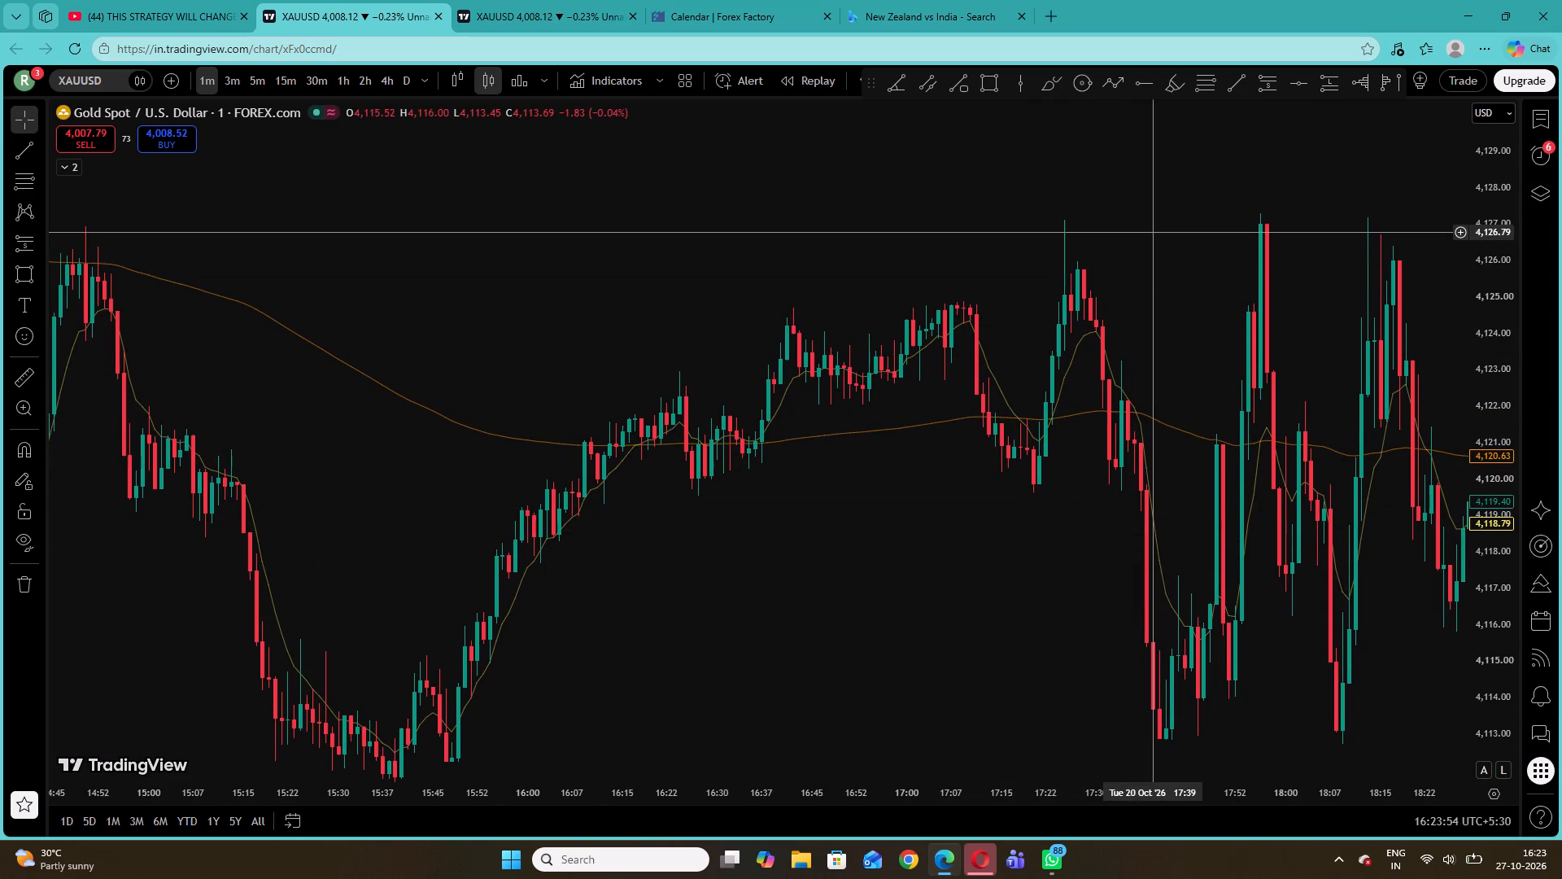
pyautogui.moveTo(1219, 303); pyautogui.dragTo(749, 298)
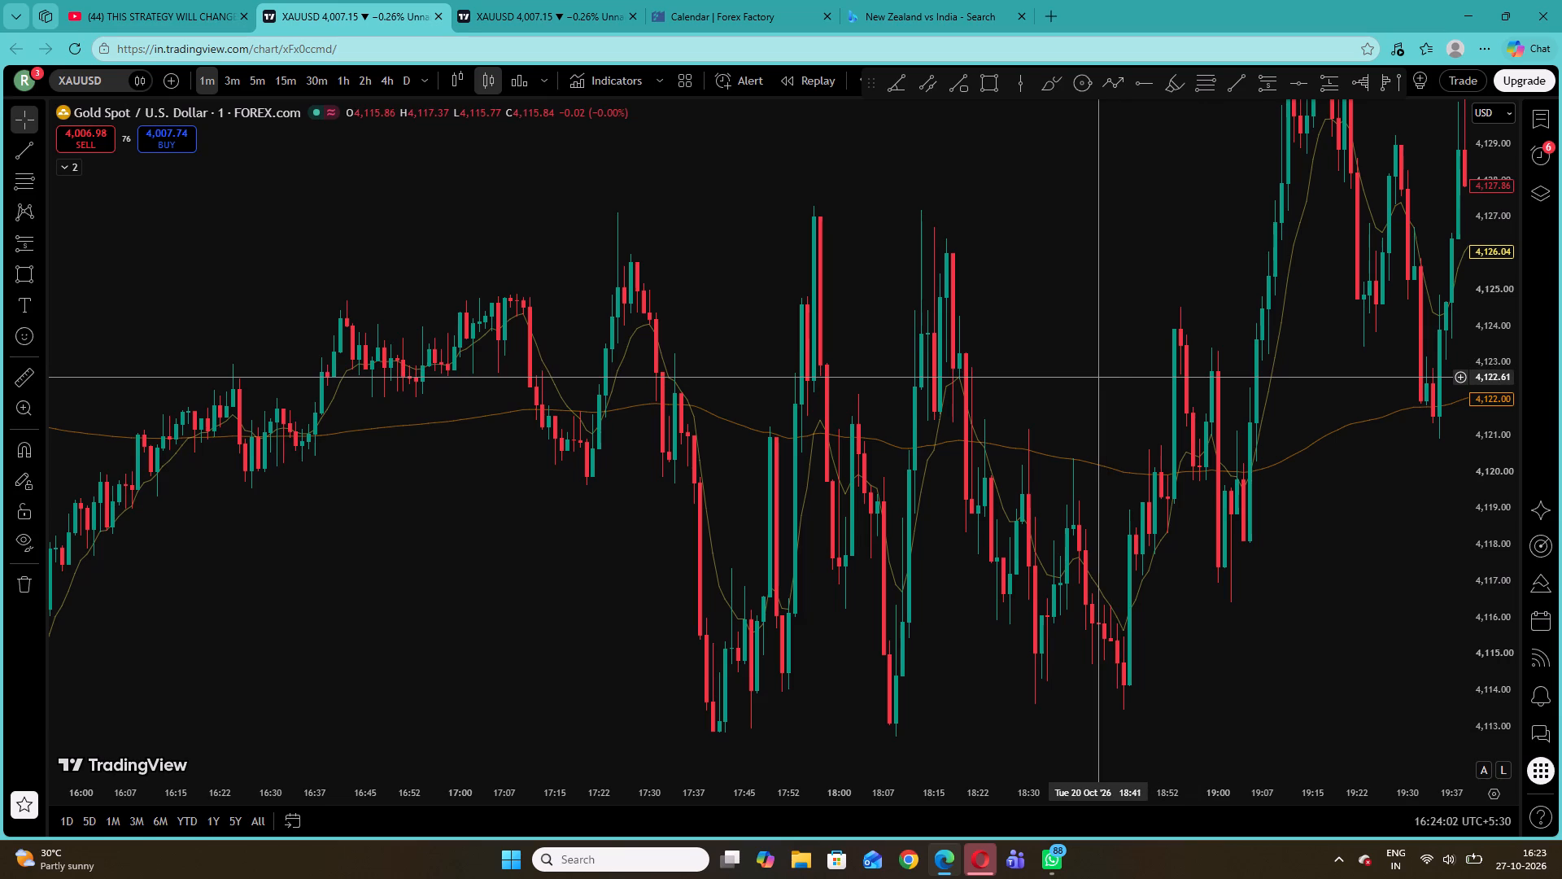
pyautogui.moveTo(1500, 423); pyautogui.dragTo(1498, 524)
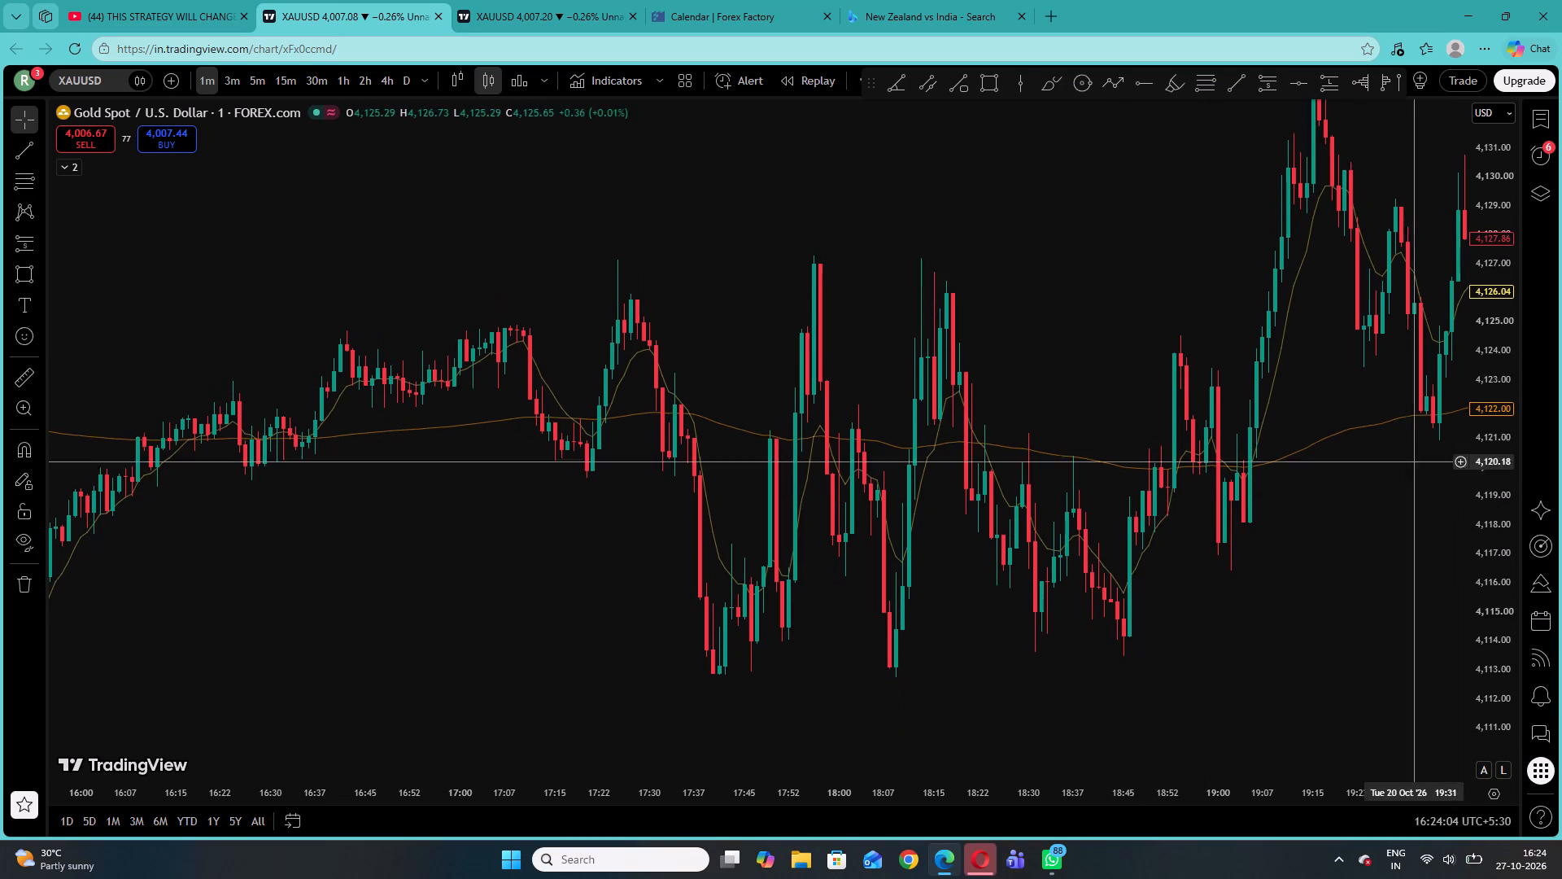
pyautogui.moveTo(1377, 405); pyautogui.dragTo(983, 470)
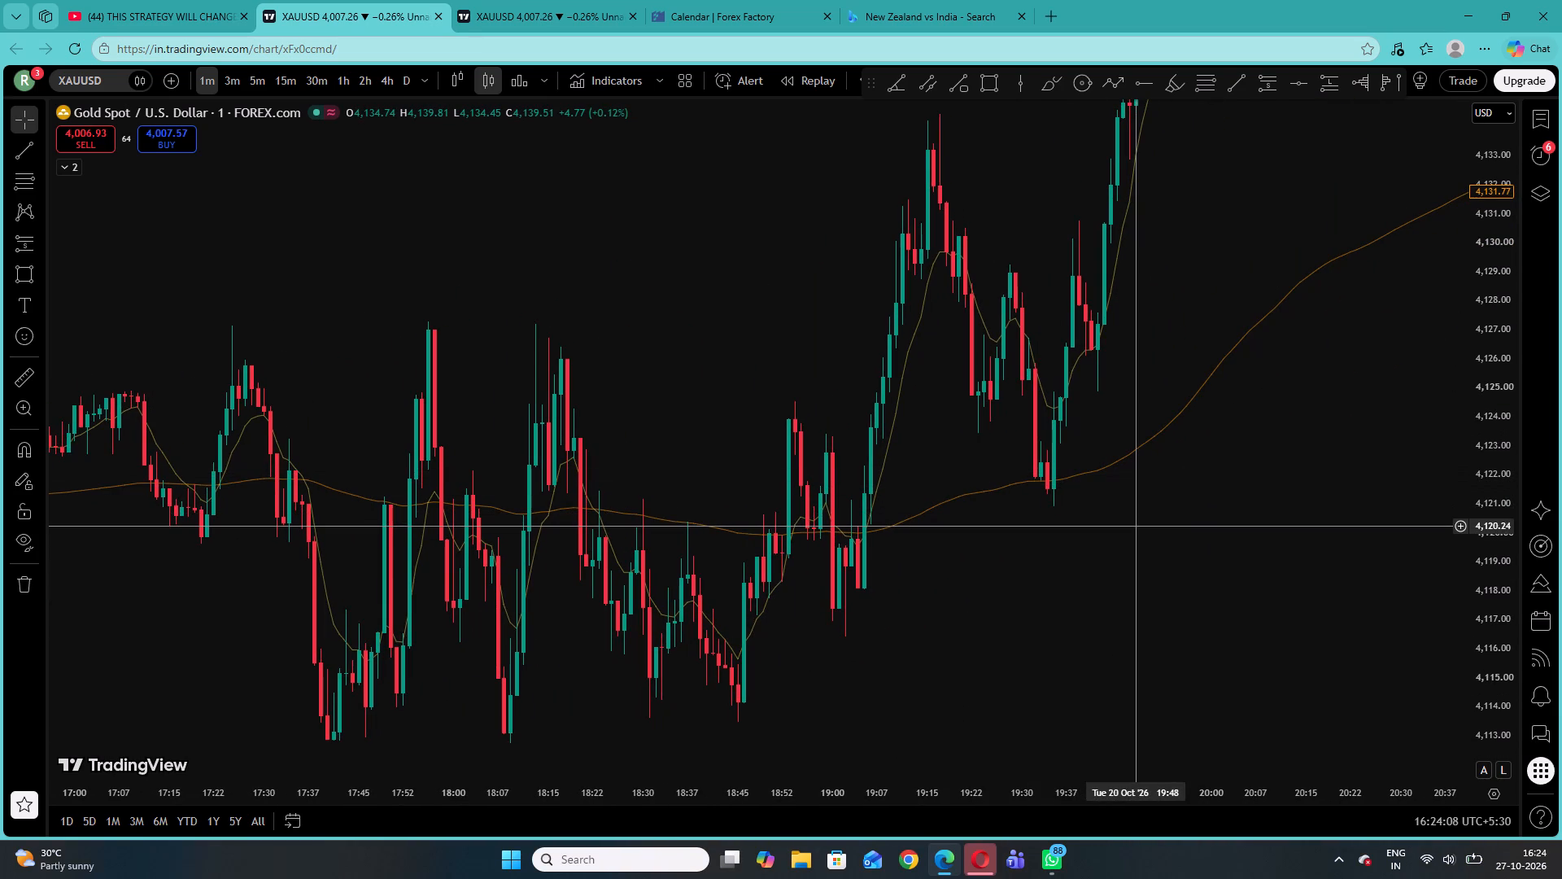
pyautogui.moveTo(1210, 262); pyautogui.dragTo(722, 610)
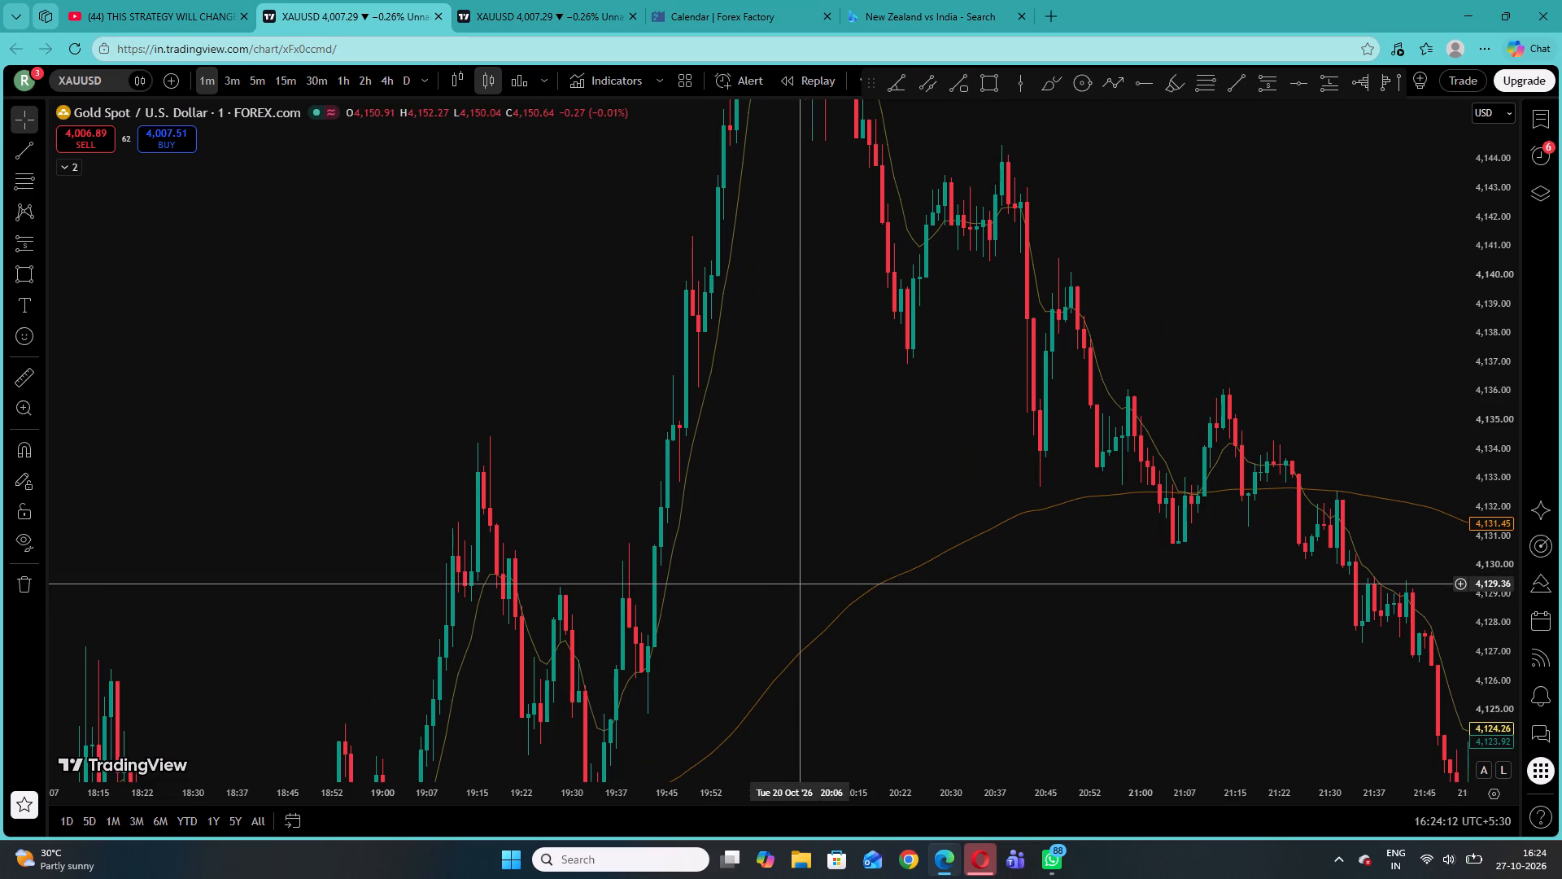
pyautogui.moveTo(996, 641); pyautogui.dragTo(715, 667)
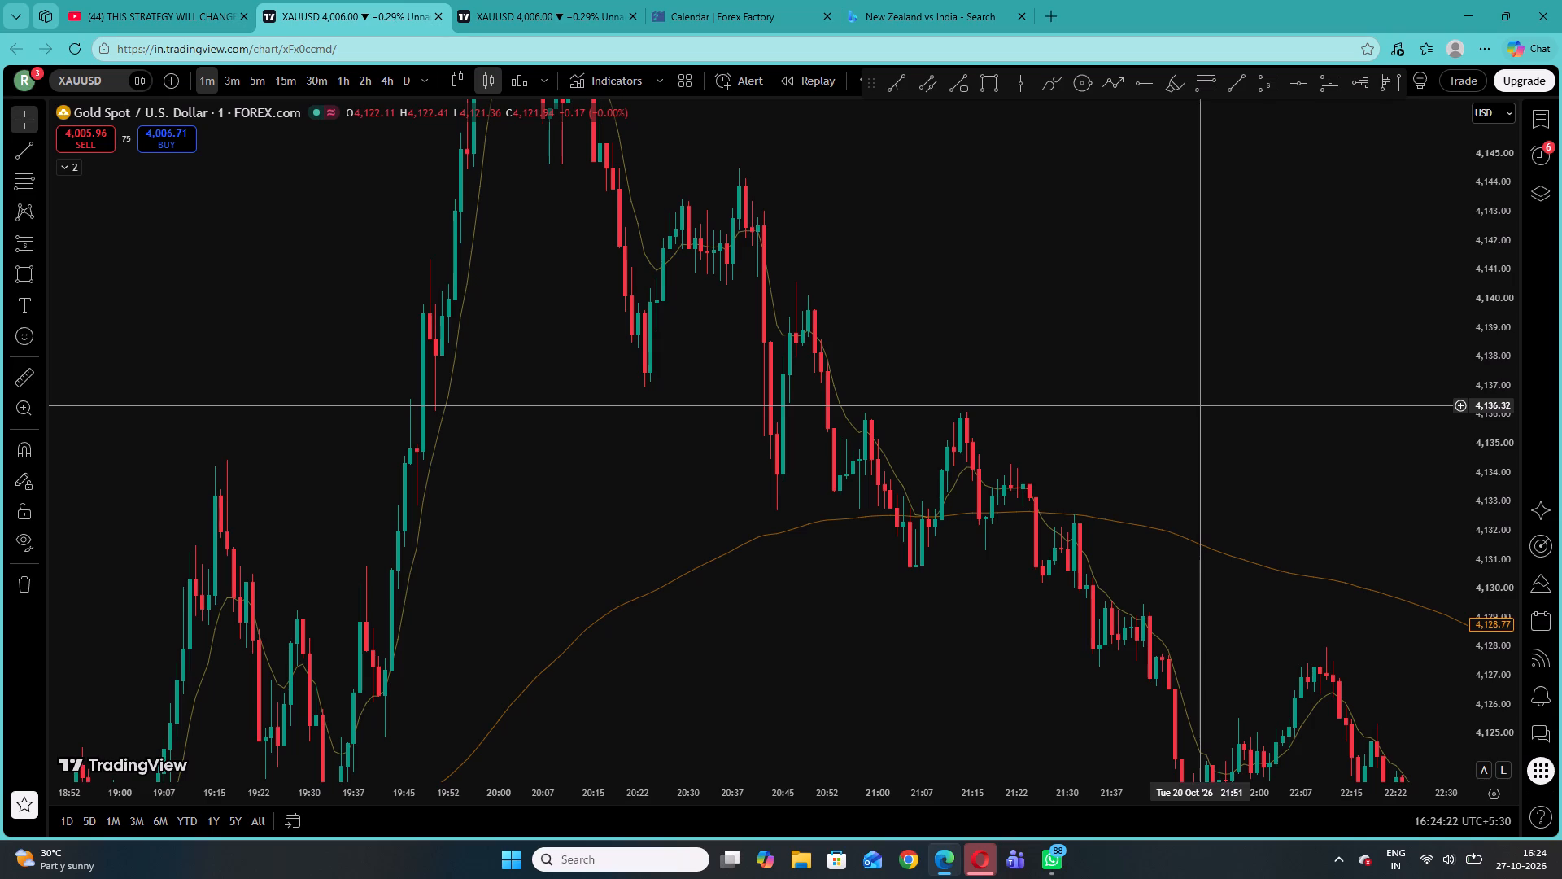
pyautogui.moveTo(1292, 495); pyautogui.dragTo(1084, 415)
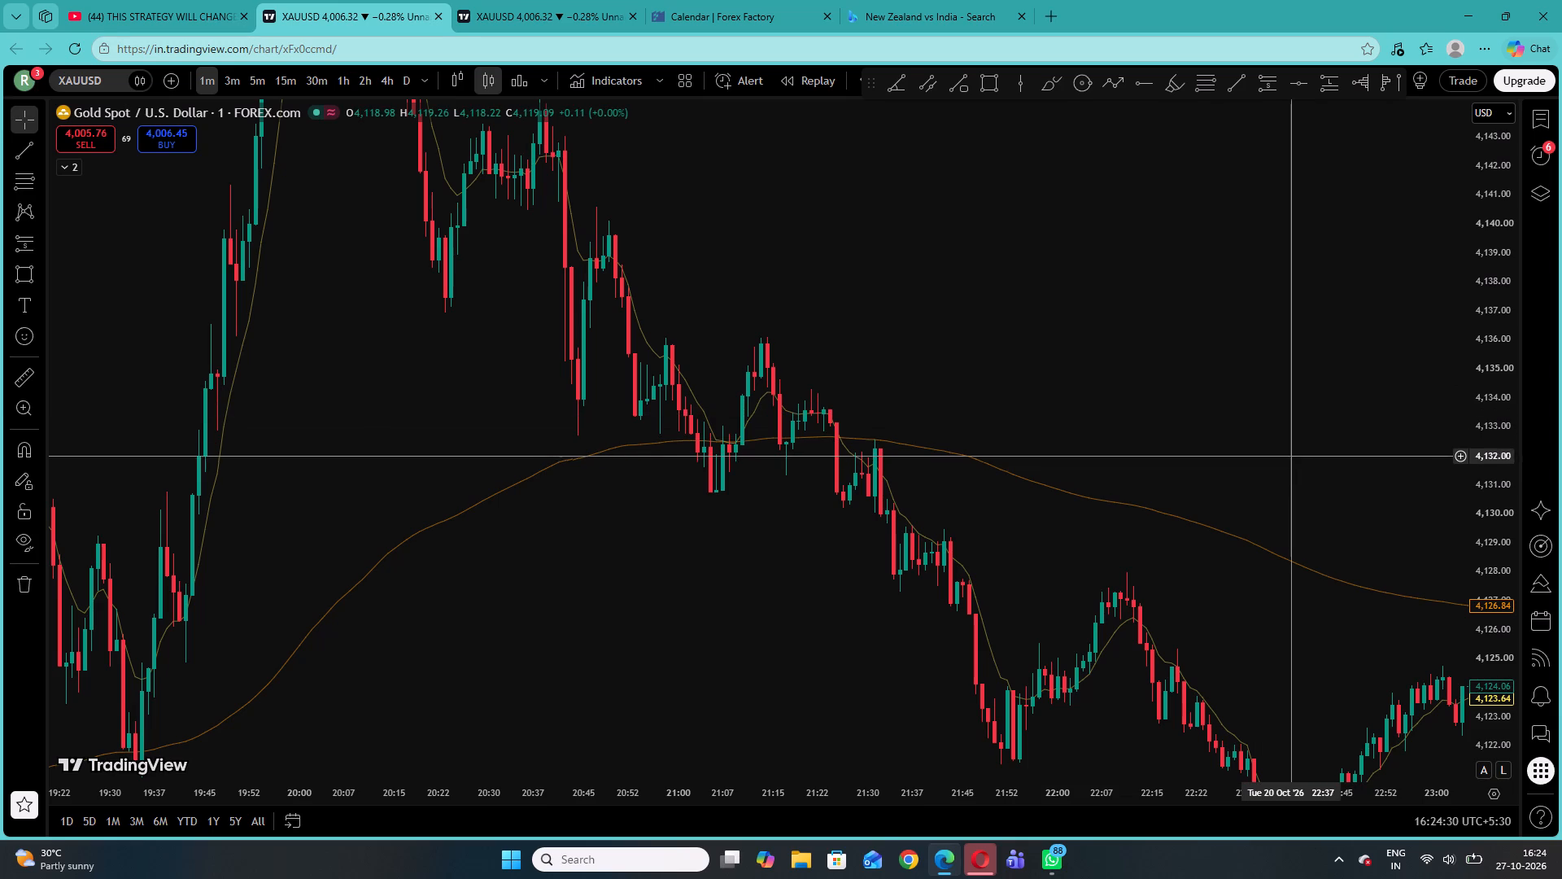
pyautogui.moveTo(1134, 584); pyautogui.dragTo(649, 378)
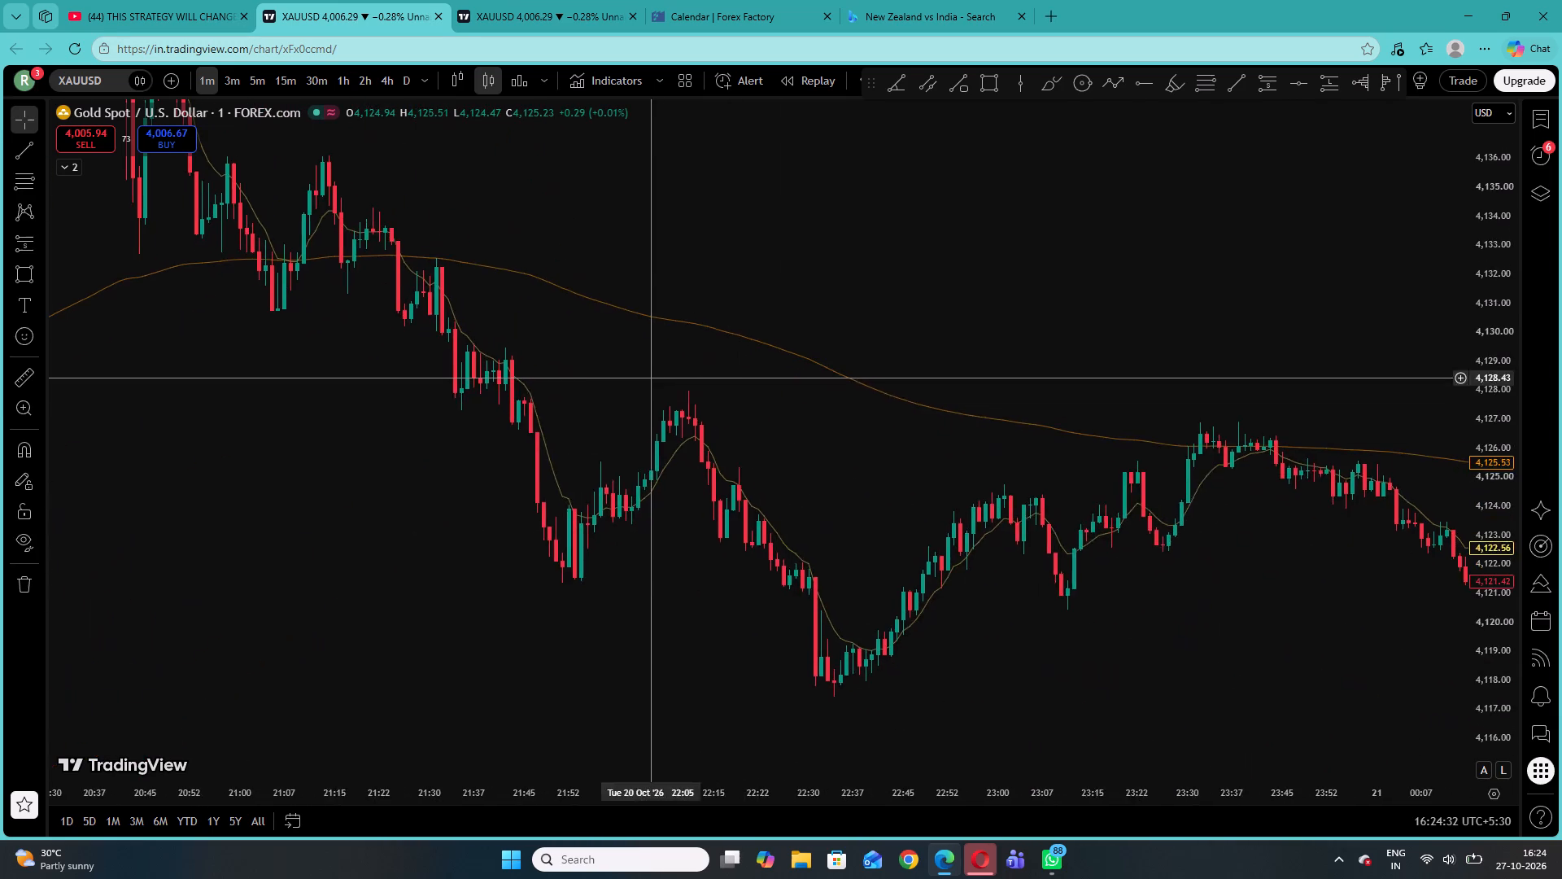
# Examine the 21 October candles from midnight to about 07:00 for a retest setup at the 200 EMA.
pyautogui.moveTo(1256, 507); pyautogui.dragTo(581, 402)
pyautogui.moveTo(1089, 490); pyautogui.dragTo(579, 500)
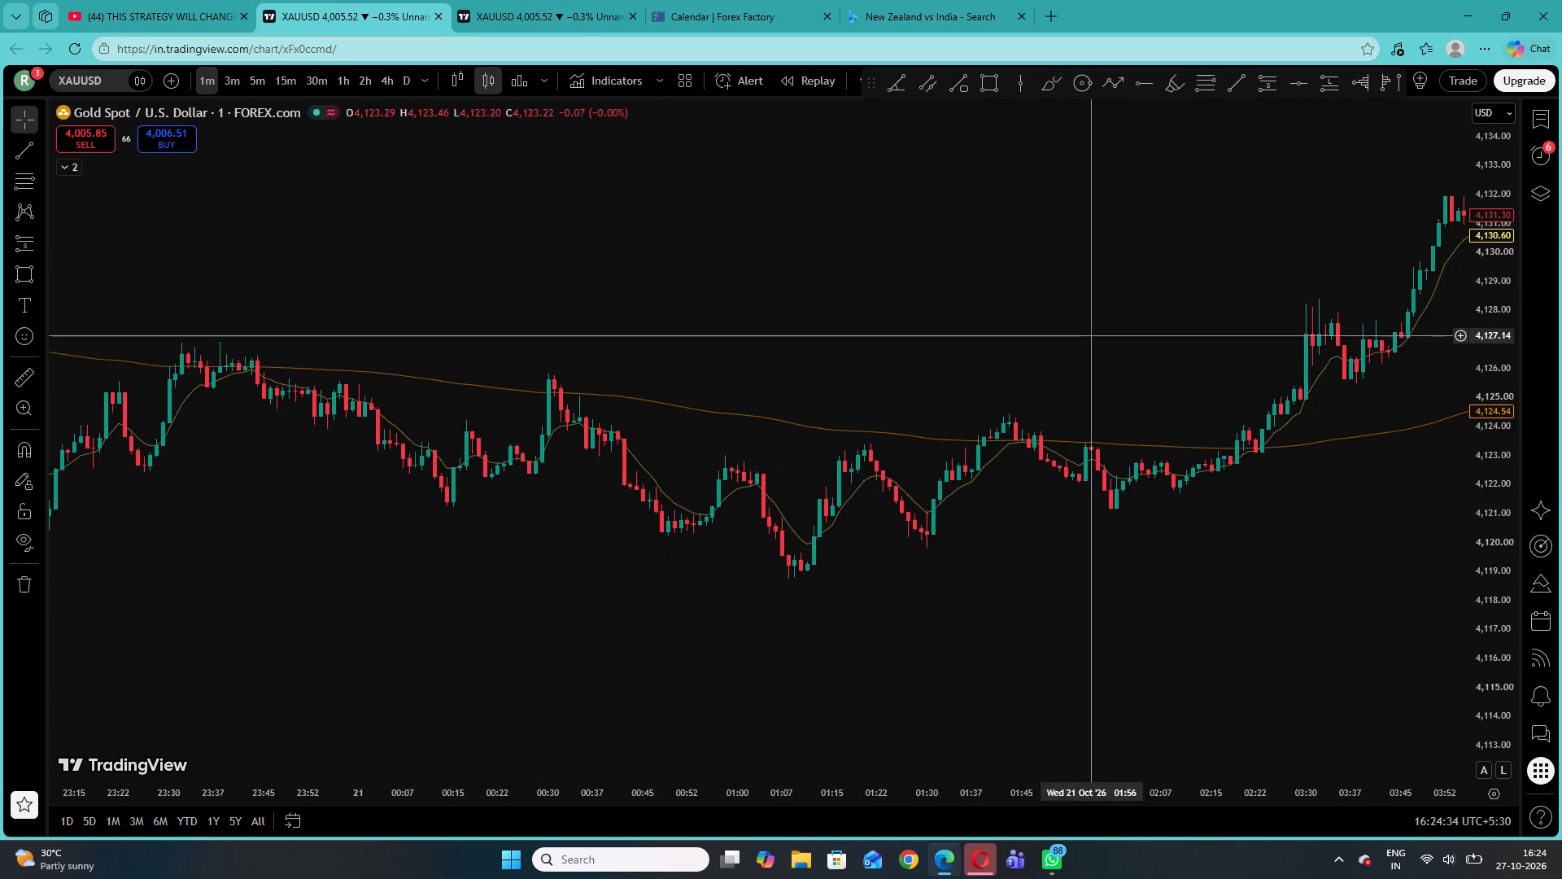
pyautogui.moveTo(1093, 335); pyautogui.dragTo(827, 383)
pyautogui.moveTo(1501, 556); pyautogui.dragTo(1434, 230)
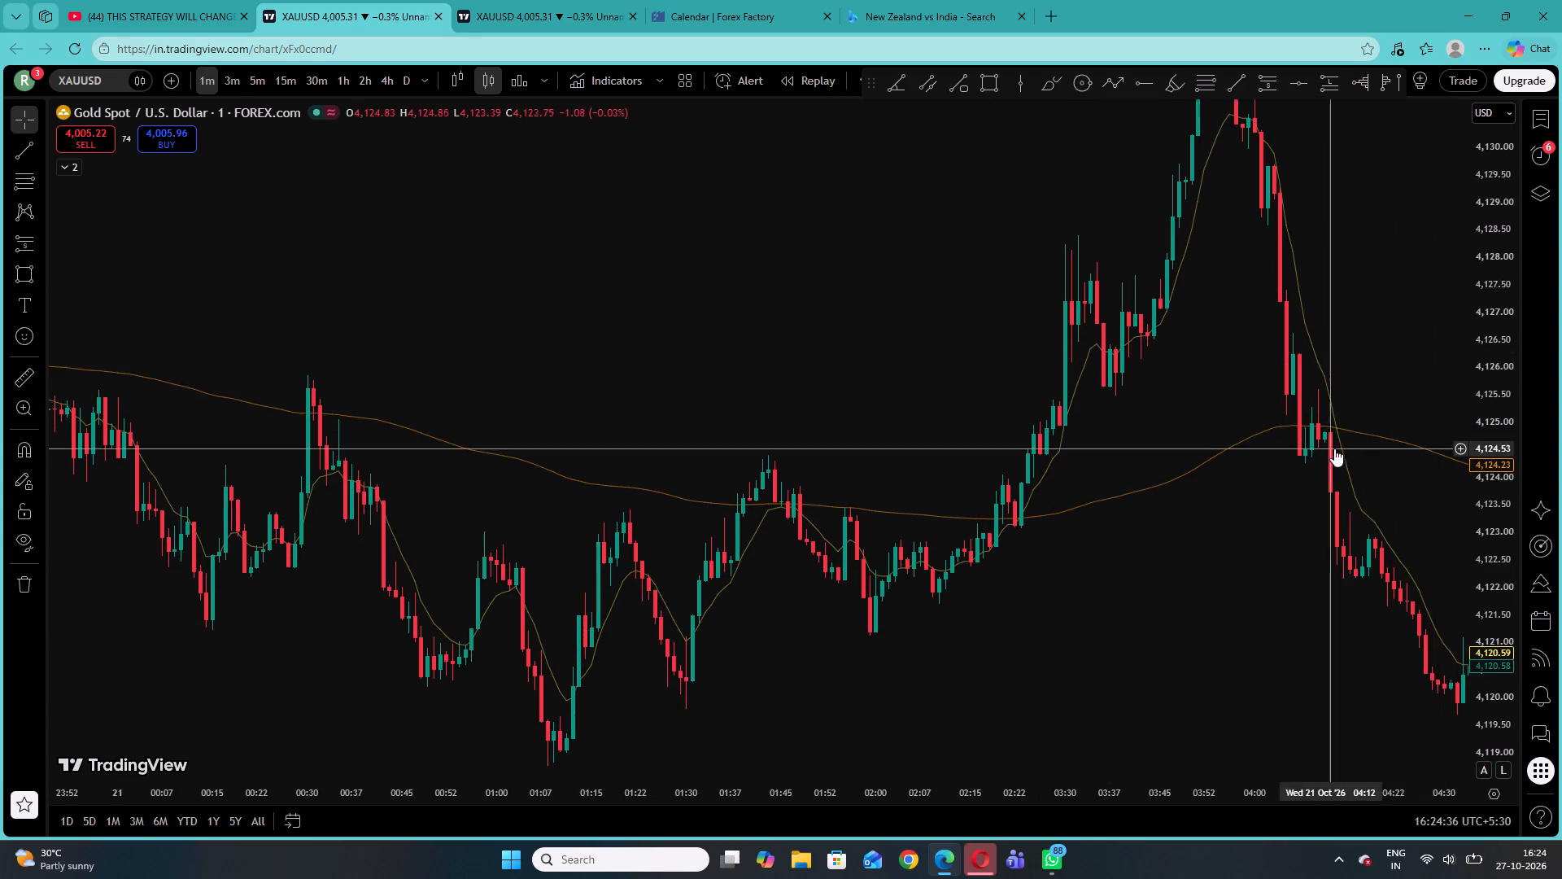
pyautogui.moveTo(1333, 458); pyautogui.dragTo(732, 396)
pyautogui.moveTo(1049, 287); pyautogui.dragTo(1112, 370)
pyautogui.moveTo(1193, 457); pyautogui.dragTo(712, 156)
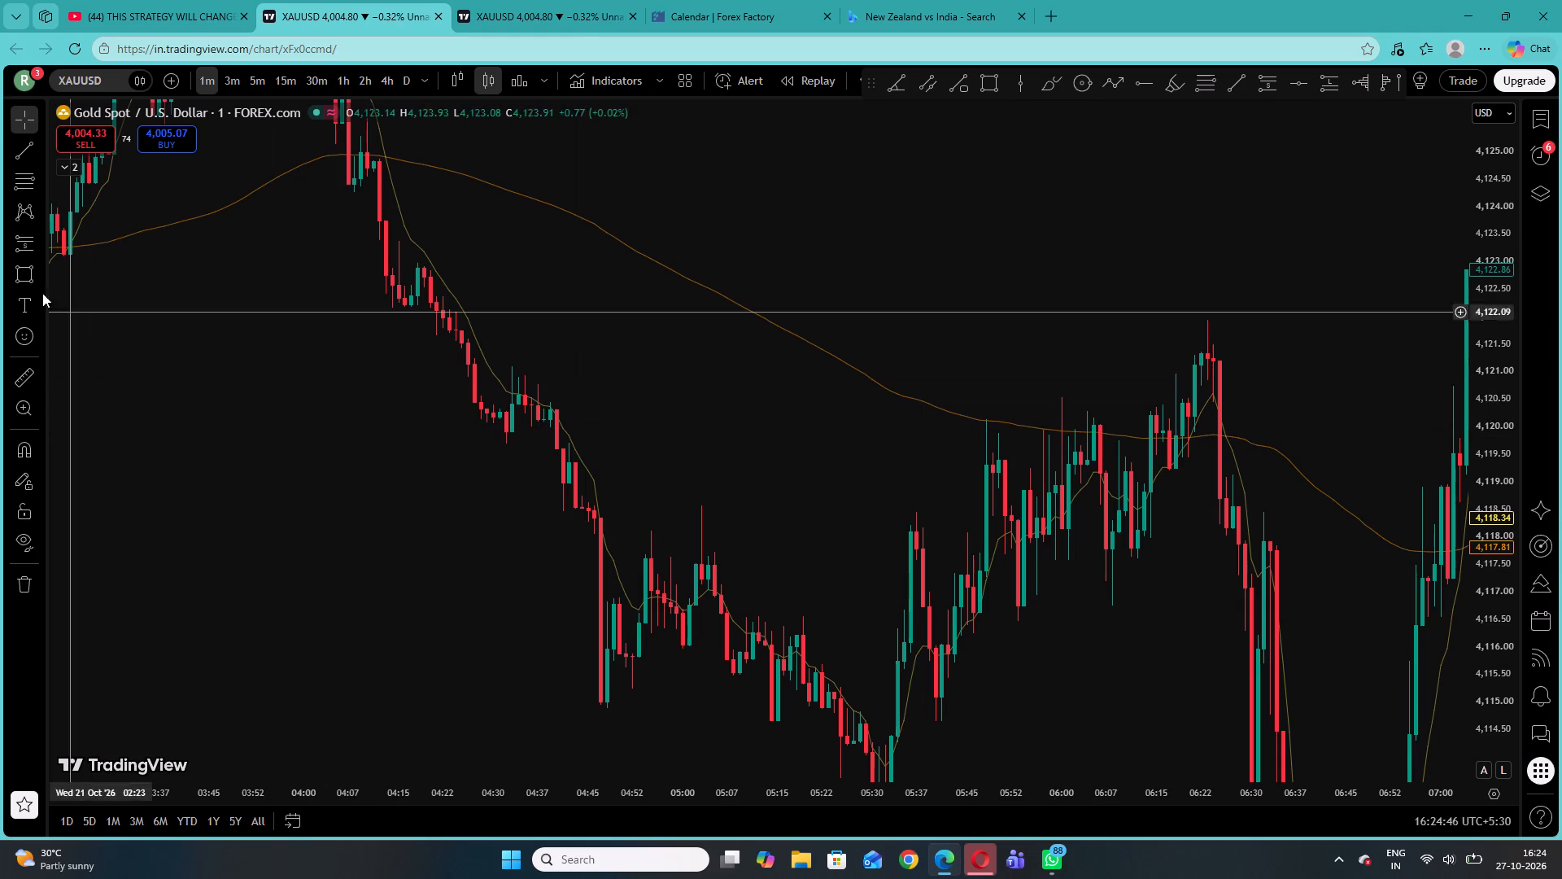
# Draw a rectangle zone on 21 October from about 04:37 to 05:54, between about 4,119.99 and 4,120.45.
pyautogui.click(22, 271)
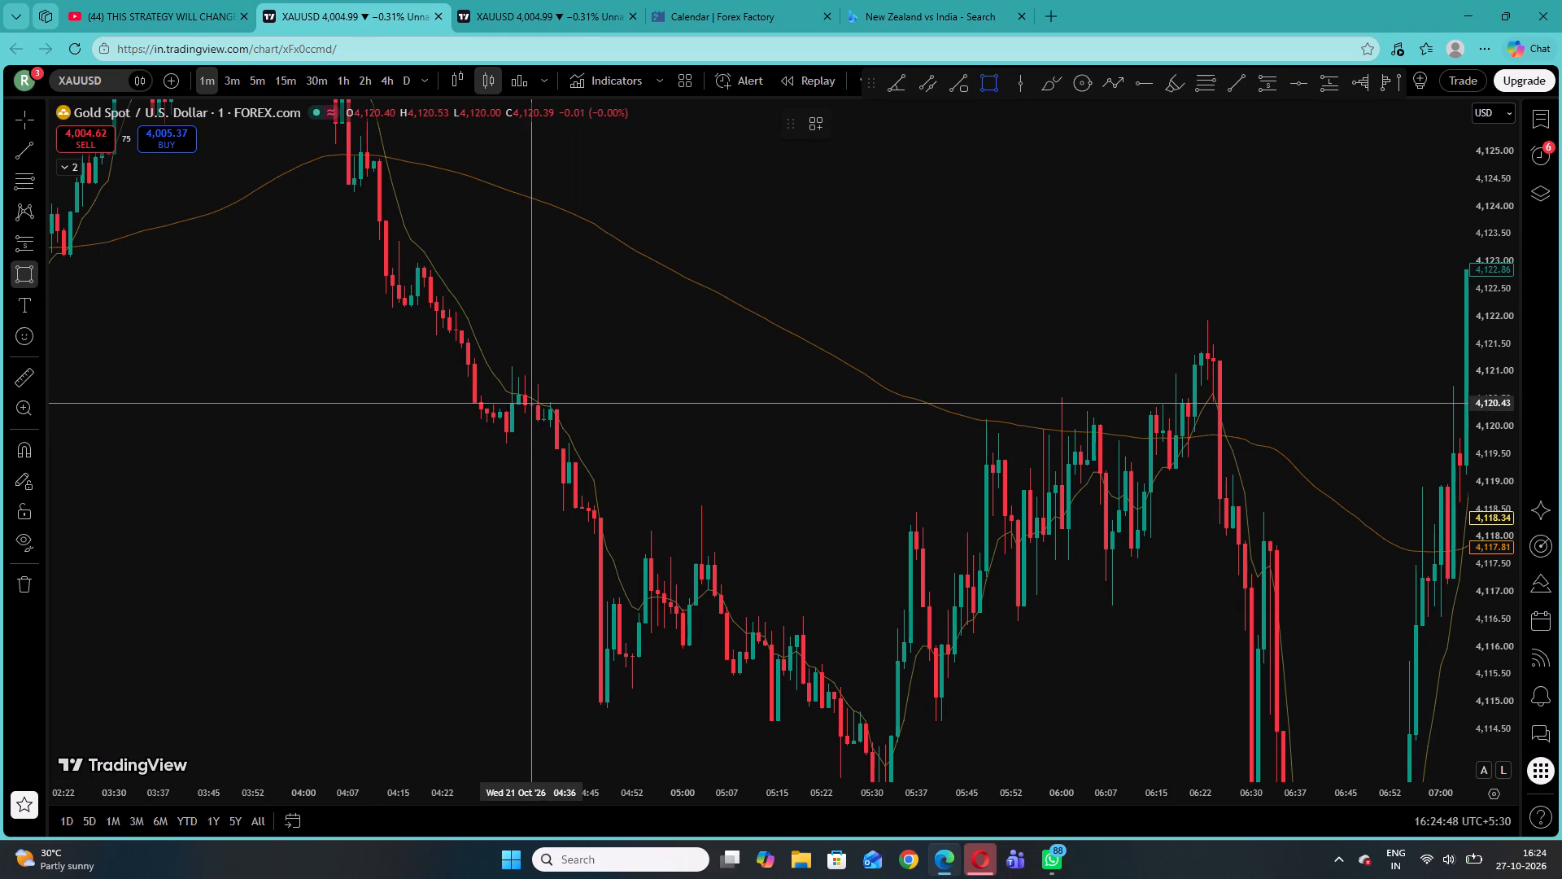
pyautogui.click(538, 402)
pyautogui.click(622, 427)
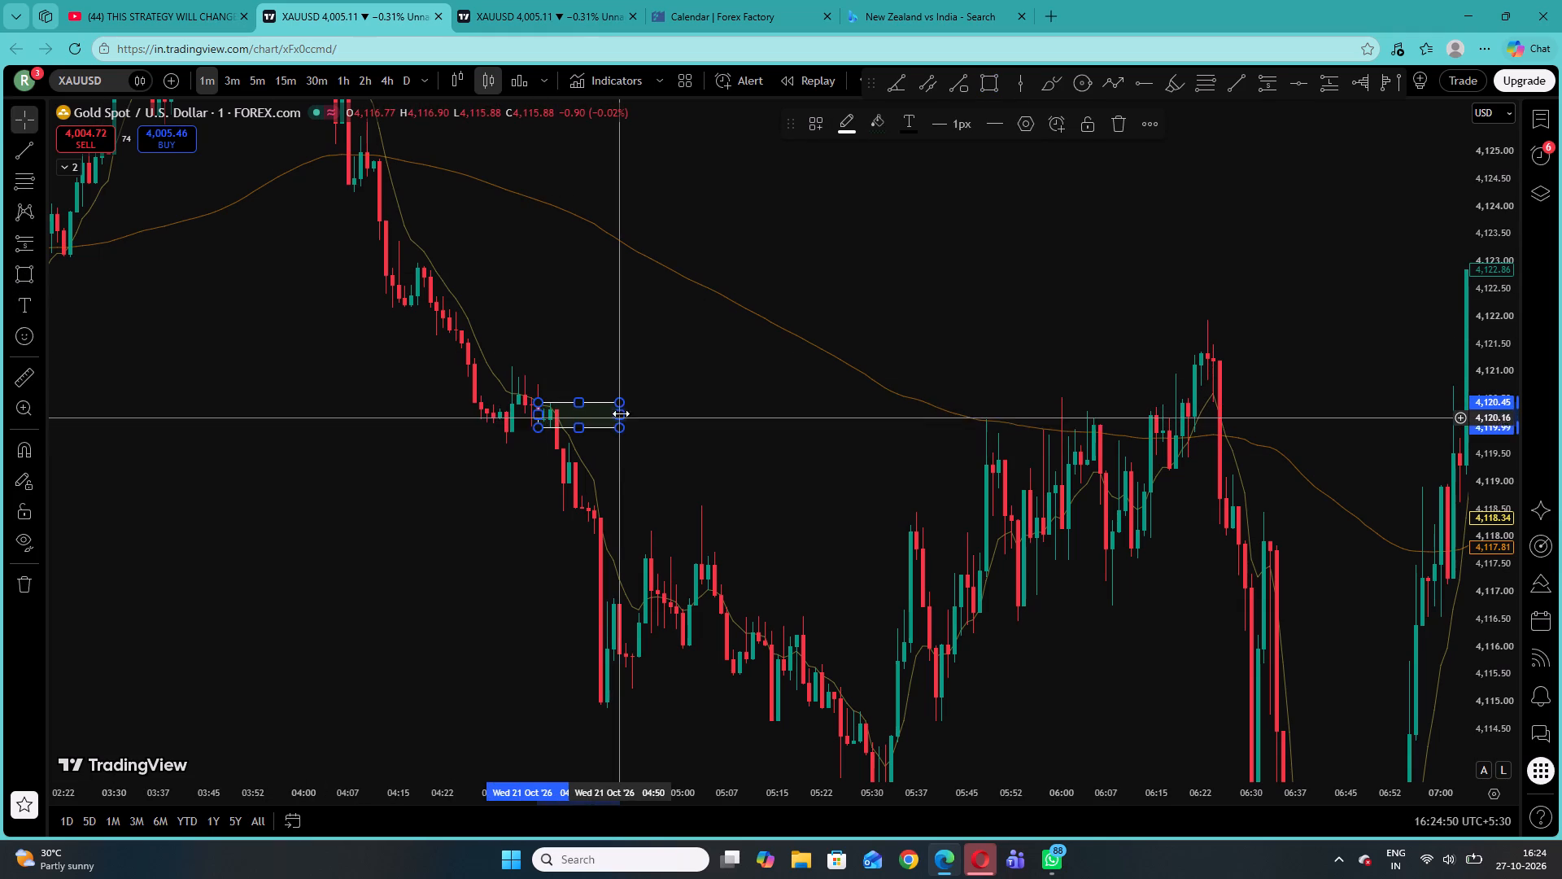
pyautogui.moveTo(617, 411); pyautogui.dragTo(1025, 408)
pyautogui.click(992, 346)
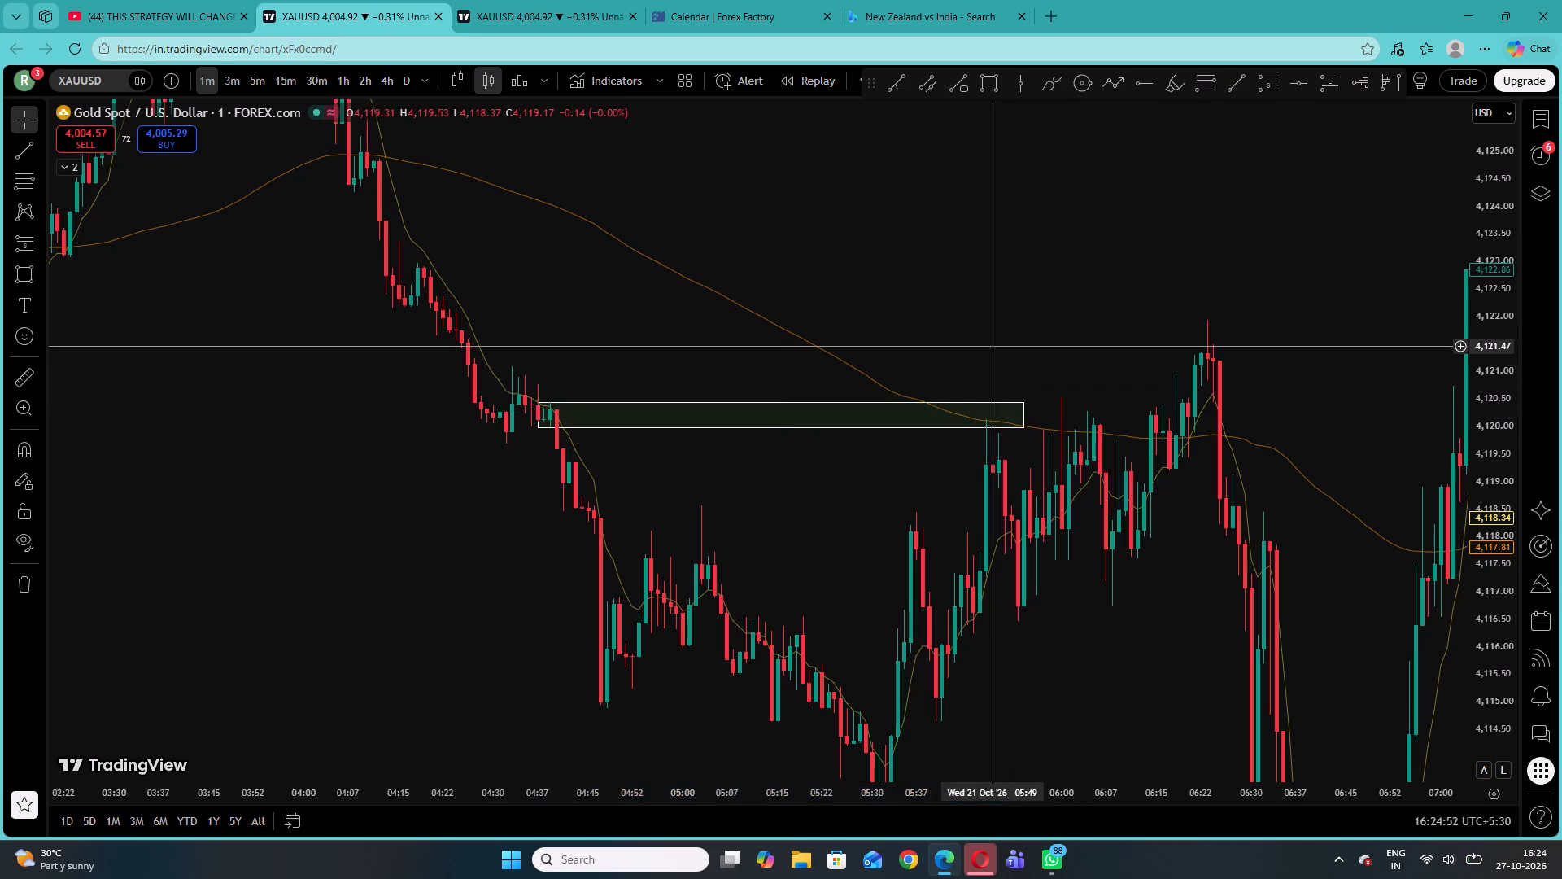
# Place a short position on 21 October from 05:46 to about 05:57, with entry 4,119.32, stop 4,120.24 and target 4,116.51.
pyautogui.moveTo(967, 352); pyautogui.dragTo(798, 359)
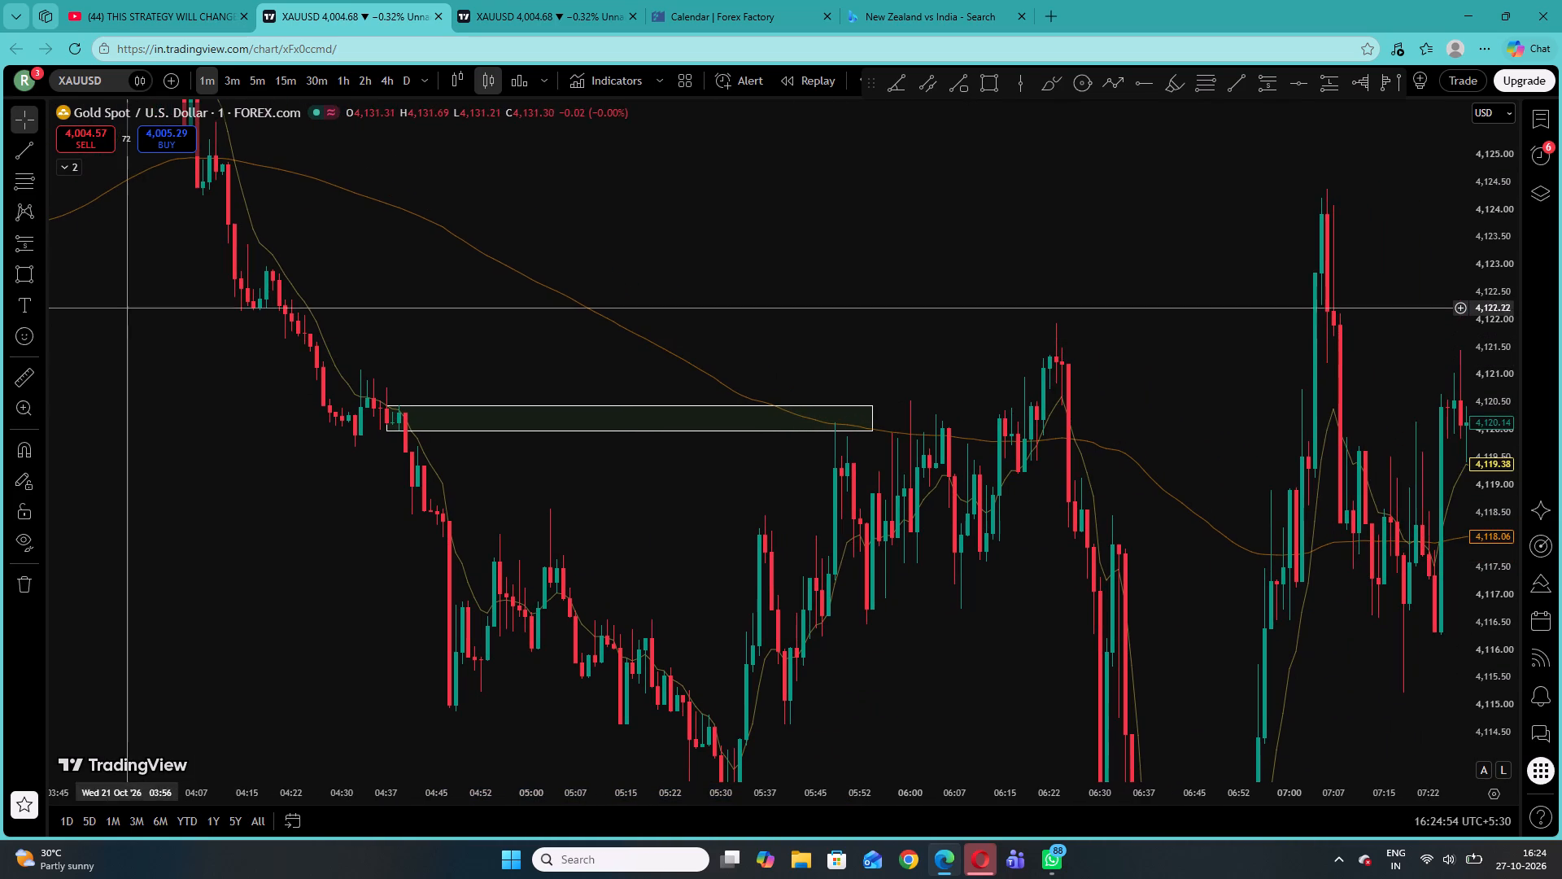
pyautogui.click(38, 243)
pyautogui.click(88, 297)
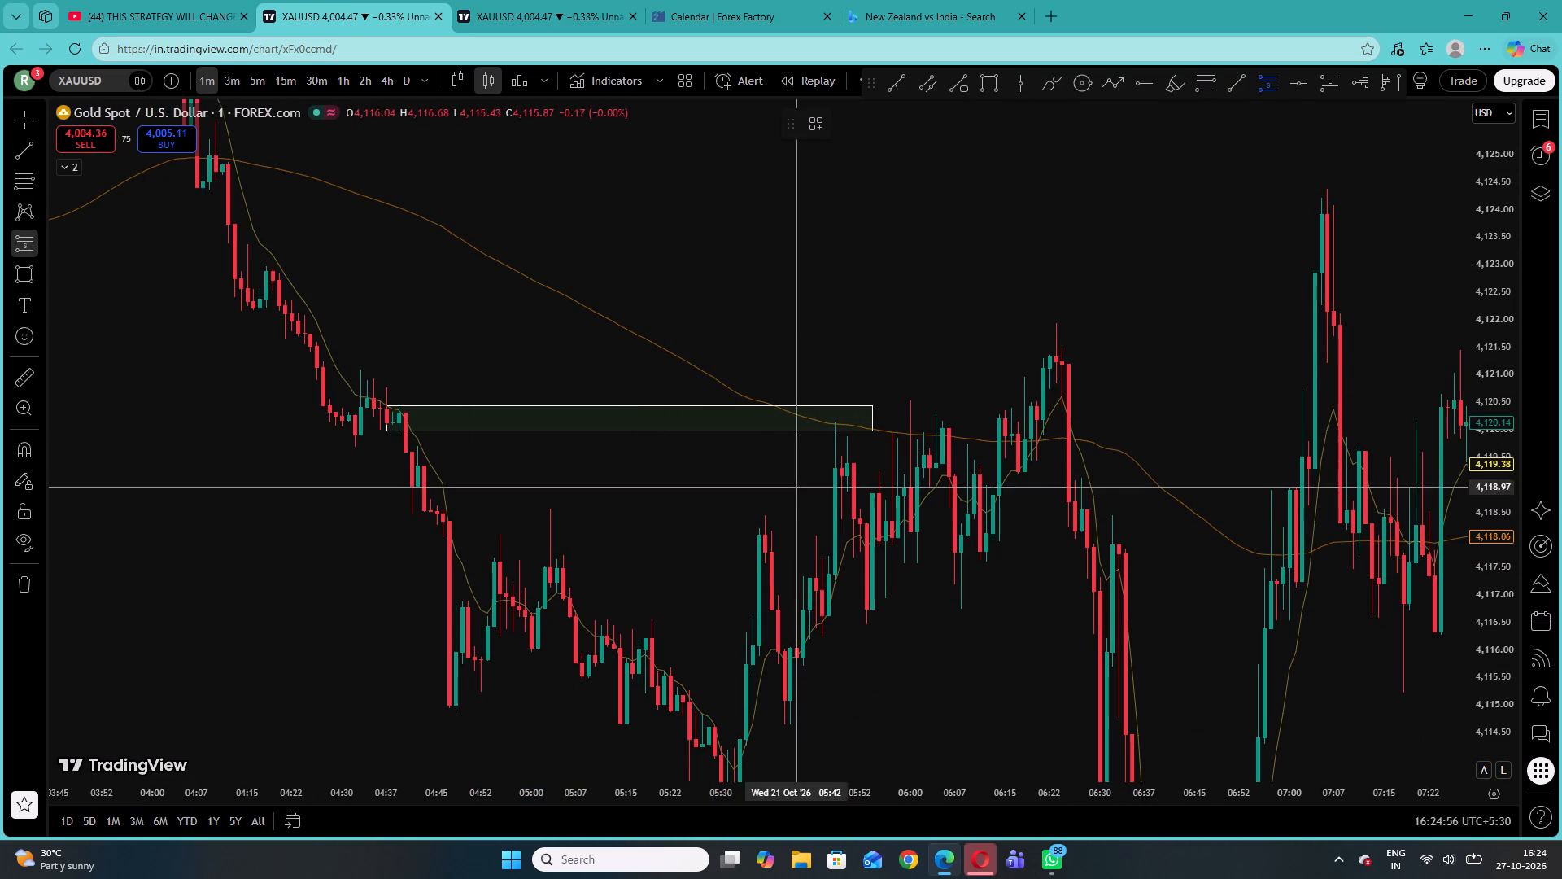
pyautogui.click(820, 467)
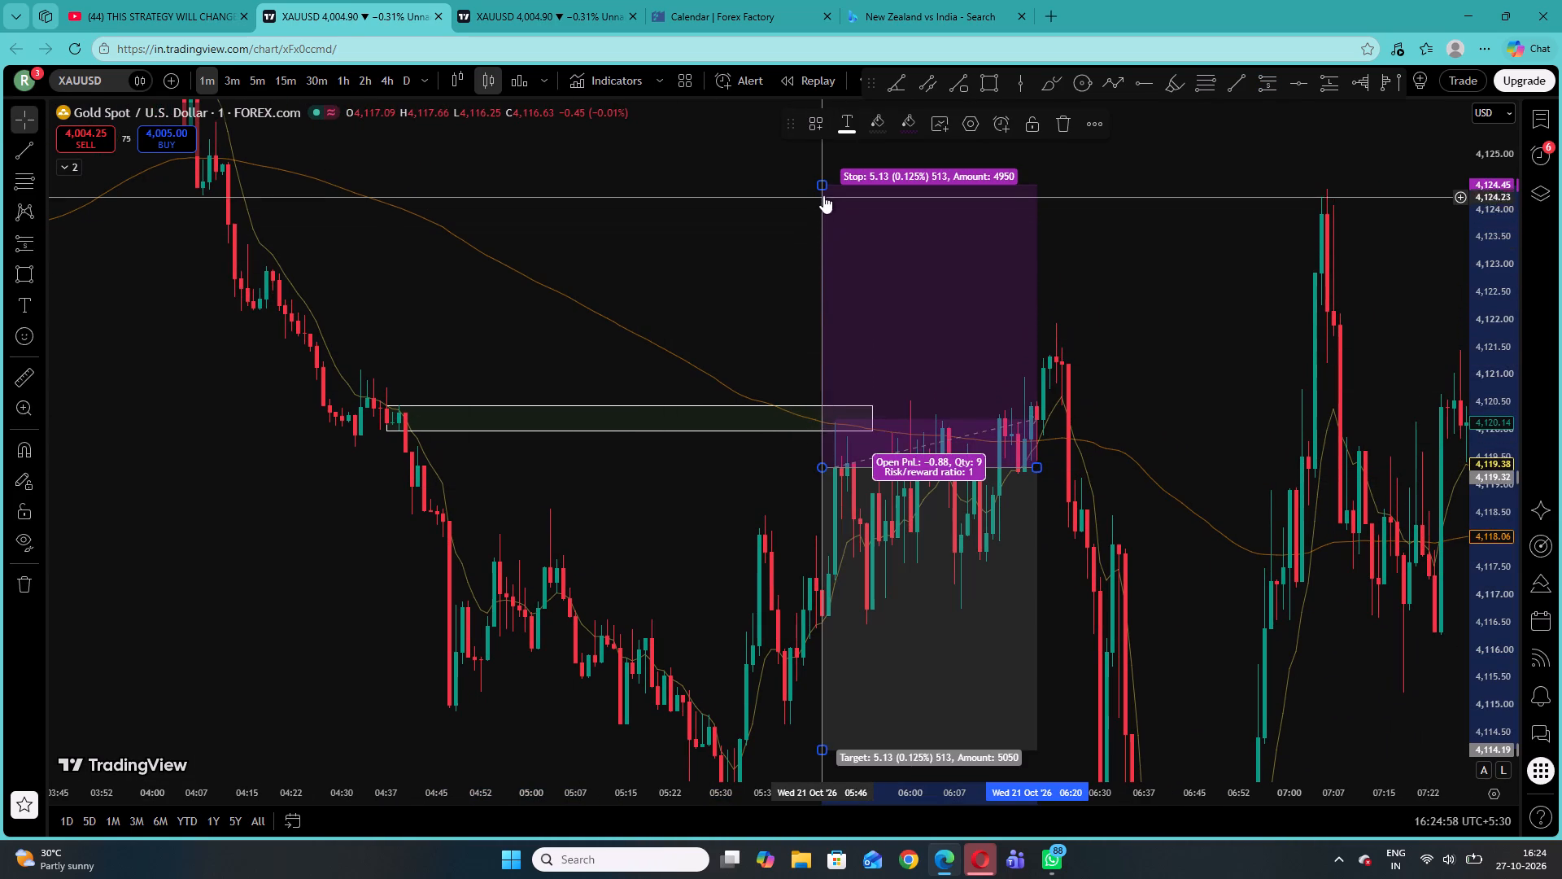
pyautogui.moveTo(823, 184); pyautogui.dragTo(852, 417)
pyautogui.moveTo(792, 700); pyautogui.dragTo(792, 698)
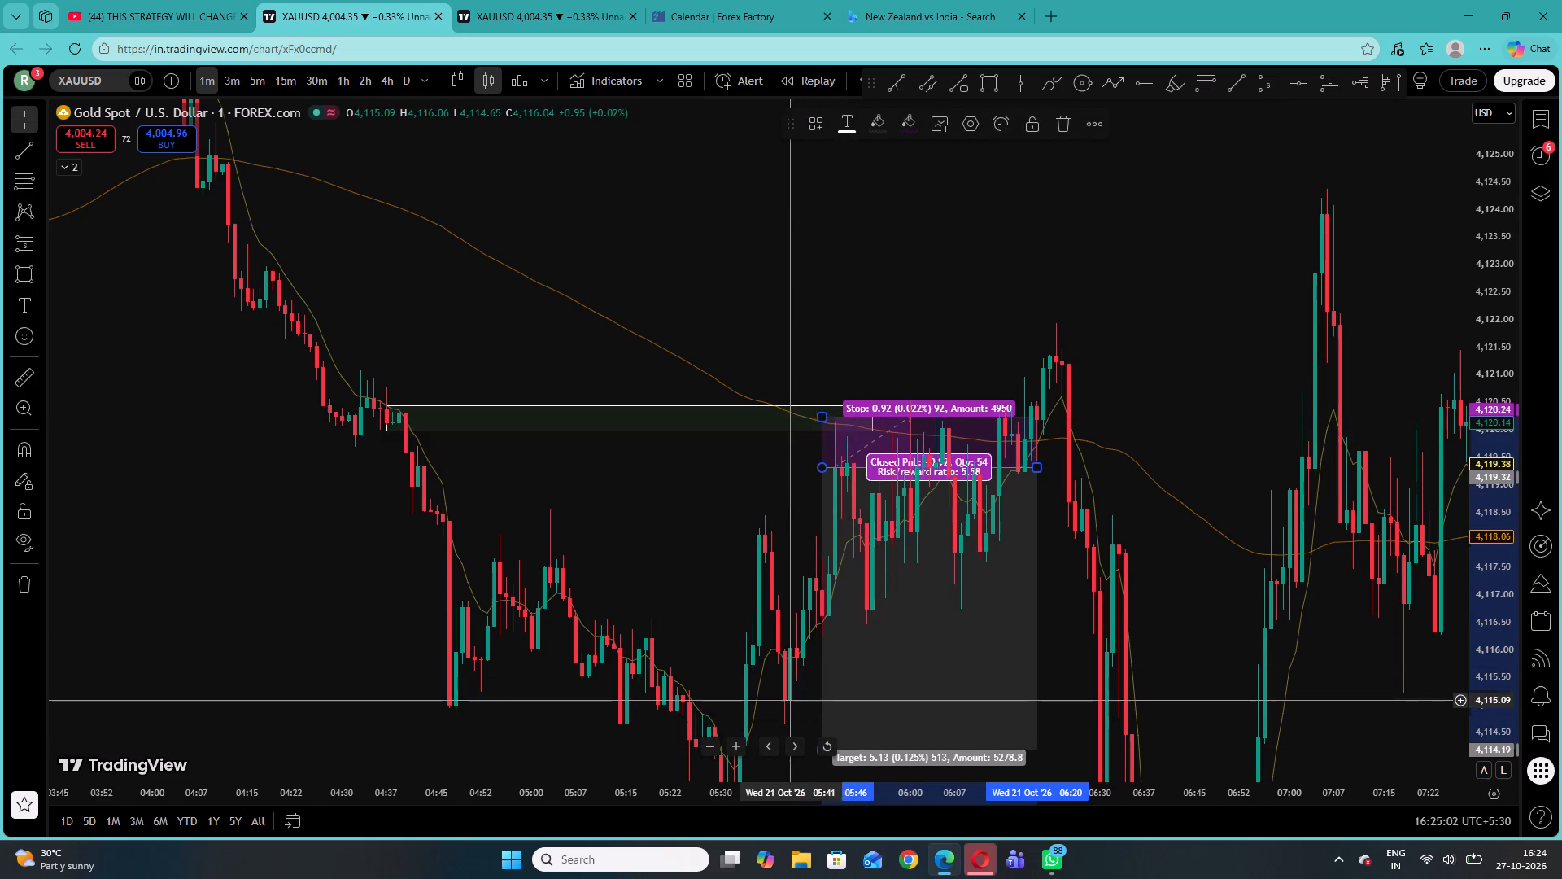
pyautogui.moveTo(792, 698); pyautogui.dragTo(782, 650)
pyautogui.moveTo(816, 709); pyautogui.dragTo(877, 597)
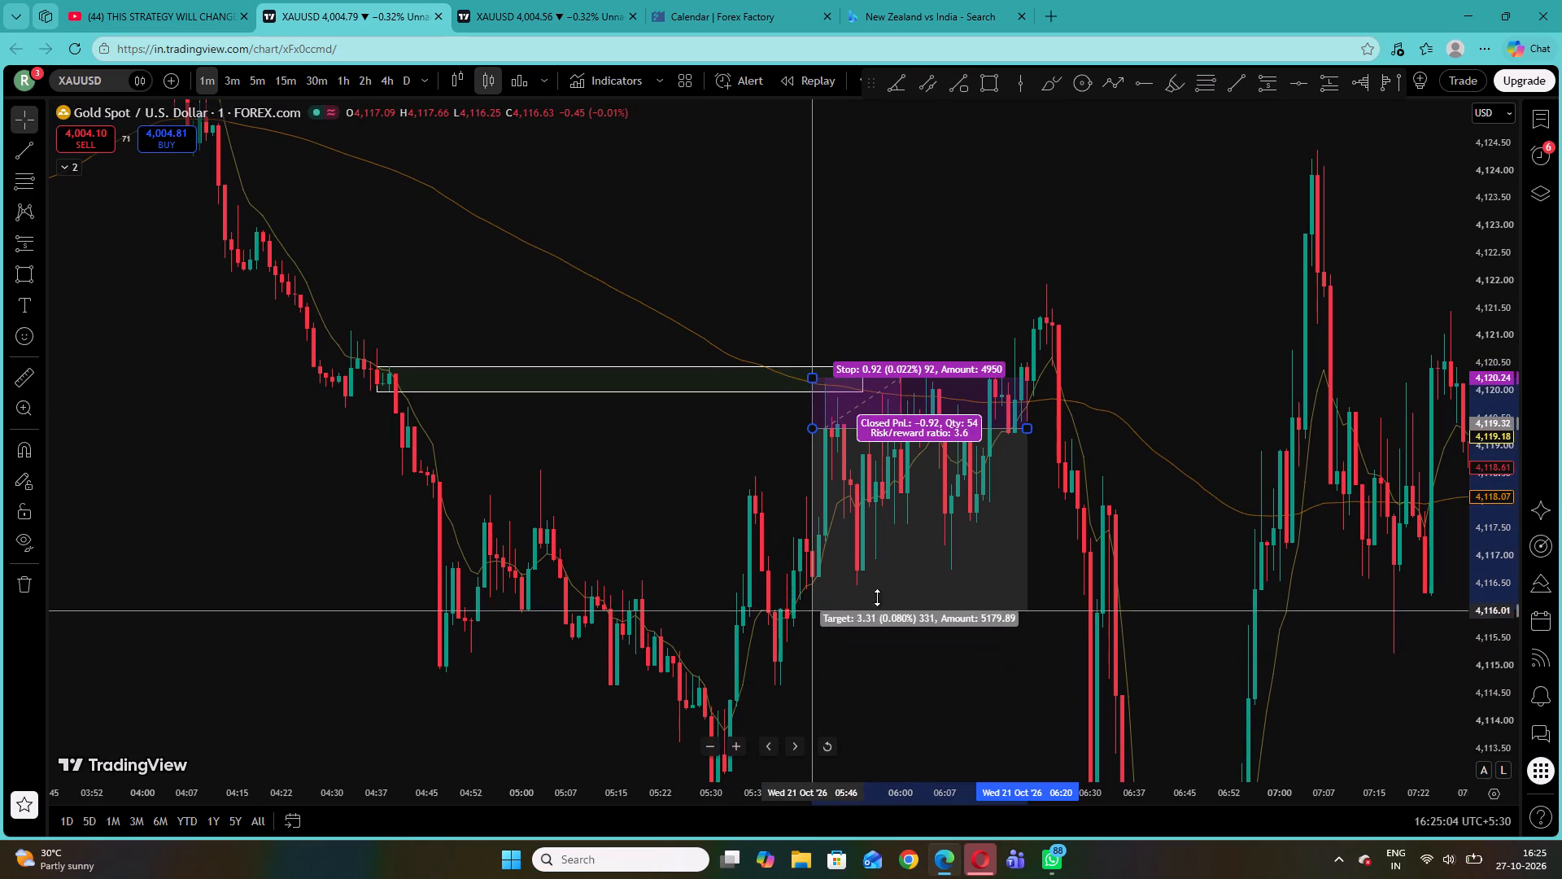
pyautogui.moveTo(877, 597); pyautogui.dragTo(892, 583)
pyautogui.click(862, 688)
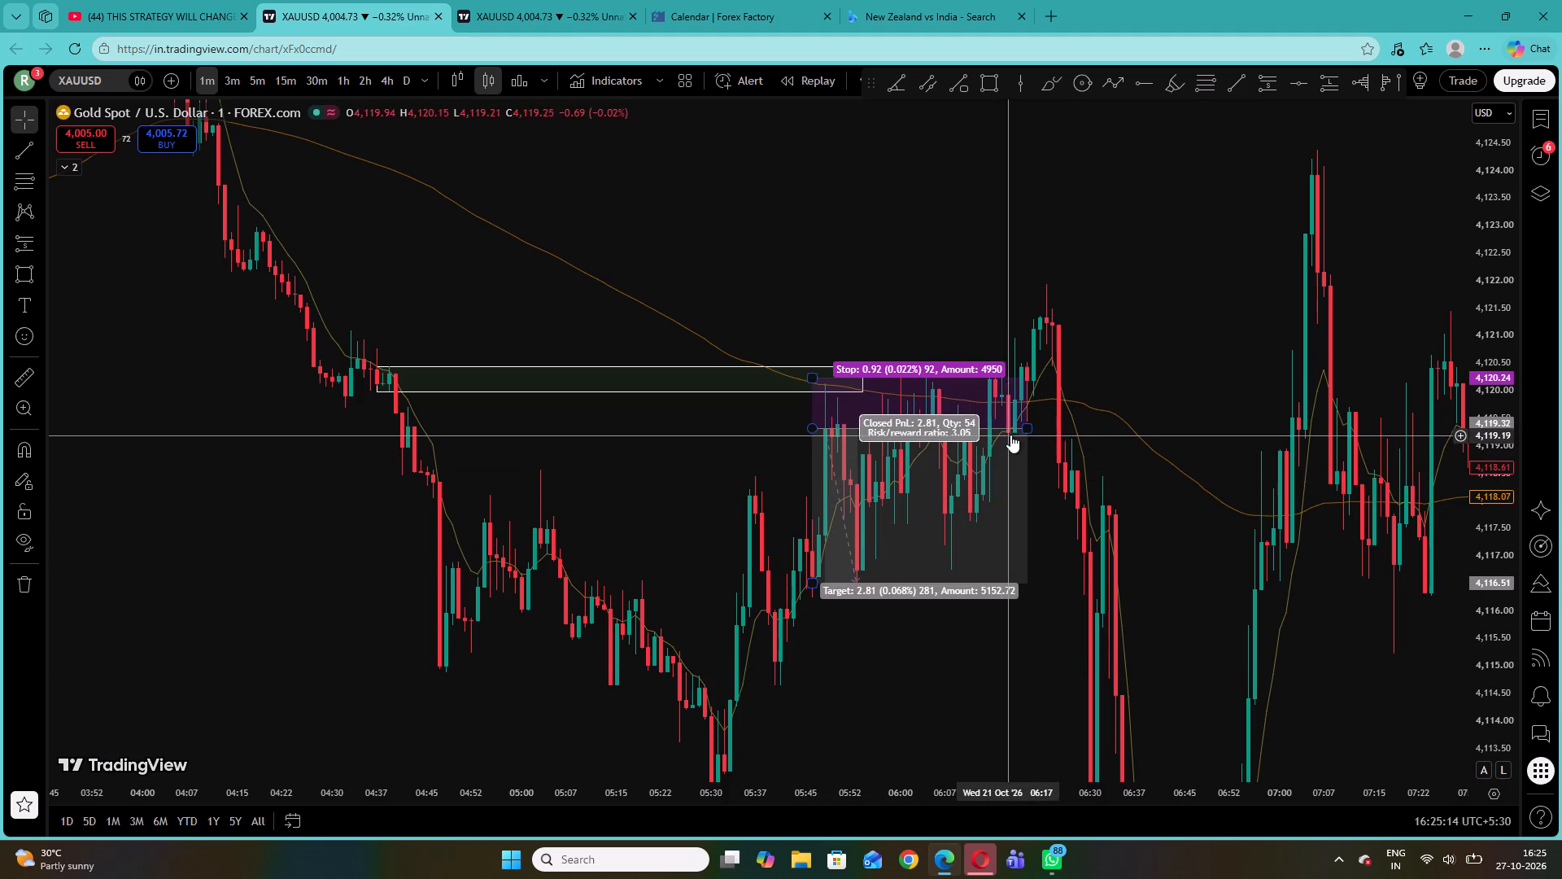
pyautogui.moveTo(1022, 430); pyautogui.dragTo(882, 453)
pyautogui.click(902, 303)
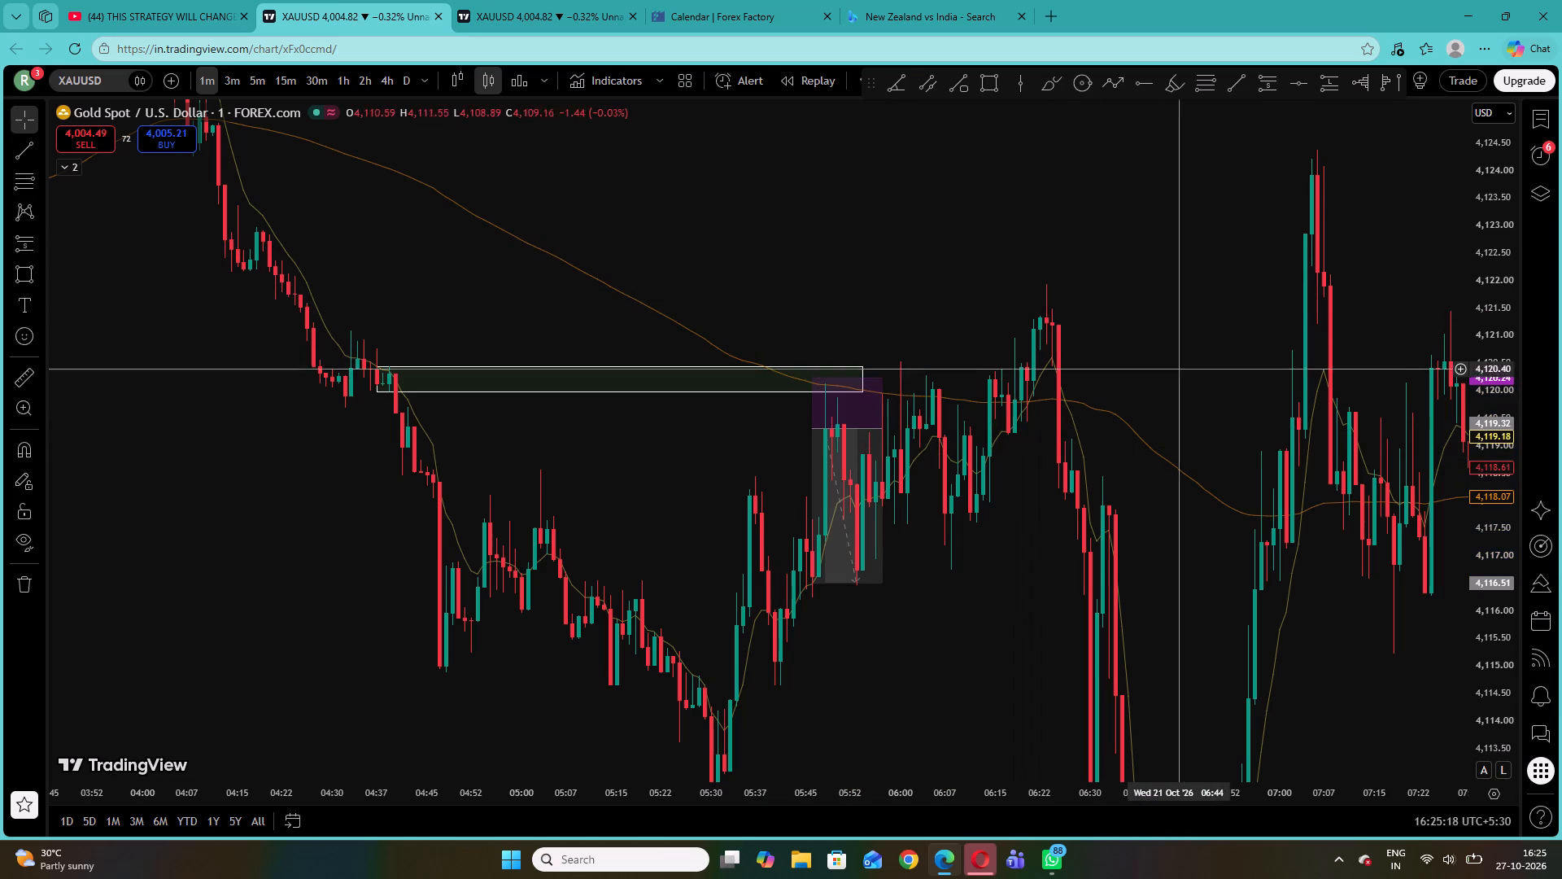
# Examine the 21 October candles from about 06:00 to 10:00 against the 200 EMA.
pyautogui.moveTo(1484, 378); pyautogui.dragTo(1472, 524)
pyautogui.moveTo(1320, 555); pyautogui.dragTo(891, 576)
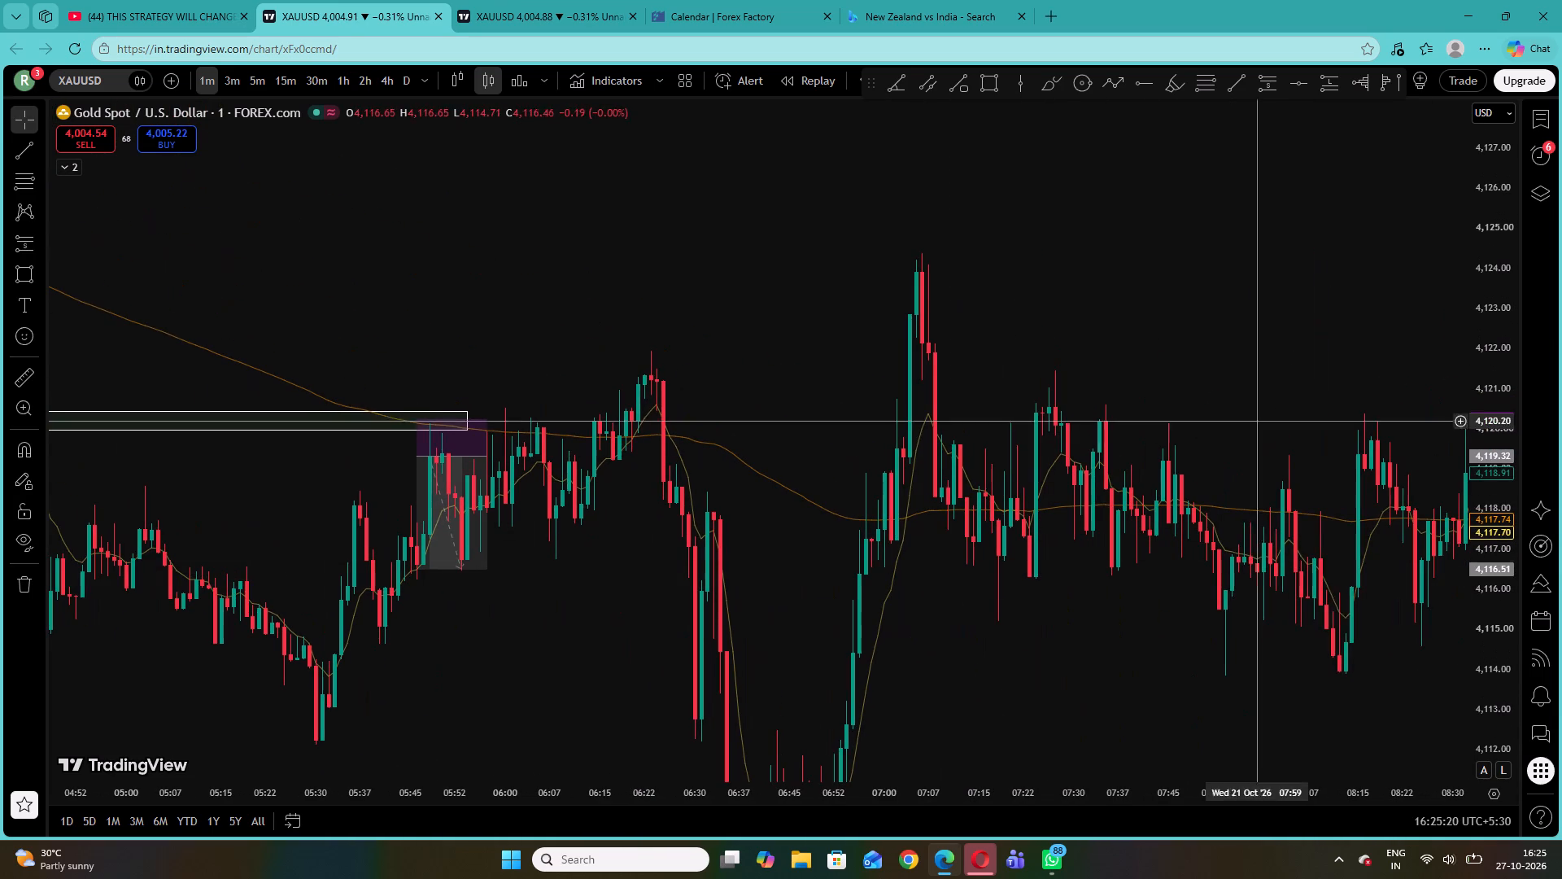
pyautogui.click(1346, 304)
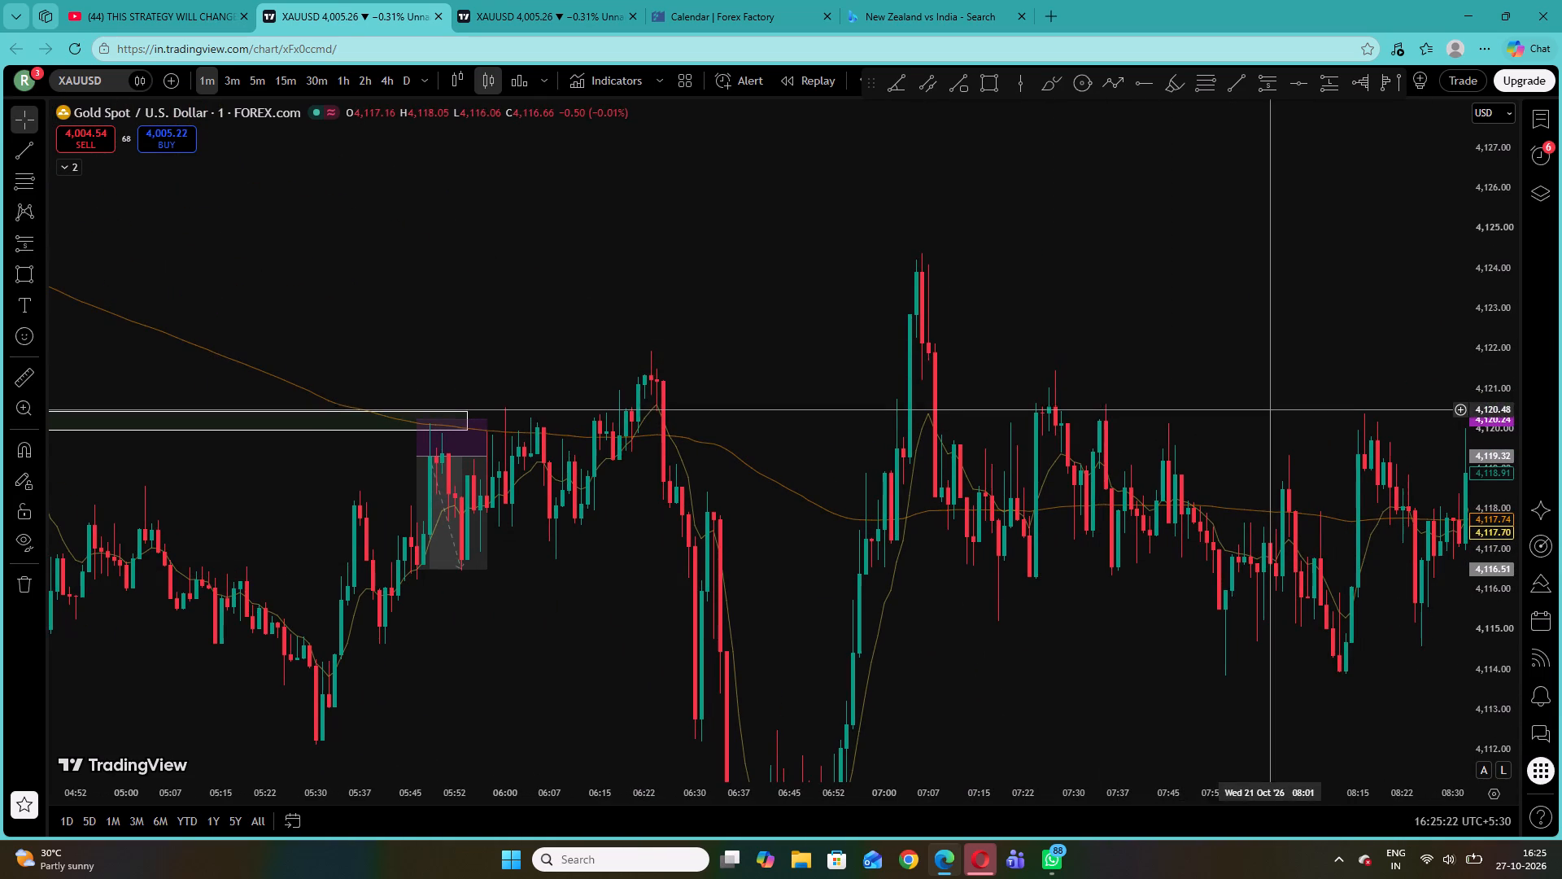
pyautogui.moveTo(1272, 410); pyautogui.dragTo(982, 370)
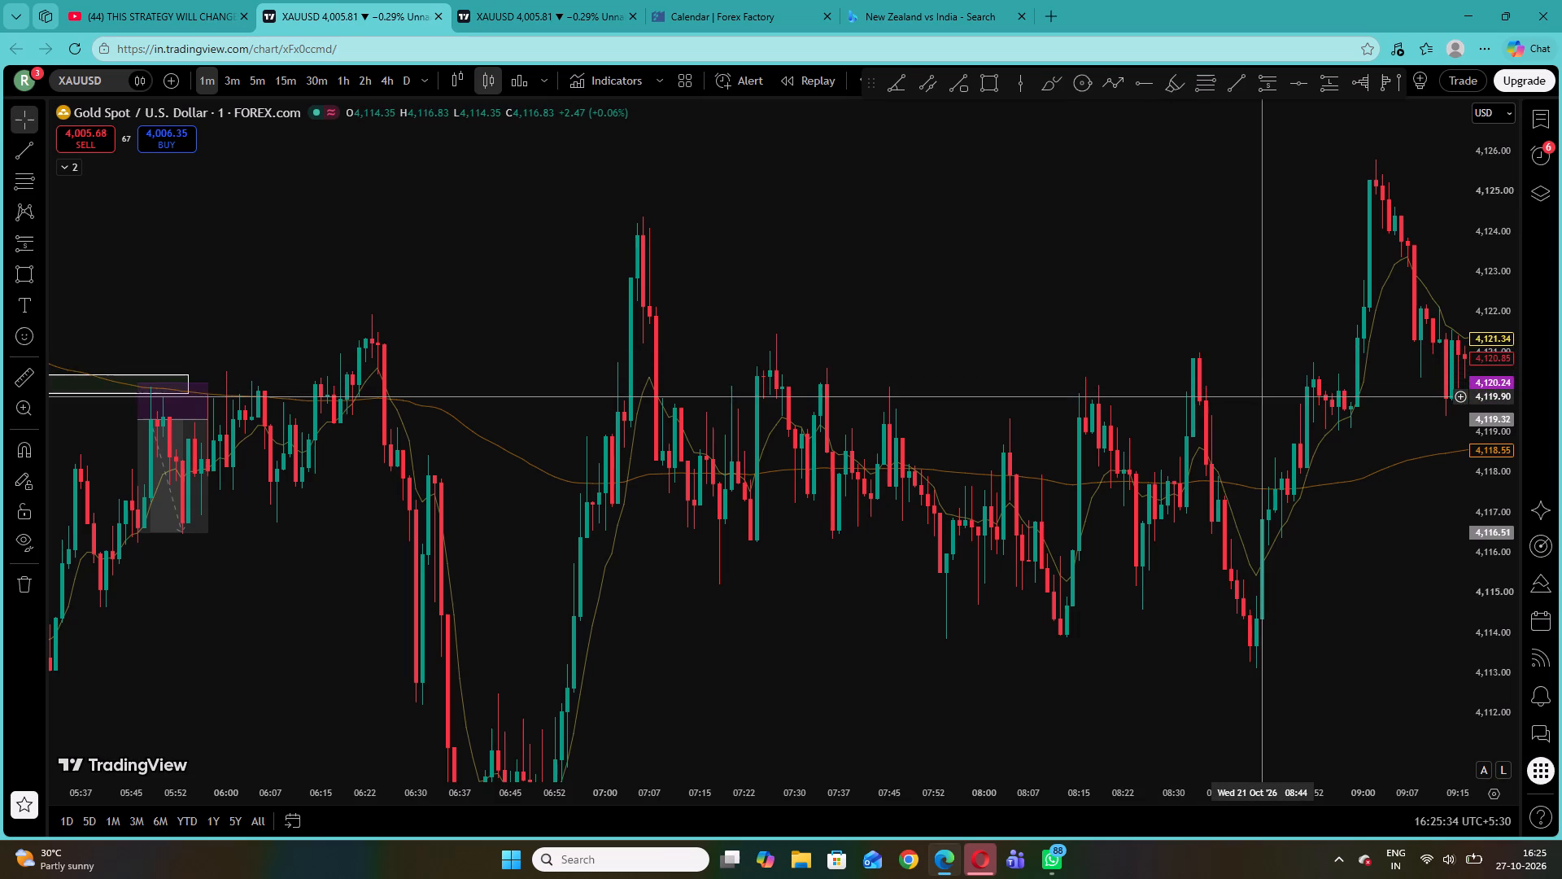
pyautogui.moveTo(1265, 396); pyautogui.dragTo(946, 389)
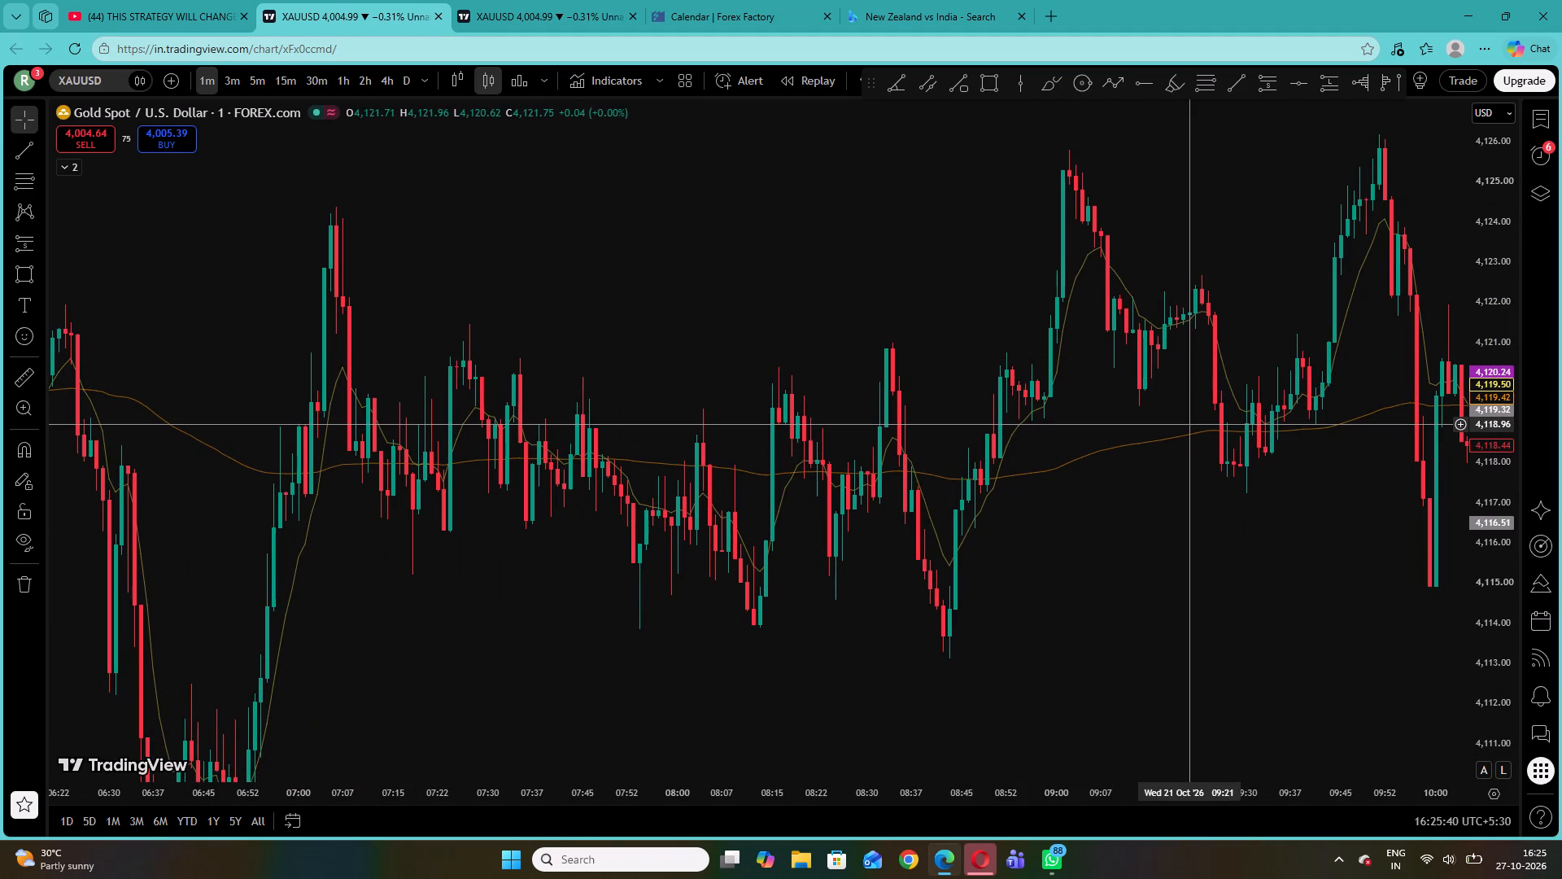
# Close the Forex Factory calendar and the New Zealand vs India search tabs.
pyautogui.click(572, 0)
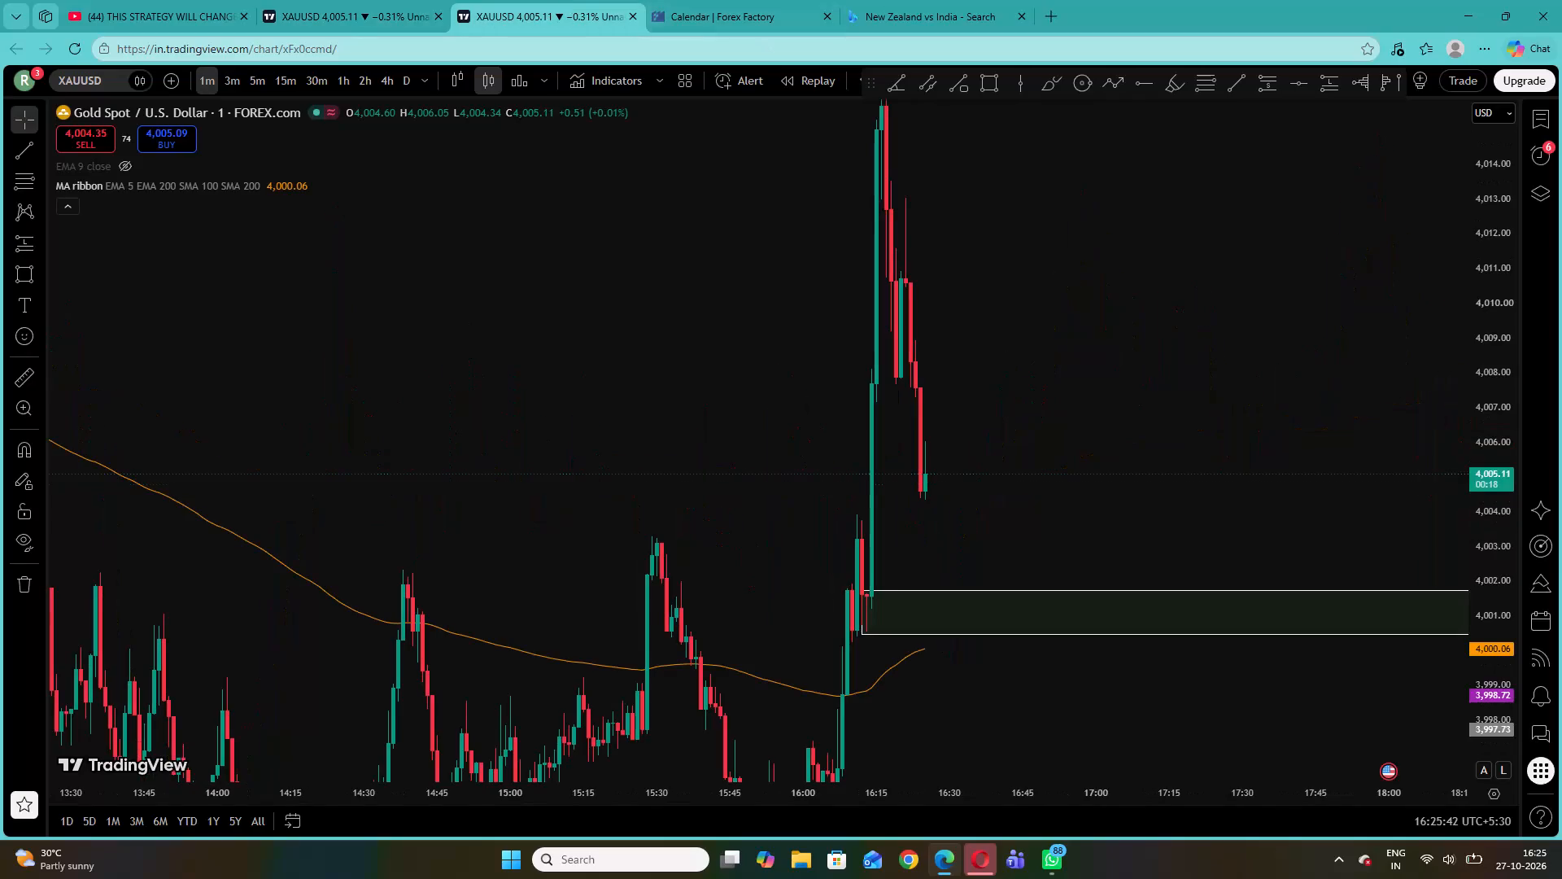
pyautogui.click(828, 15)
pyautogui.click(828, 15)
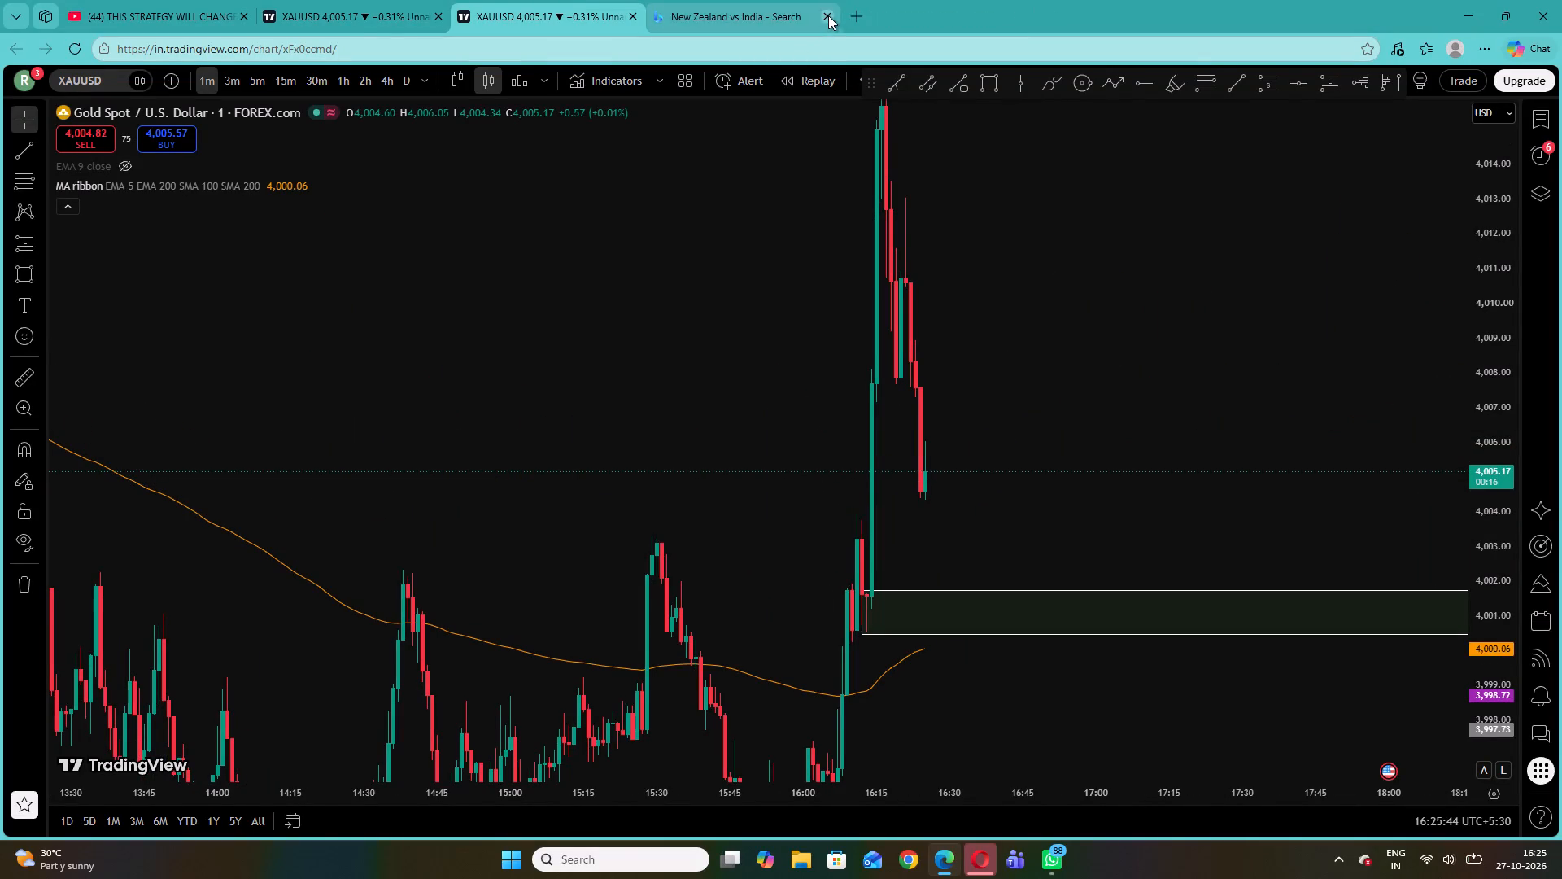
# Return to the first XAUUSD chart tab and examine the 21 October candles up to about 11:00 against the 200 EMA.
pyautogui.click(390, 13)
pyautogui.moveTo(1275, 543); pyautogui.dragTo(885, 558)
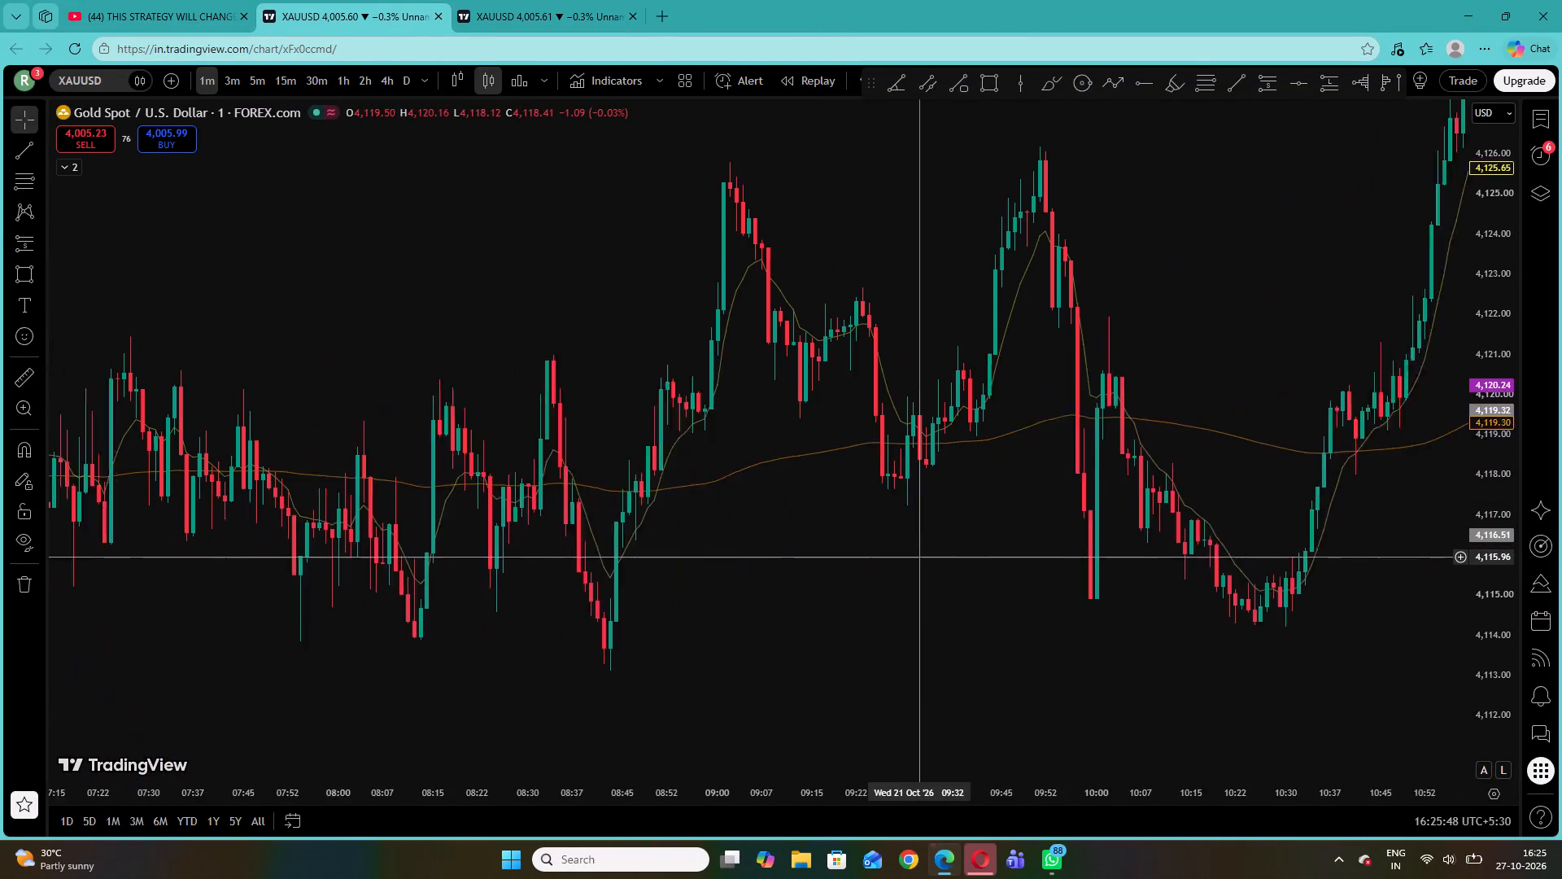
pyautogui.moveTo(885, 558); pyautogui.dragTo(851, 560)
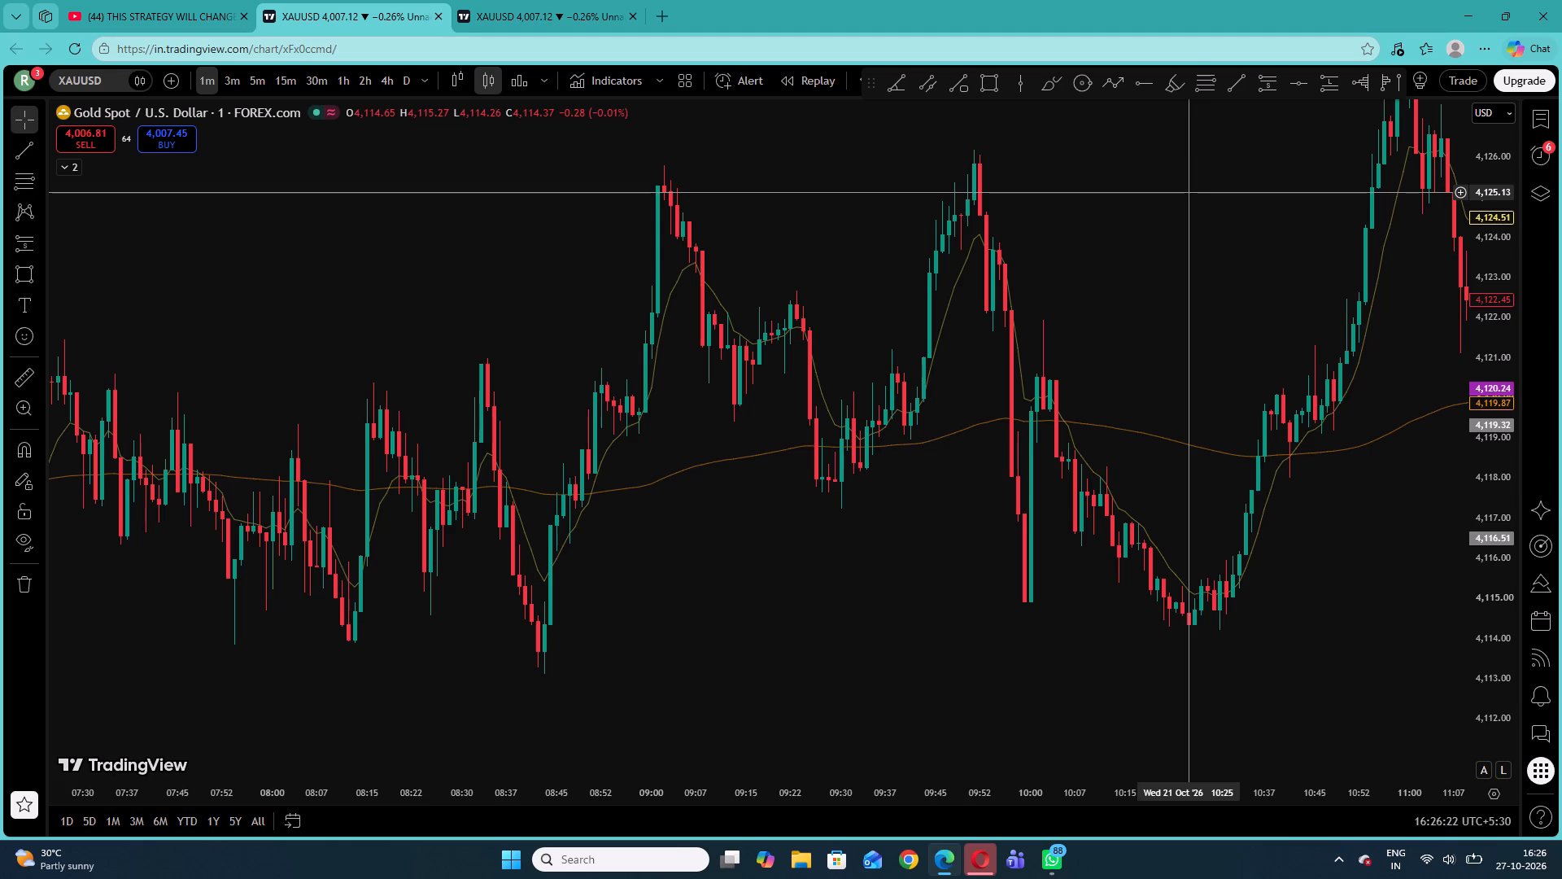
# Check the live 27 October price against the marked retest zone on the second XAUUSD chart tab.
pyautogui.click(577, 0)
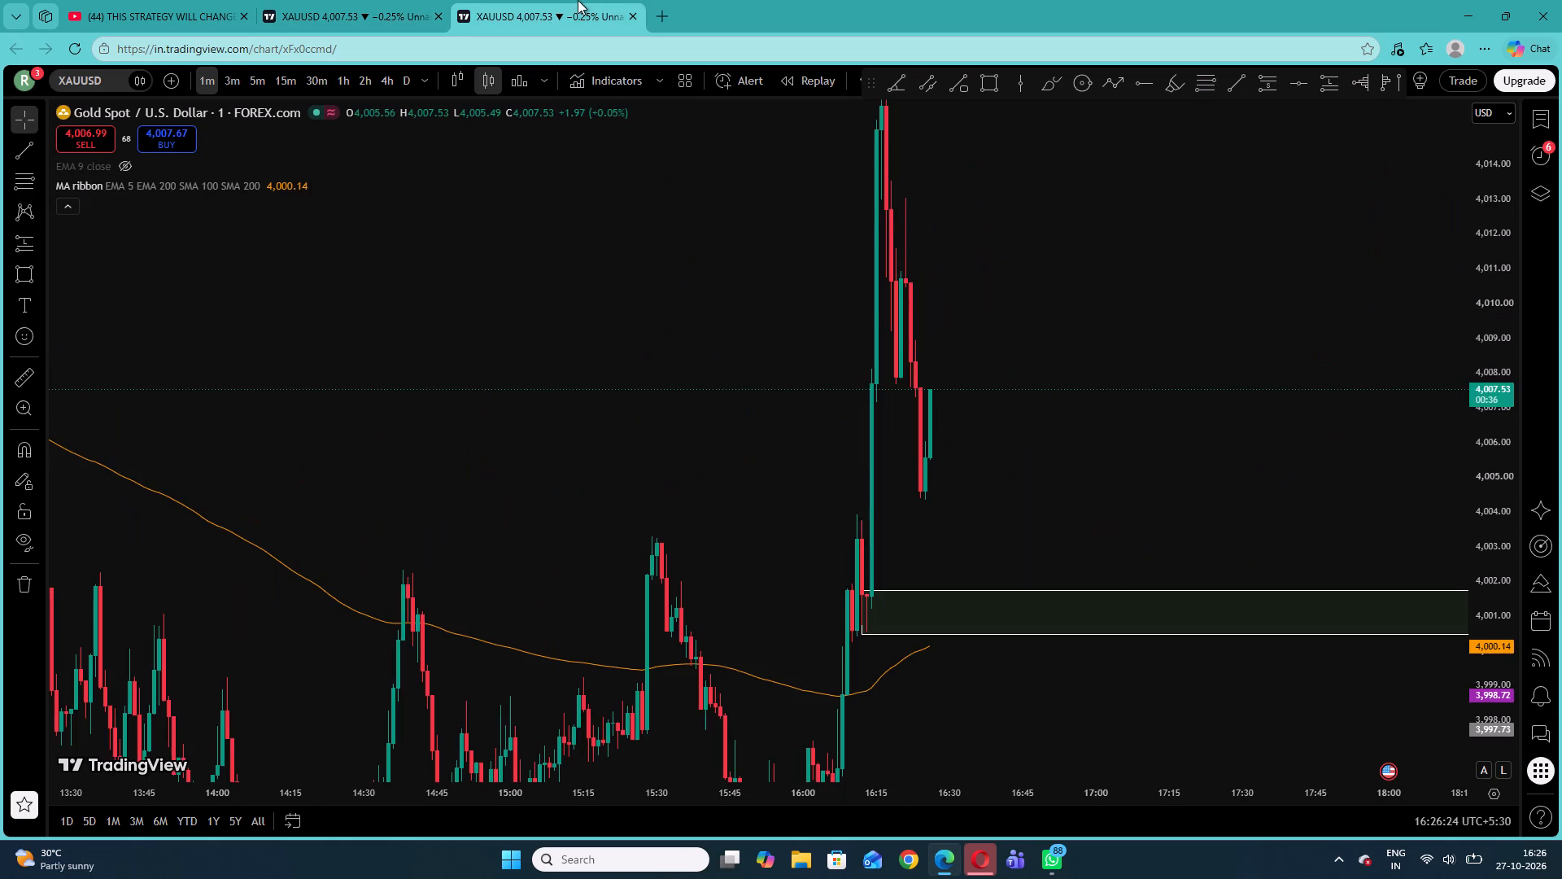
pyautogui.moveTo(1481, 460); pyautogui.dragTo(1462, 562)
pyautogui.moveTo(1277, 439); pyautogui.dragTo(1107, 387)
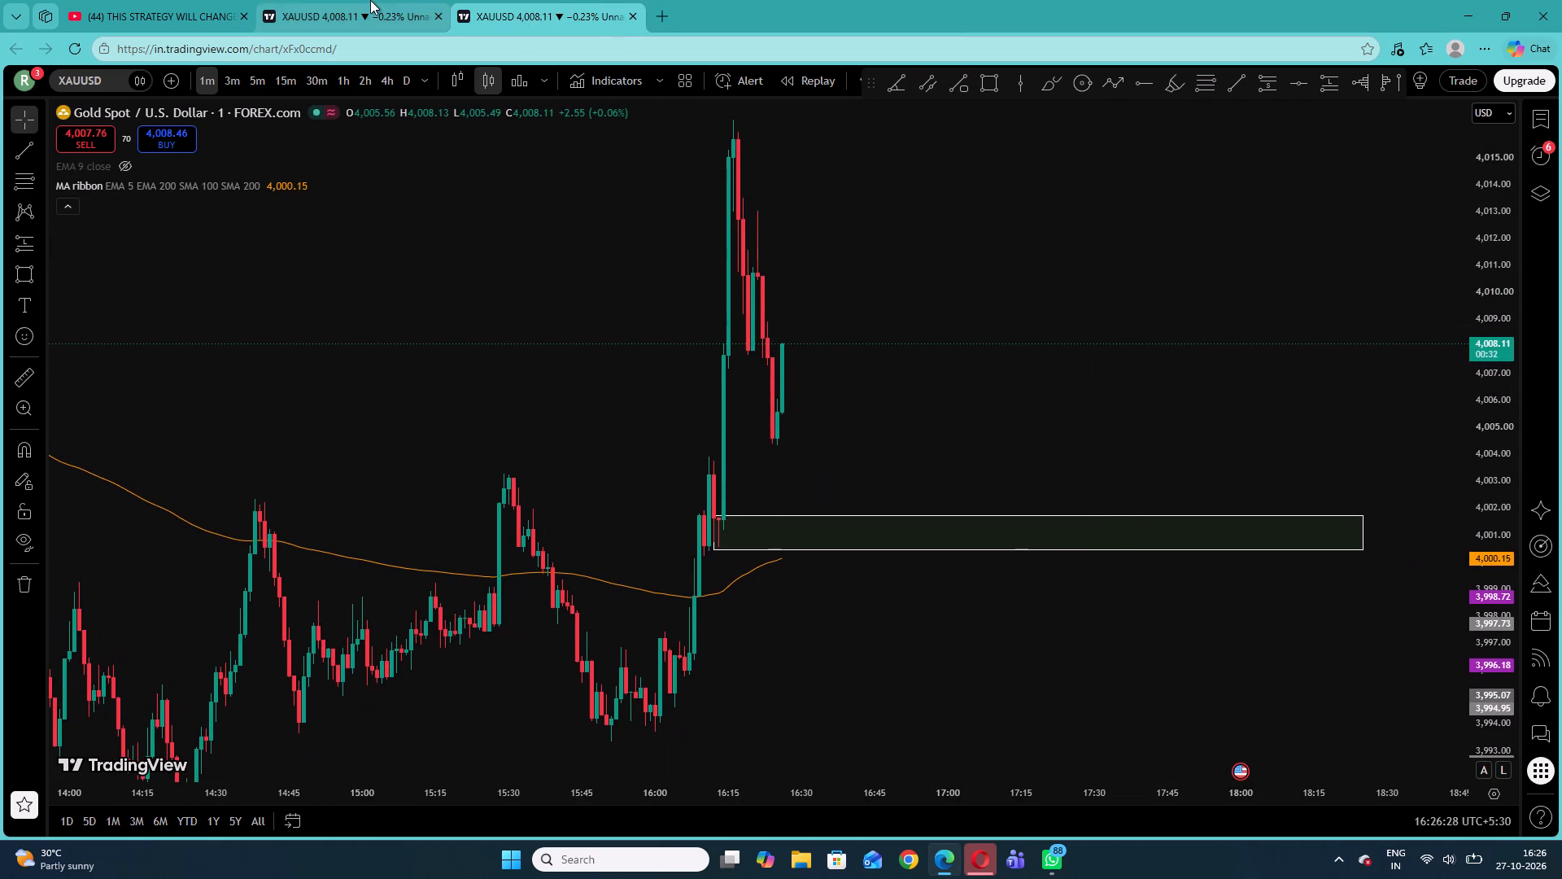
# Return to the first XAUUSD chart tab and examine the 21 October candles from about 11:00 to 12:30 against the 200 EMA.
pyautogui.click(369, 0)
pyautogui.moveTo(1228, 282); pyautogui.dragTo(709, 357)
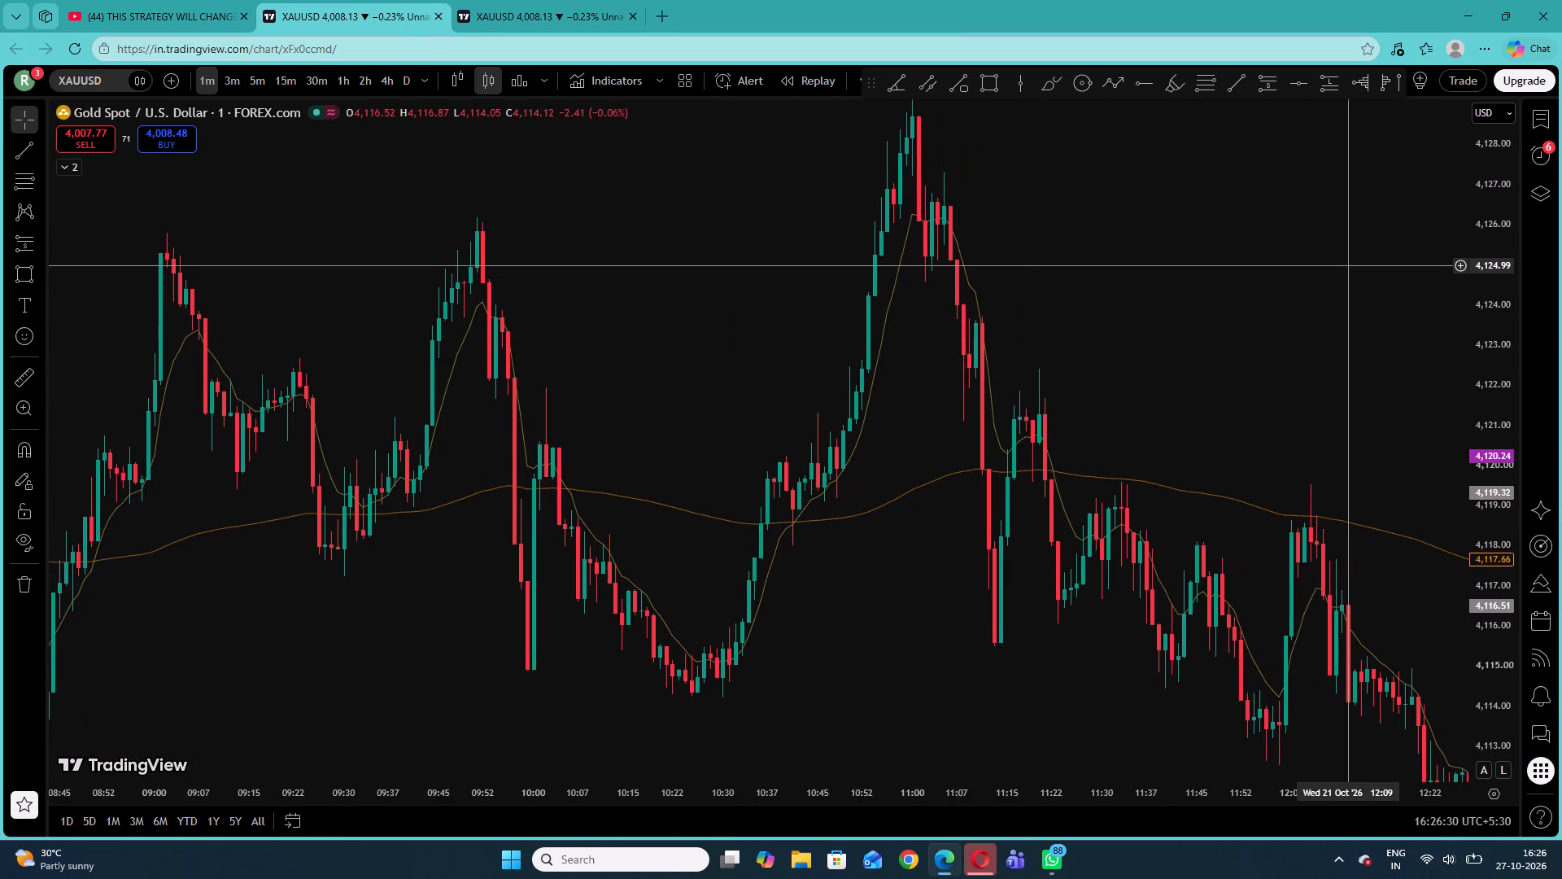
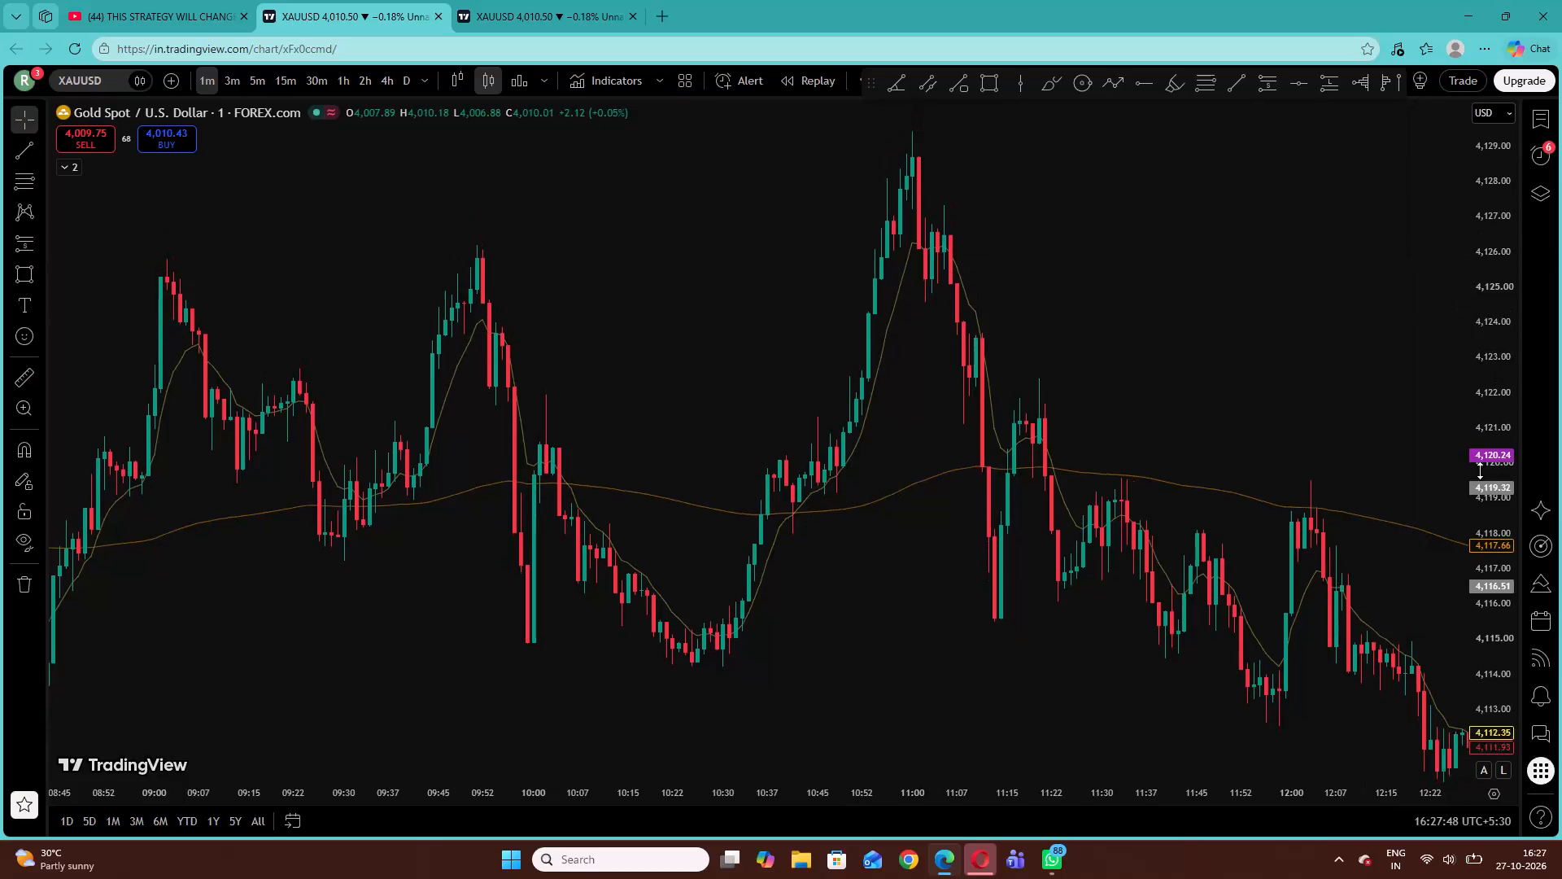
# Examine the 21 October candles from about 12:30 to 13:15 against the 200 EMA.
pyautogui.moveTo(1314, 405); pyautogui.dragTo(1145, 411)
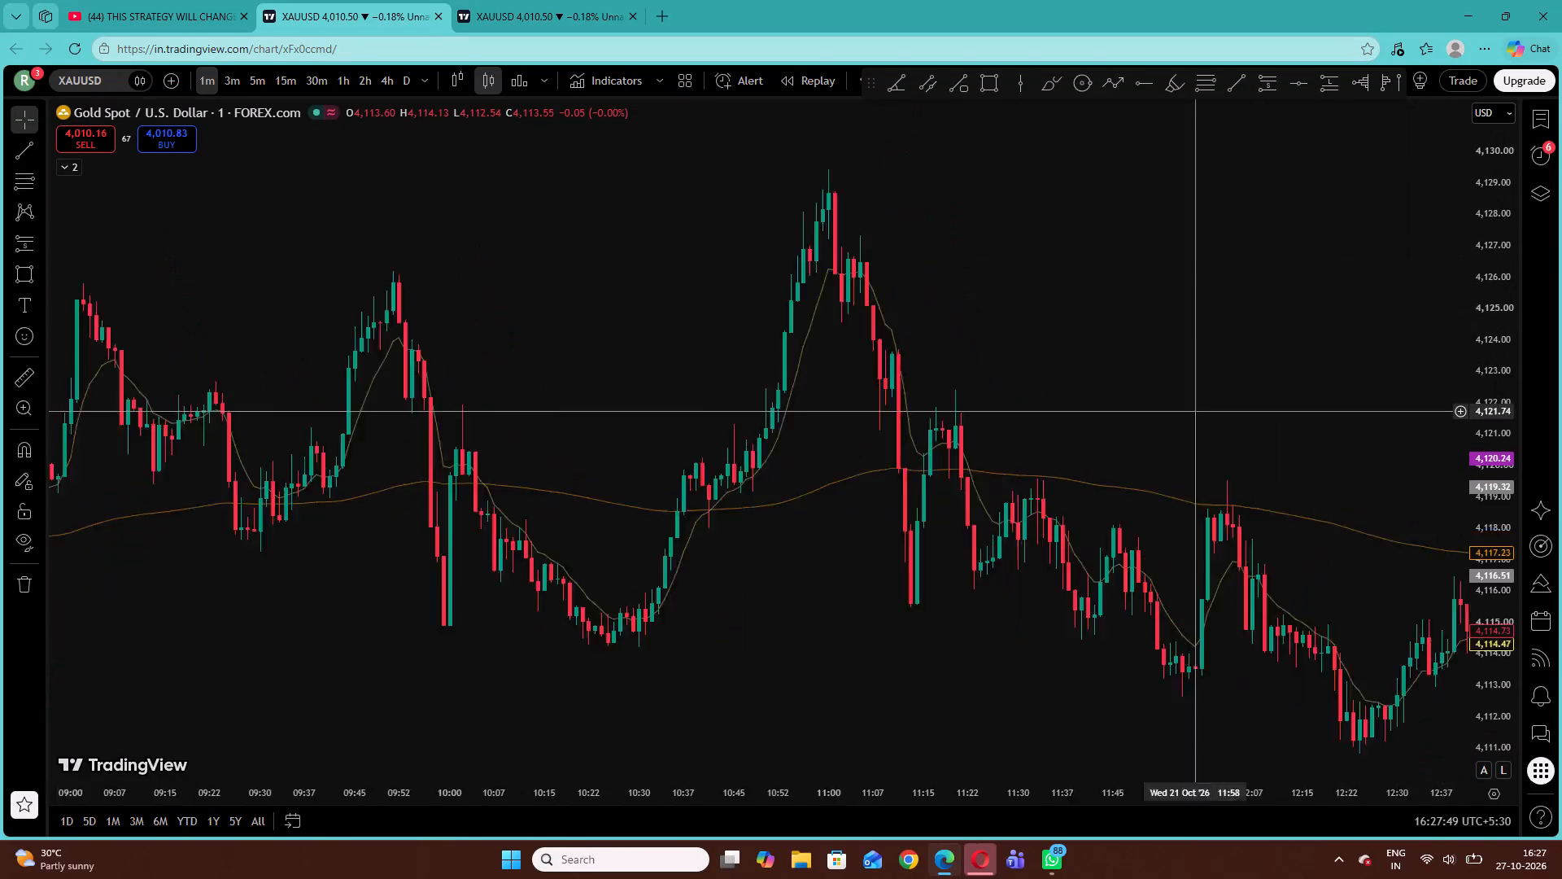
pyautogui.moveTo(1145, 411); pyautogui.dragTo(940, 376)
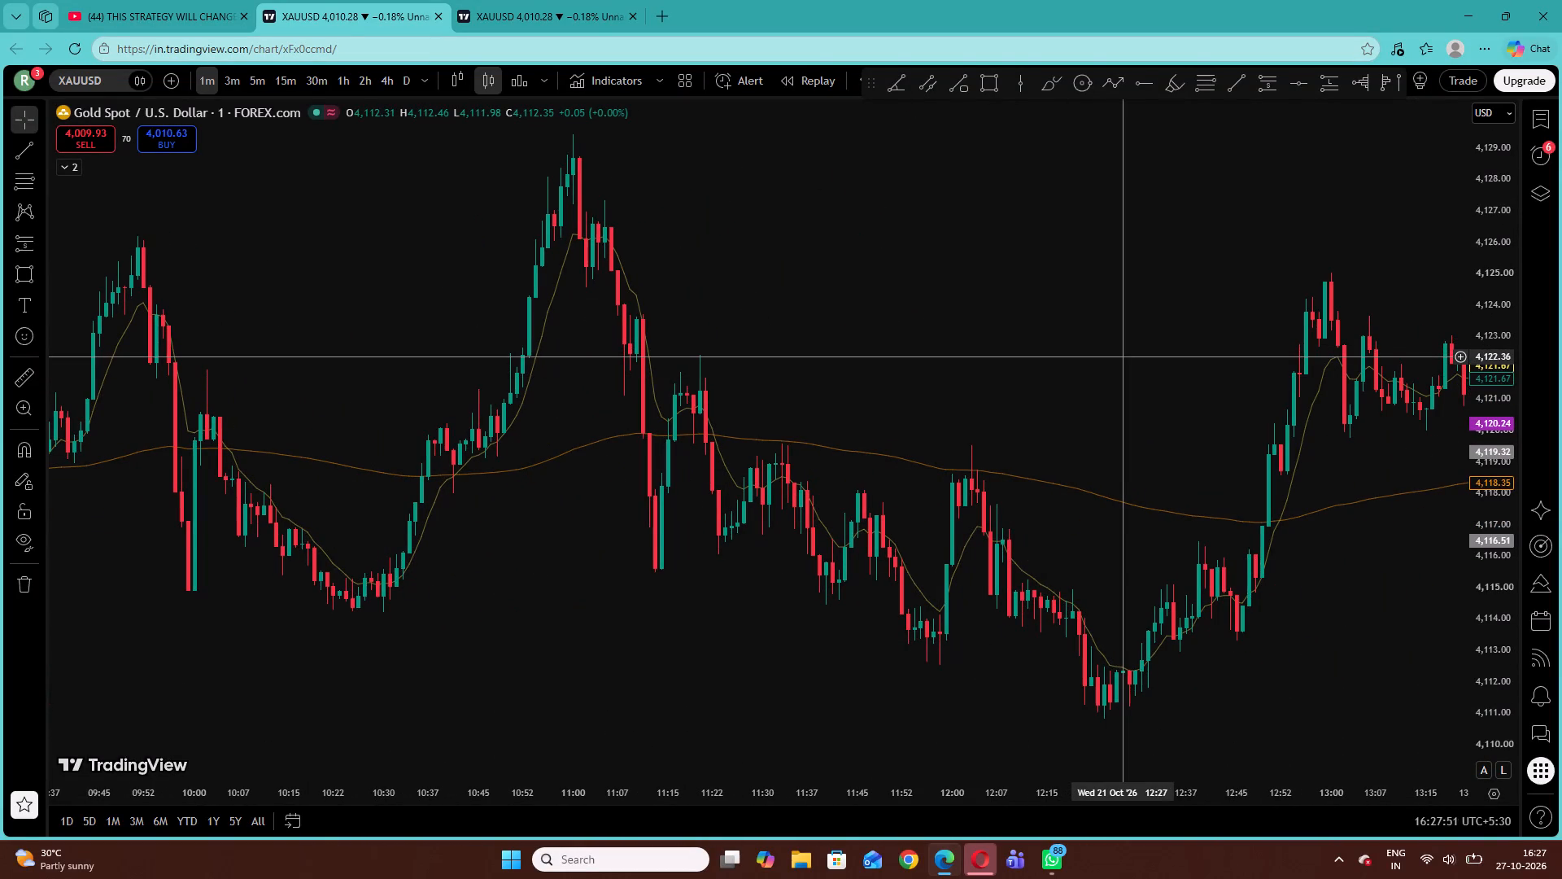
# Check the live 27 October price on the second XAUUSD chart tab and return to the first chart tab.
pyautogui.click(606, 0)
pyautogui.click(377, 0)
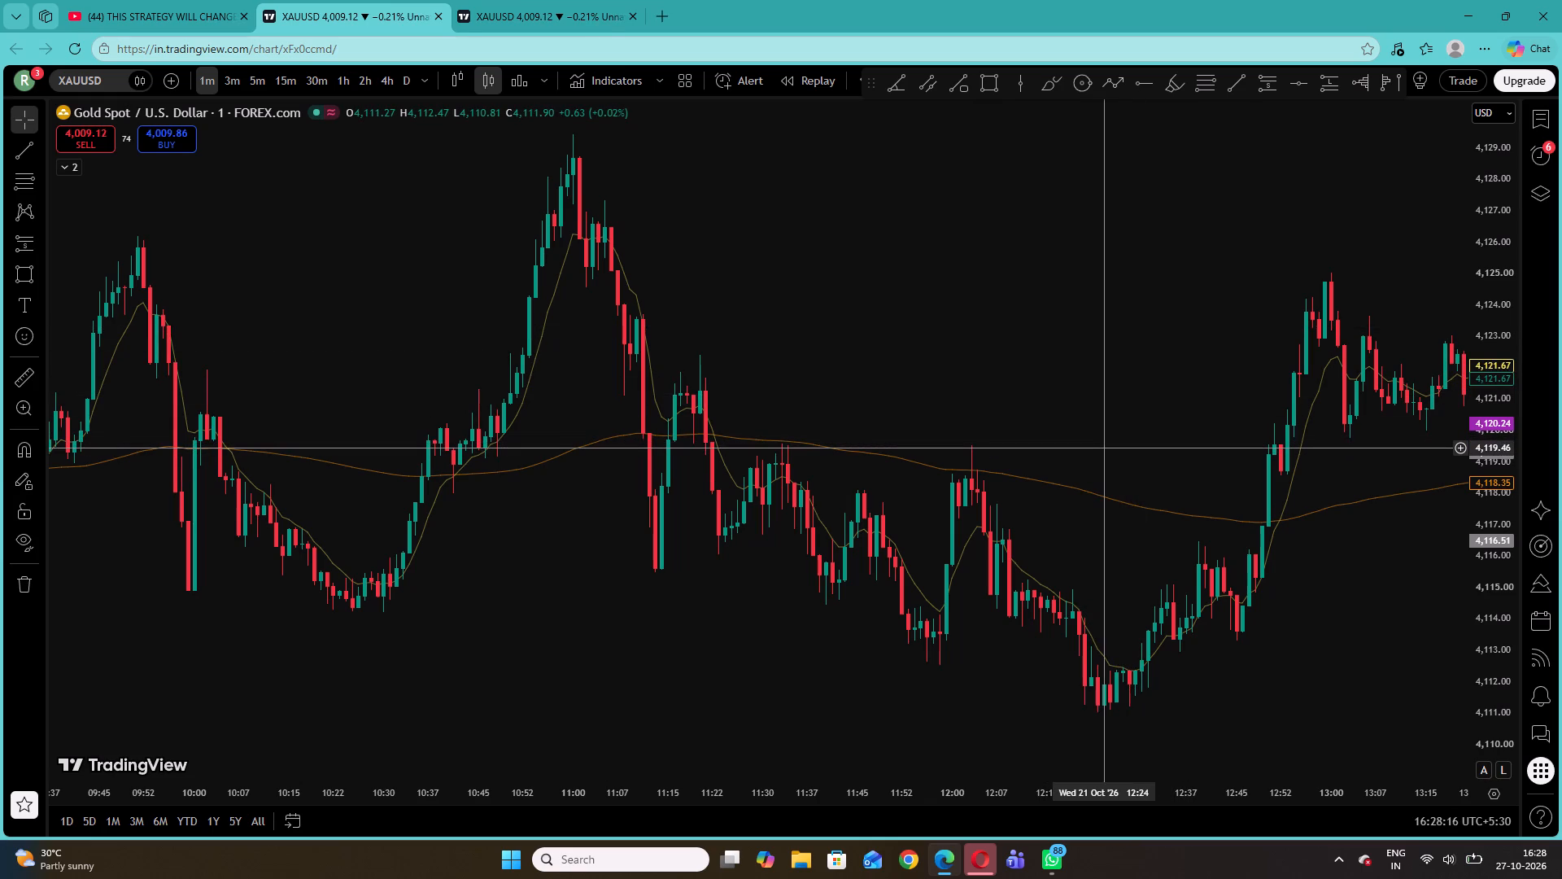
# Examine the 21 October candles from about 13:15 to 21:37 against the 200 EMA for retests.
pyautogui.moveTo(1202, 342); pyautogui.dragTo(881, 394)
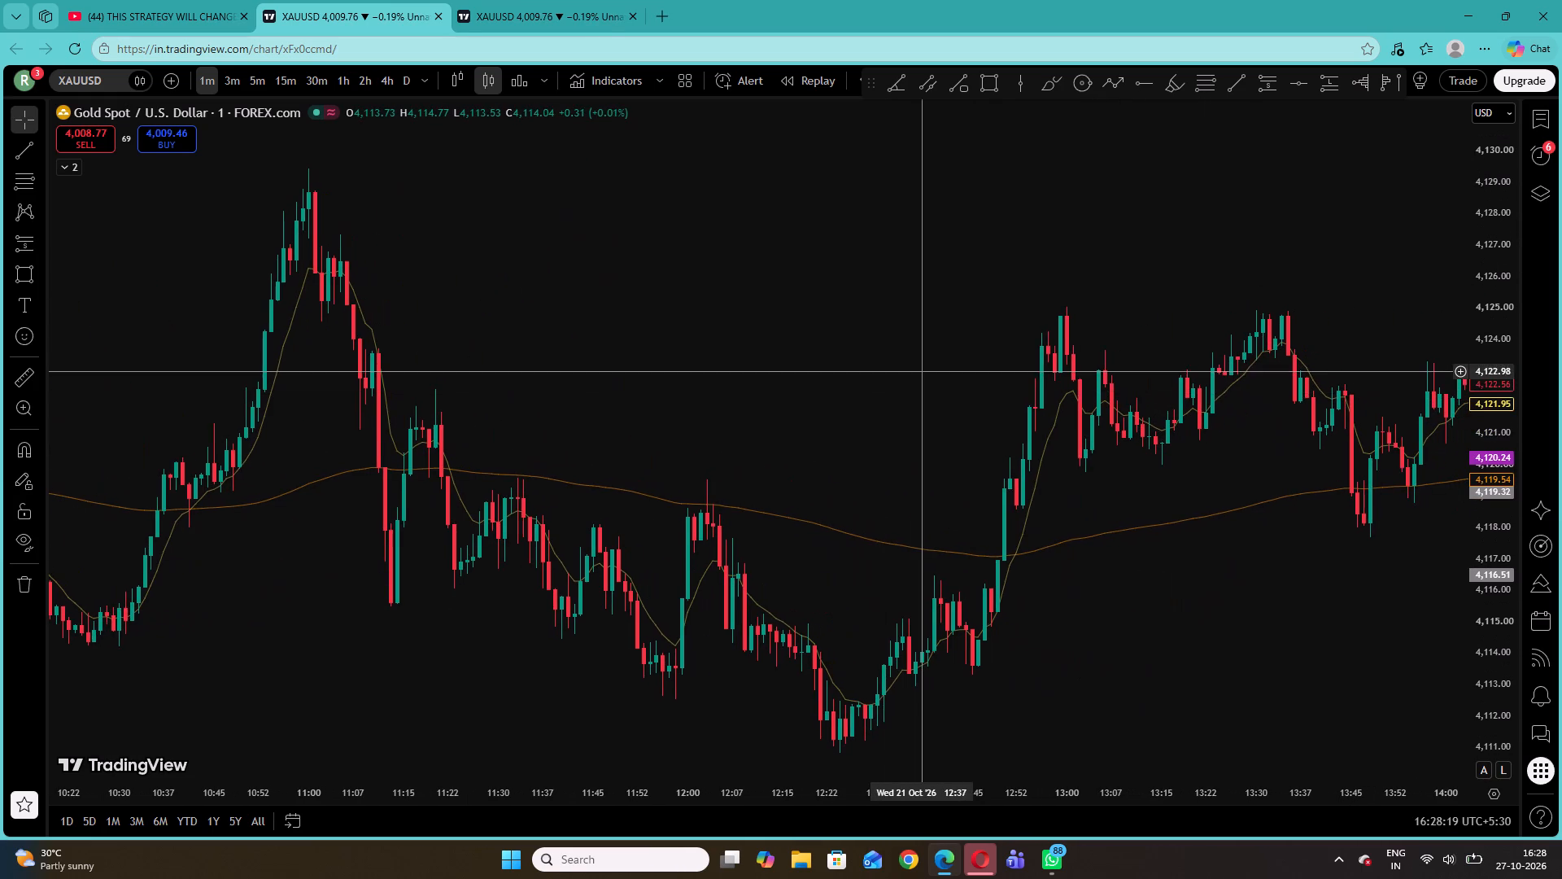
pyautogui.moveTo(1133, 466); pyautogui.dragTo(877, 471)
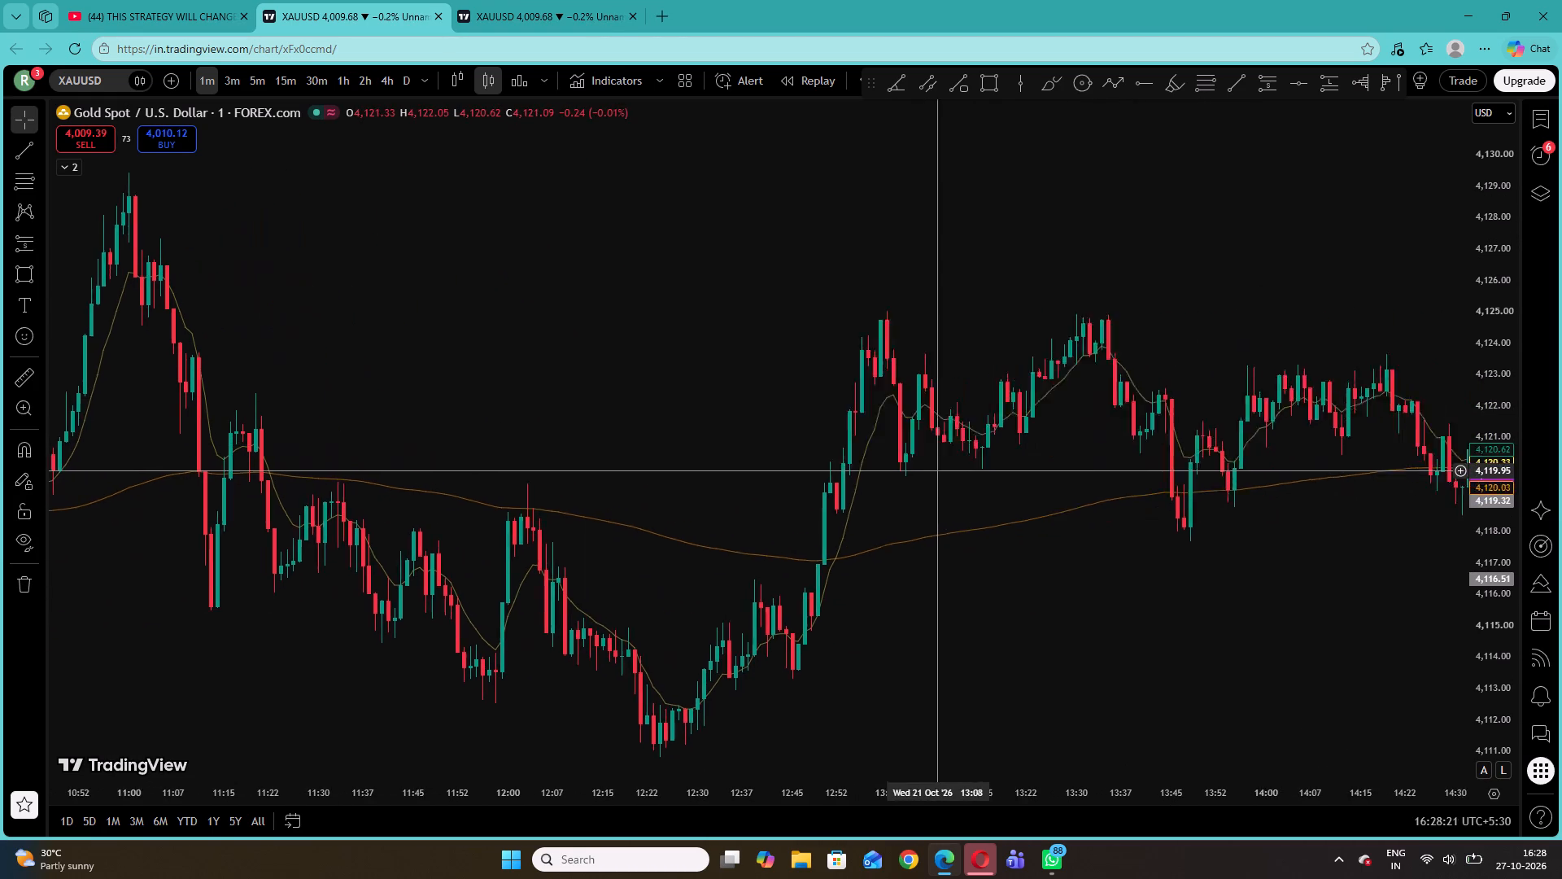
pyautogui.moveTo(877, 471); pyautogui.dragTo(836, 475)
pyautogui.moveTo(1225, 546); pyautogui.dragTo(1083, 602)
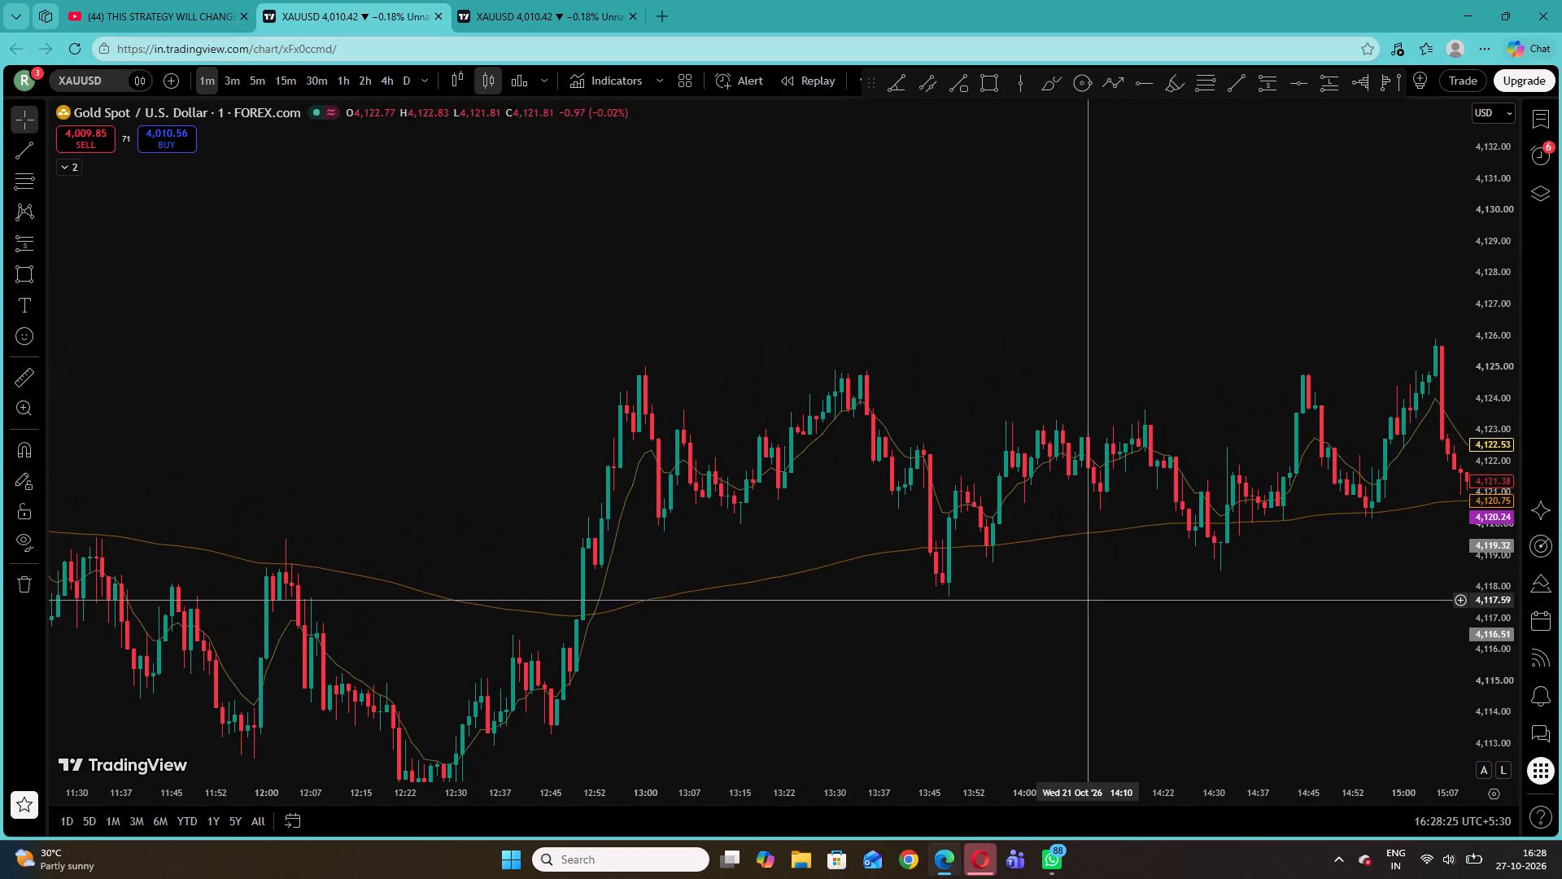
pyautogui.moveTo(1065, 571); pyautogui.dragTo(819, 582)
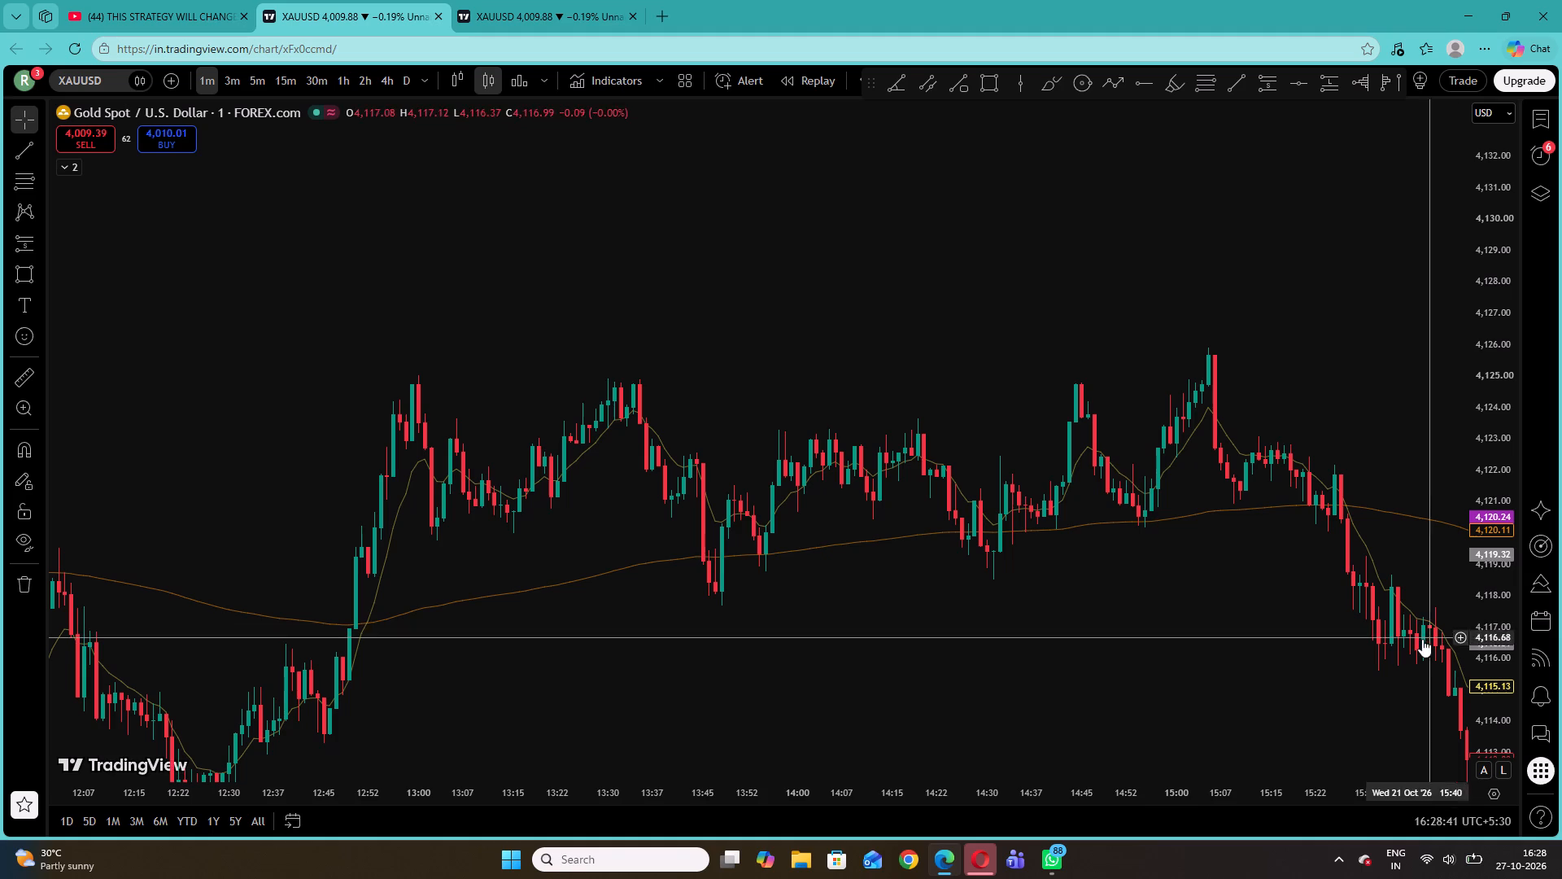
pyautogui.moveTo(1302, 648); pyautogui.dragTo(790, 594)
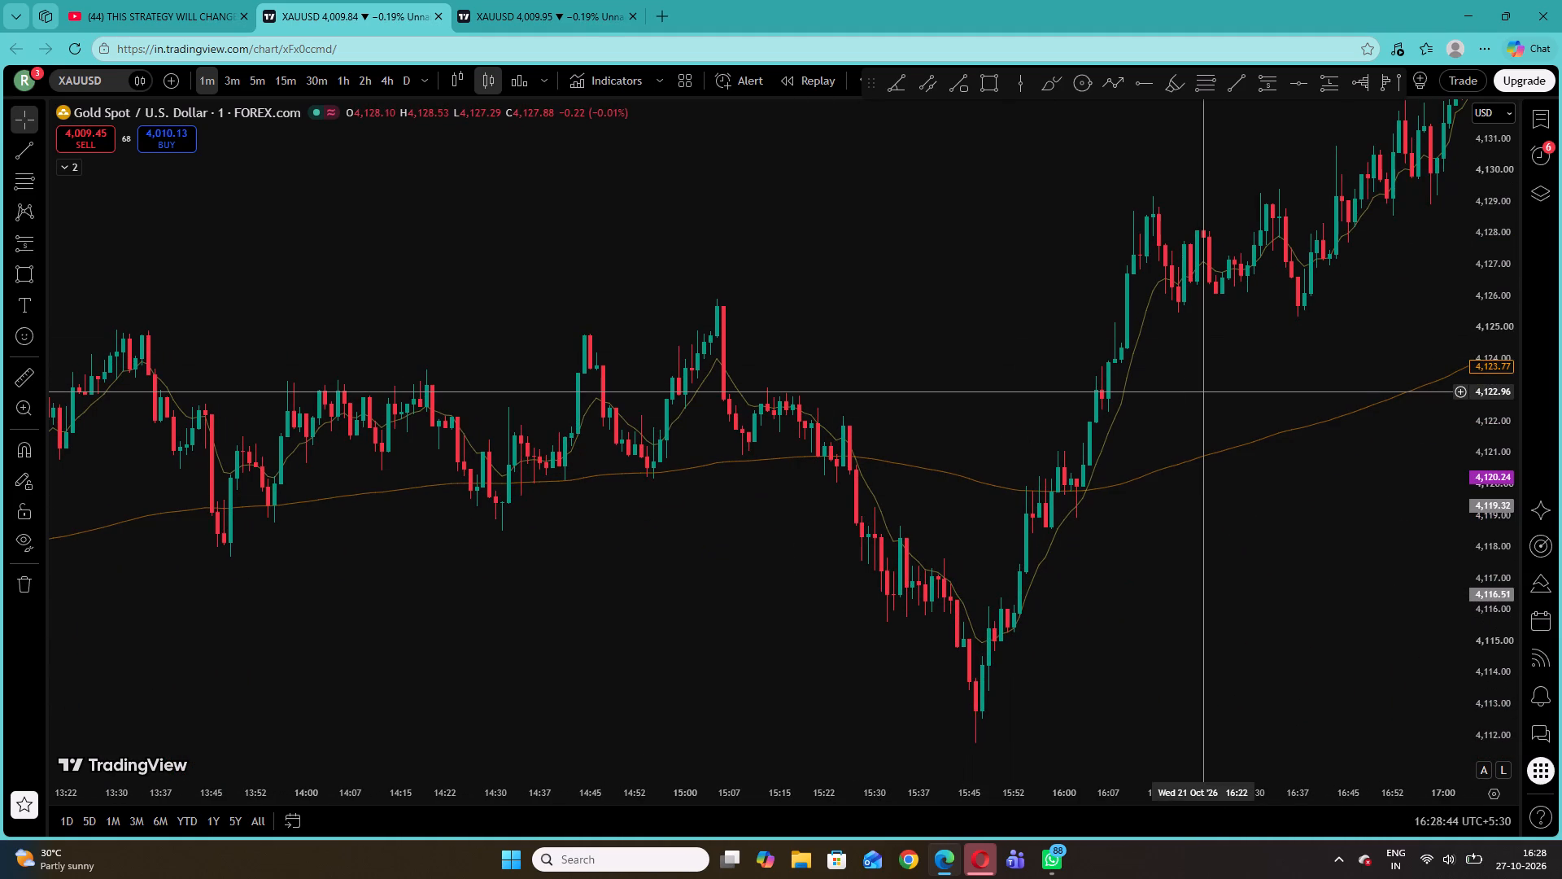
pyautogui.moveTo(1267, 391); pyautogui.dragTo(704, 469)
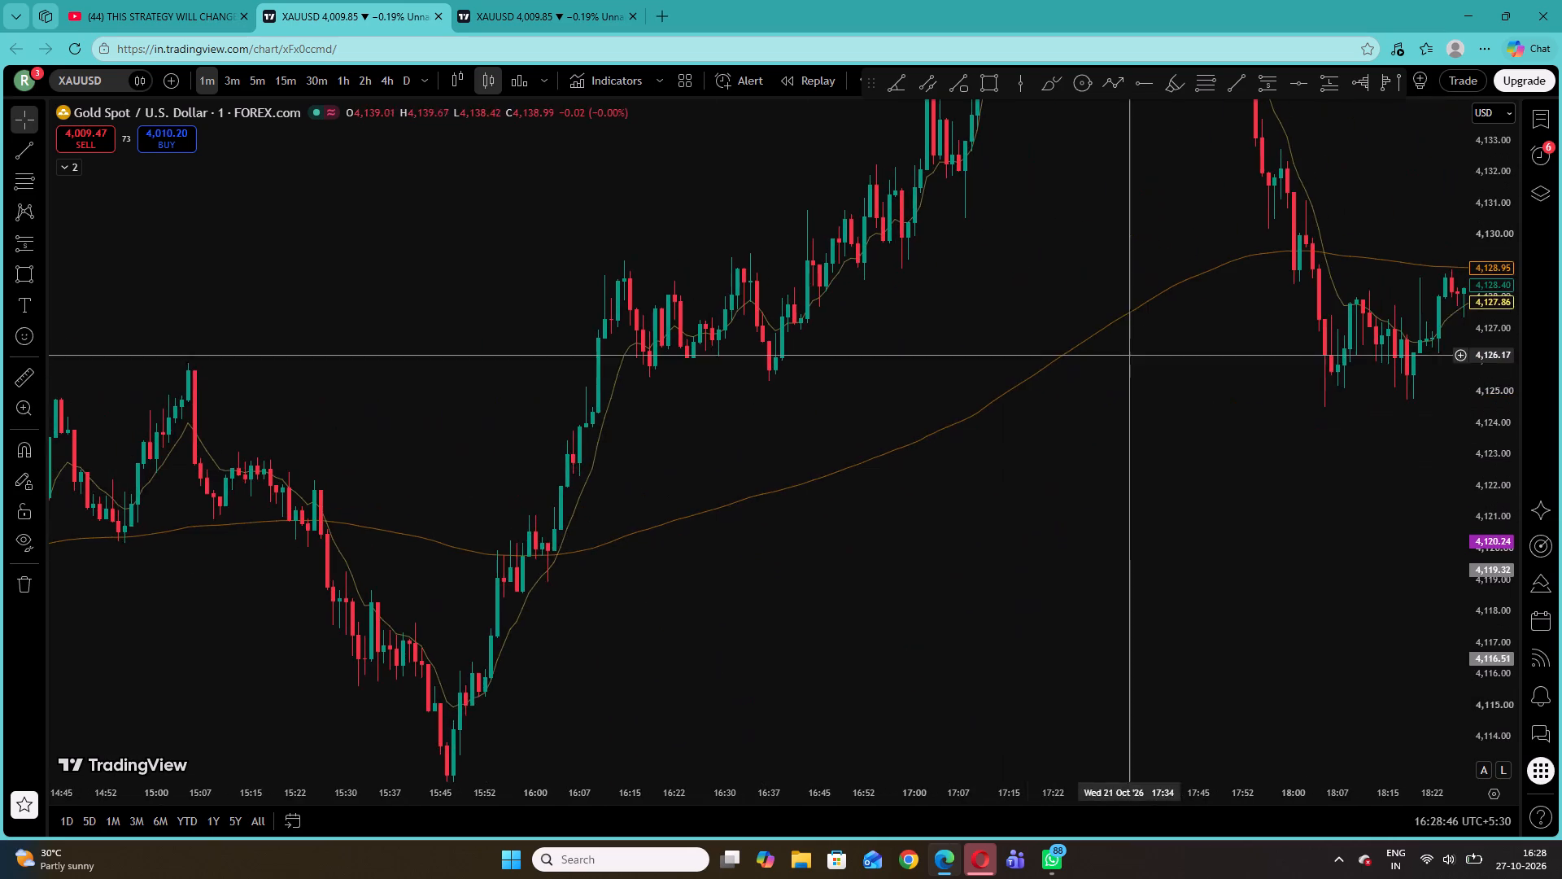
pyautogui.moveTo(1148, 351); pyautogui.dragTo(566, 566)
pyautogui.rightClick(664, 339)
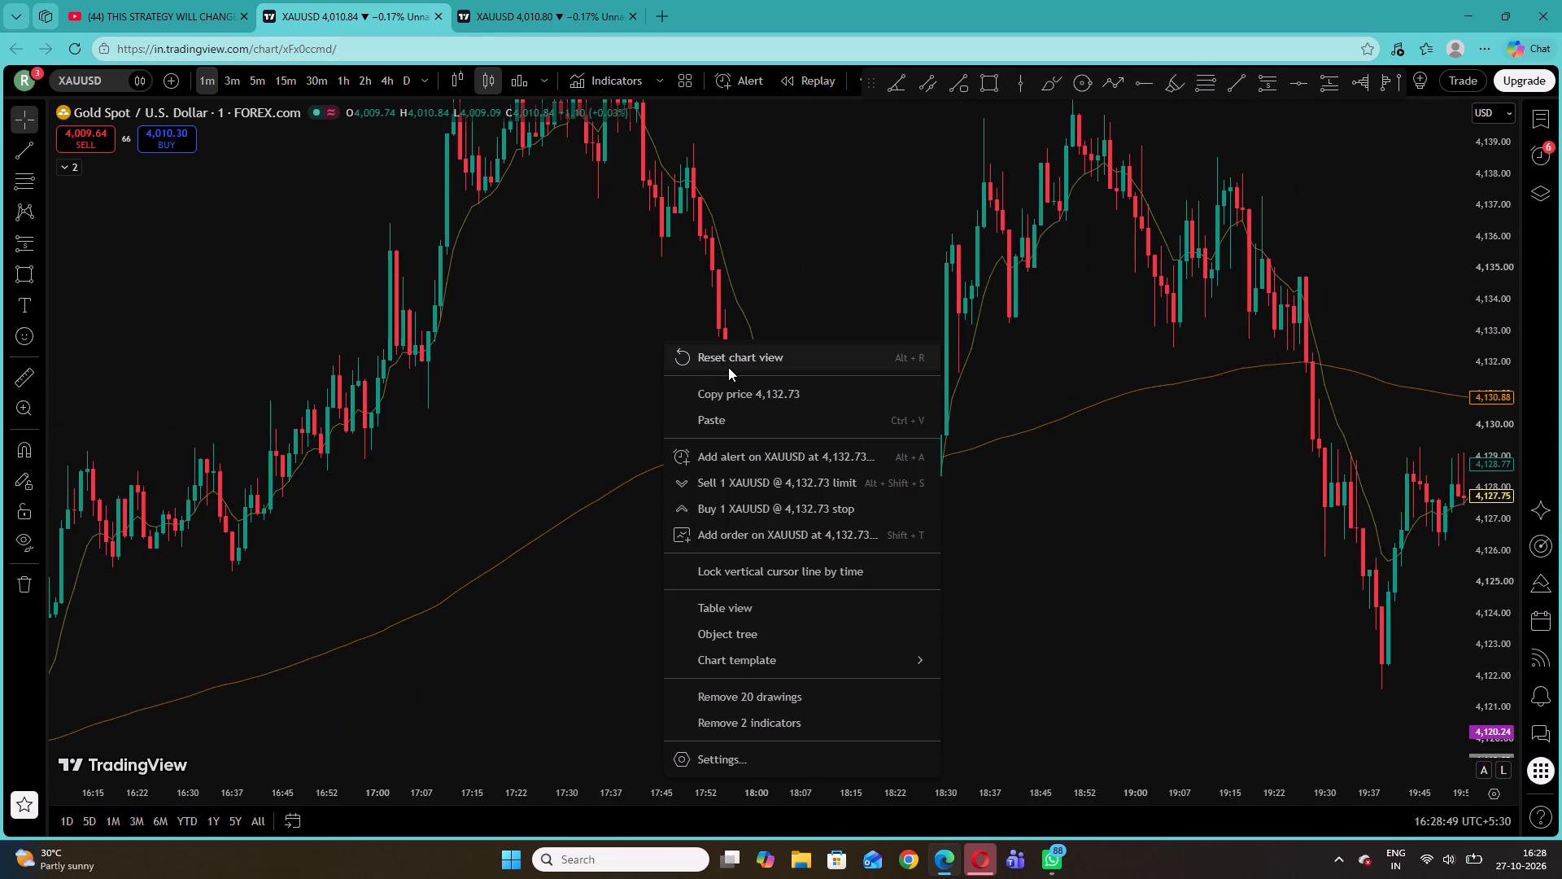
pyautogui.click(759, 265)
pyautogui.moveTo(1115, 540); pyautogui.dragTo(414, 584)
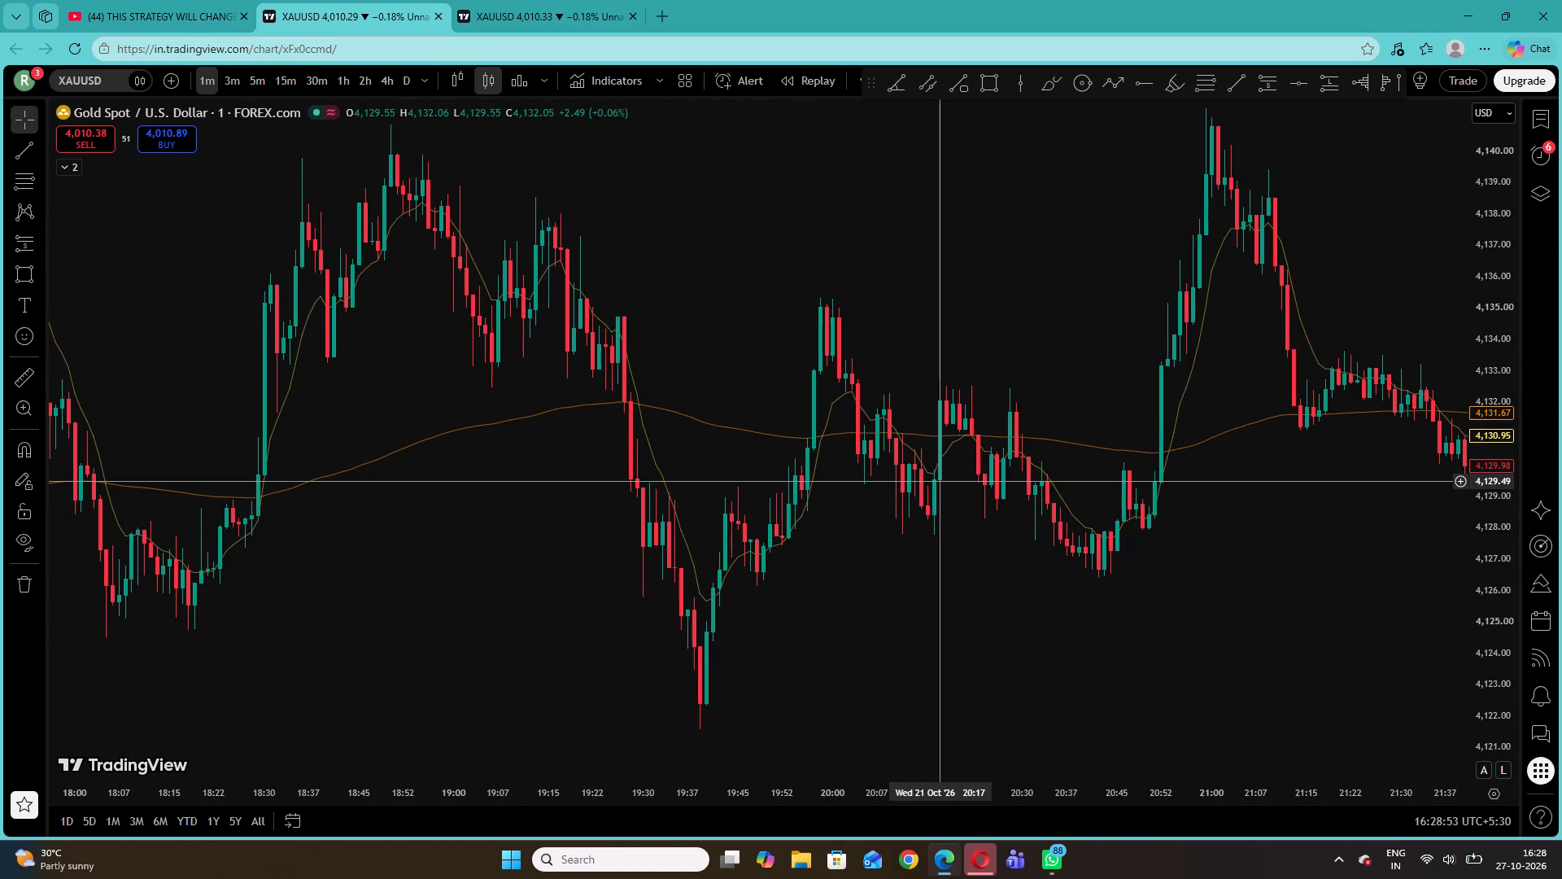
# On the live 27 October candles, remove all 20 drawings from the XAUUSD chart.
pyautogui.rightClick(1001, 284)
pyautogui.click(1041, 302)
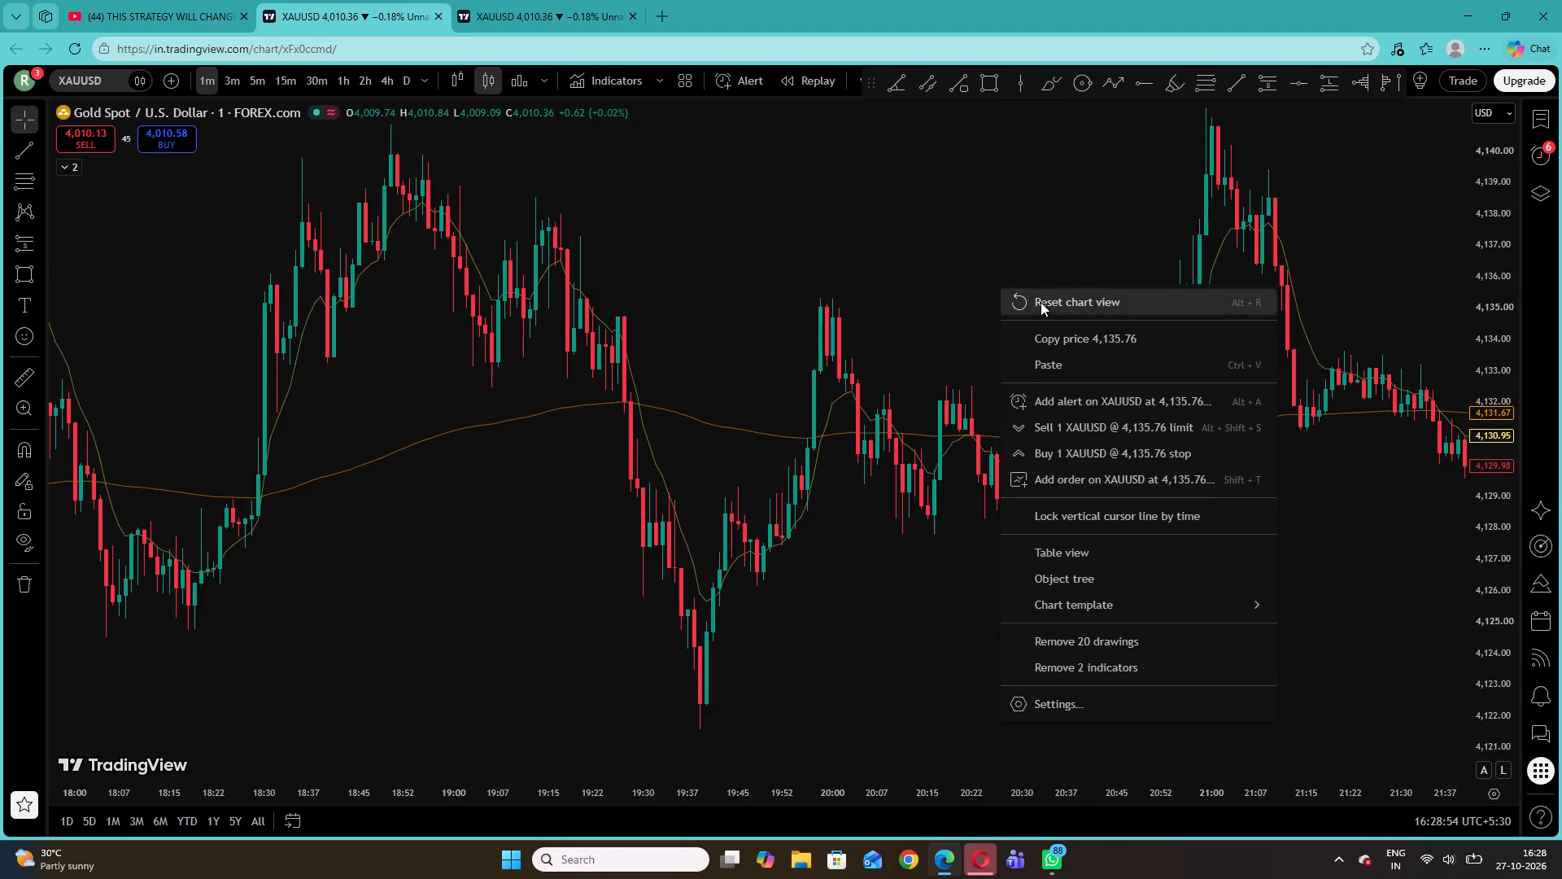
pyautogui.moveTo(1488, 485); pyautogui.dragTo(1452, 325)
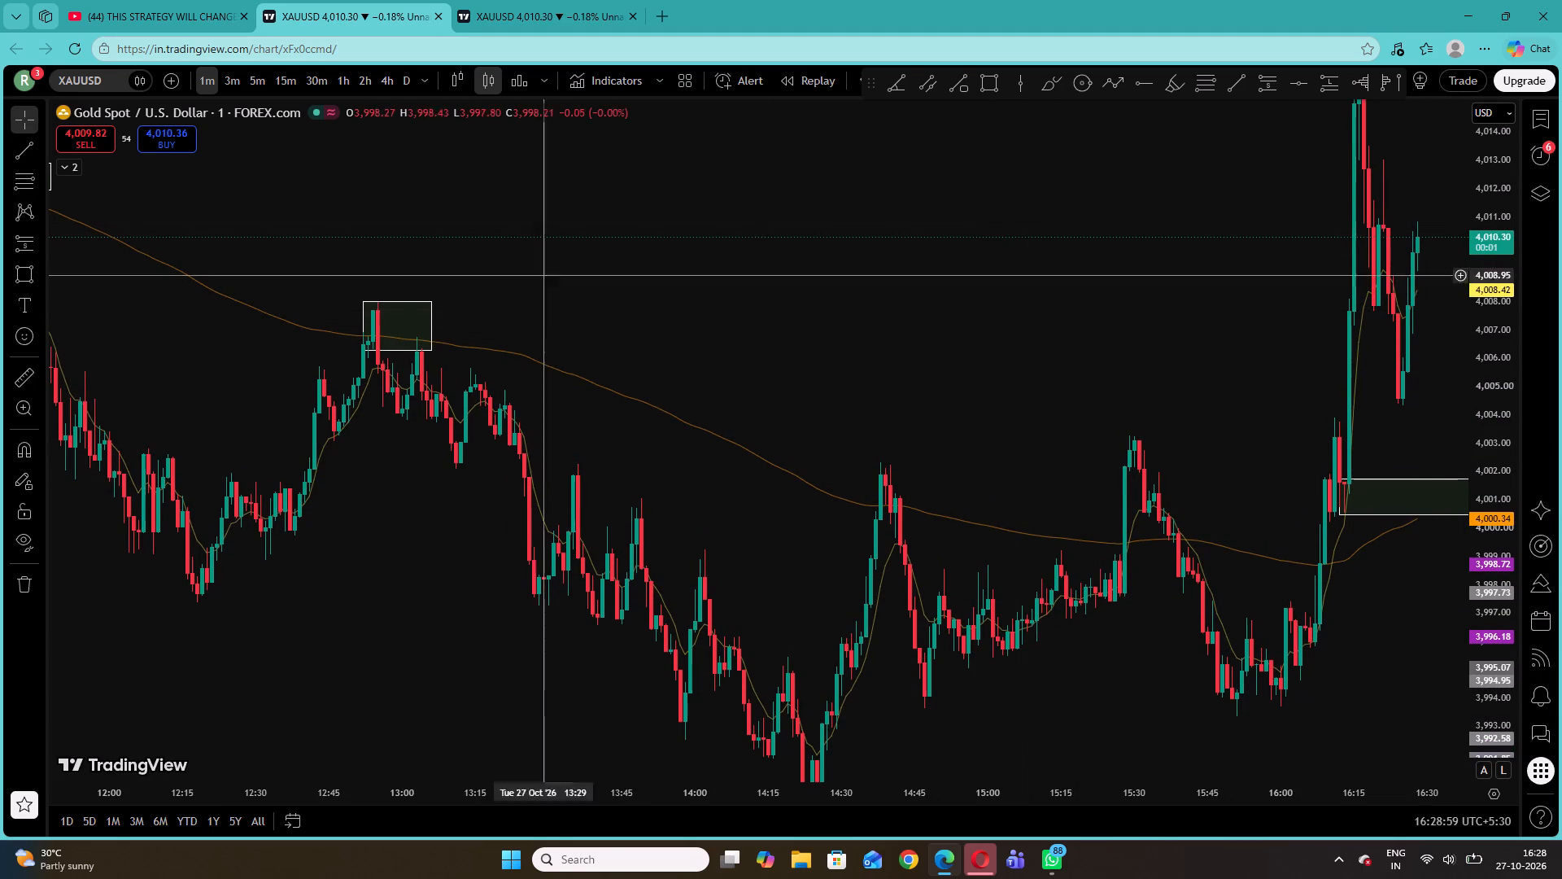
pyautogui.click(433, 303)
pyautogui.rightClick(940, 193)
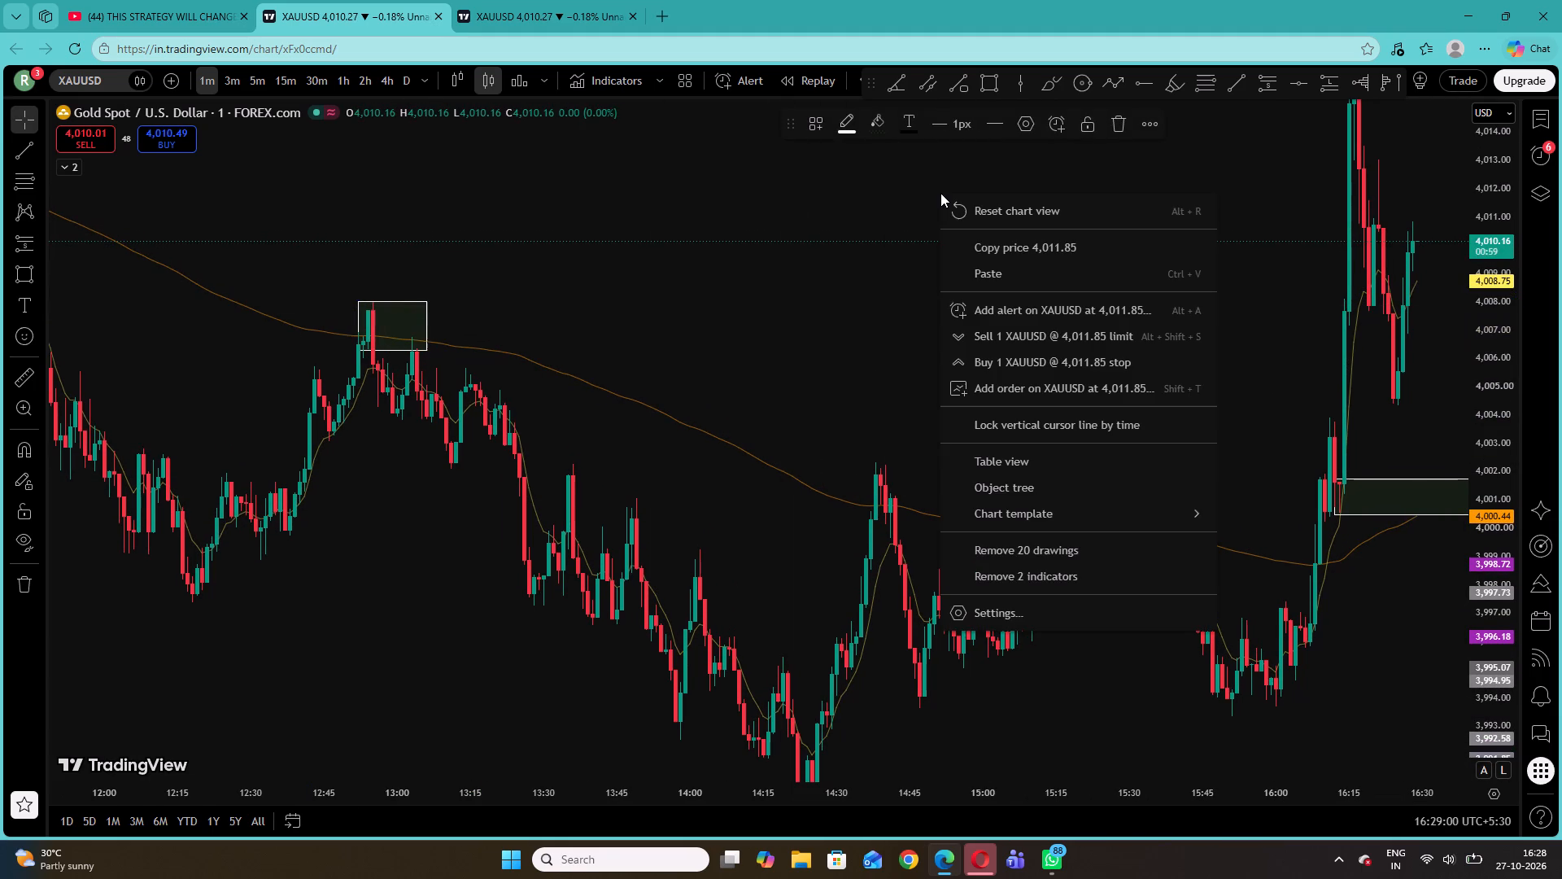
pyautogui.click(1045, 547)
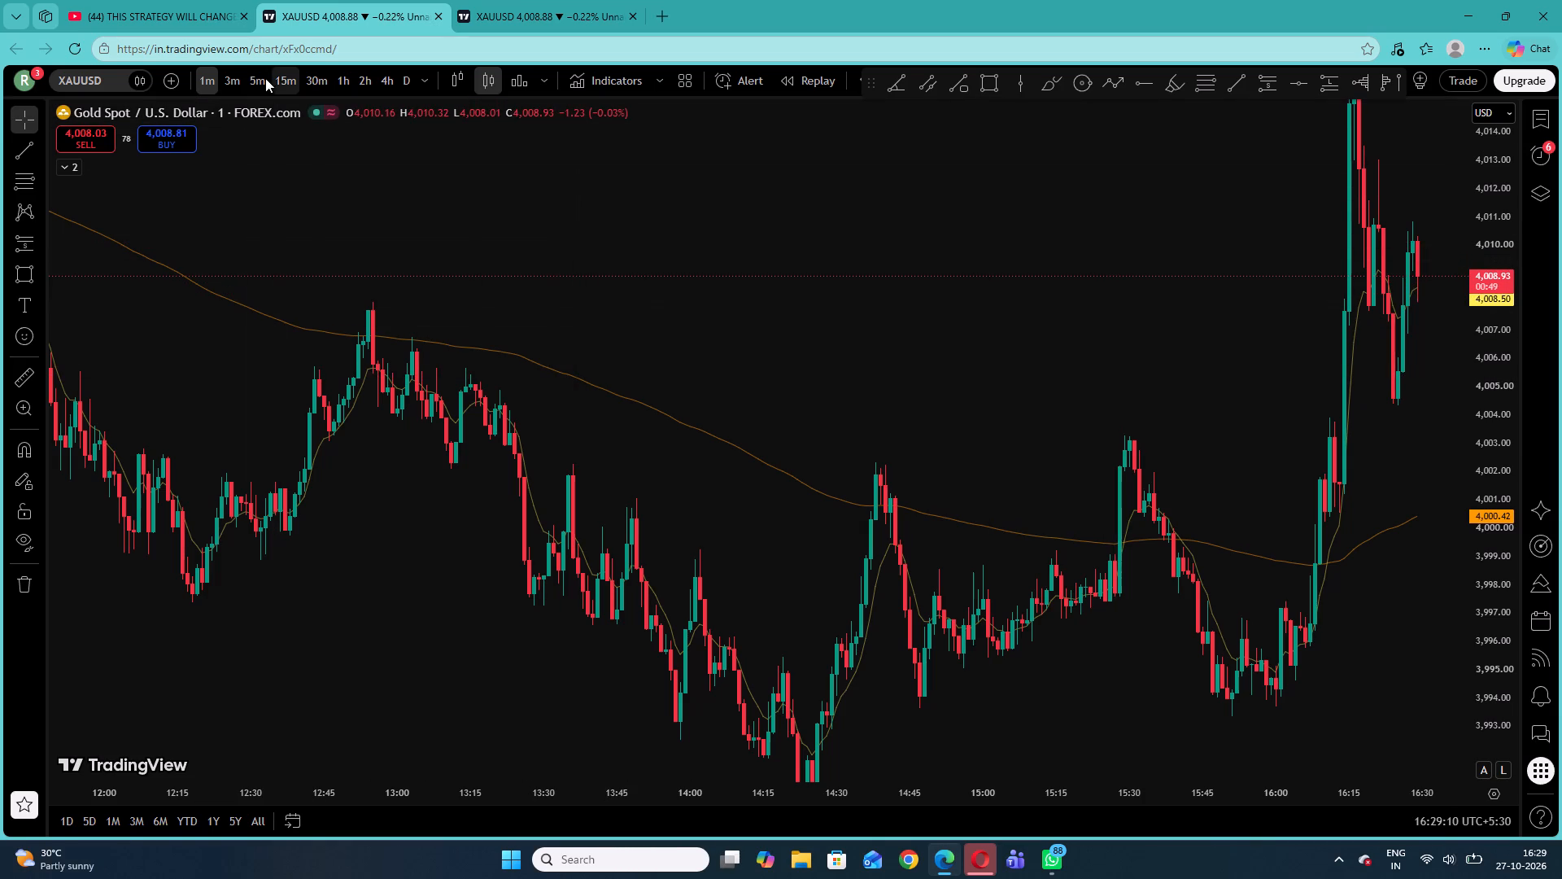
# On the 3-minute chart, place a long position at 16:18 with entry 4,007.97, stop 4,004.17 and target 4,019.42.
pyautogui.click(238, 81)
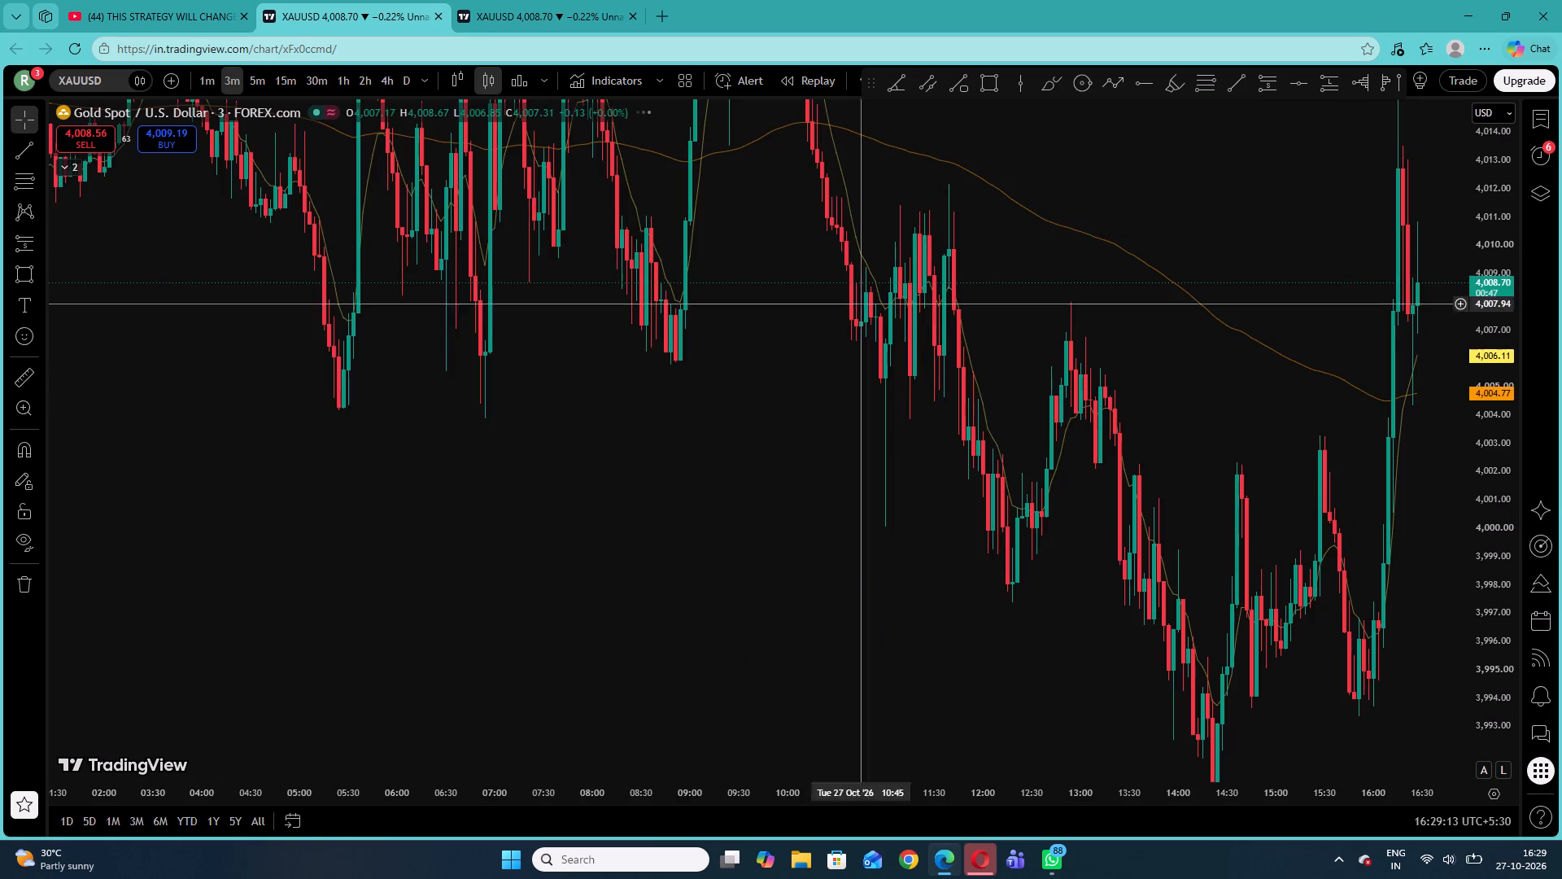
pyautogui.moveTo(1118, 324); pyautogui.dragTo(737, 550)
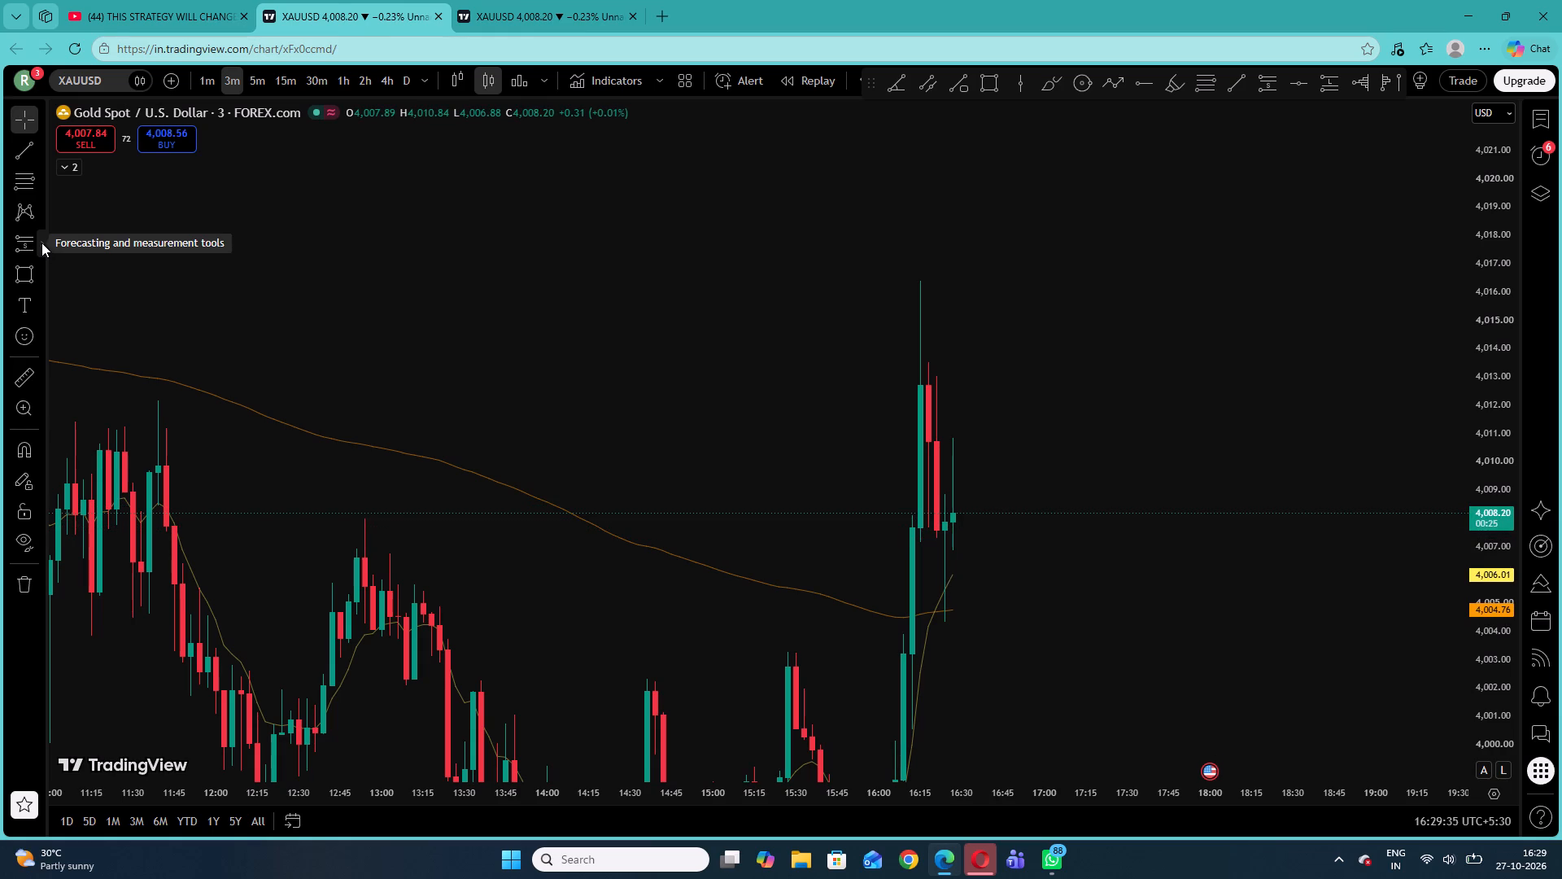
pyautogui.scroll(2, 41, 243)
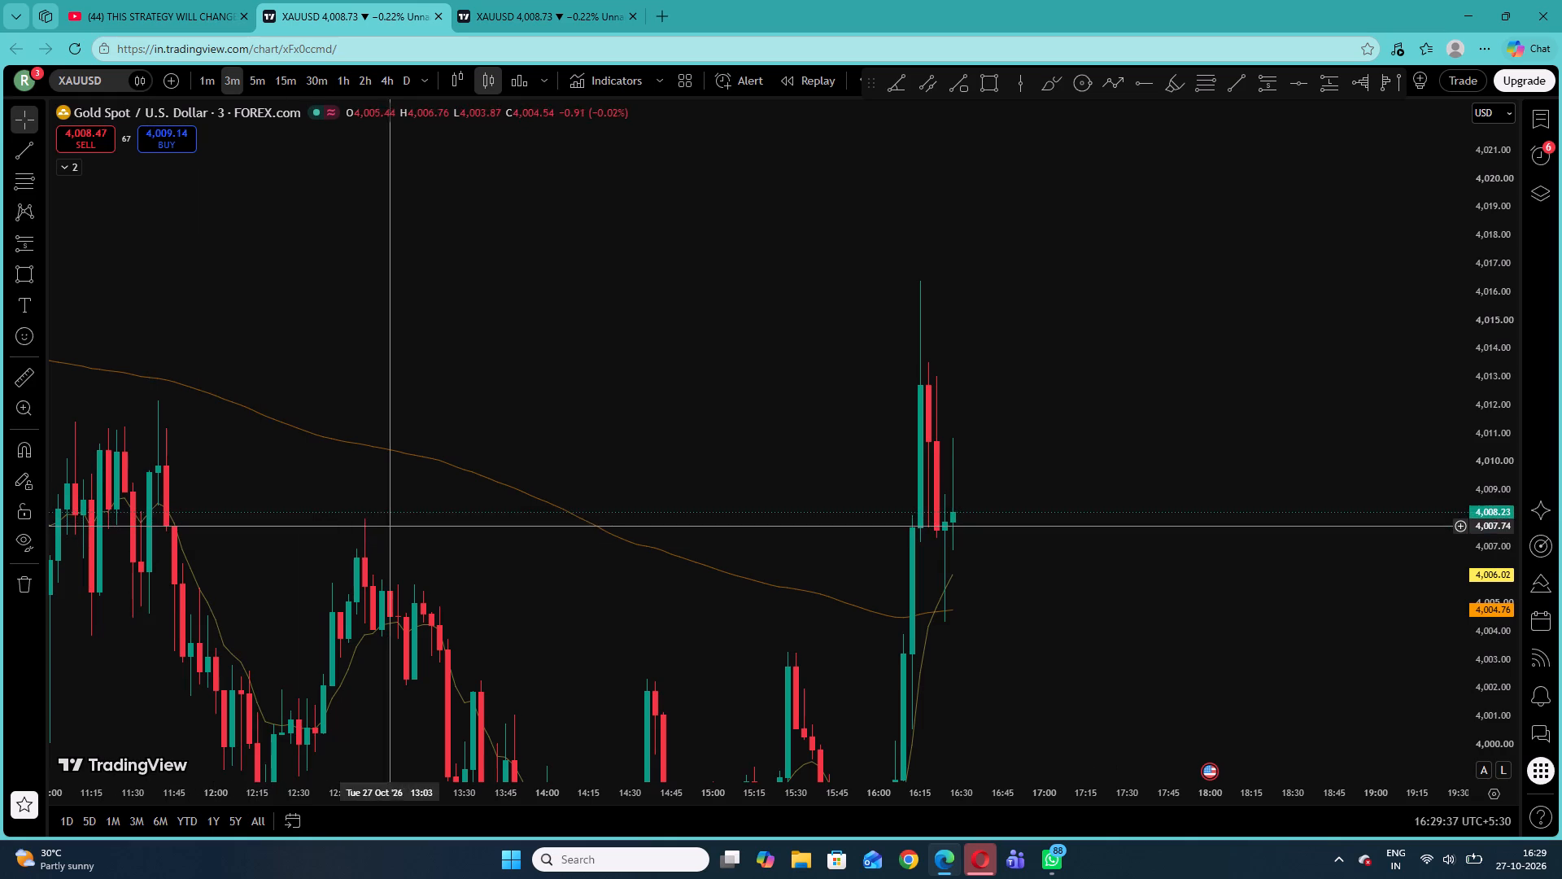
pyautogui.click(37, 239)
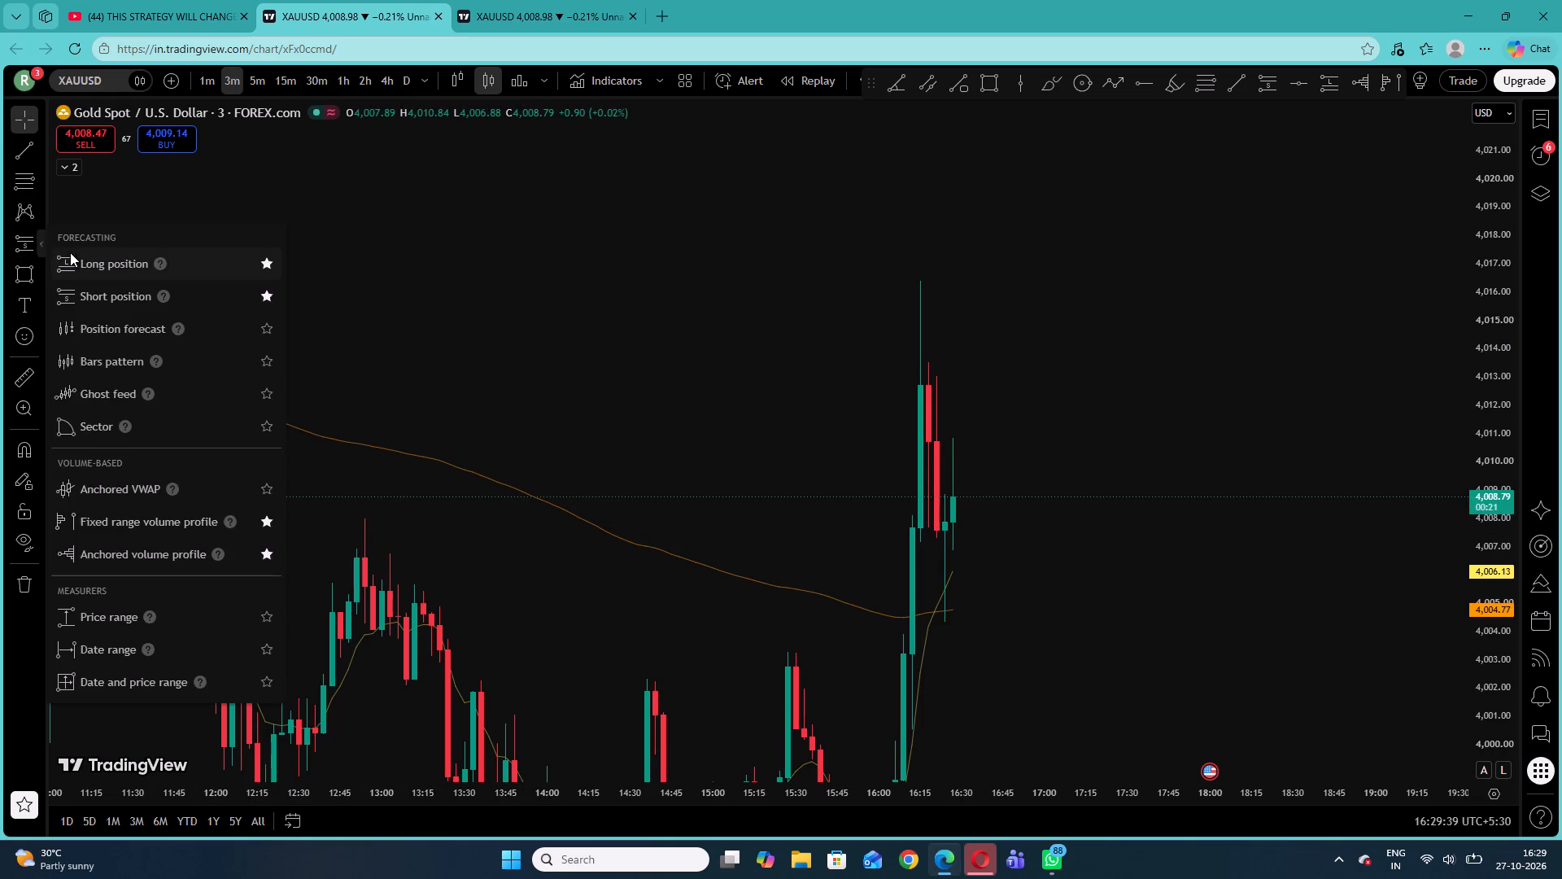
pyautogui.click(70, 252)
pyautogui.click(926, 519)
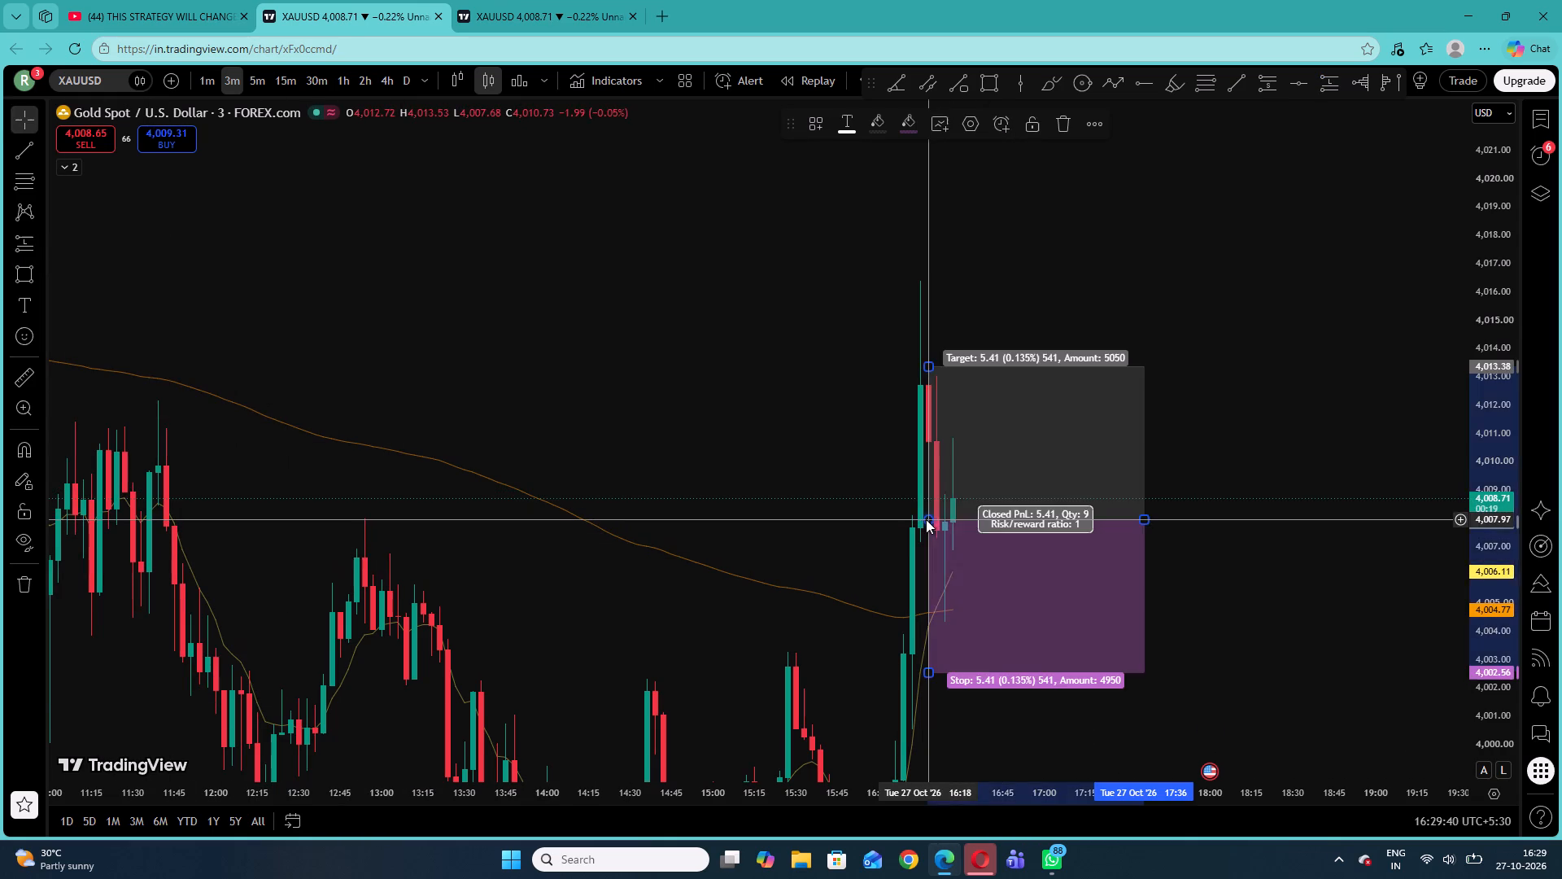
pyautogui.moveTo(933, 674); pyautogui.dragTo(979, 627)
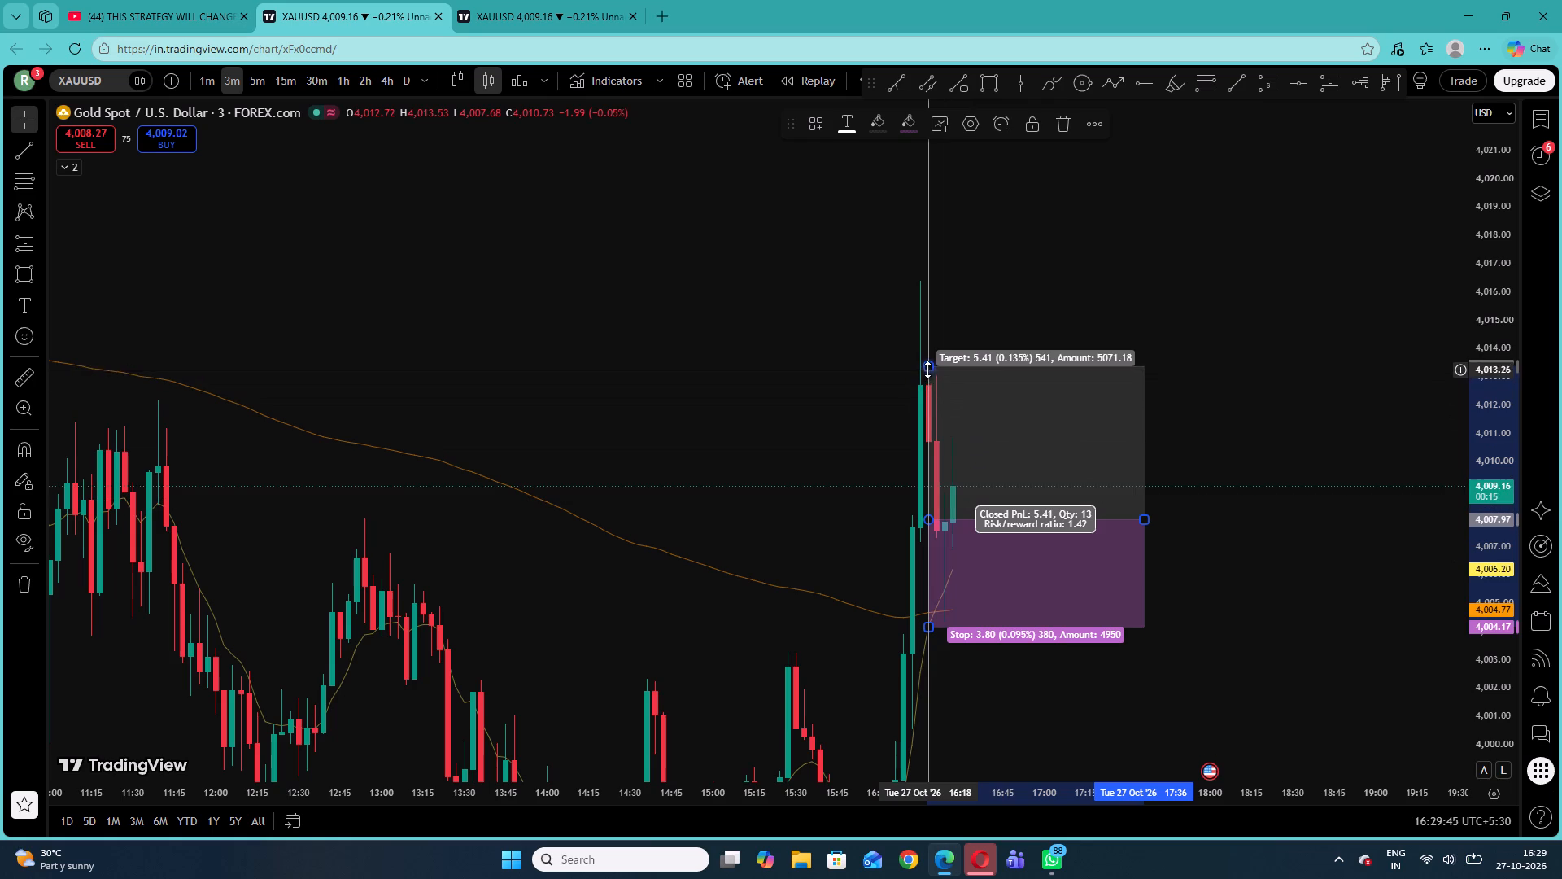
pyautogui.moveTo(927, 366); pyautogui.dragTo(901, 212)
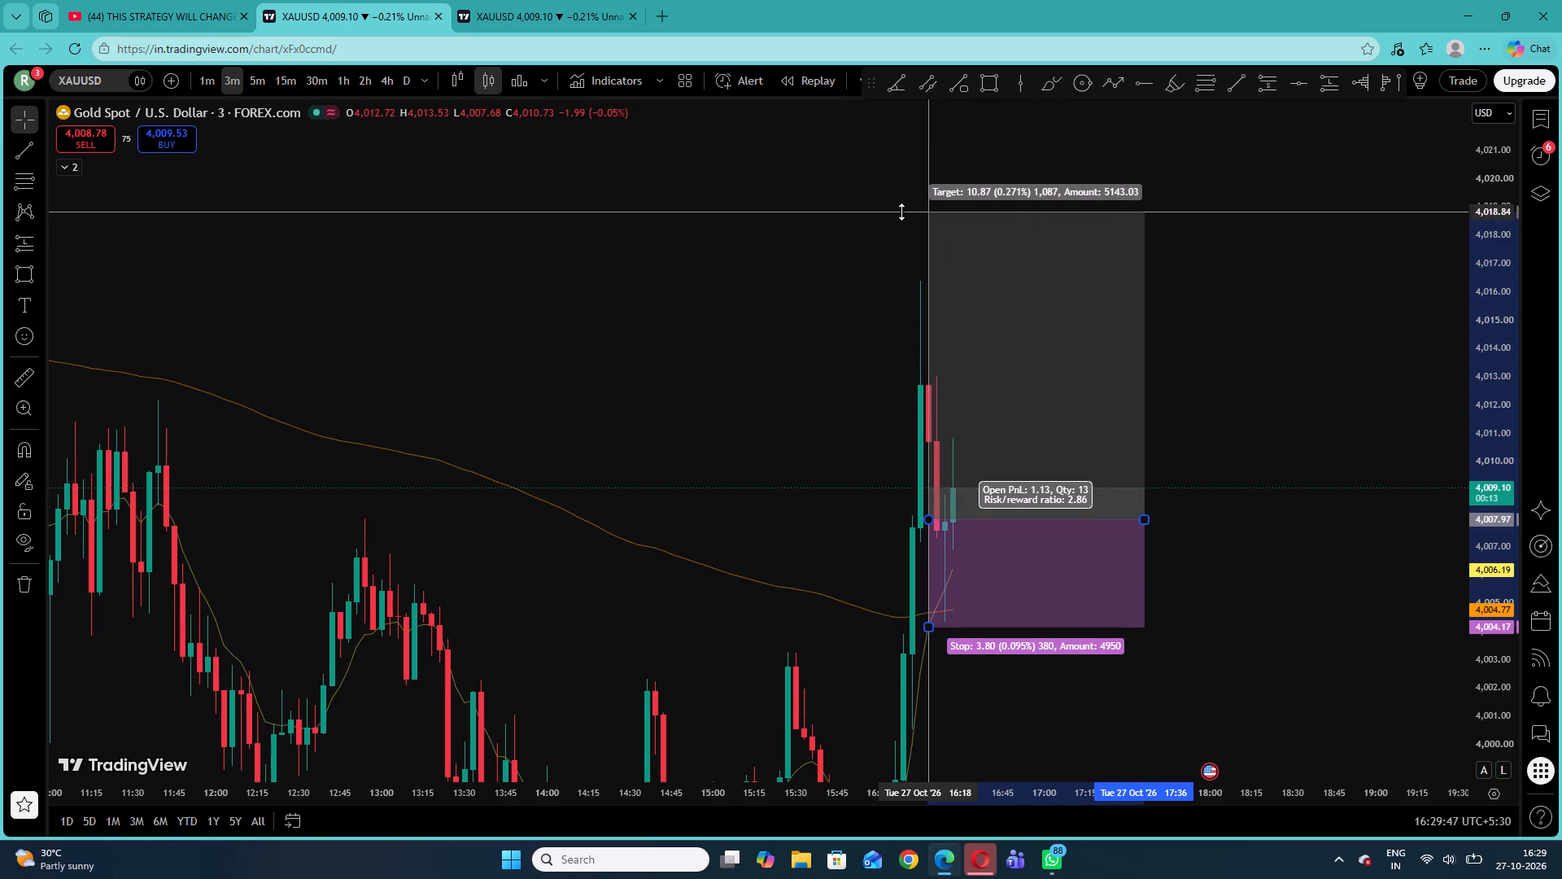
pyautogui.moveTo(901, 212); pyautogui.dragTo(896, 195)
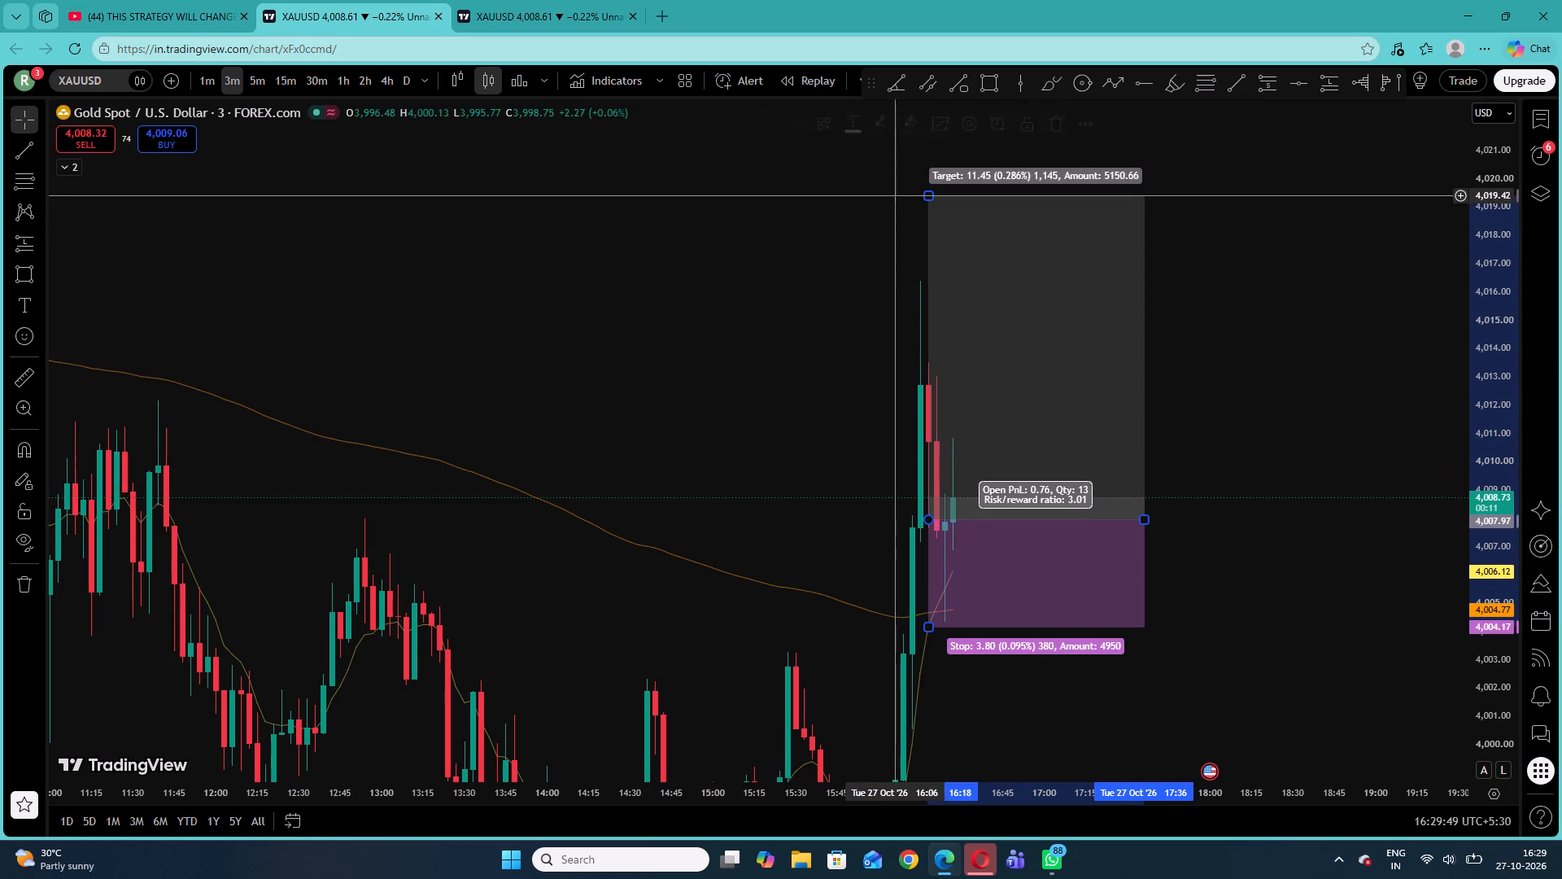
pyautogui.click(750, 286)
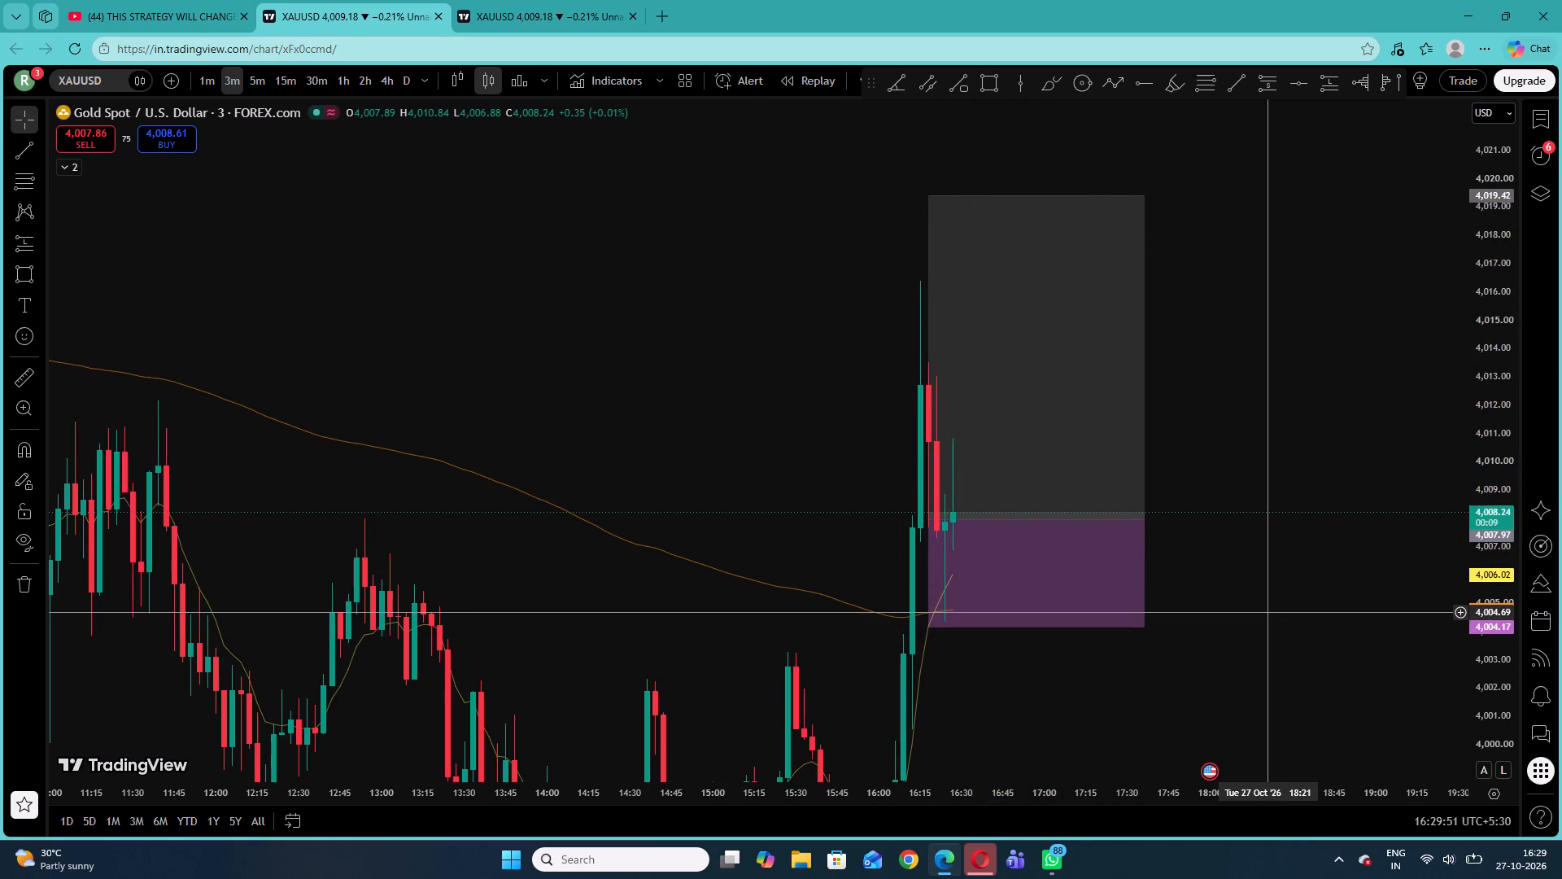
# Compare the long position on the 5-minute and 15-minute charts, and return to the 1-minute timeframe.
pyautogui.click(253, 68)
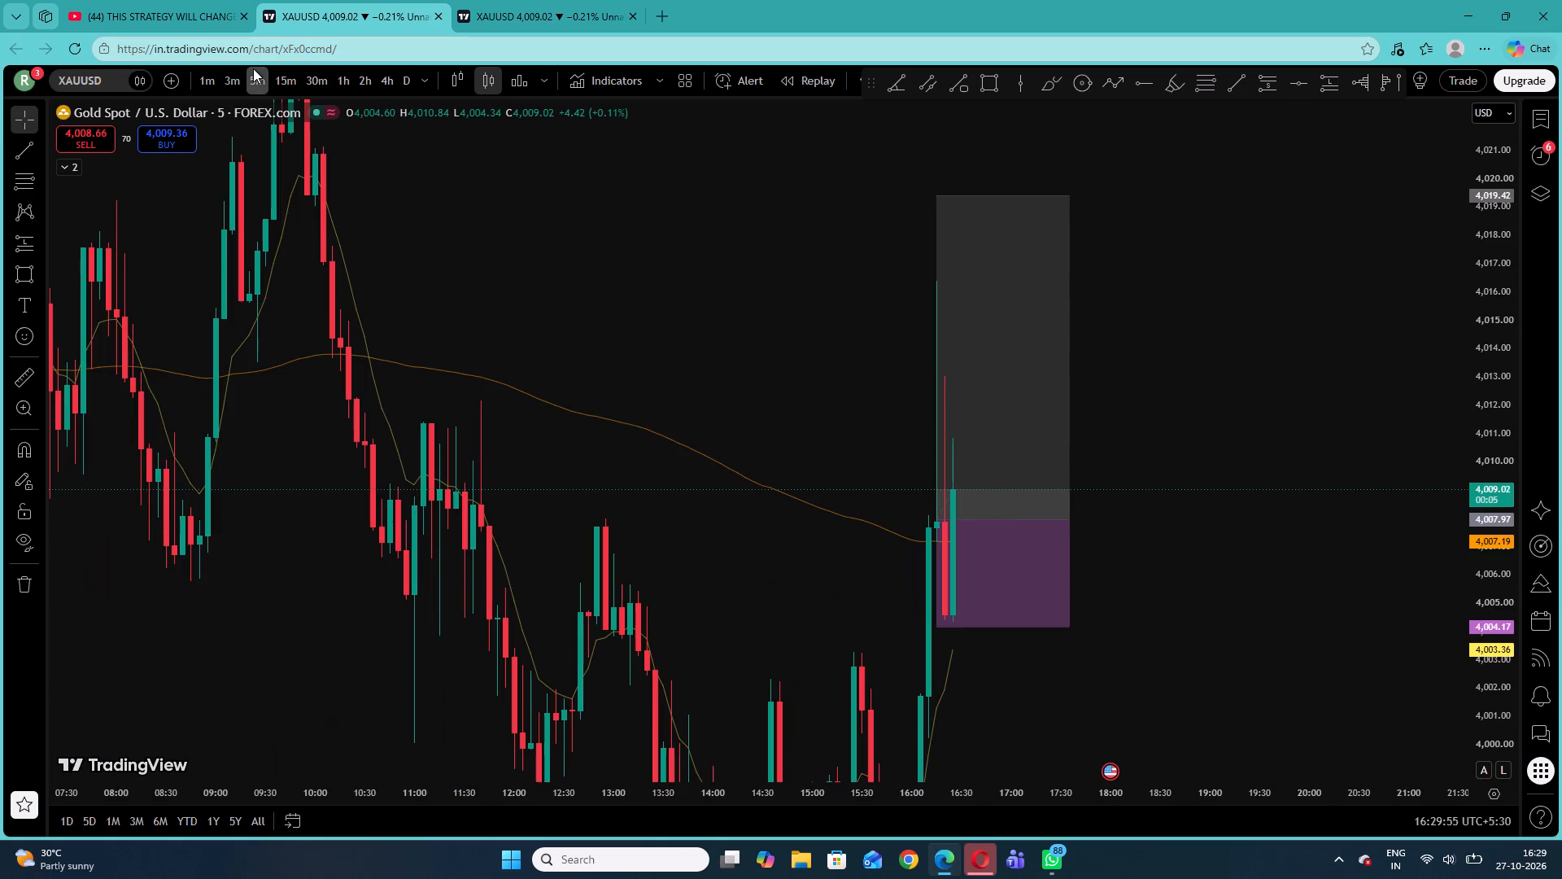
pyautogui.click(285, 77)
pyautogui.click(206, 82)
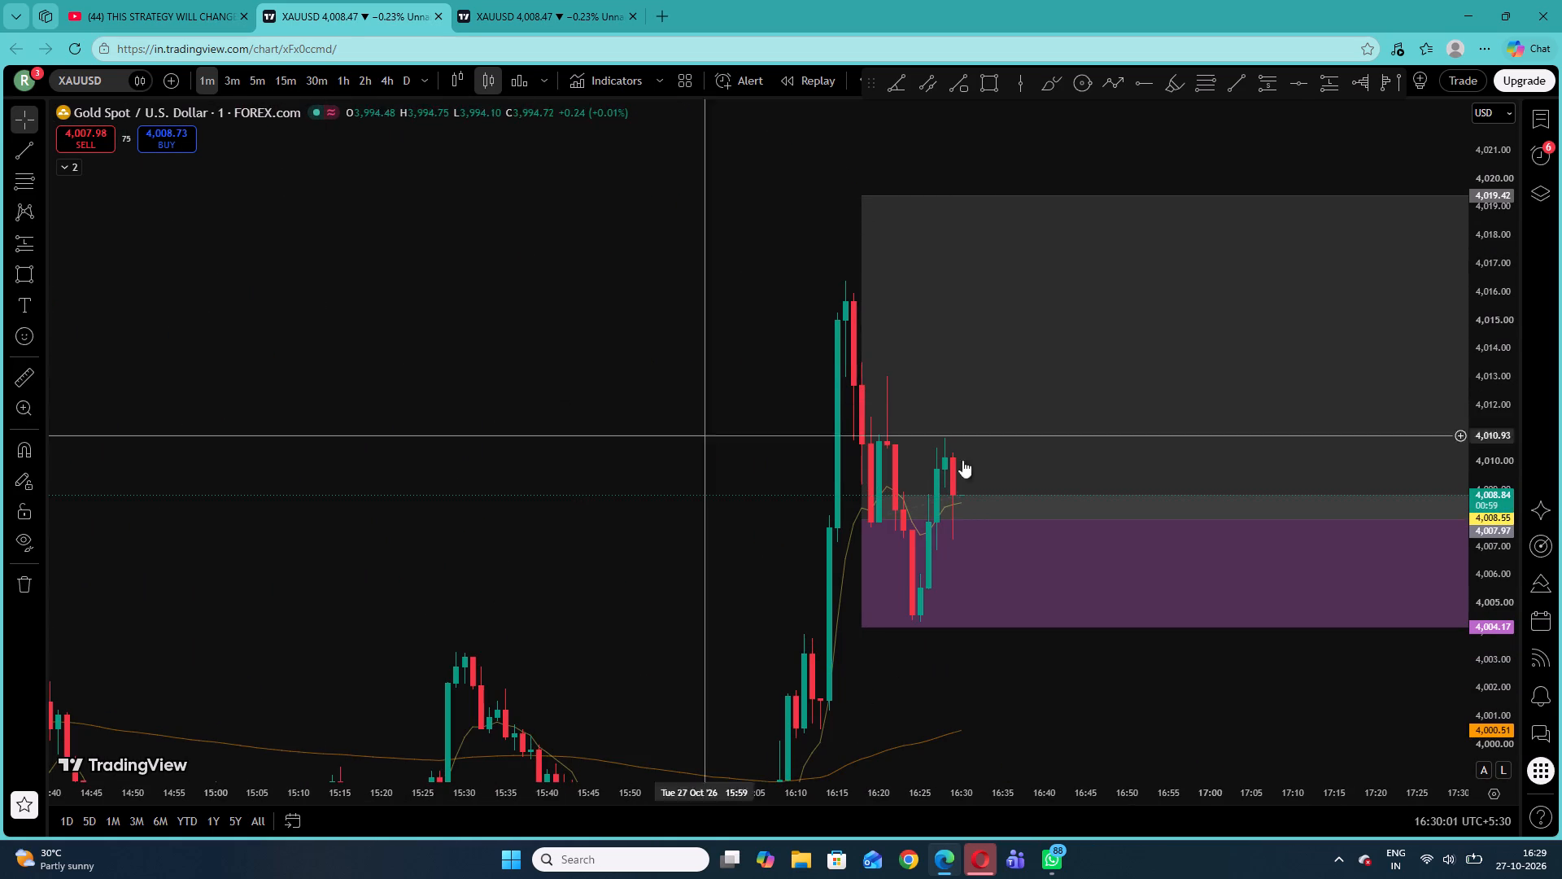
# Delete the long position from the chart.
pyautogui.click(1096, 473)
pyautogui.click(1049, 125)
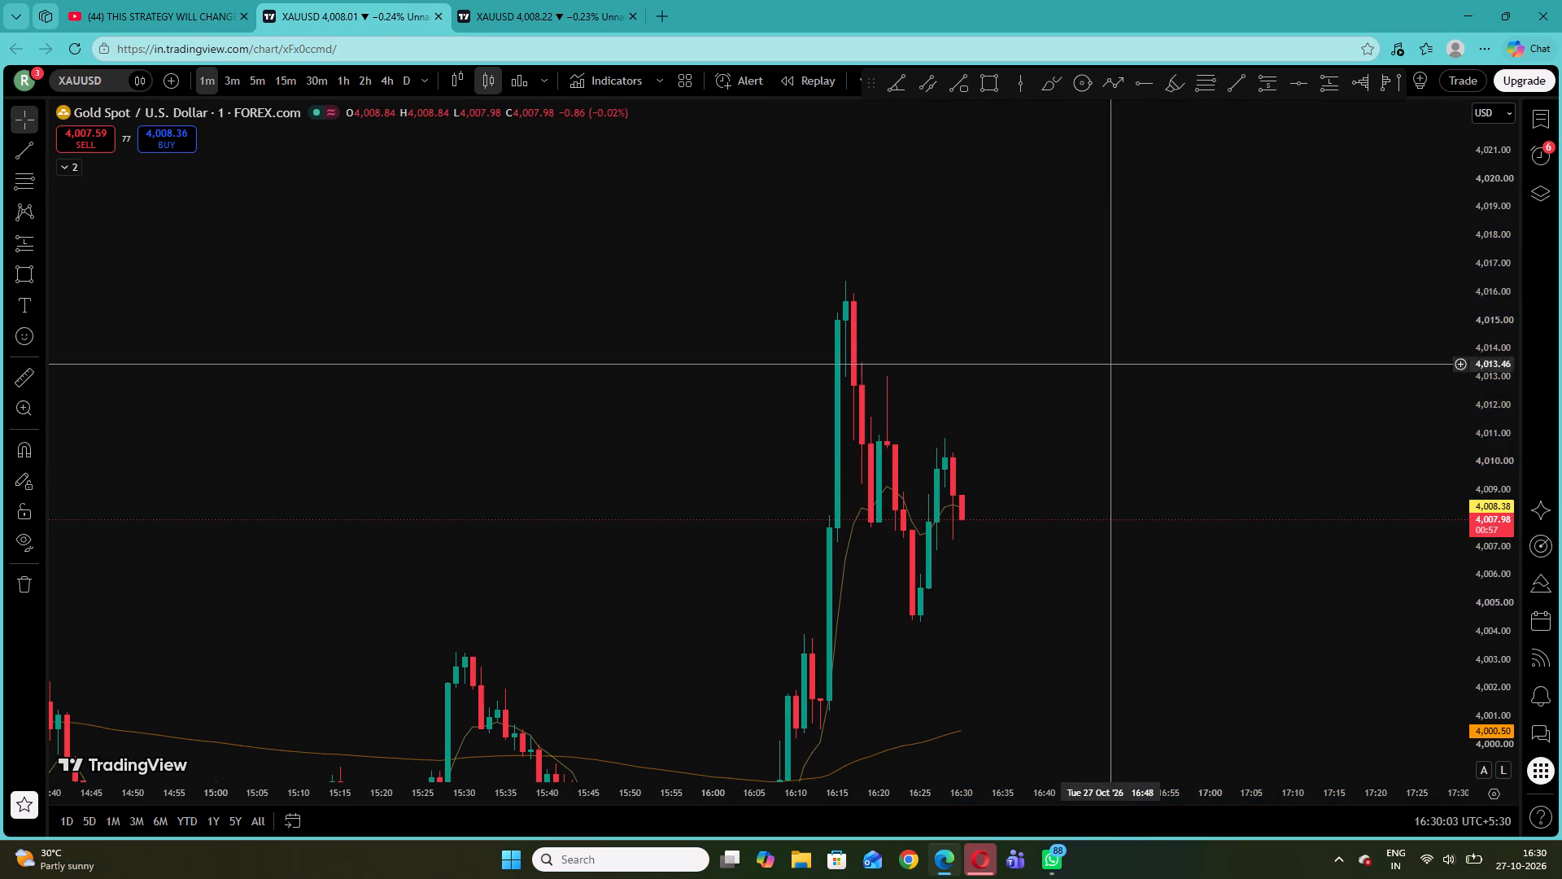
# Draw a rectangle zone from 16:11 between about 4,001.75 and 4,000.58, and extend it to about 17:35.
pyautogui.moveTo(1100, 390); pyautogui.dragTo(1041, 385)
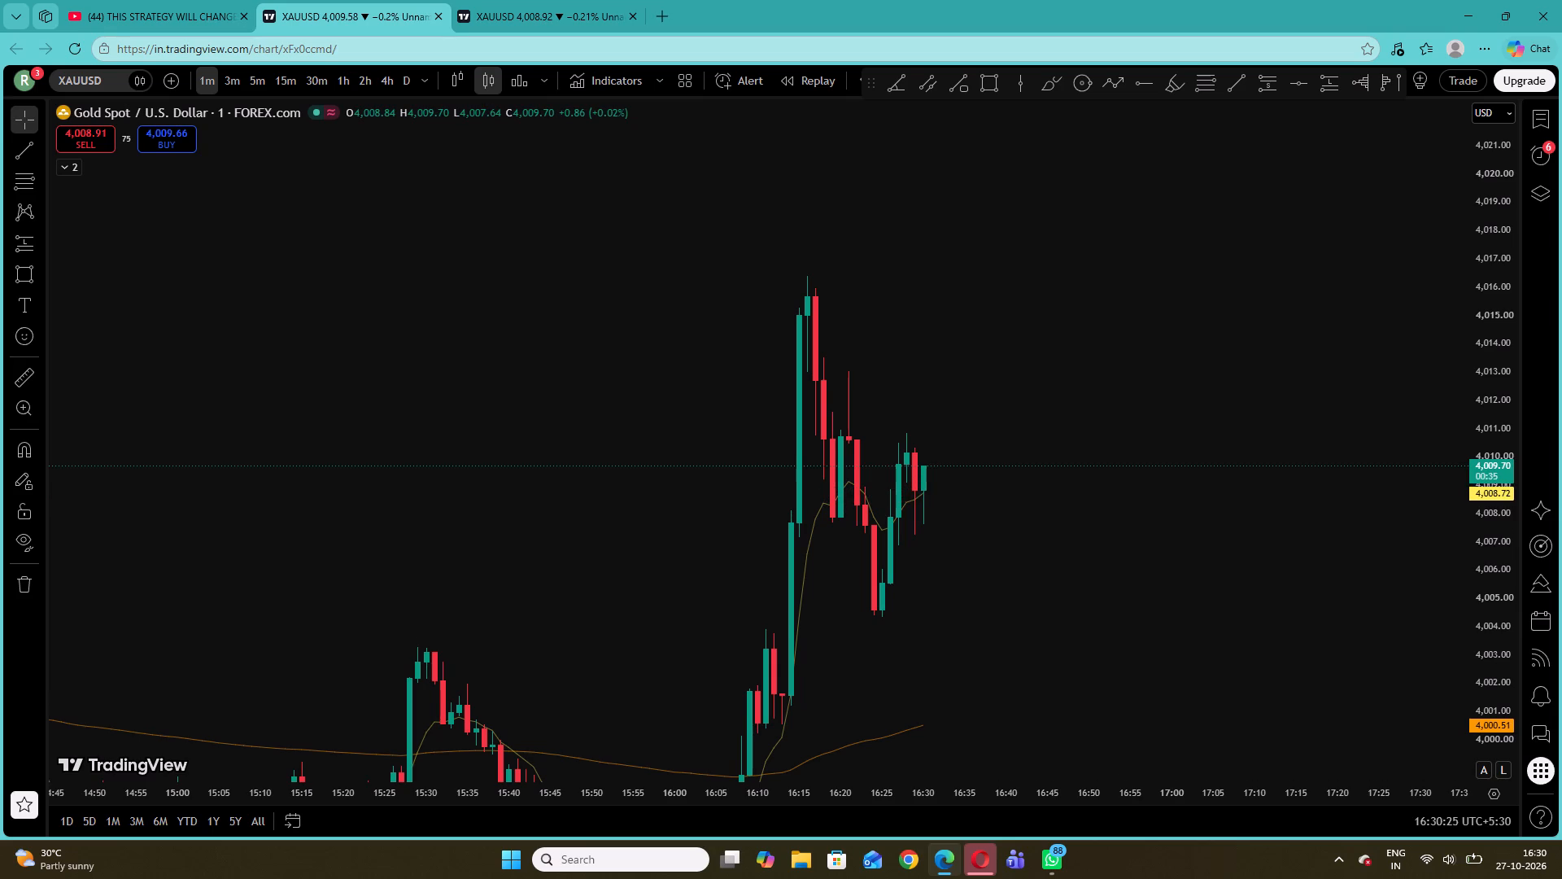
pyautogui.moveTo(450, 457); pyautogui.dragTo(473, 276)
pyautogui.click(11, 274)
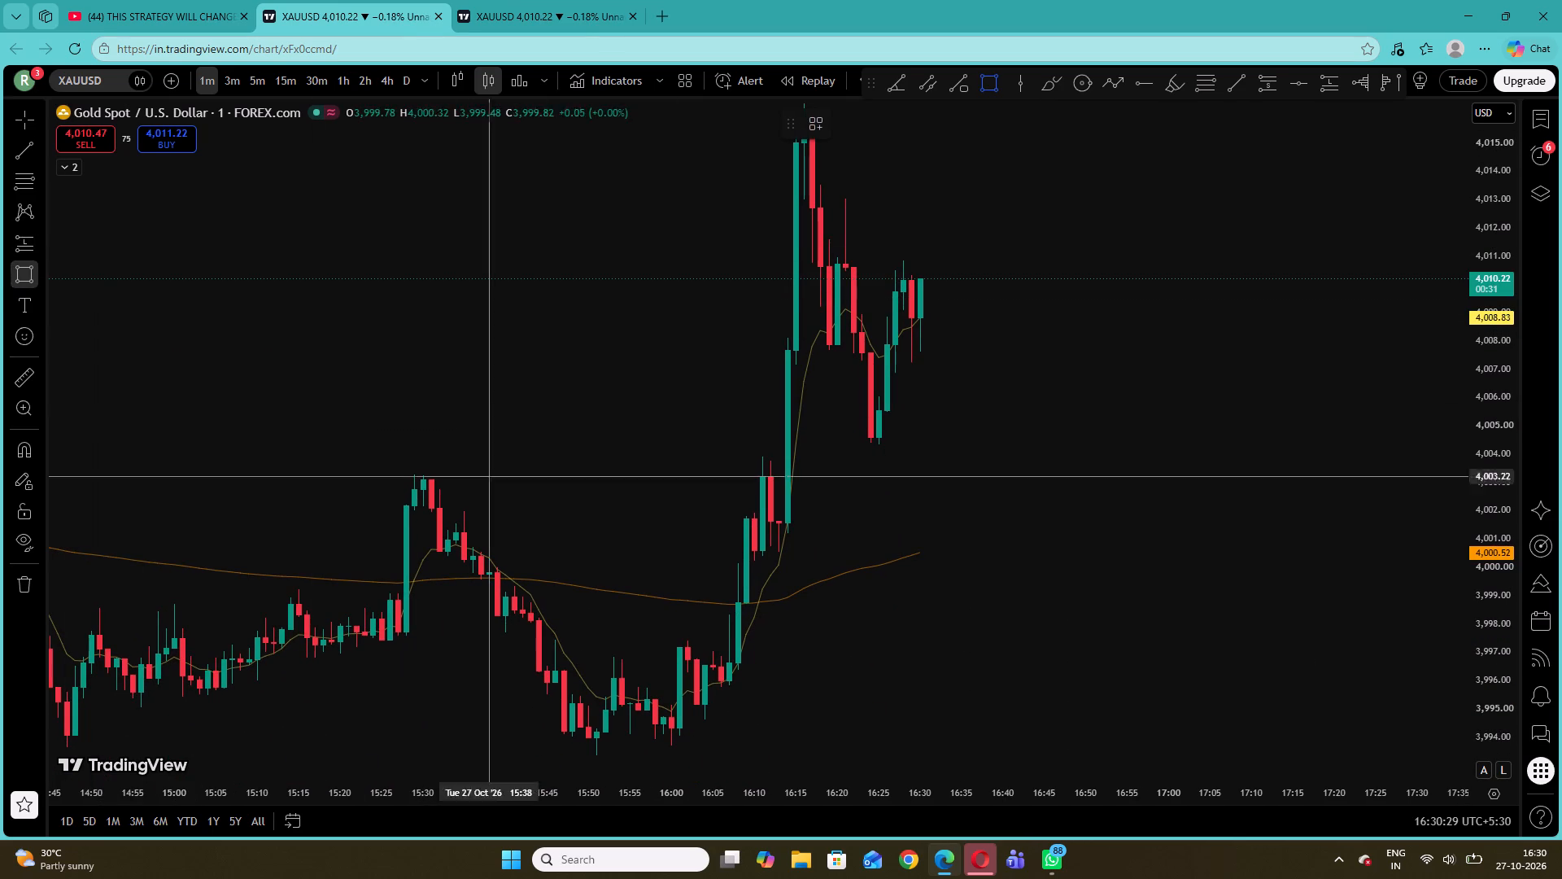
pyautogui.click(766, 518)
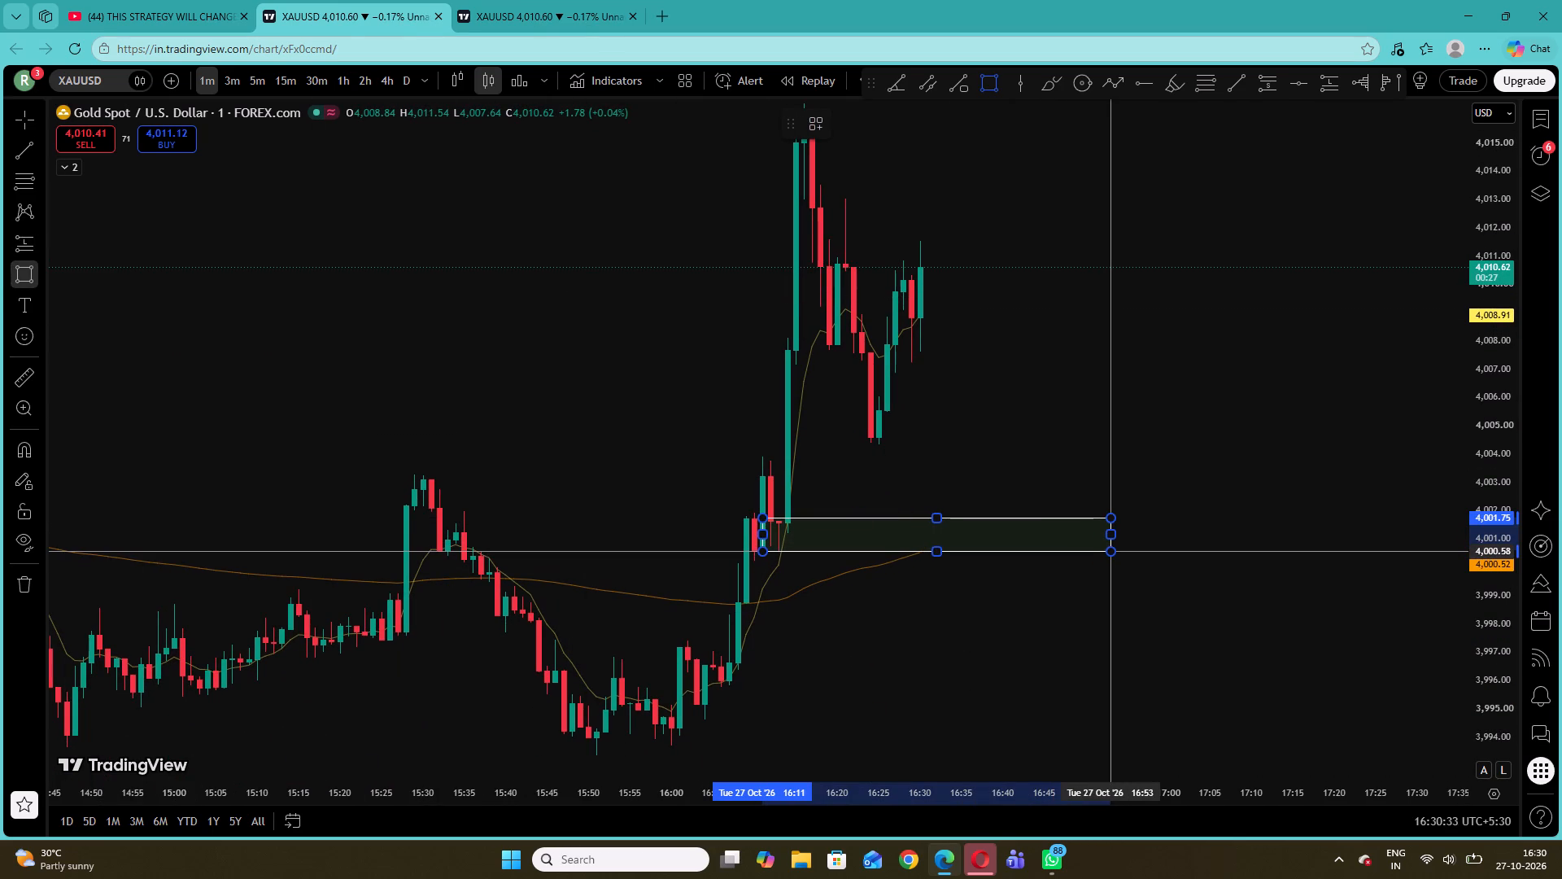
pyautogui.click(1109, 551)
pyautogui.moveTo(1110, 532); pyautogui.dragTo(1466, 558)
pyautogui.click(1233, 401)
pyautogui.moveTo(1224, 401); pyautogui.dragTo(979, 511)
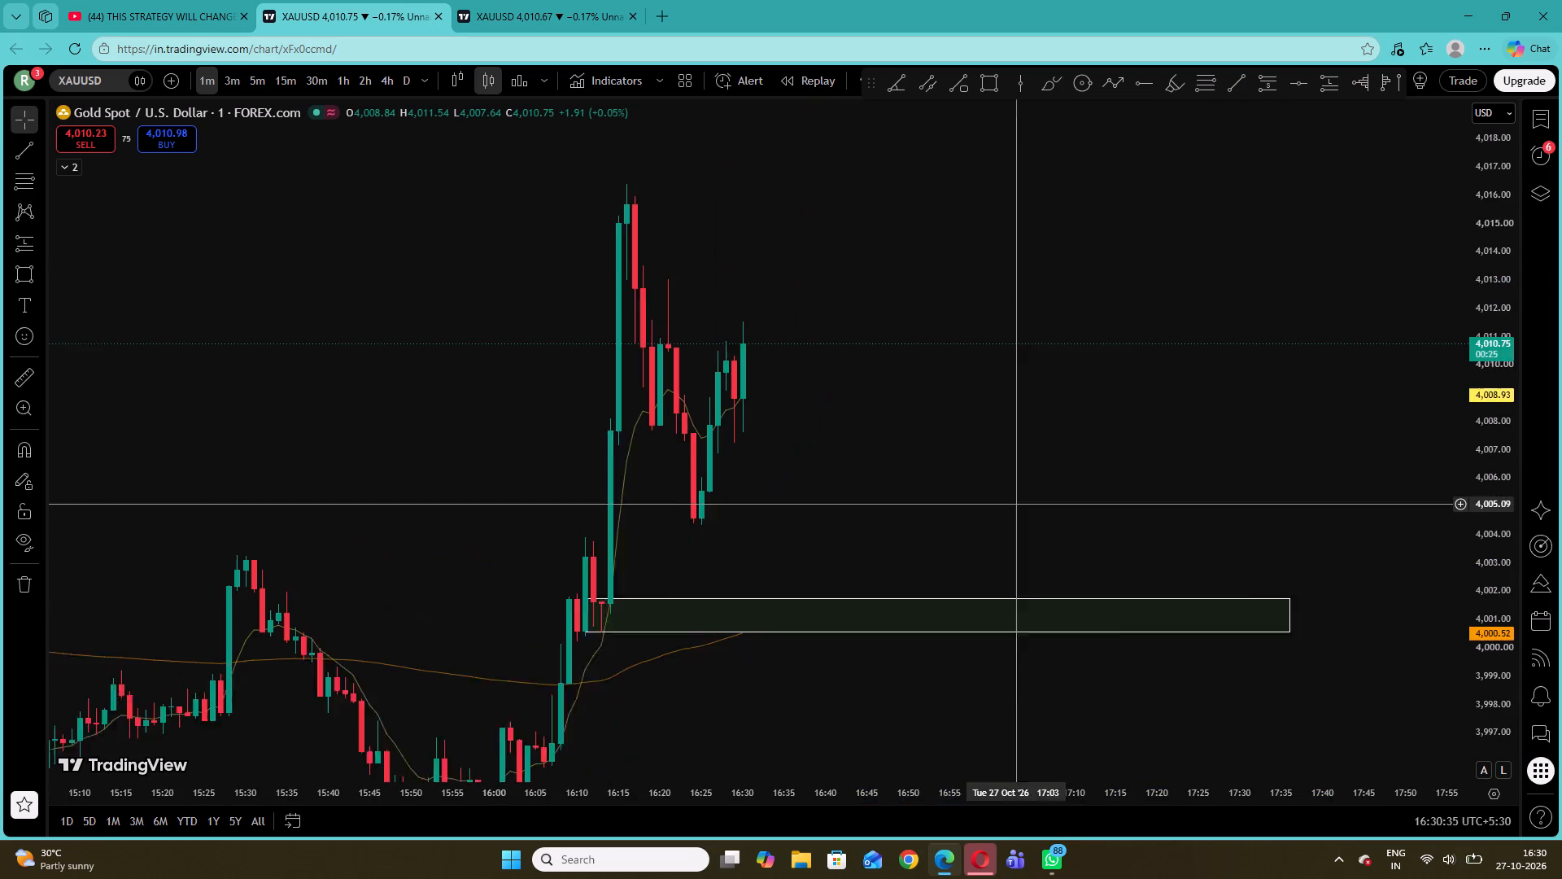
pyautogui.moveTo(979, 511); pyautogui.dragTo(968, 503)
# Switch the chart with the new zone to the 3-minute timeframe and compress its price scale.
pyautogui.click(233, 76)
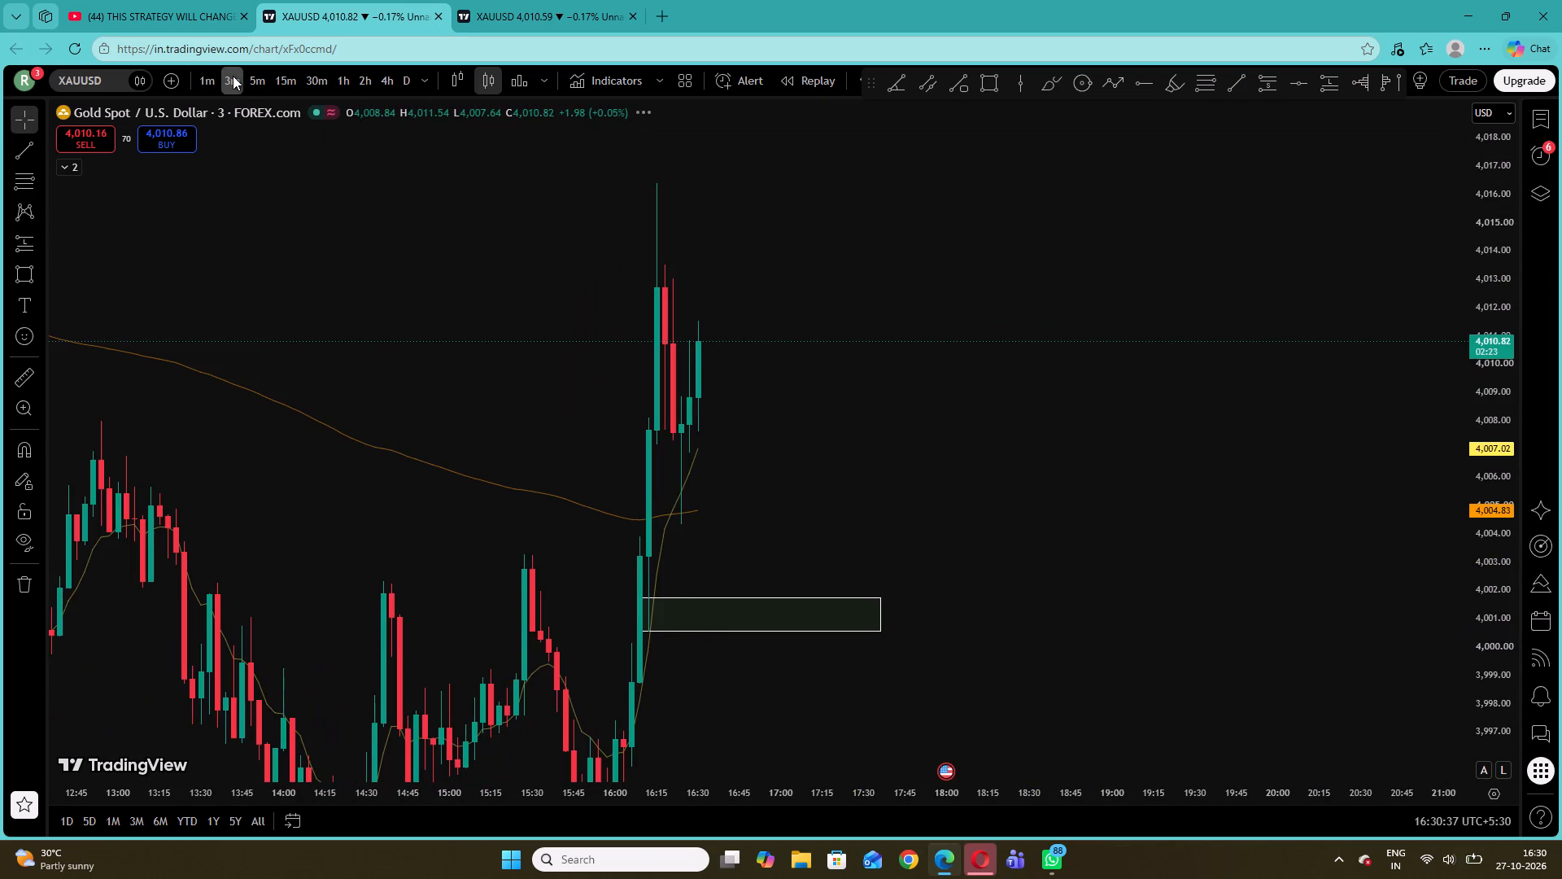
pyautogui.moveTo(1502, 408); pyautogui.dragTo(1494, 525)
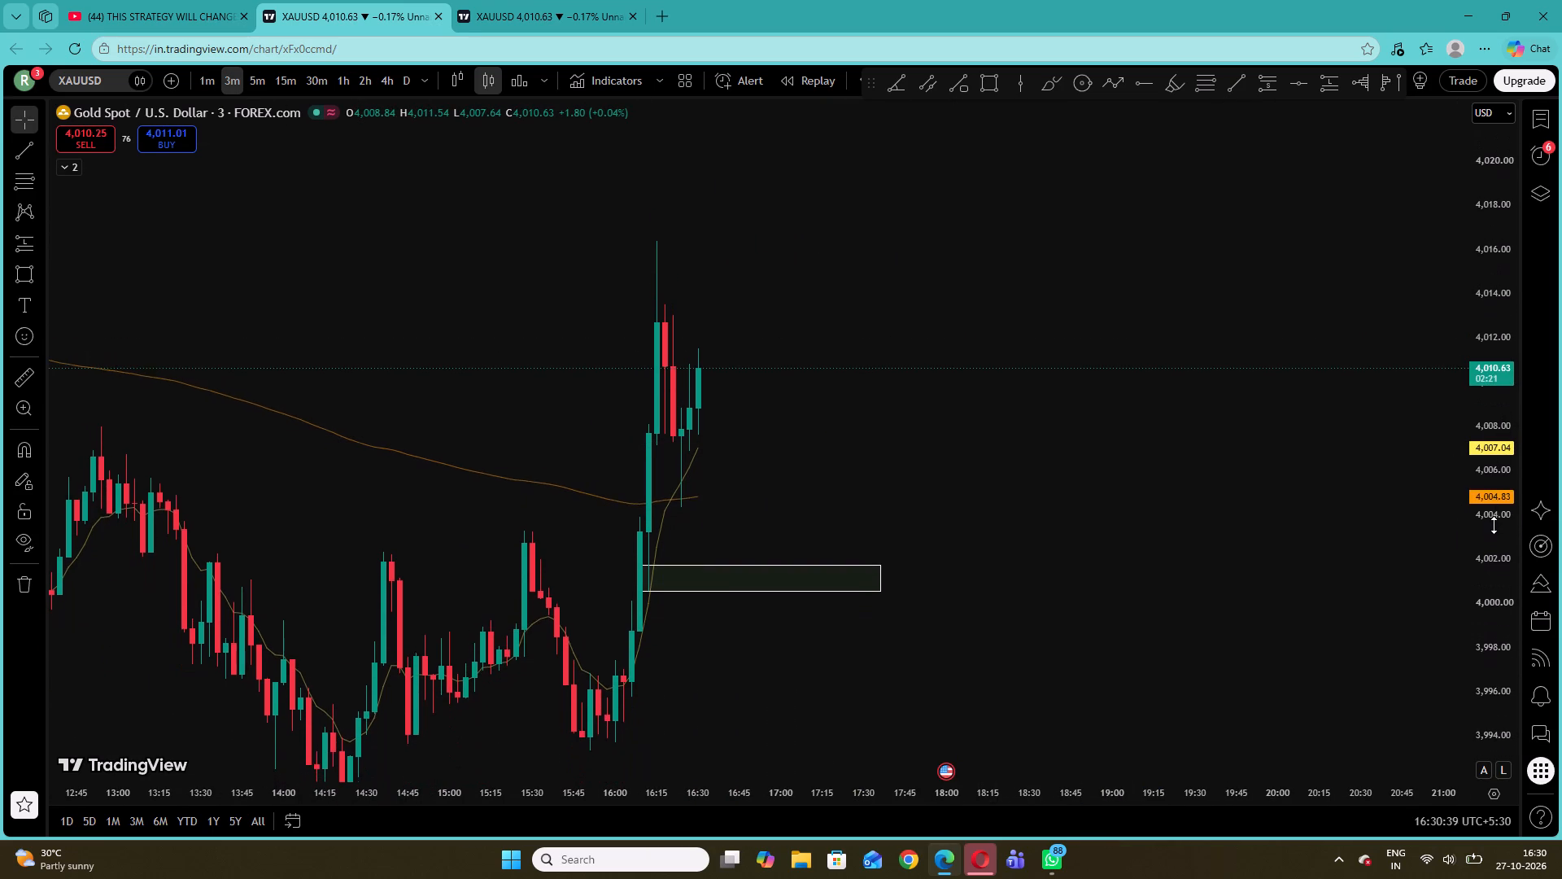
pyautogui.moveTo(1494, 525); pyautogui.dragTo(1494, 527)
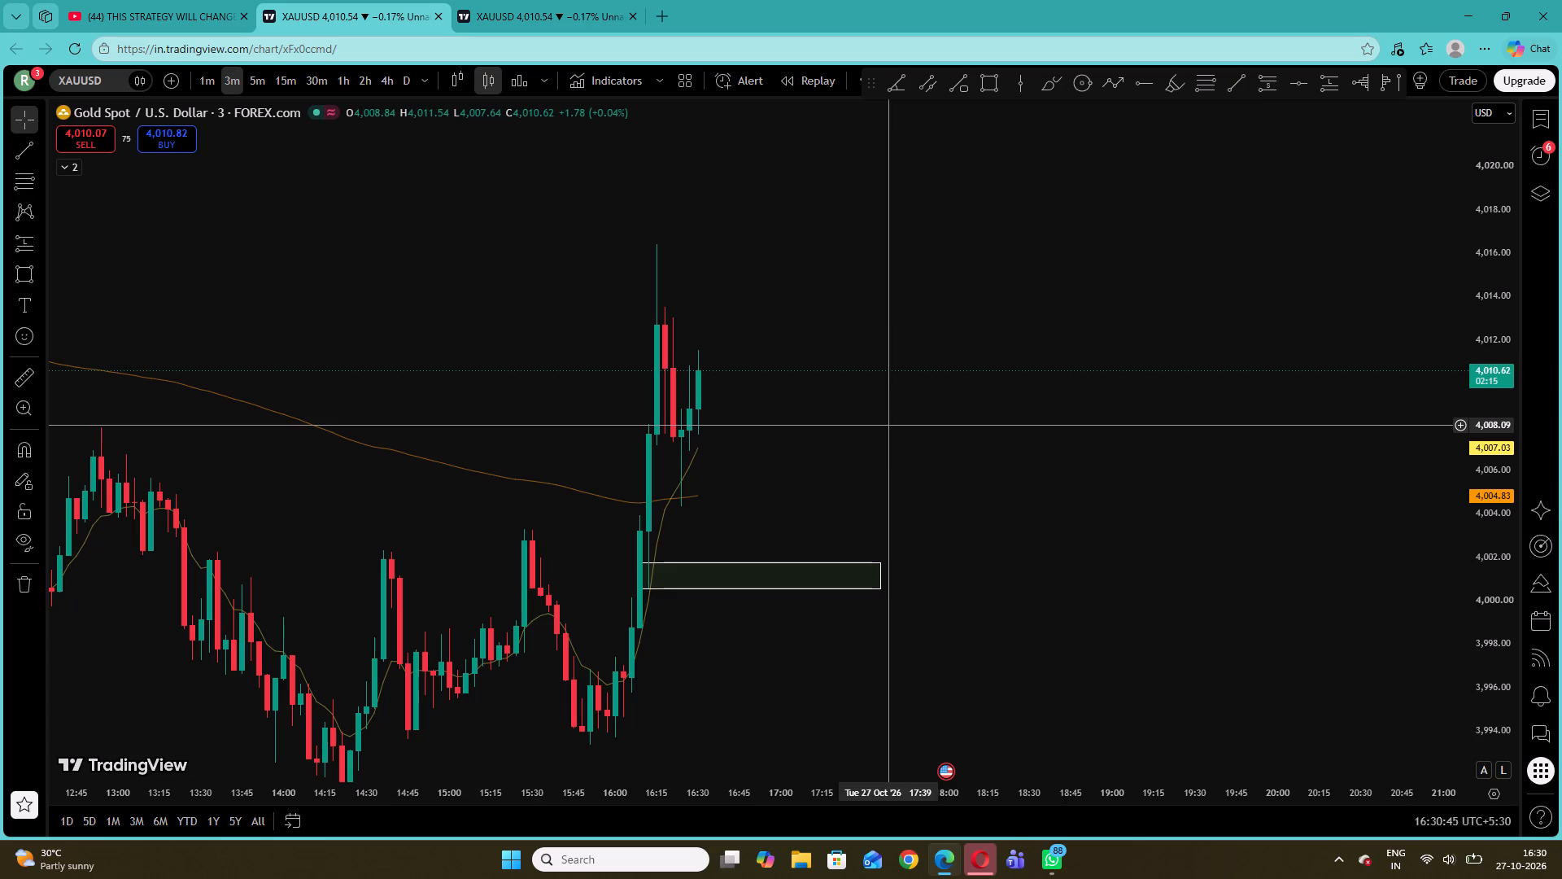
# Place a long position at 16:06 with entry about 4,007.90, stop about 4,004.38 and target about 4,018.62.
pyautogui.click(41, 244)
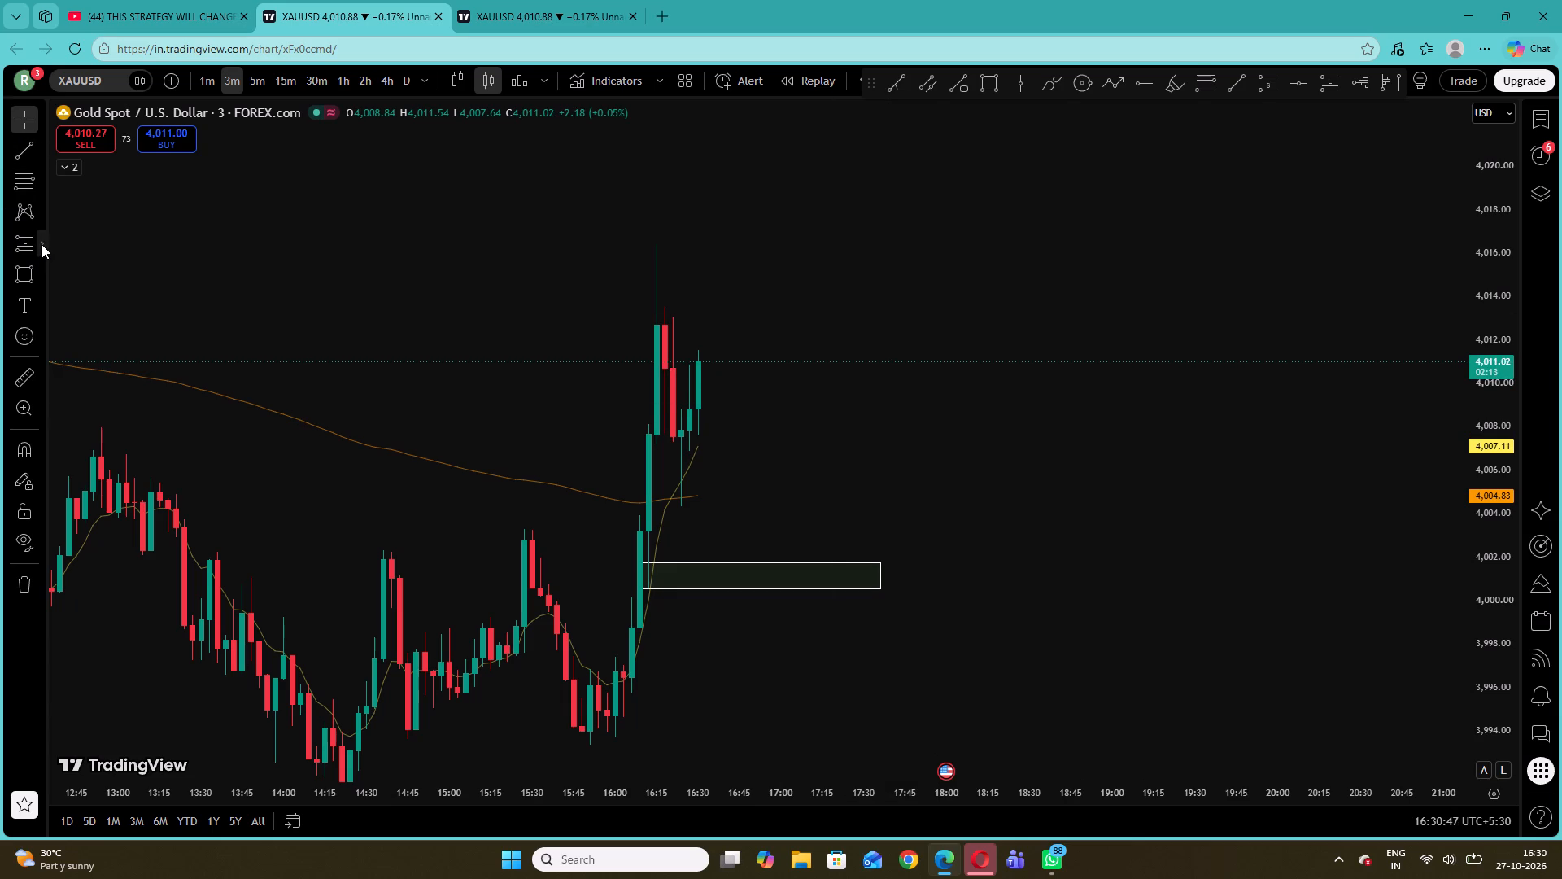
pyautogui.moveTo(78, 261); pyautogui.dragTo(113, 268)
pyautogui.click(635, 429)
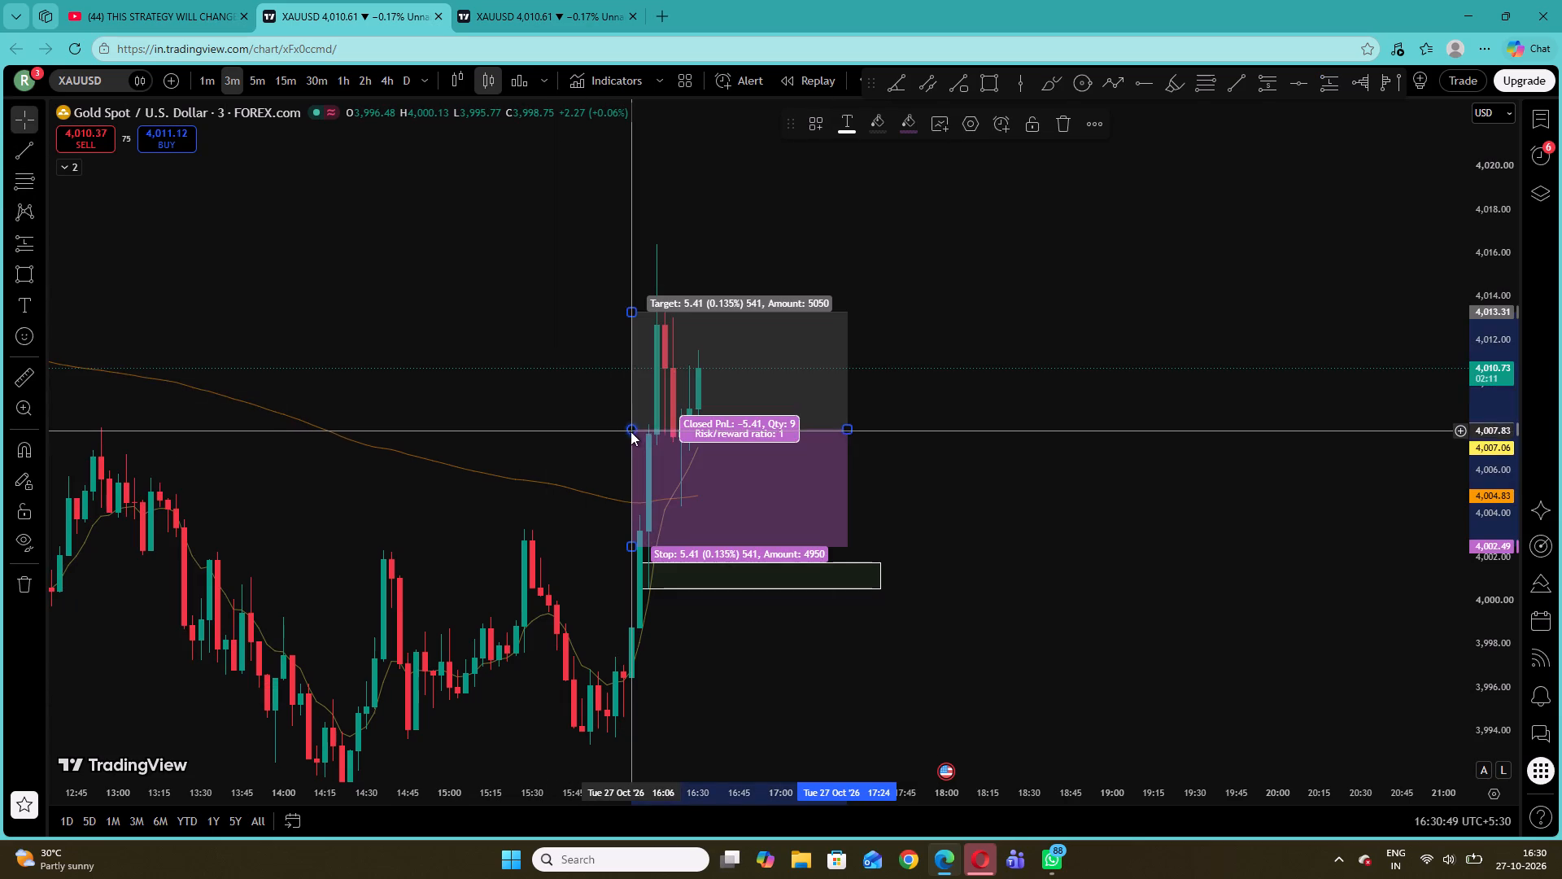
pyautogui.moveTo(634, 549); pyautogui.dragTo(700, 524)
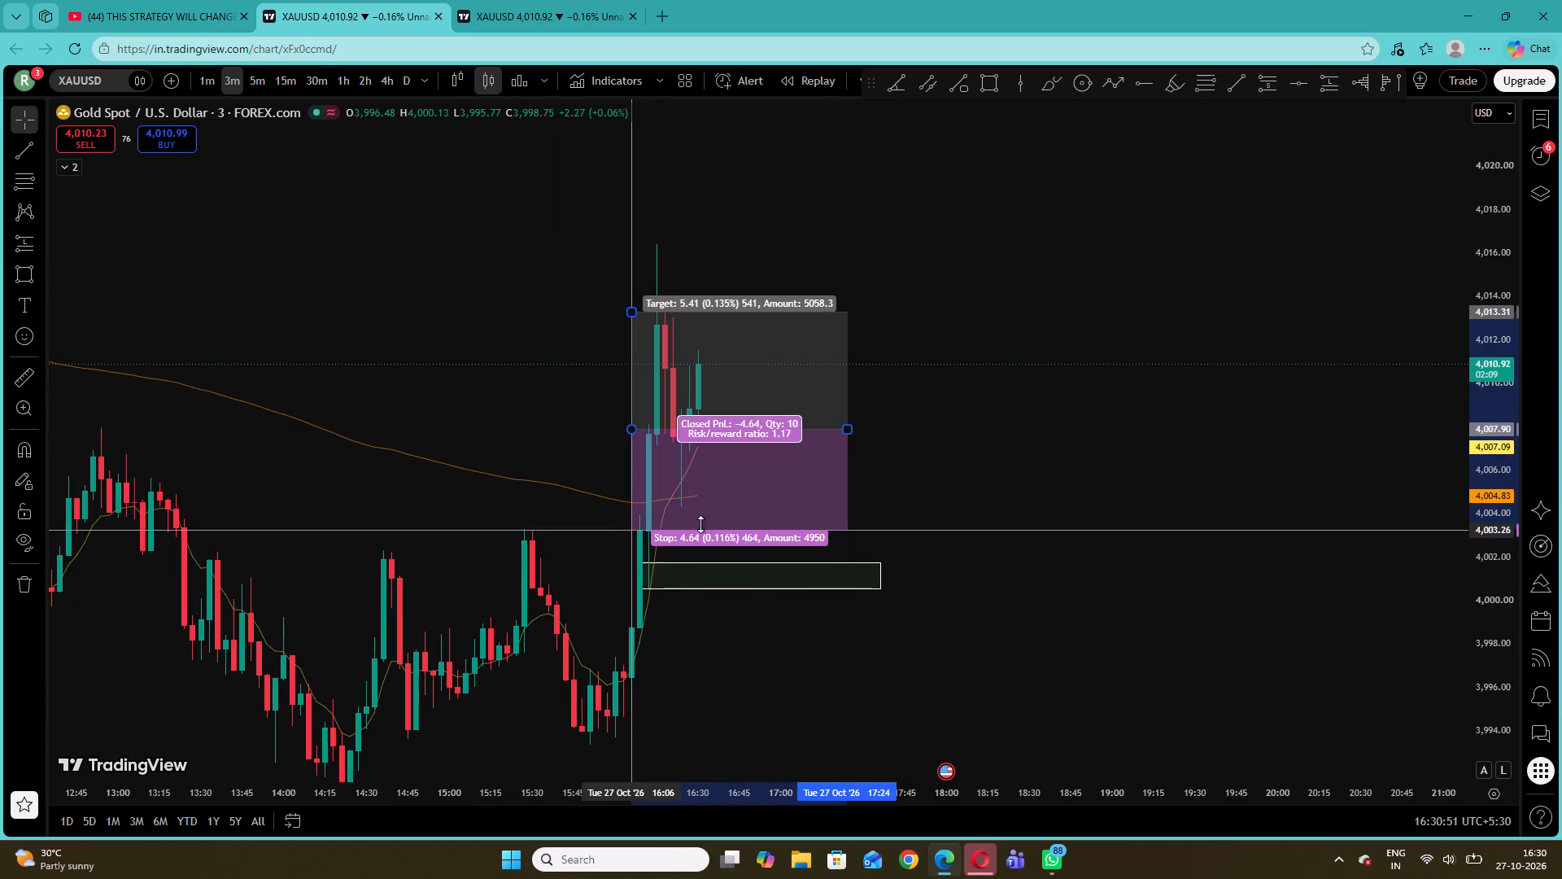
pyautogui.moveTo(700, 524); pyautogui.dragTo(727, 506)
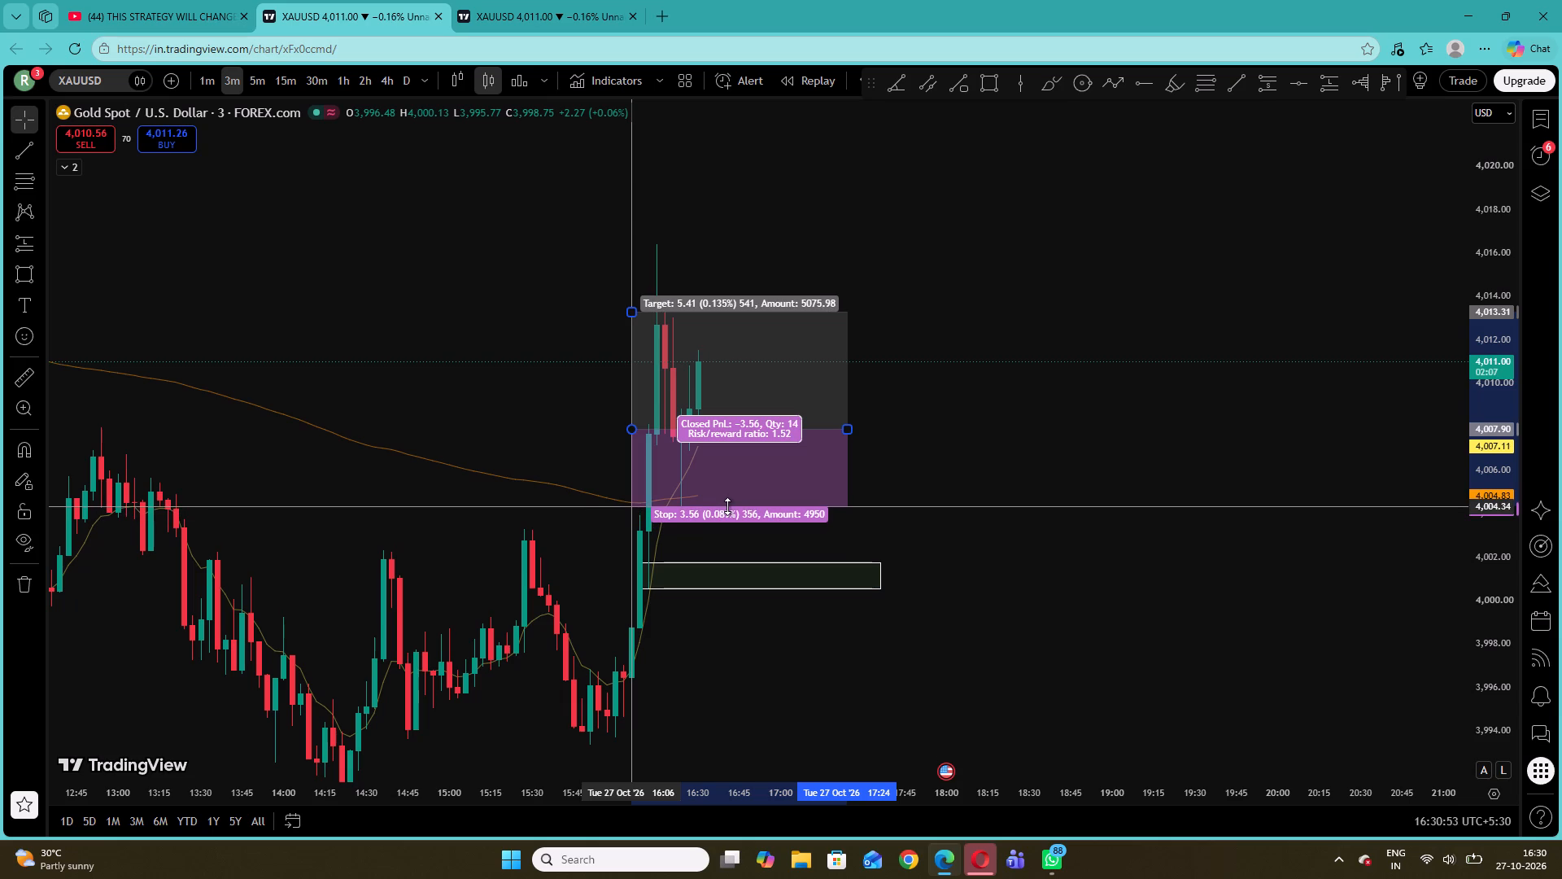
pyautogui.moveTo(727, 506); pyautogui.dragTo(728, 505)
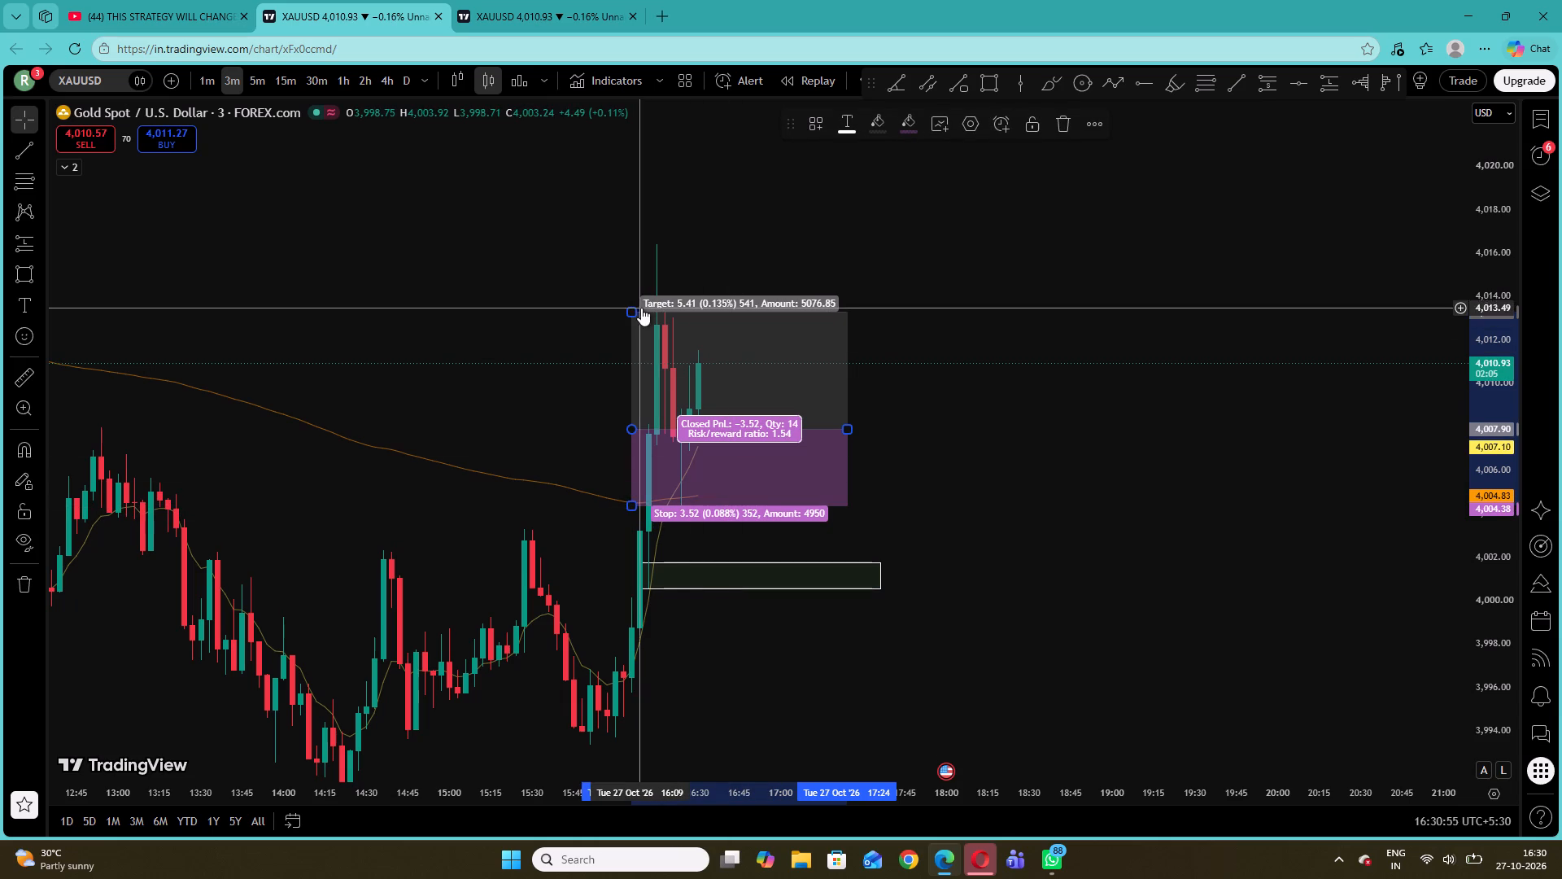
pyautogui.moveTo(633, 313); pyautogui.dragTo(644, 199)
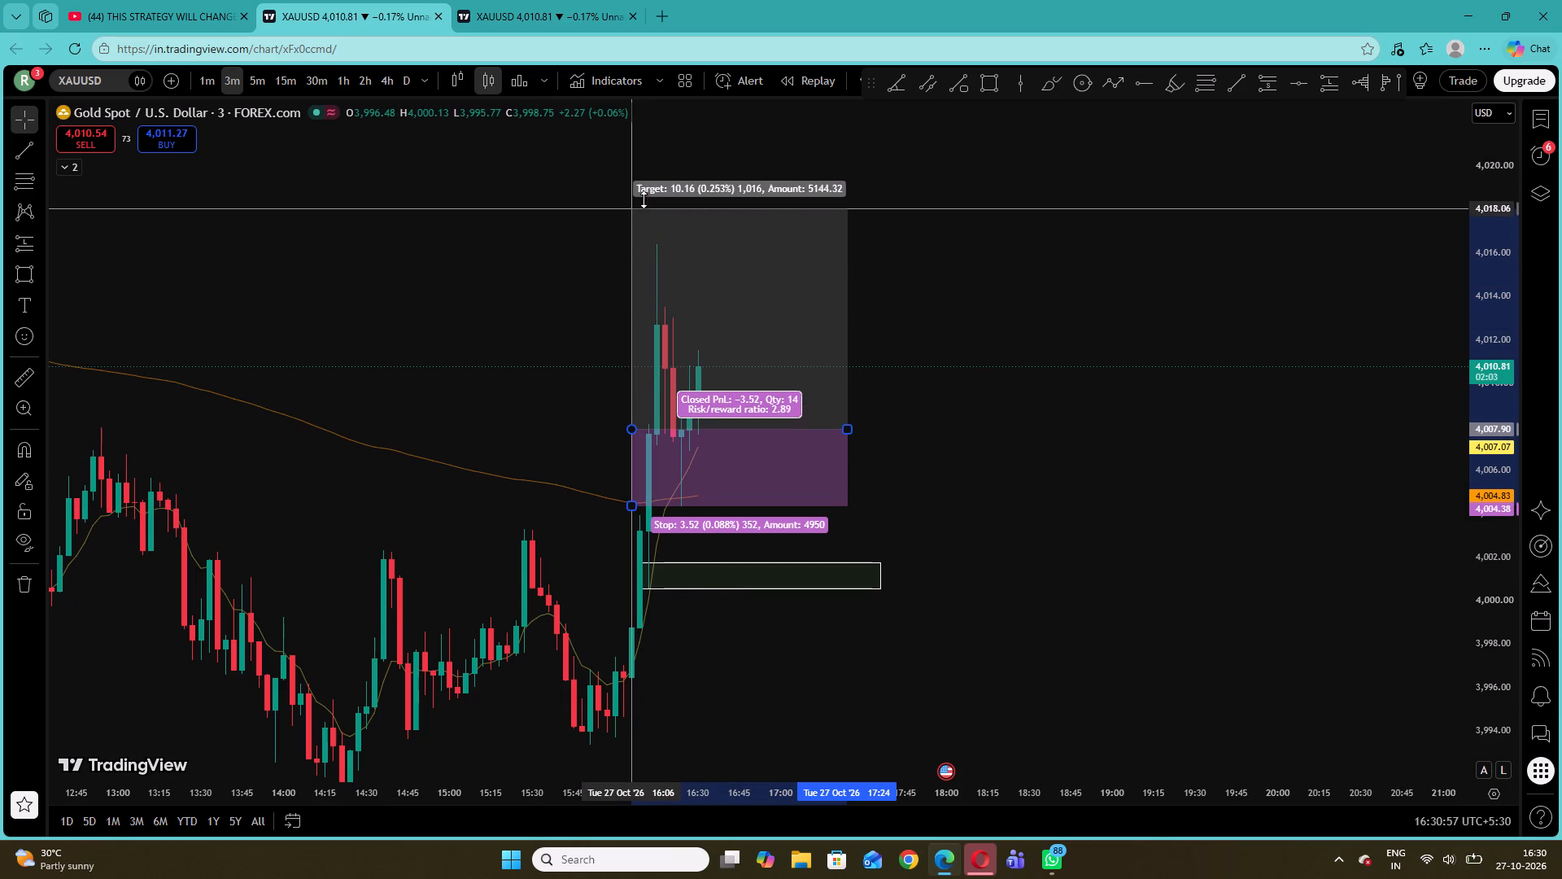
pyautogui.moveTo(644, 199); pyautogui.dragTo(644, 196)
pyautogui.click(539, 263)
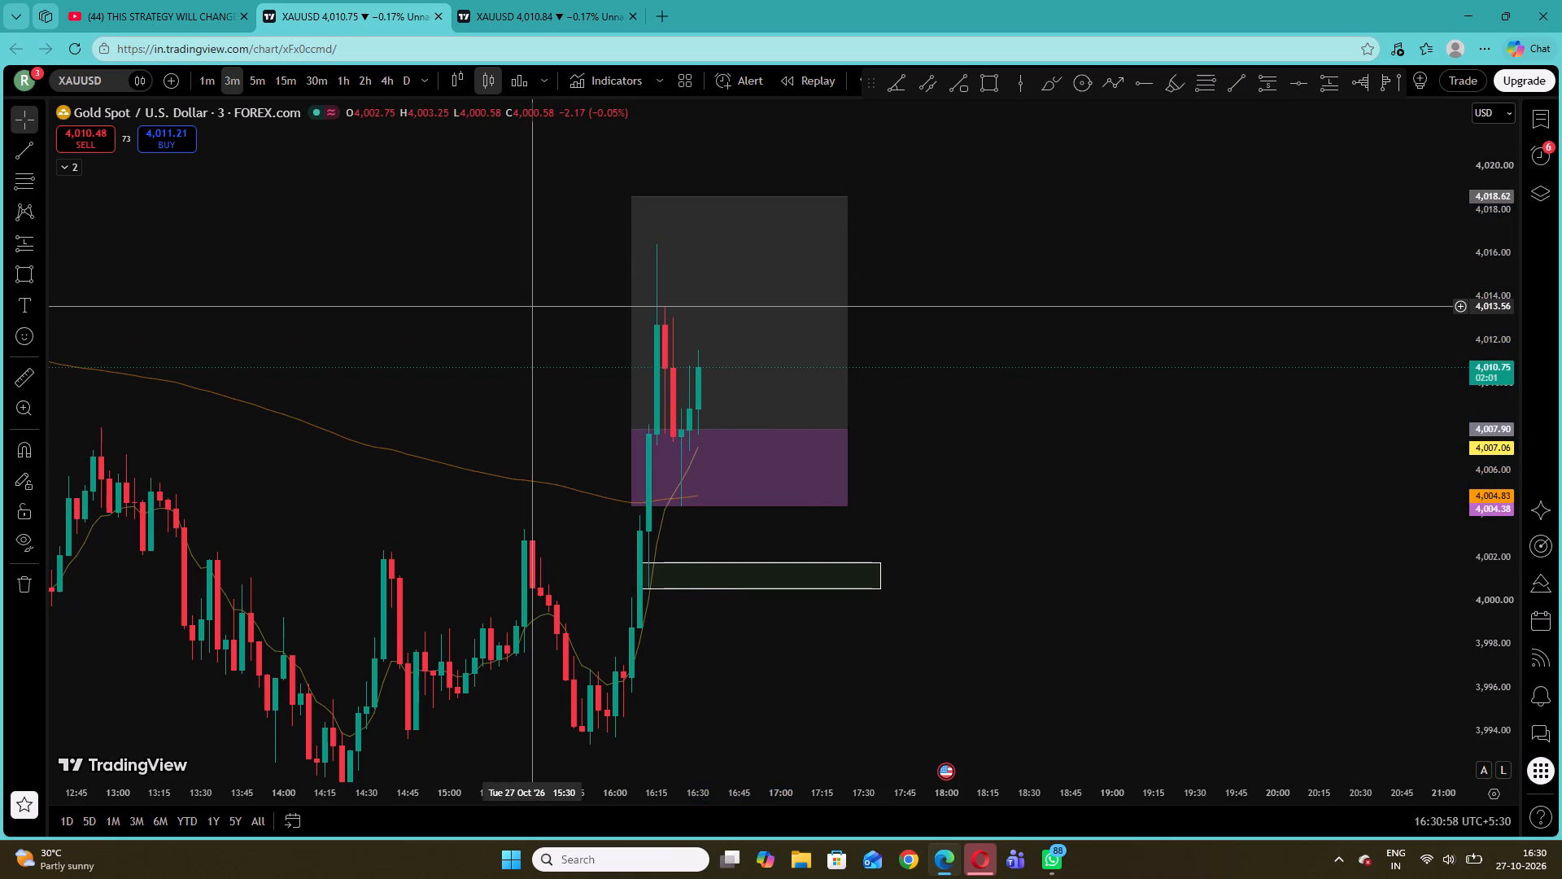
# Review the earlier 27 October candles and the long position on the 3-minute and 5-minute charts, and return to the 1-minute timeframe.
pyautogui.moveTo(533, 306); pyautogui.dragTo(1082, 296)
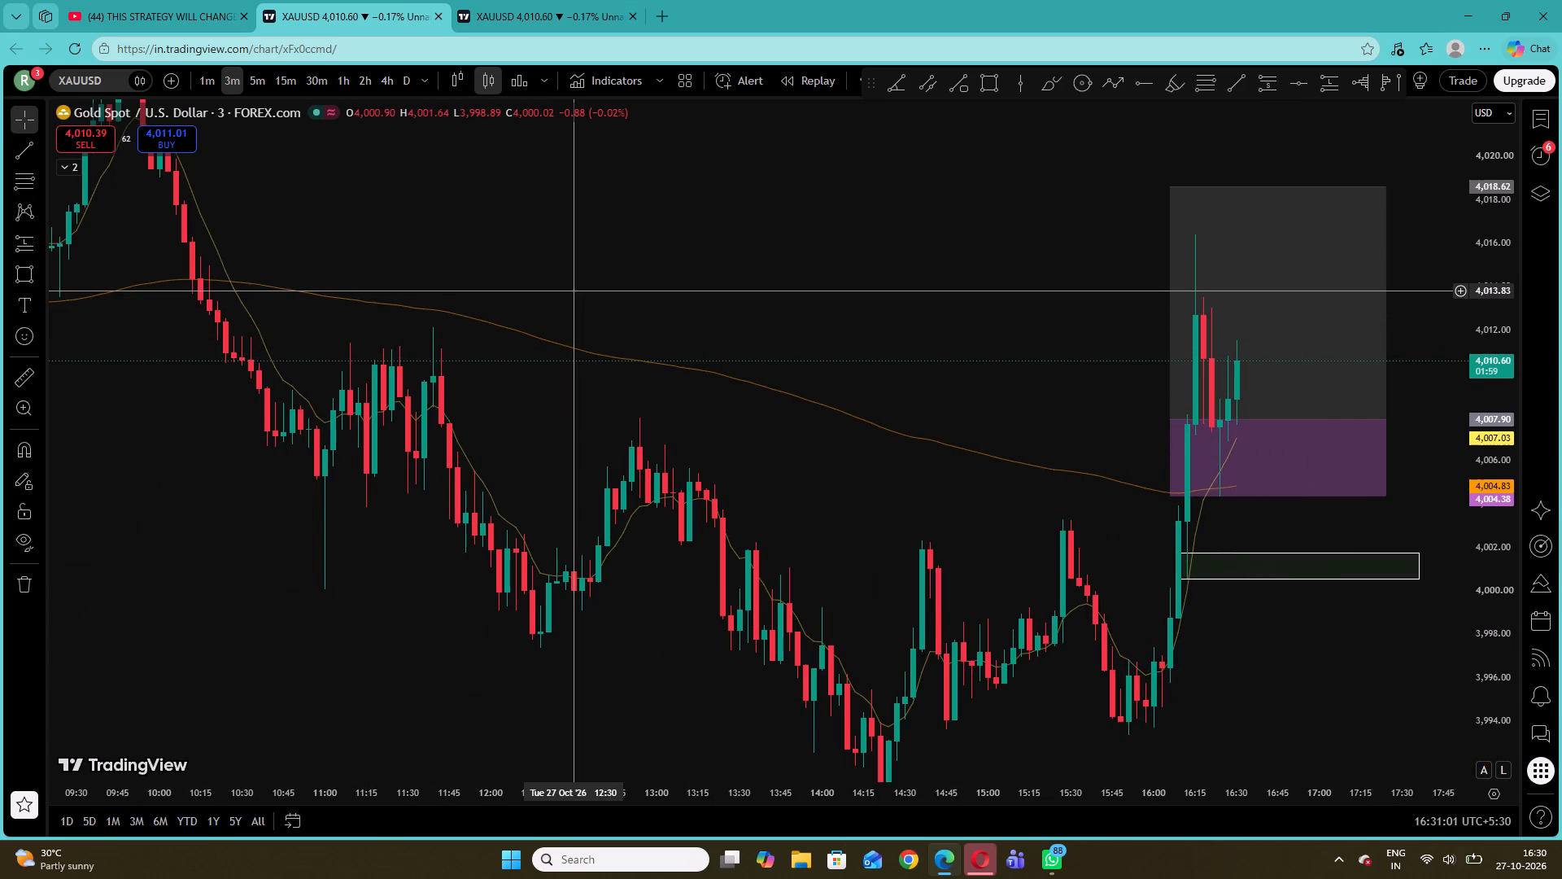
pyautogui.moveTo(571, 291); pyautogui.dragTo(985, 339)
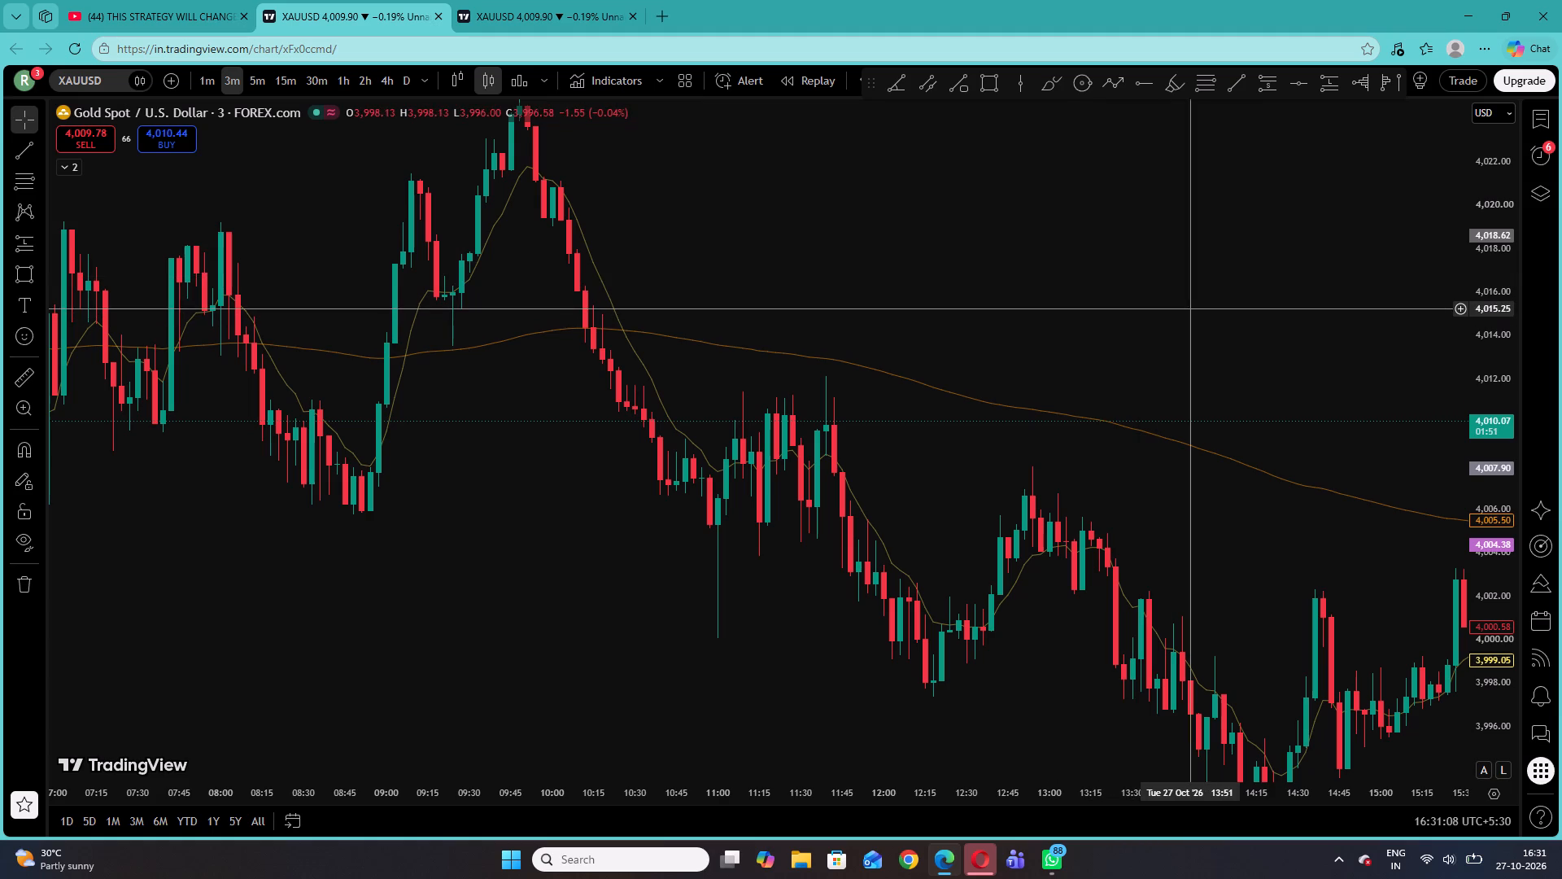
pyautogui.moveTo(1194, 313); pyautogui.dragTo(445, 304)
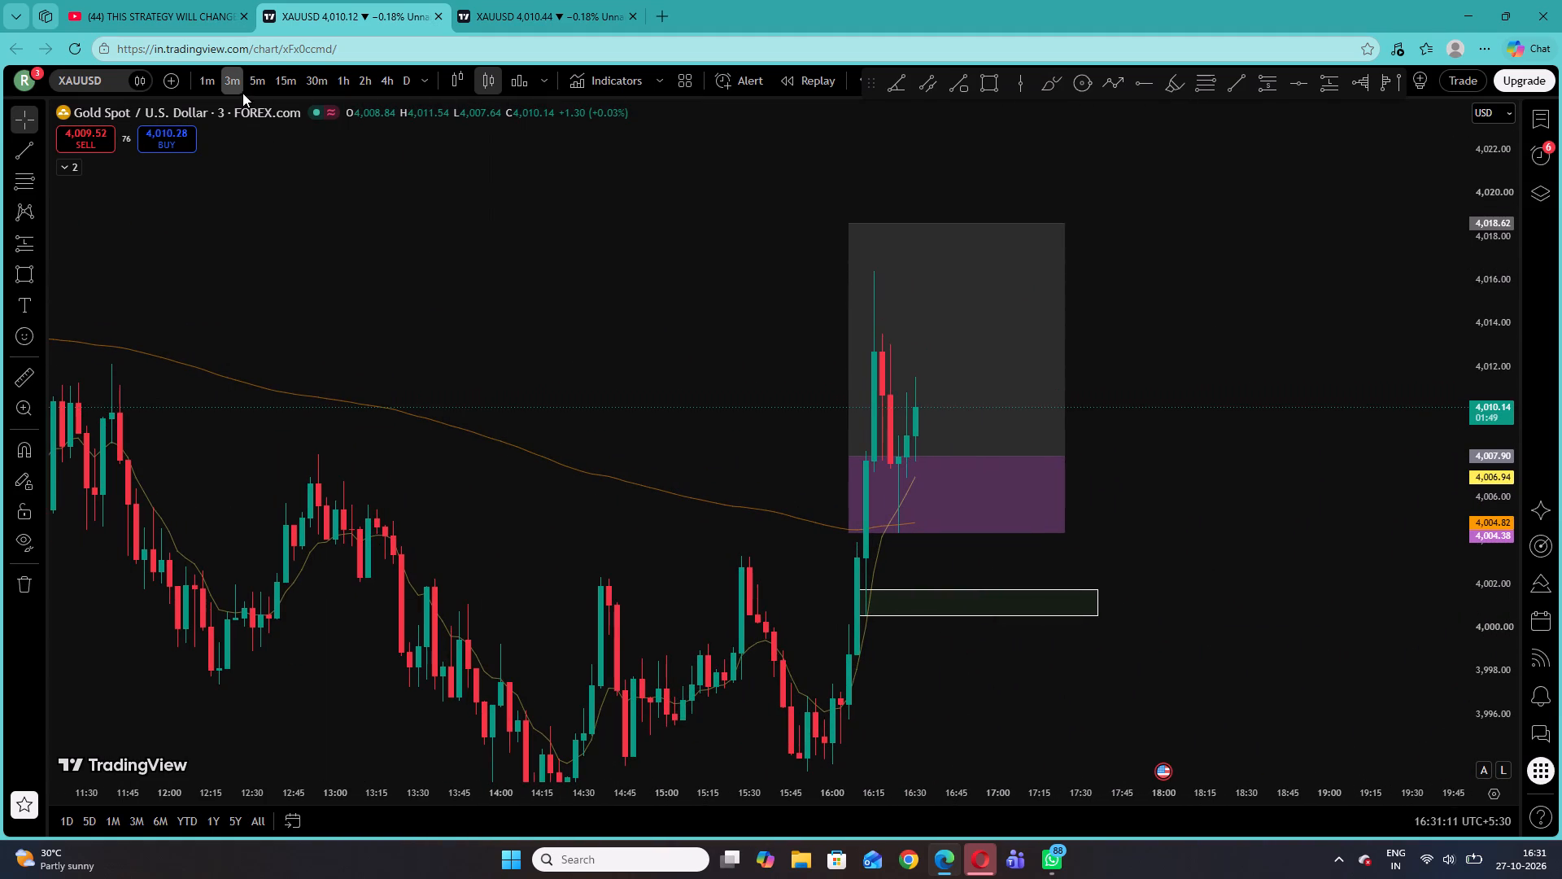
pyautogui.click(260, 78)
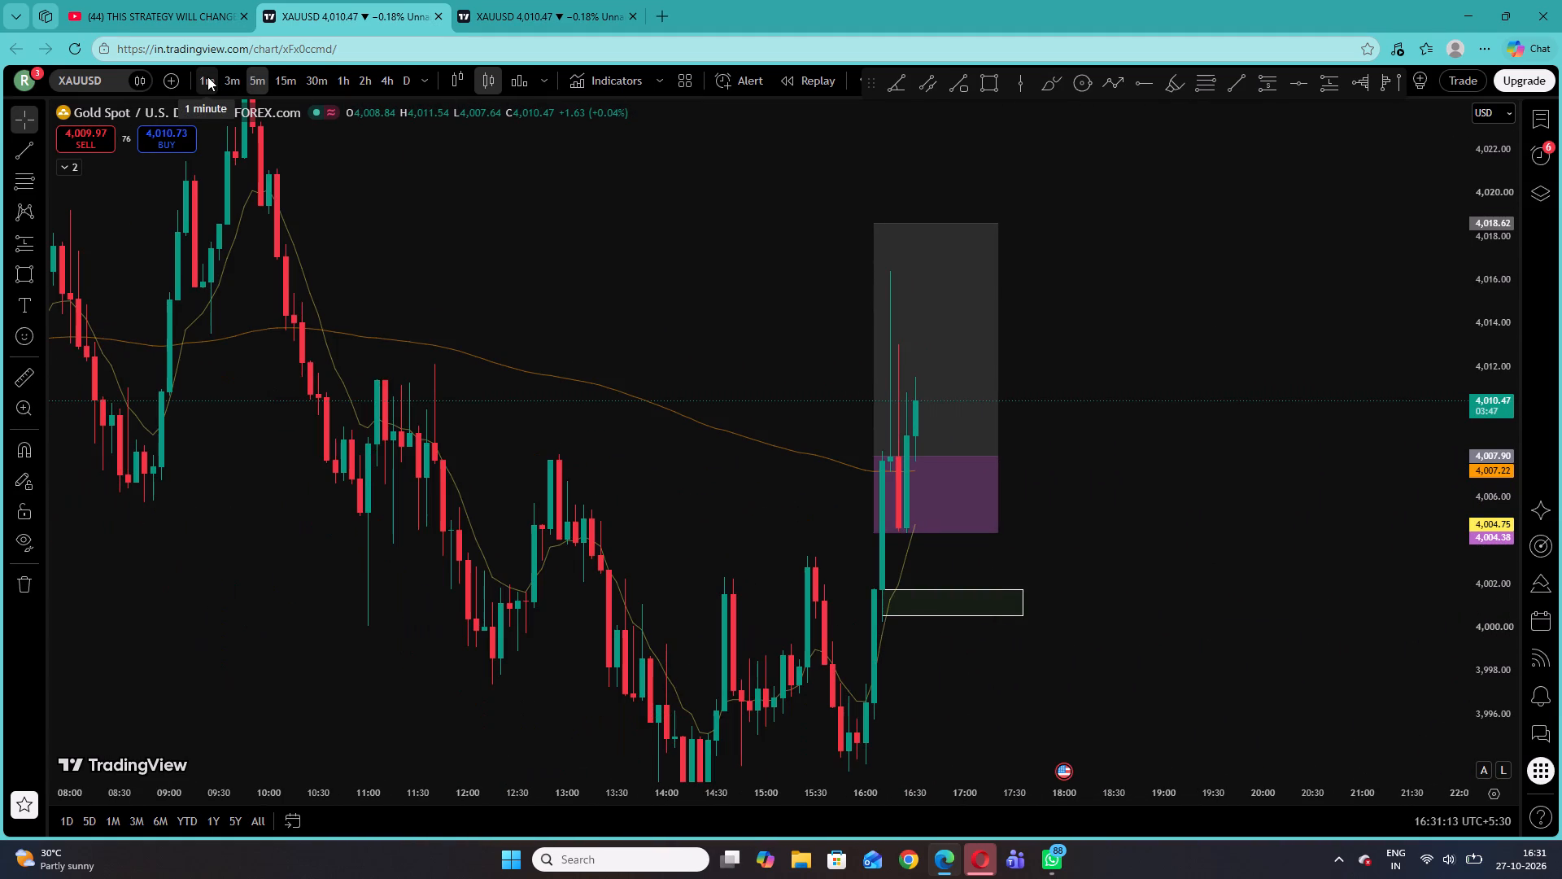
pyautogui.click(207, 77)
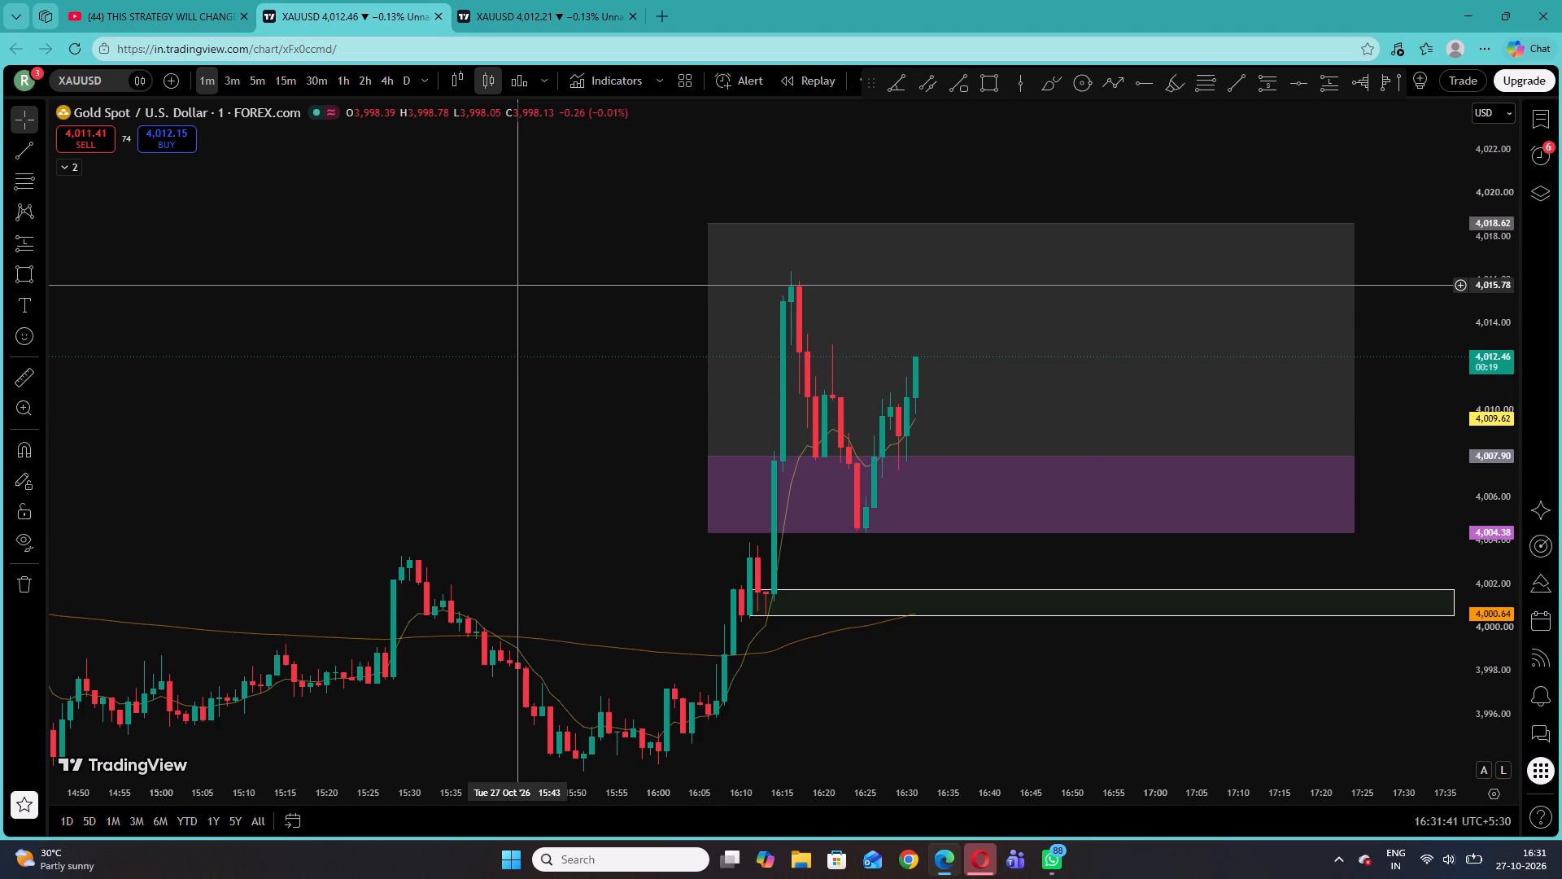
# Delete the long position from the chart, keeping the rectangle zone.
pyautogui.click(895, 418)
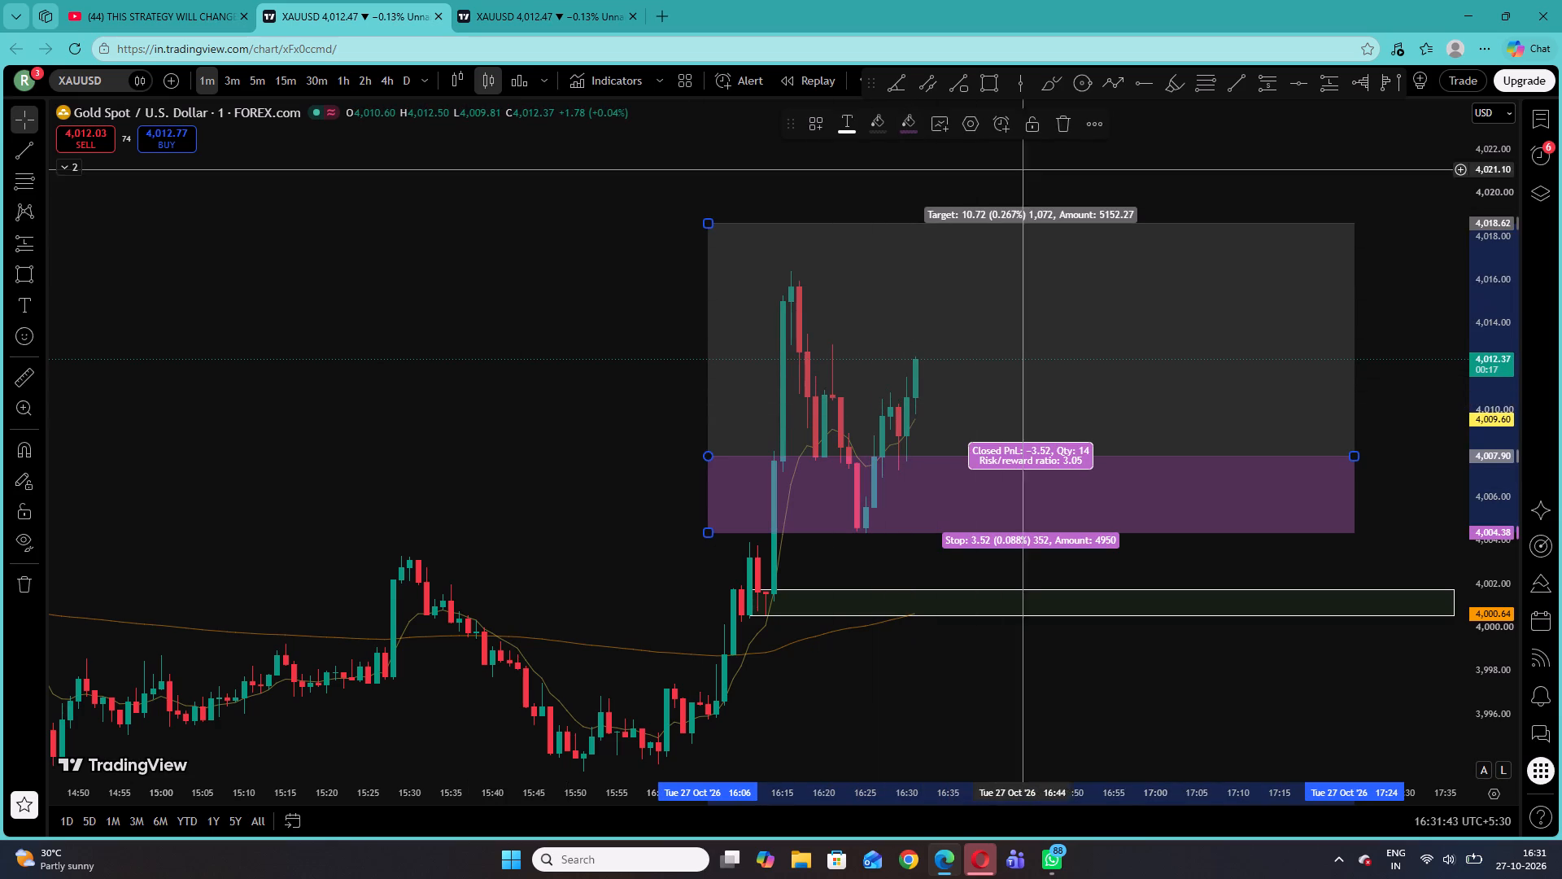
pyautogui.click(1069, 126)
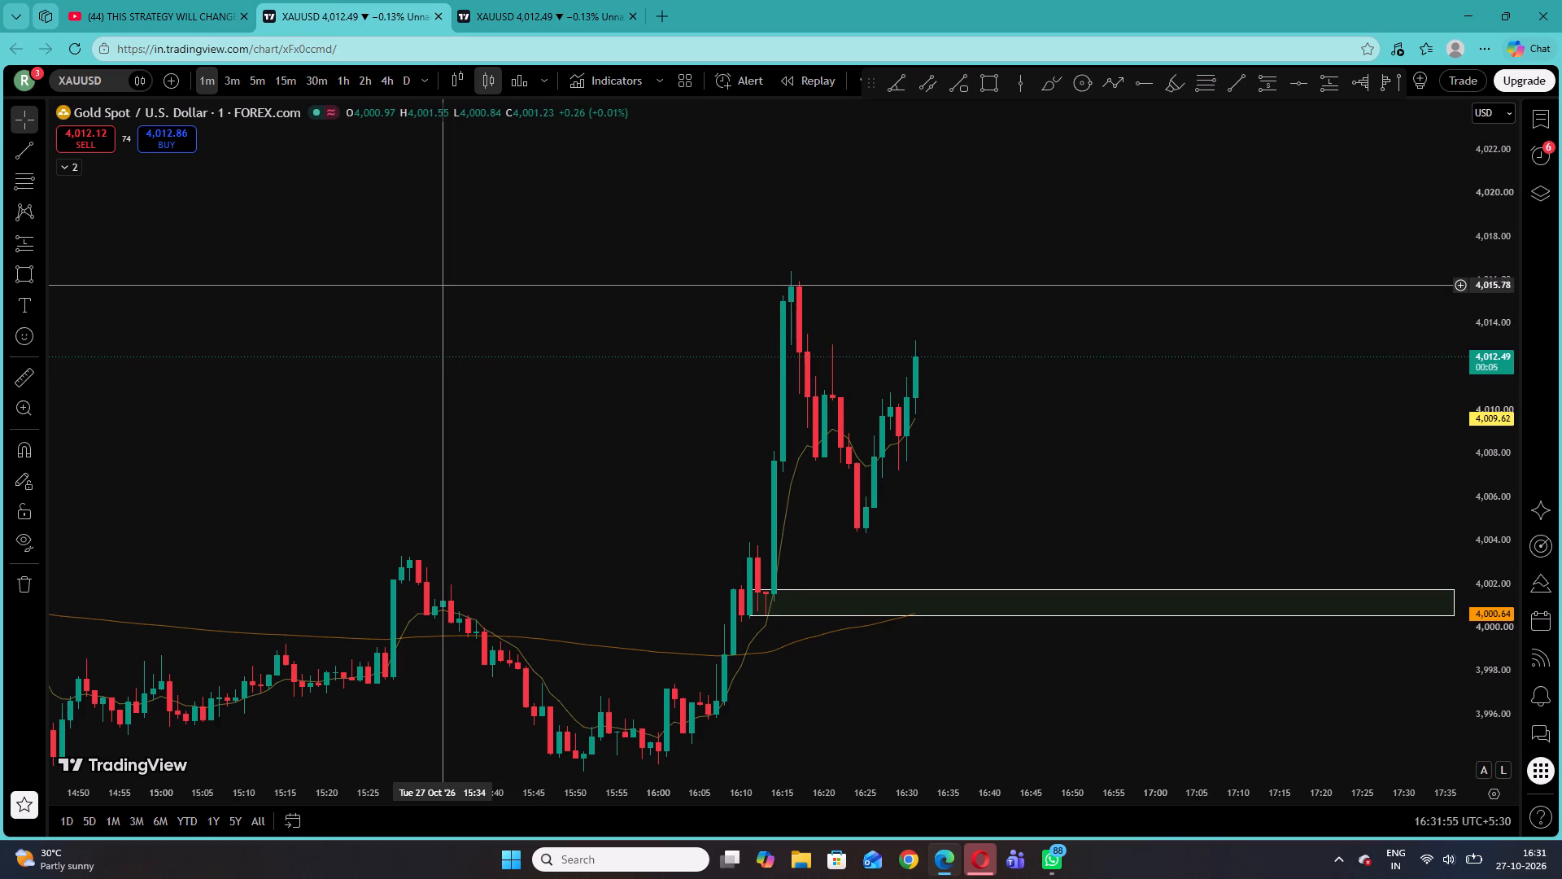
# Place a long position from 16:27 to 16:53 with entry about 4,008.73, stop about 4,006.97 and target about 4,014.
pyautogui.click(39, 243)
pyautogui.click(80, 260)
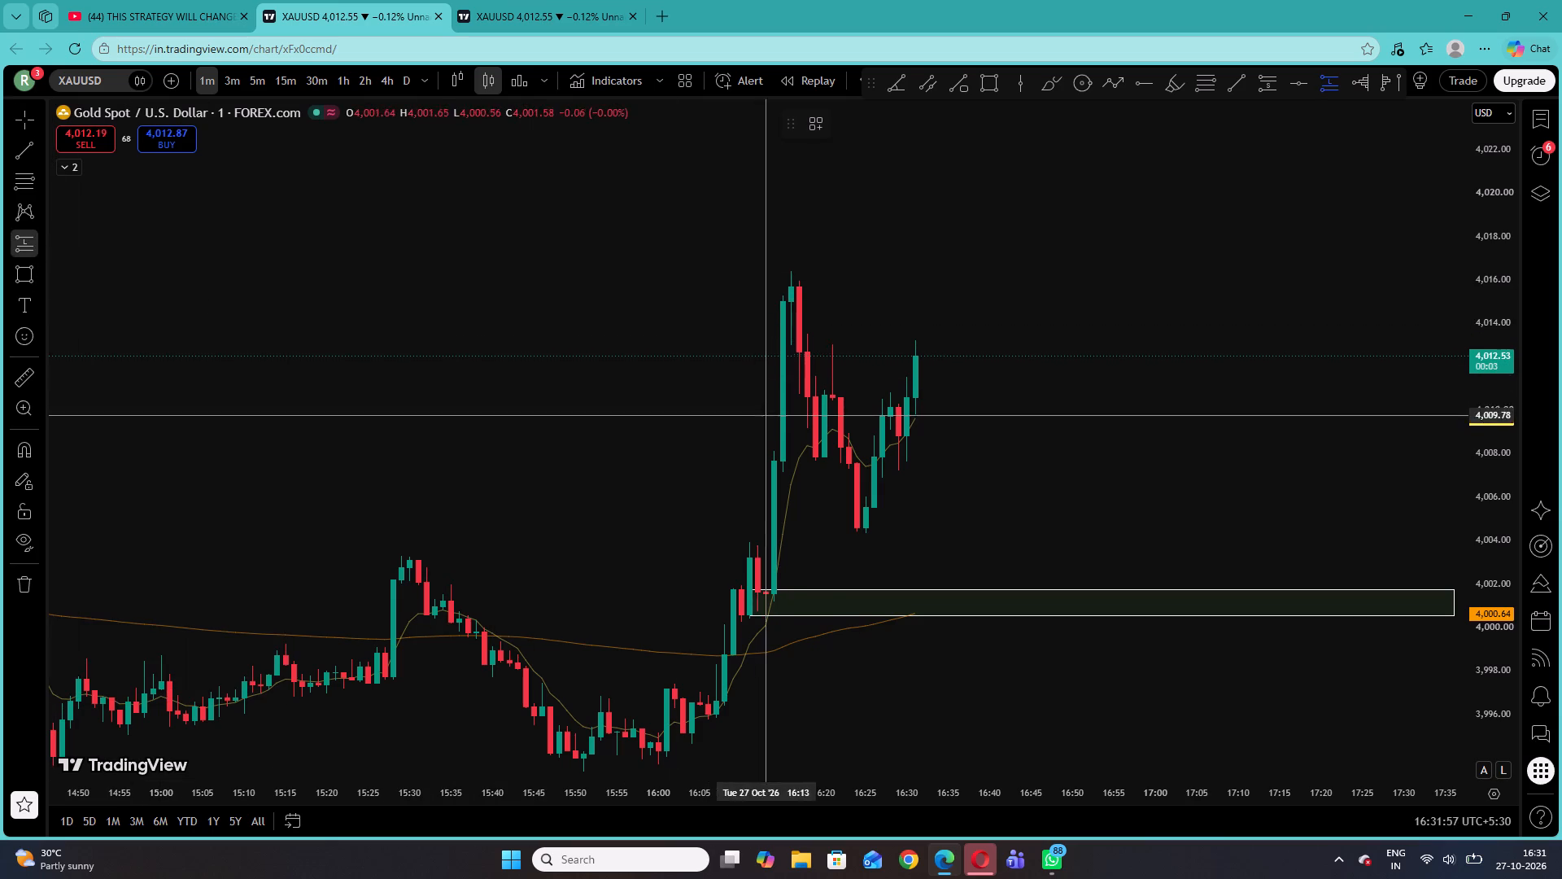
pyautogui.click(879, 438)
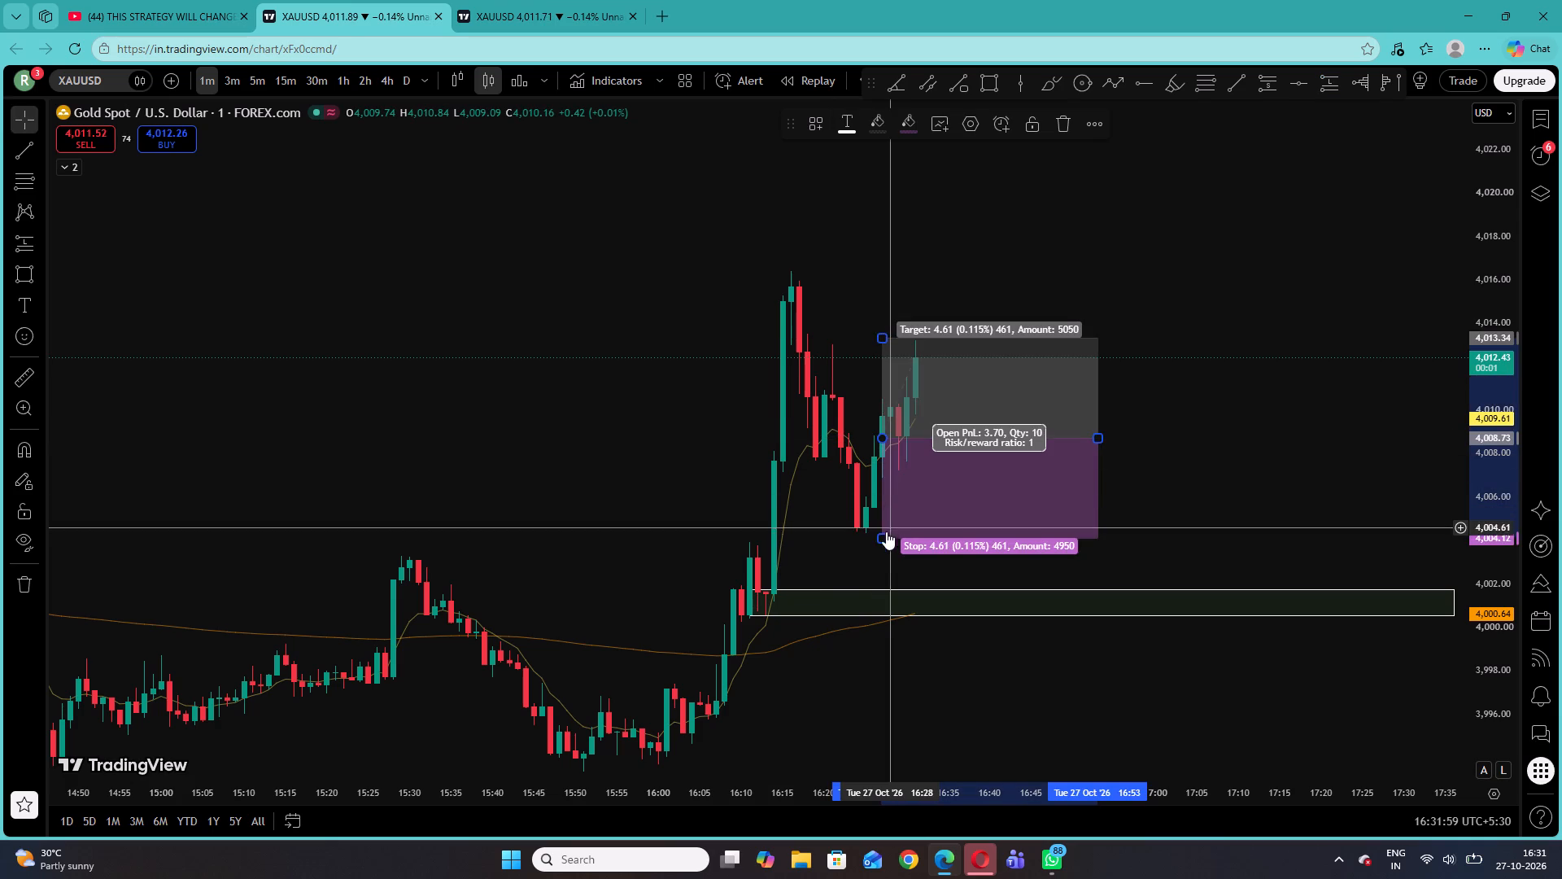
pyautogui.moveTo(885, 535); pyautogui.dragTo(928, 476)
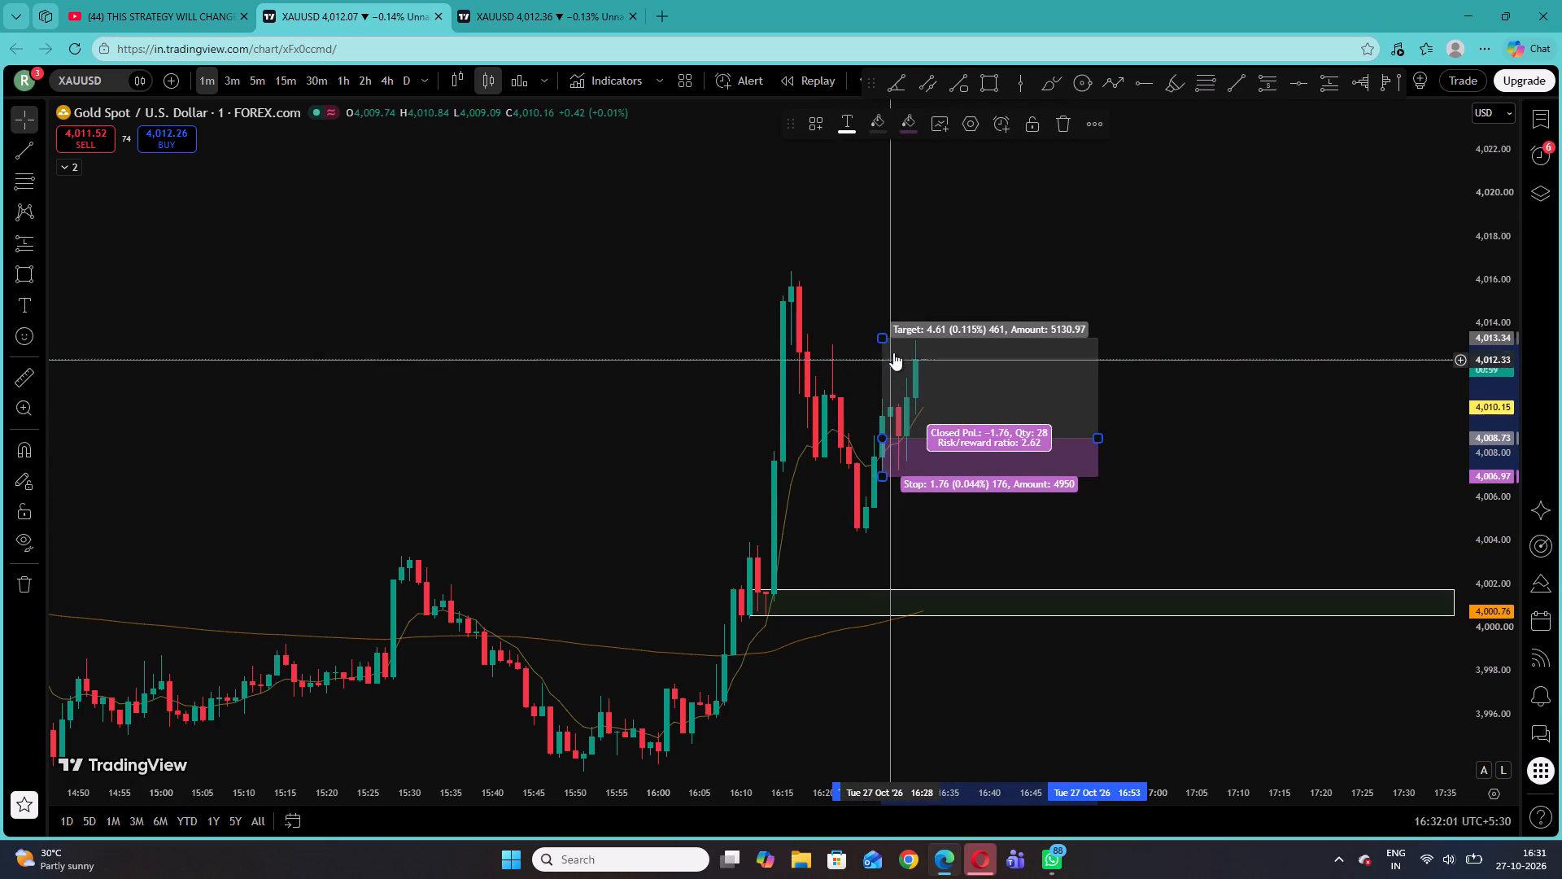
pyautogui.moveTo(879, 338); pyautogui.dragTo(883, 313)
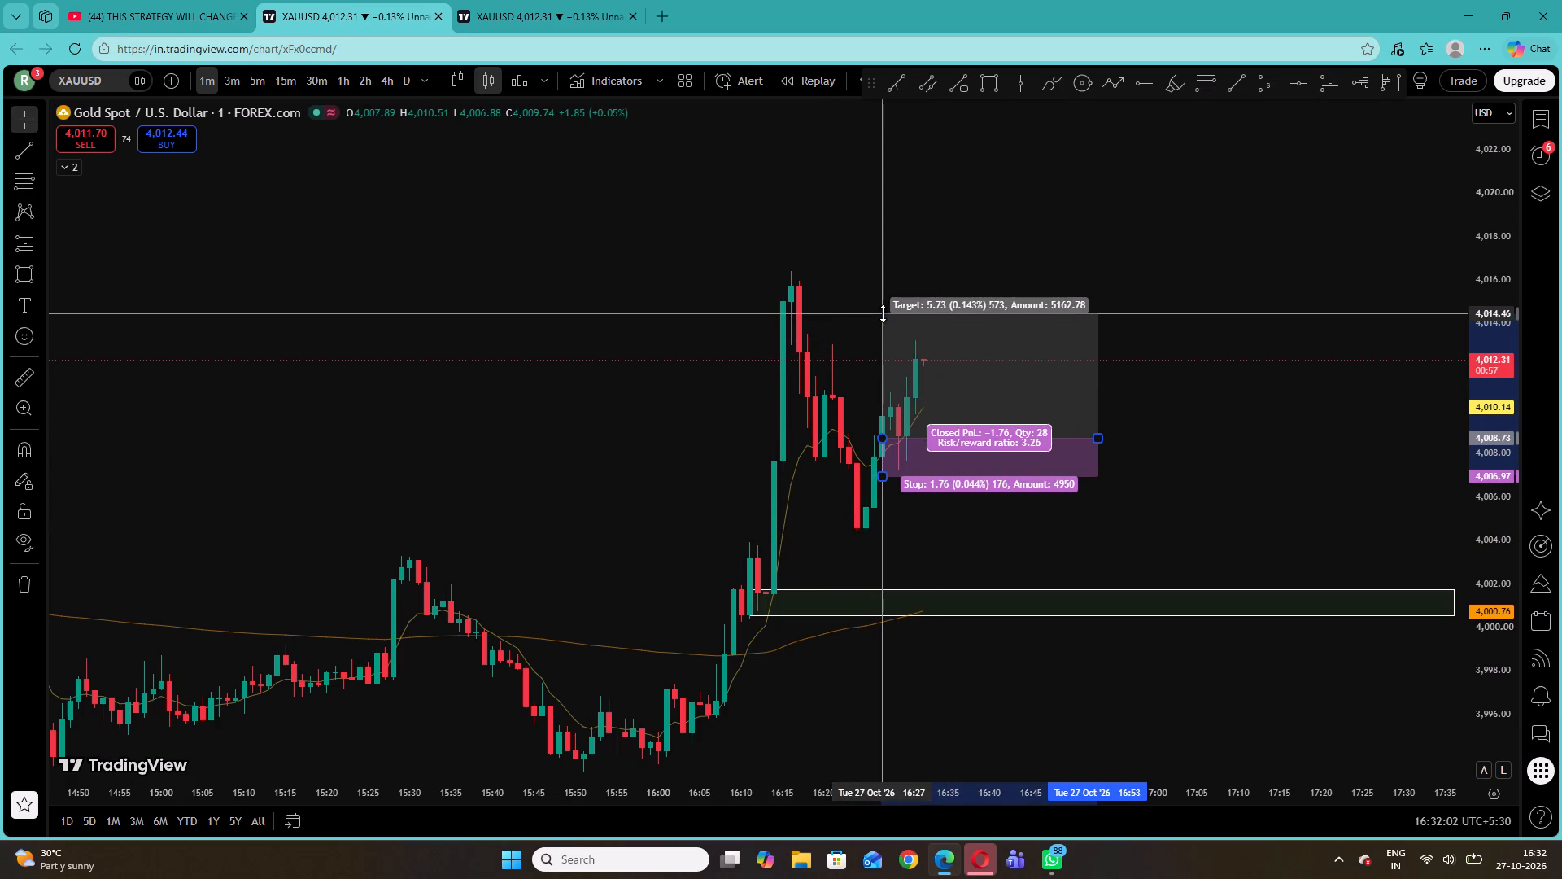
pyautogui.moveTo(883, 313); pyautogui.dragTo(884, 336)
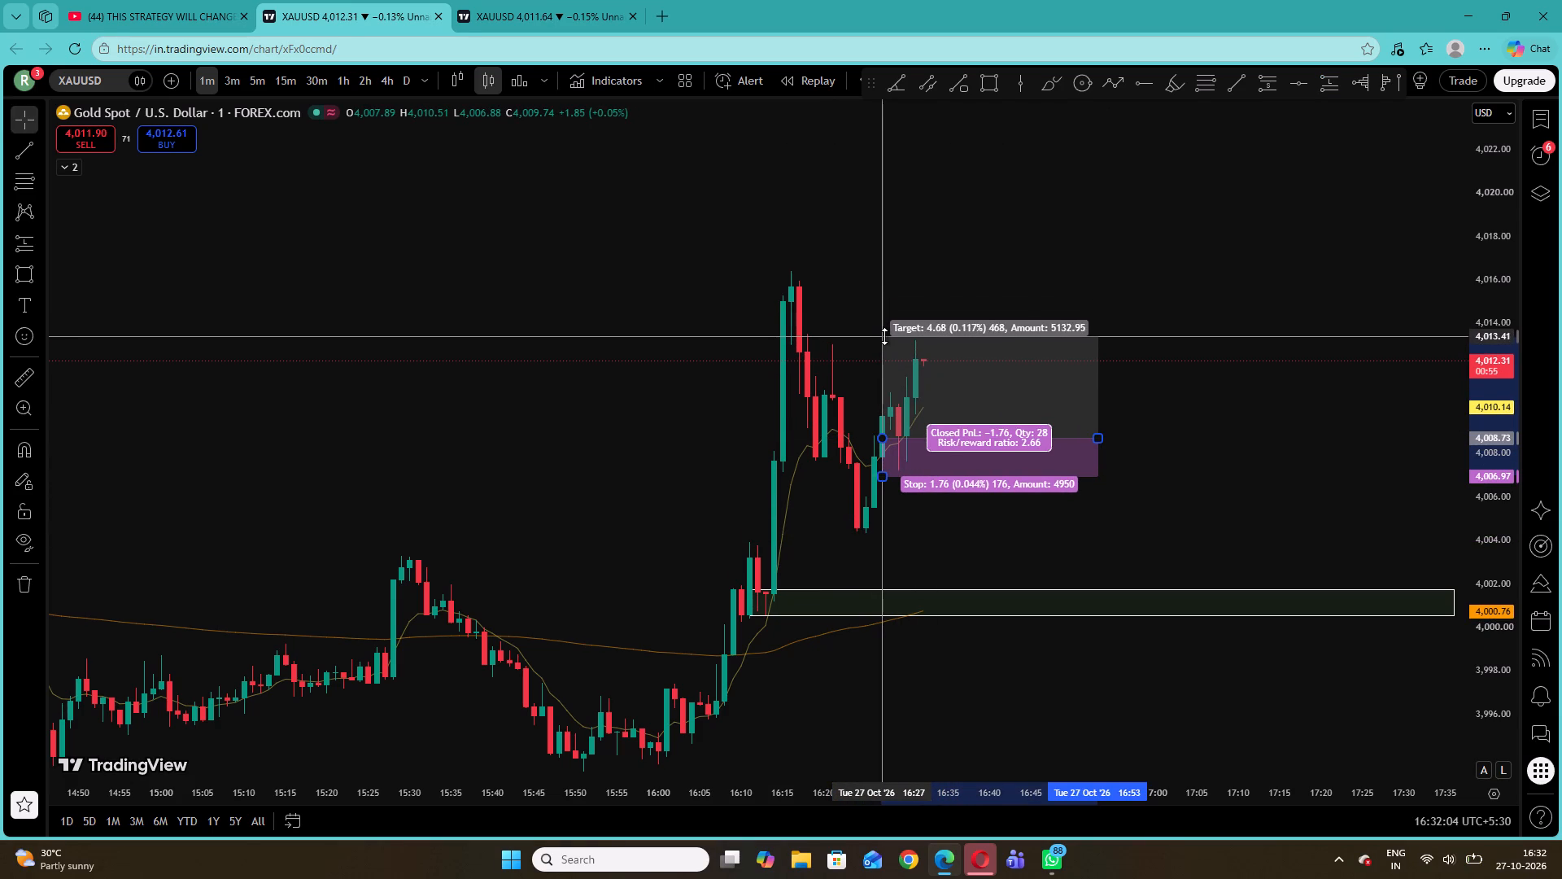
pyautogui.moveTo(884, 336); pyautogui.dragTo(884, 321)
pyautogui.click(850, 279)
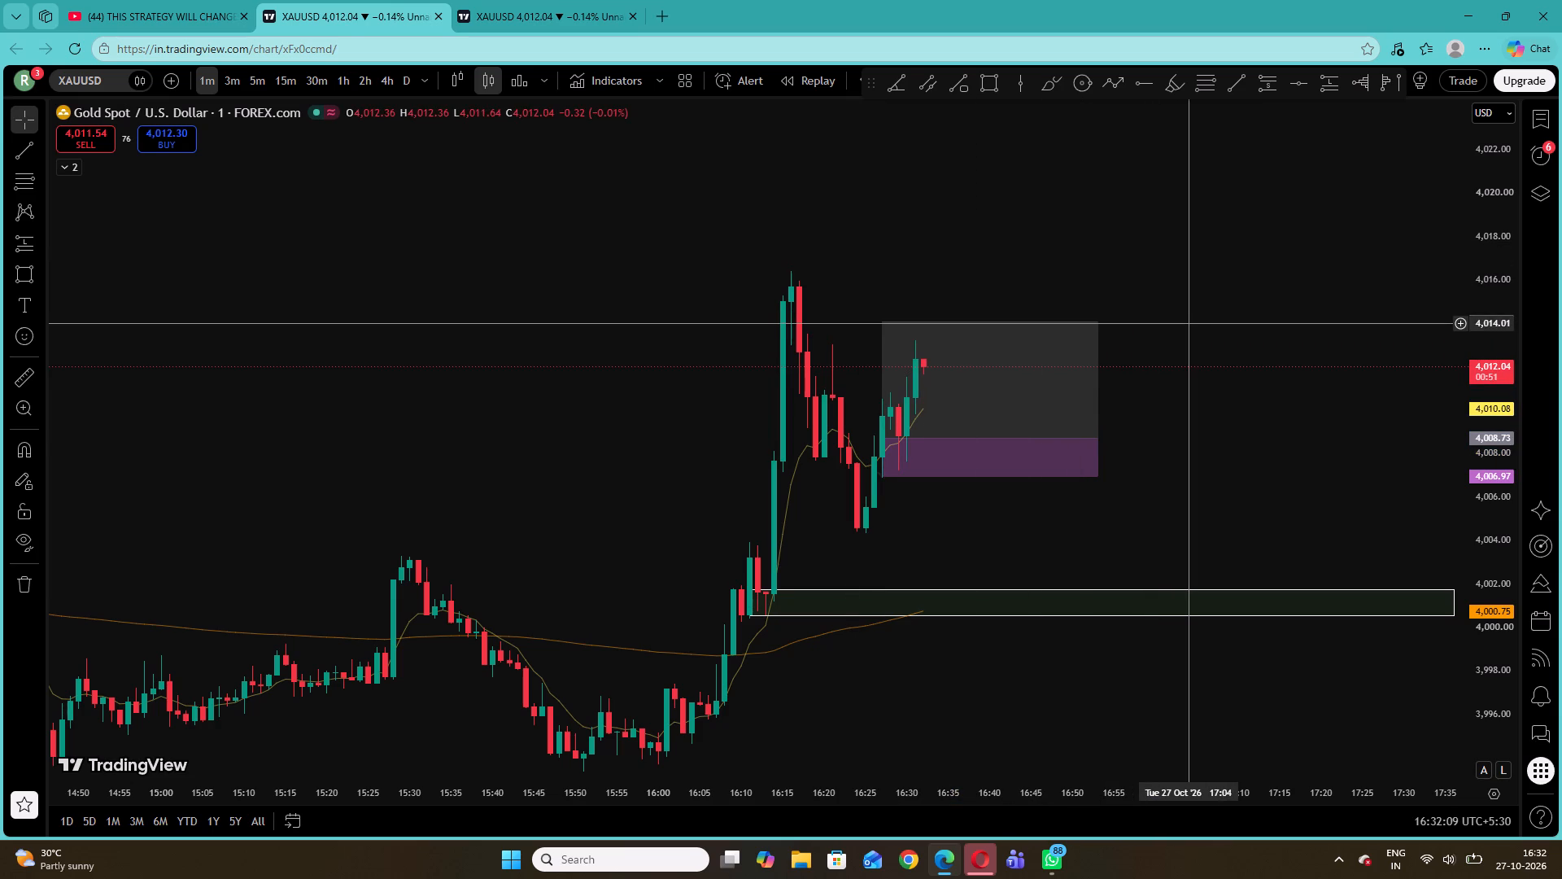
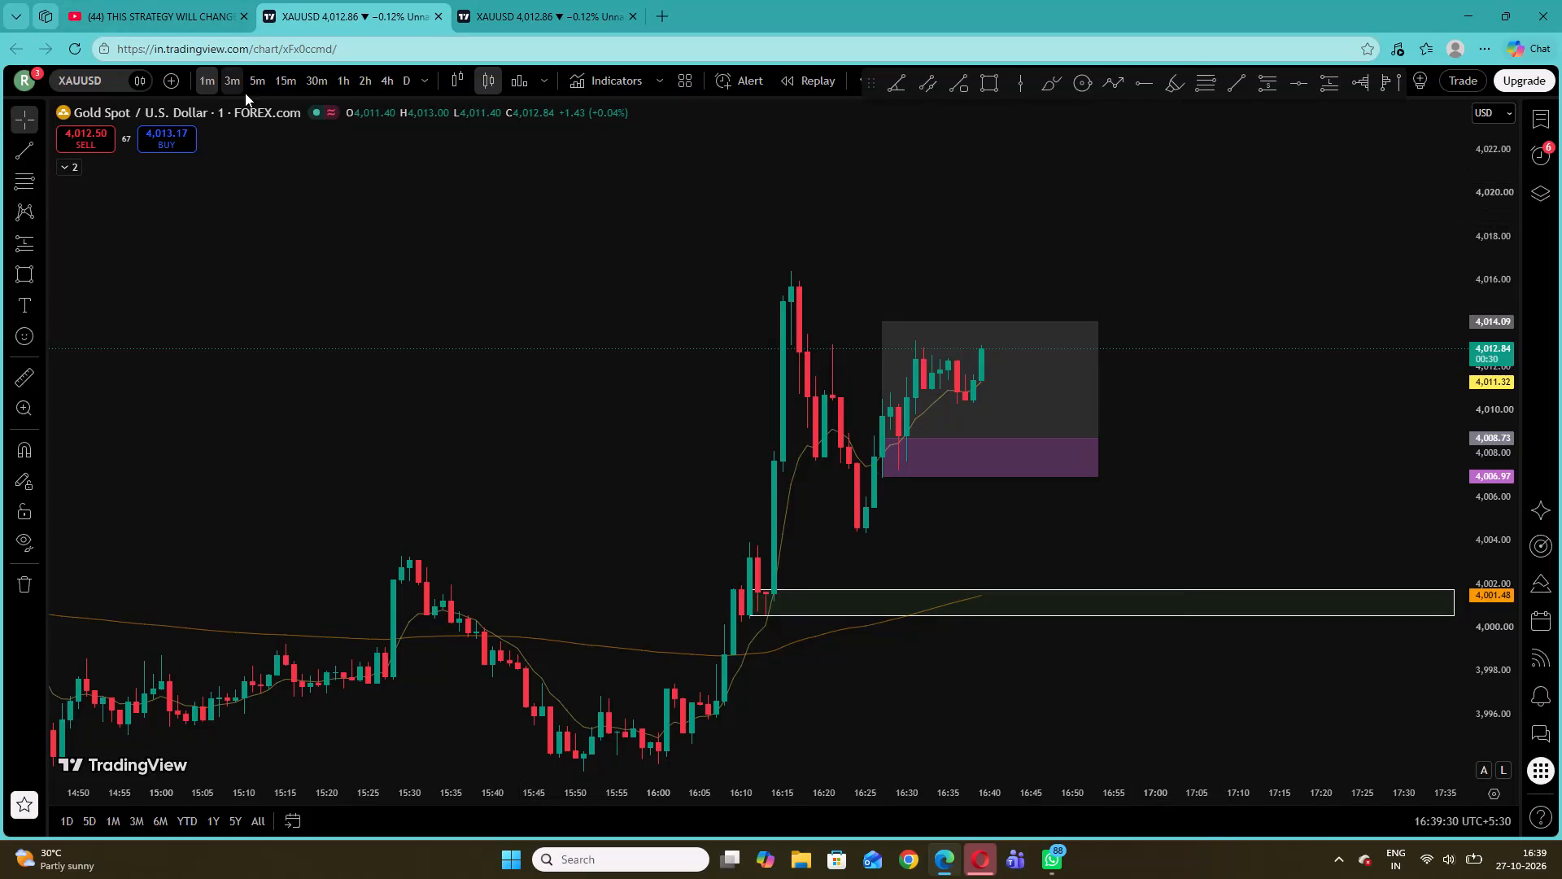
# Compare the long position and retest zone on the 5-minute and 1-minute charts, and examine the earlier 27 October candles on the 5-minute chart.
pyautogui.click(261, 81)
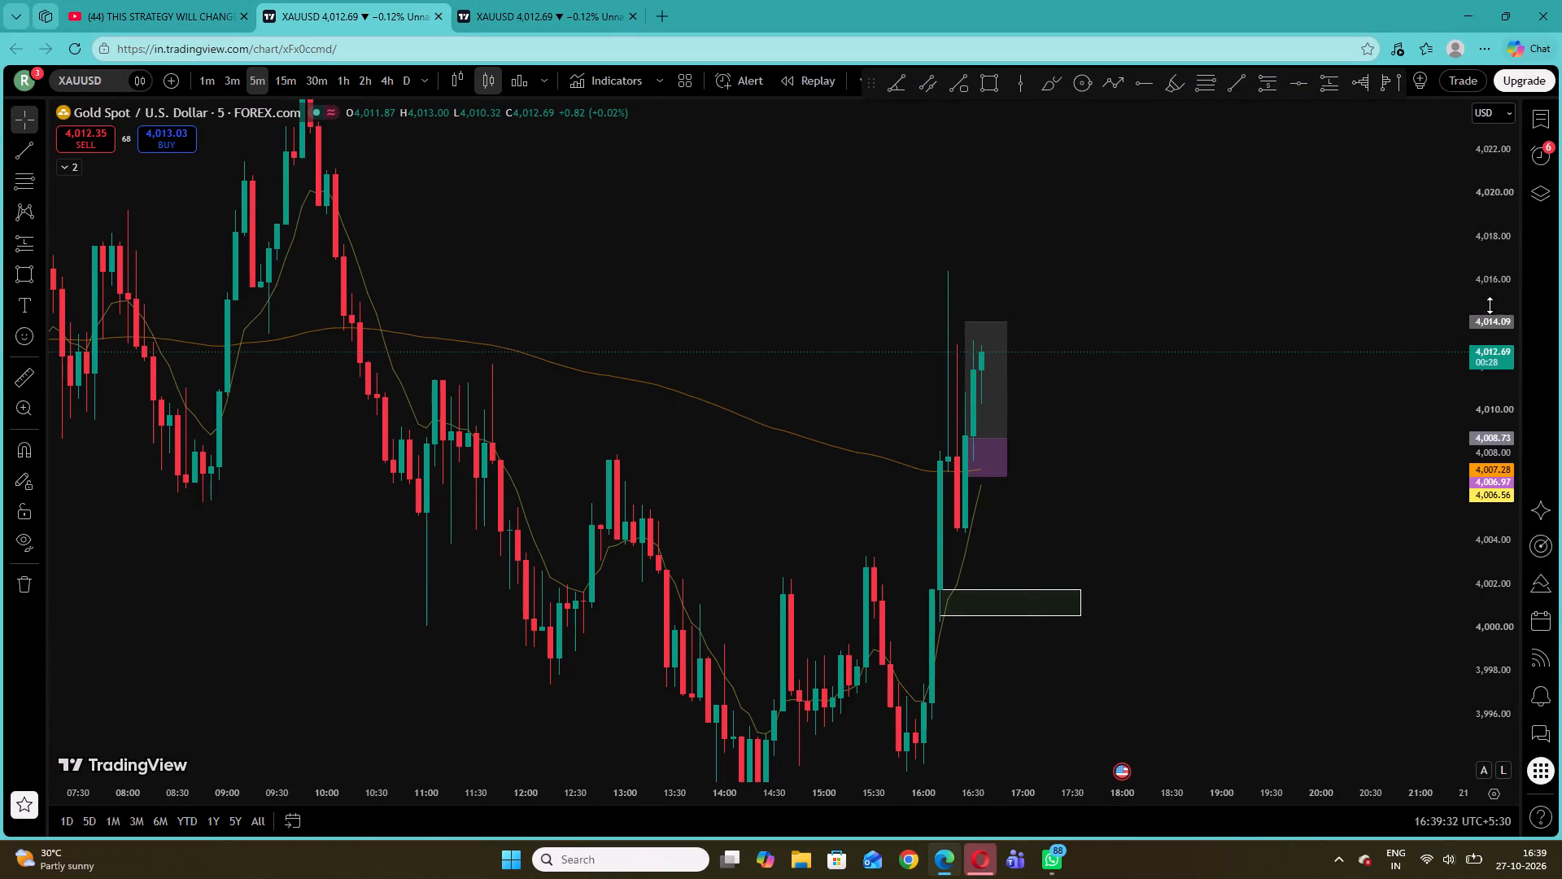
pyautogui.moveTo(1493, 290); pyautogui.dragTo(1490, 503)
pyautogui.moveTo(801, 270); pyautogui.dragTo(933, 246)
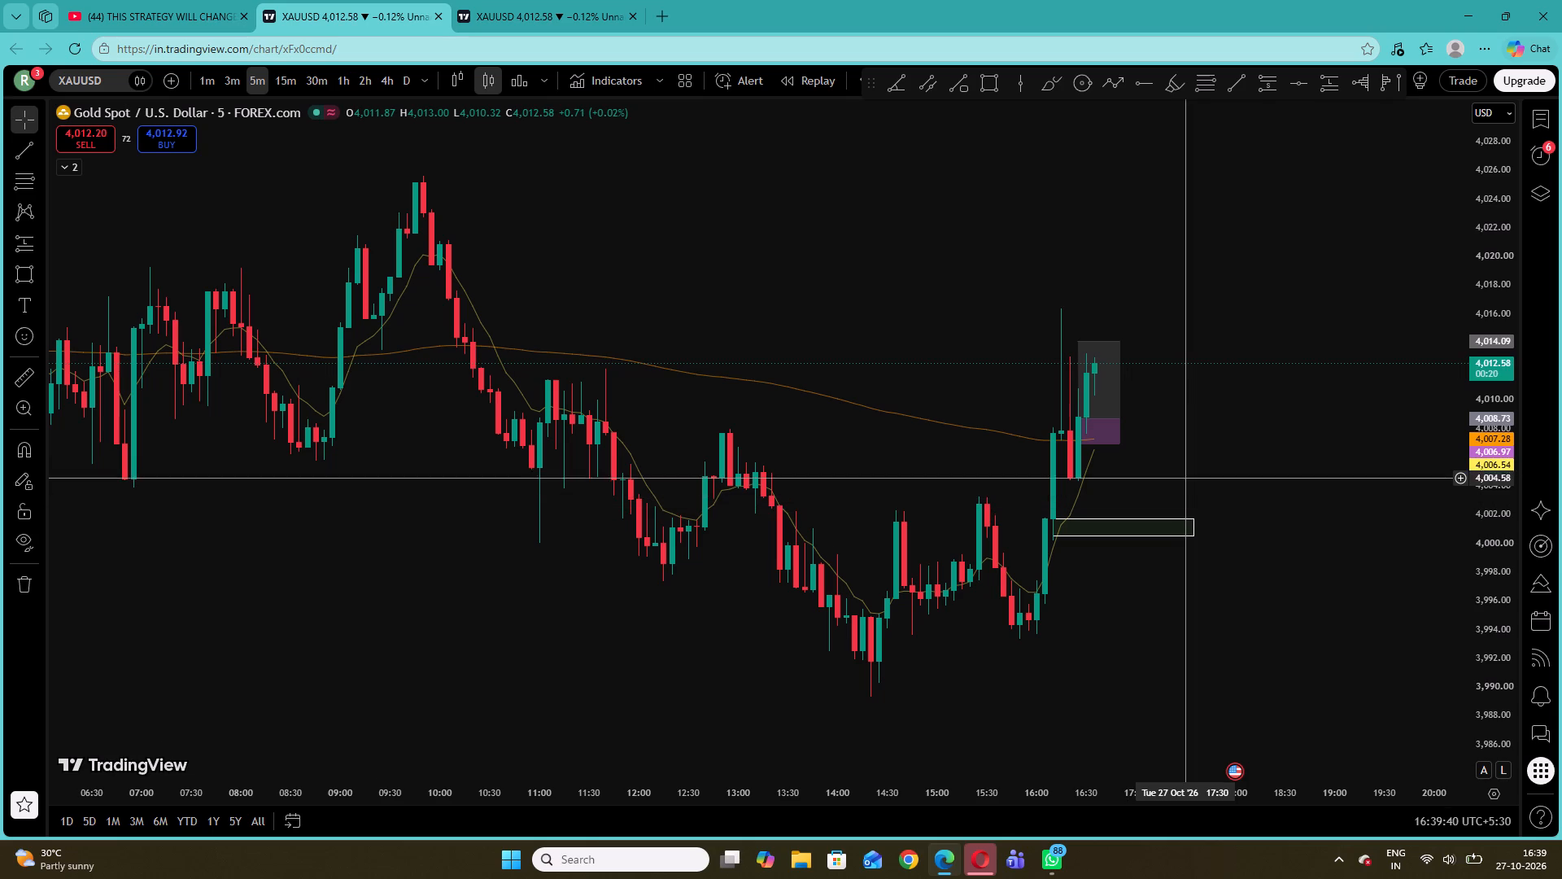
pyautogui.moveTo(1181, 418); pyautogui.dragTo(1253, 289)
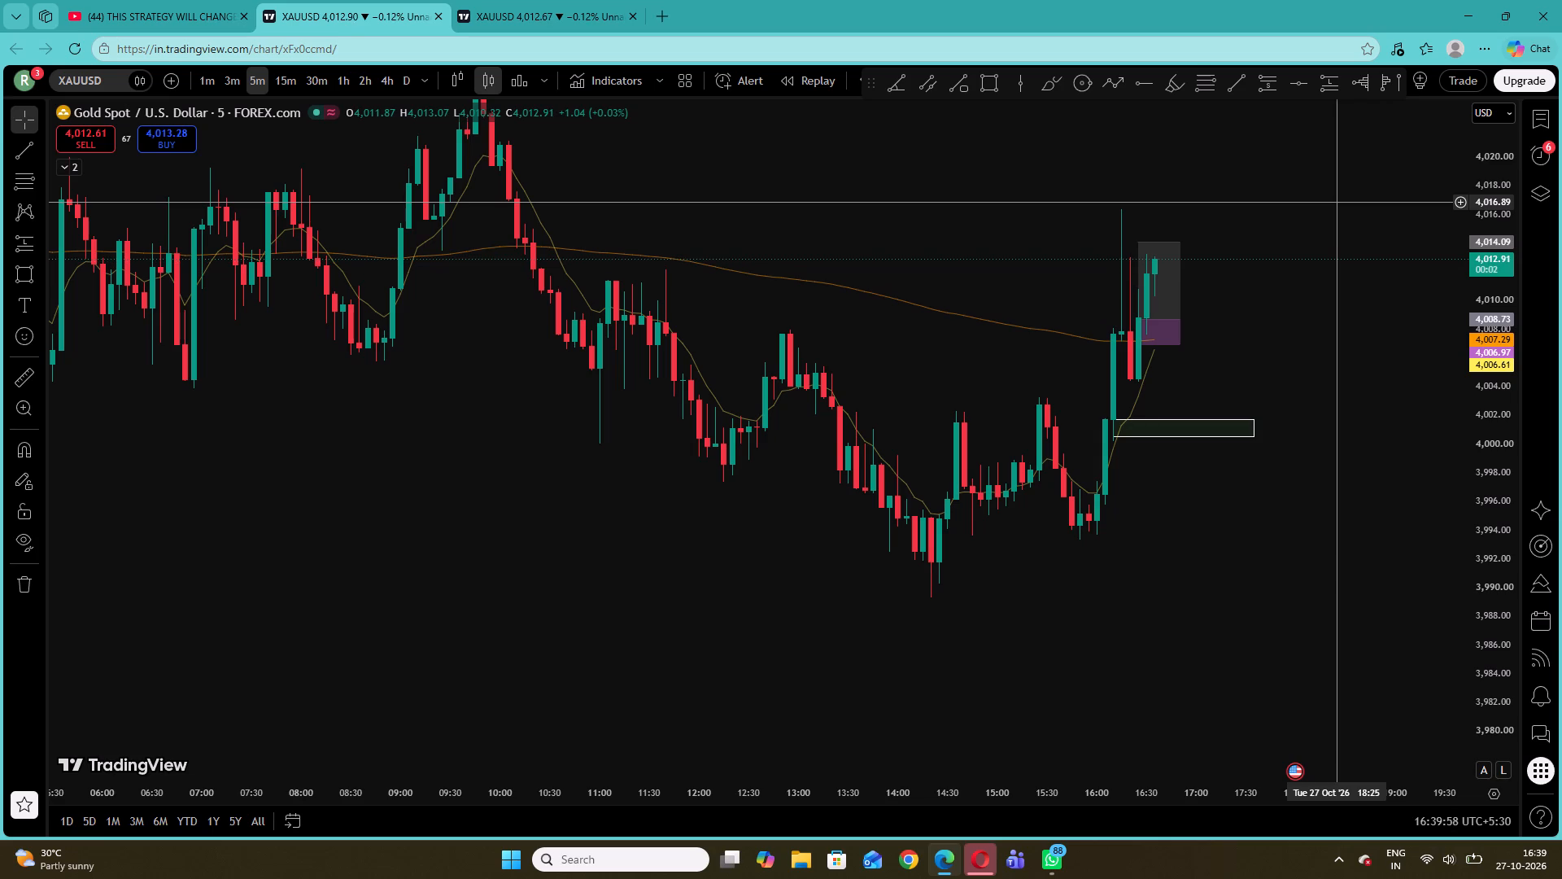
pyautogui.click(203, 73)
pyautogui.moveTo(1503, 437); pyautogui.dragTo(1477, 209)
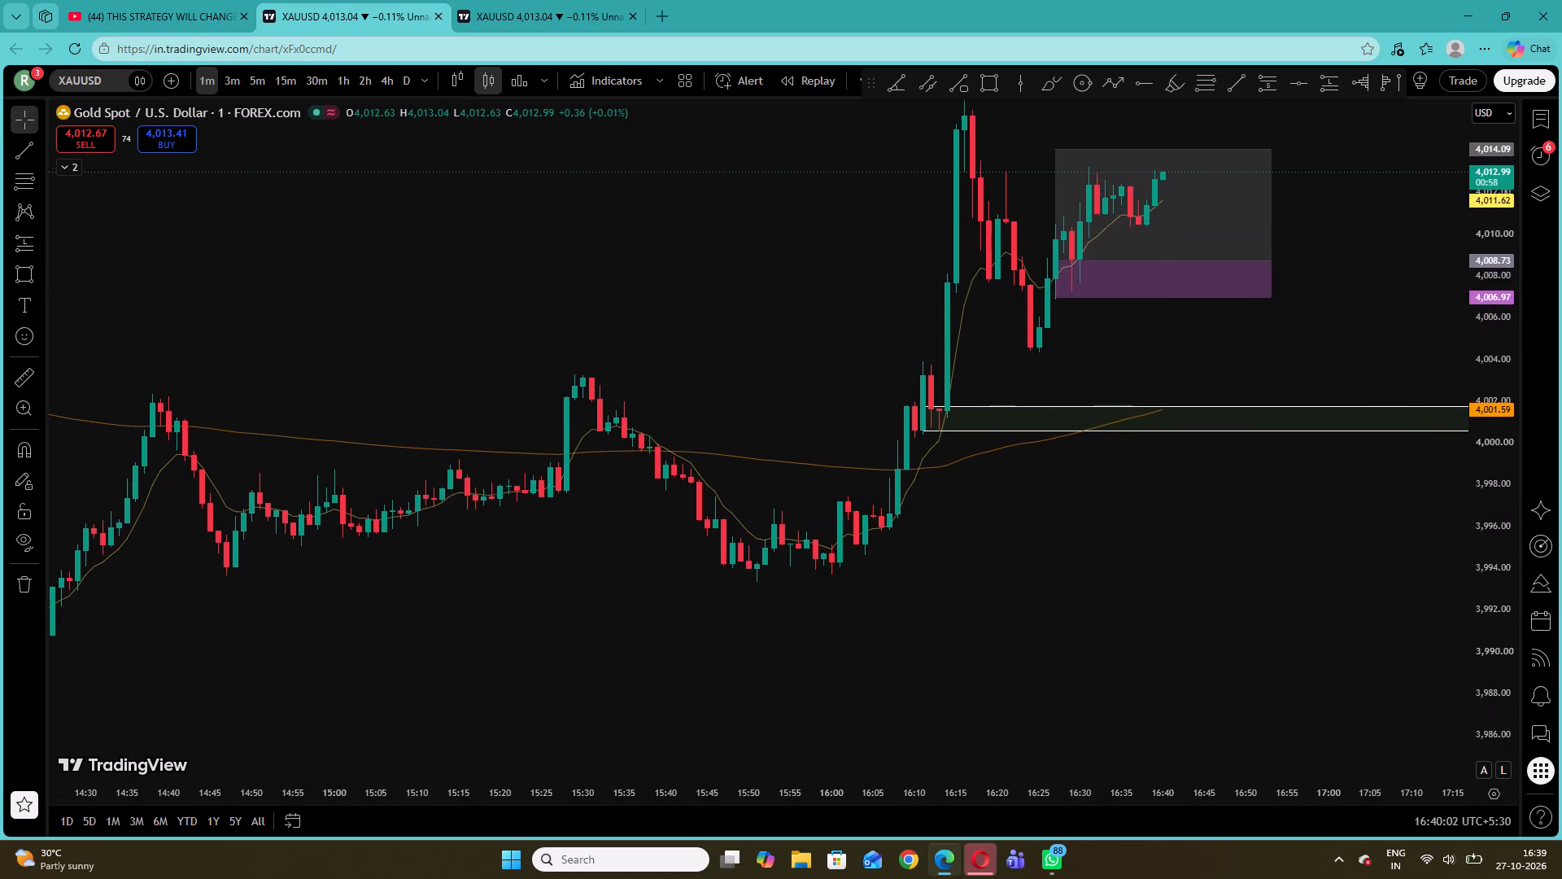
pyautogui.moveTo(1368, 220); pyautogui.dragTo(1314, 436)
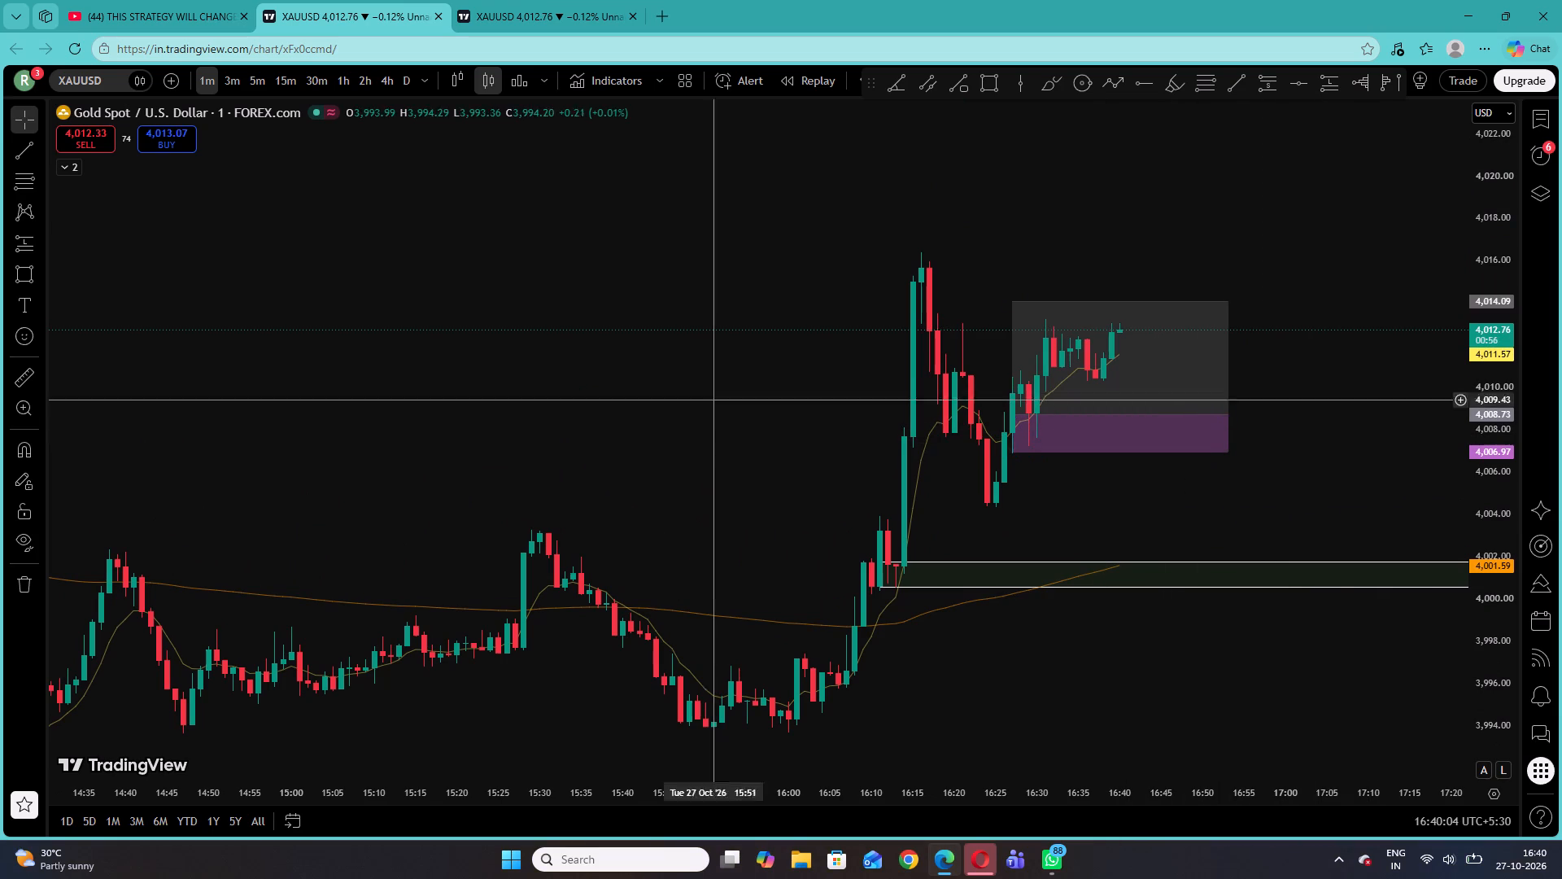
pyautogui.click(260, 81)
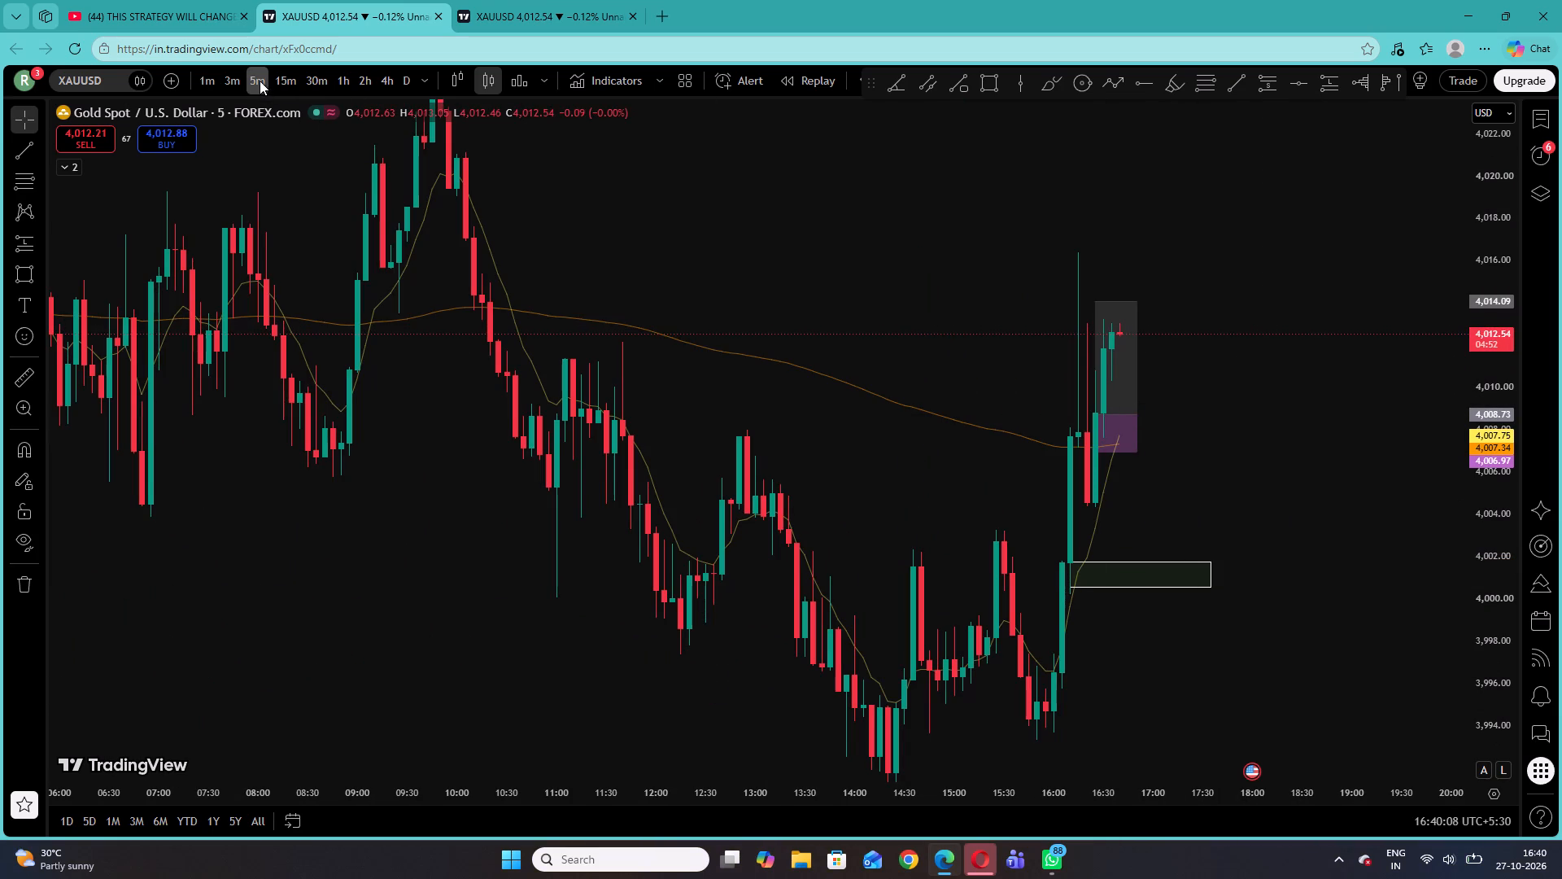
pyautogui.moveTo(1494, 356); pyautogui.dragTo(1506, 511)
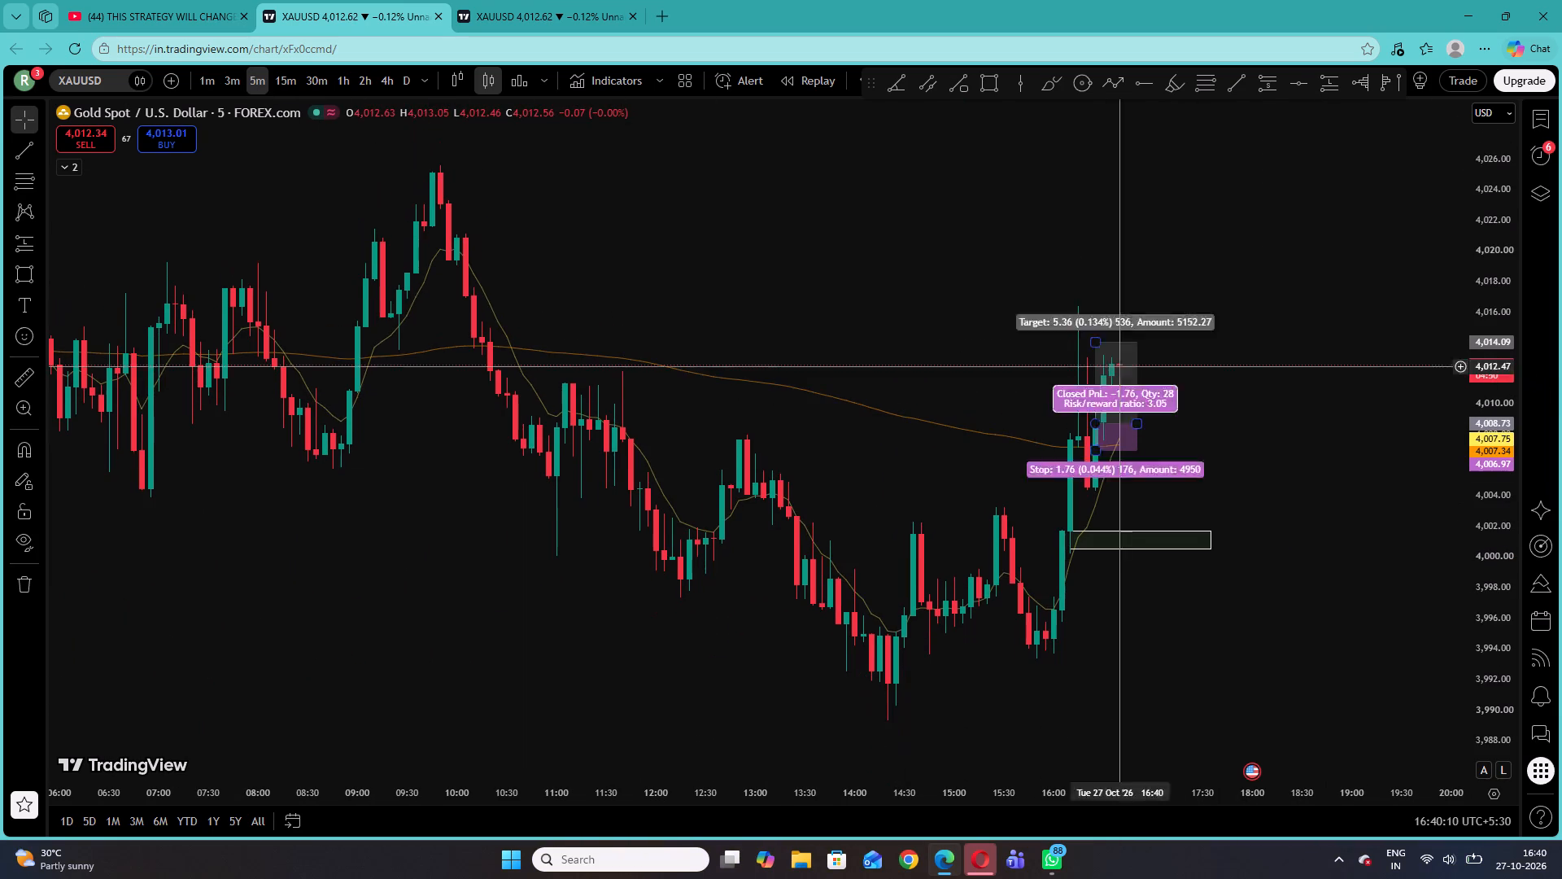
pyautogui.moveTo(672, 239); pyautogui.dragTo(1181, 282)
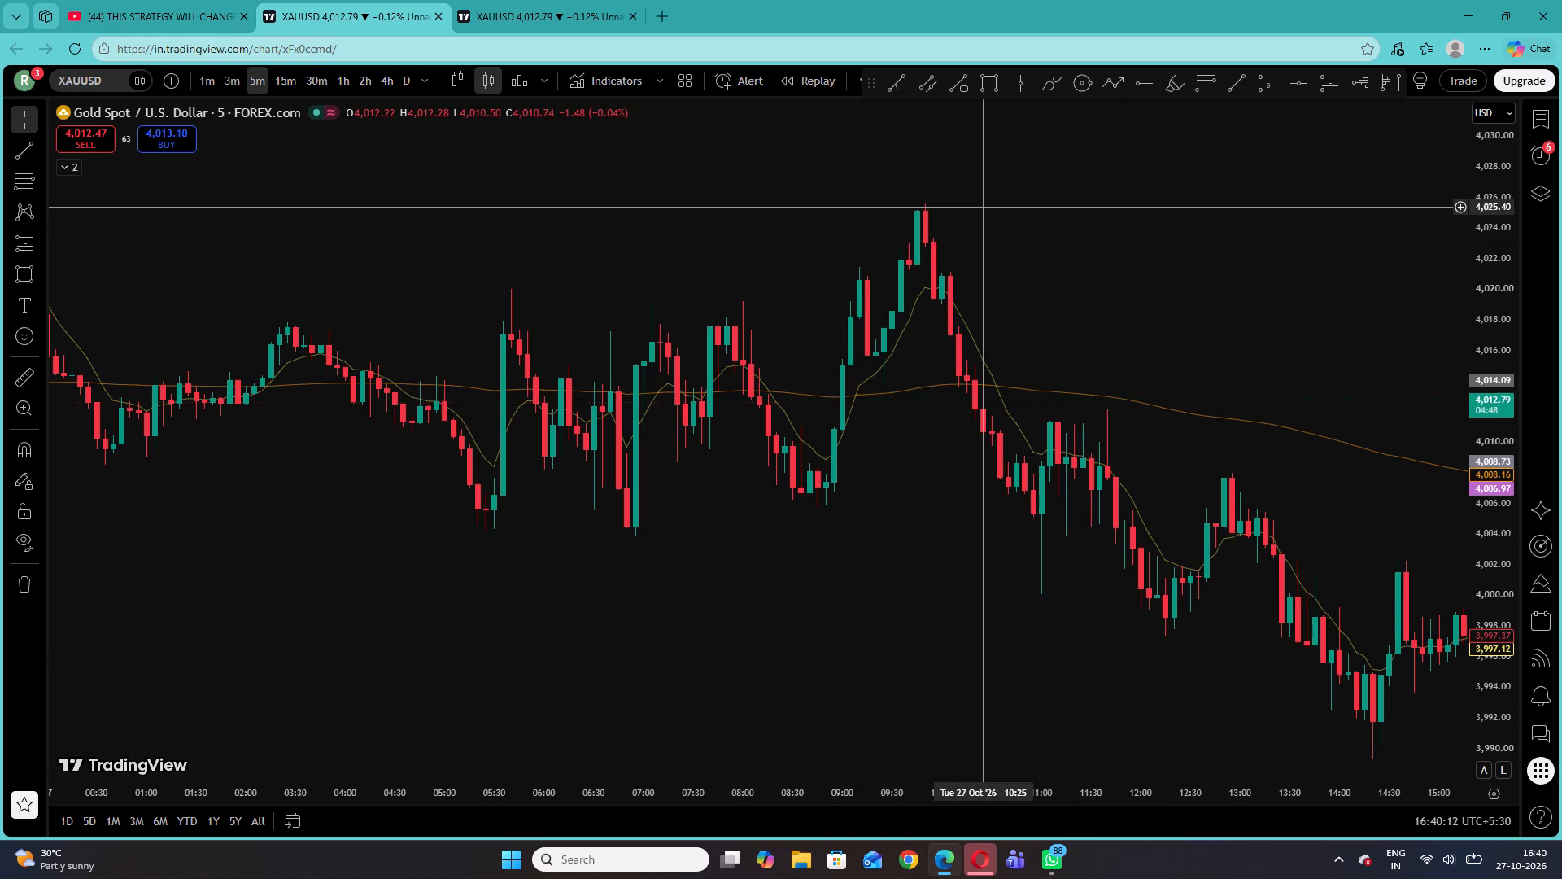
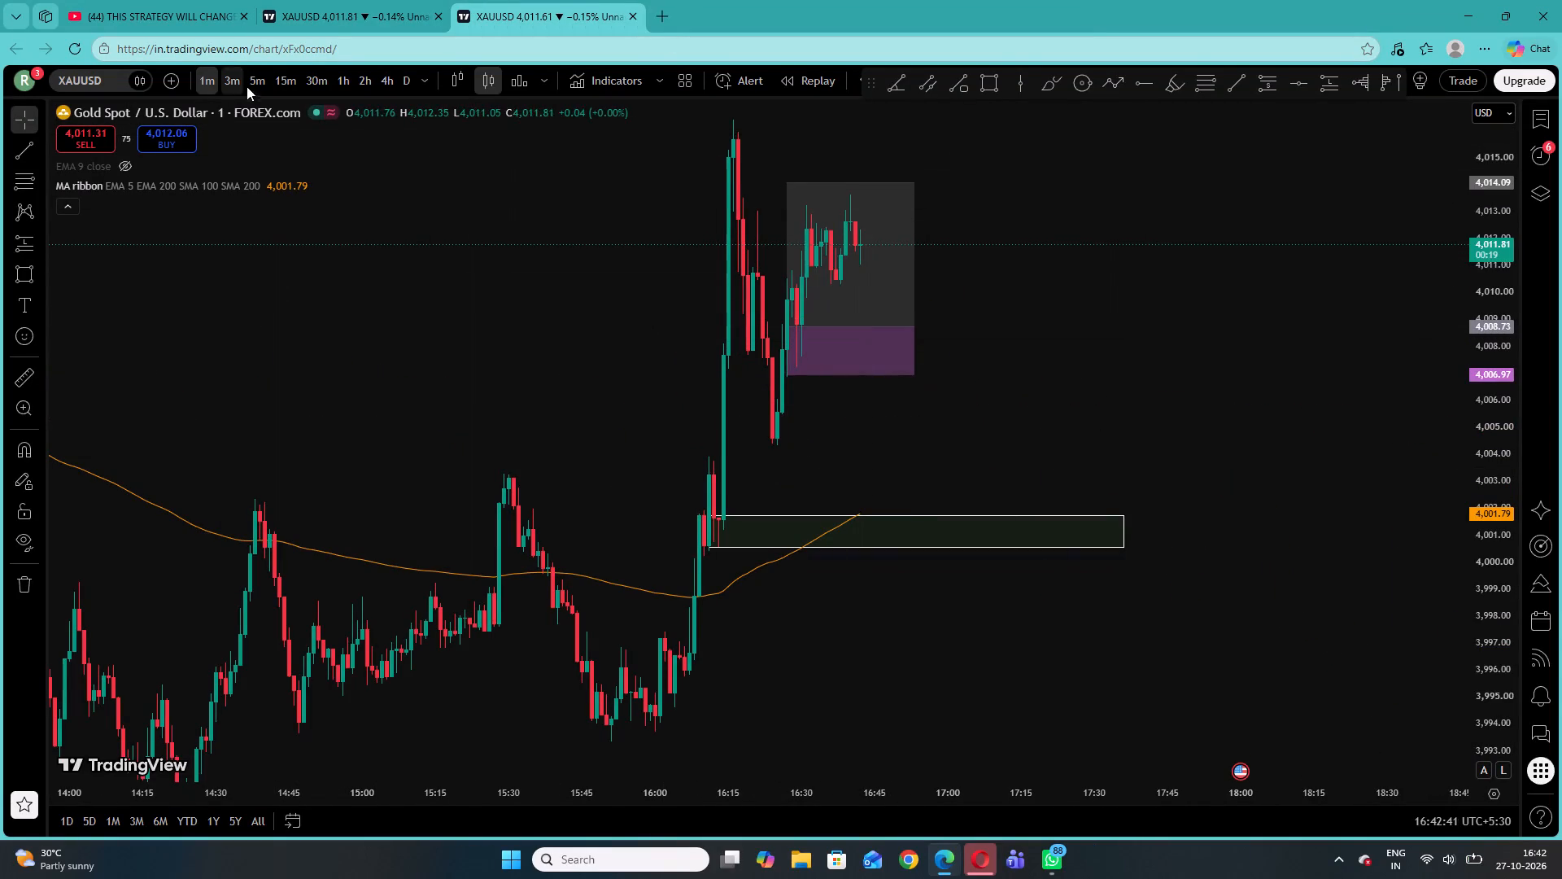
# Switch the XAUUSD chart to the 5-minute timeframe and show the hidden EMA 9 alongside the 200 EMA.
pyautogui.click(257, 76)
pyautogui.moveTo(1486, 441); pyautogui.dragTo(1503, 614)
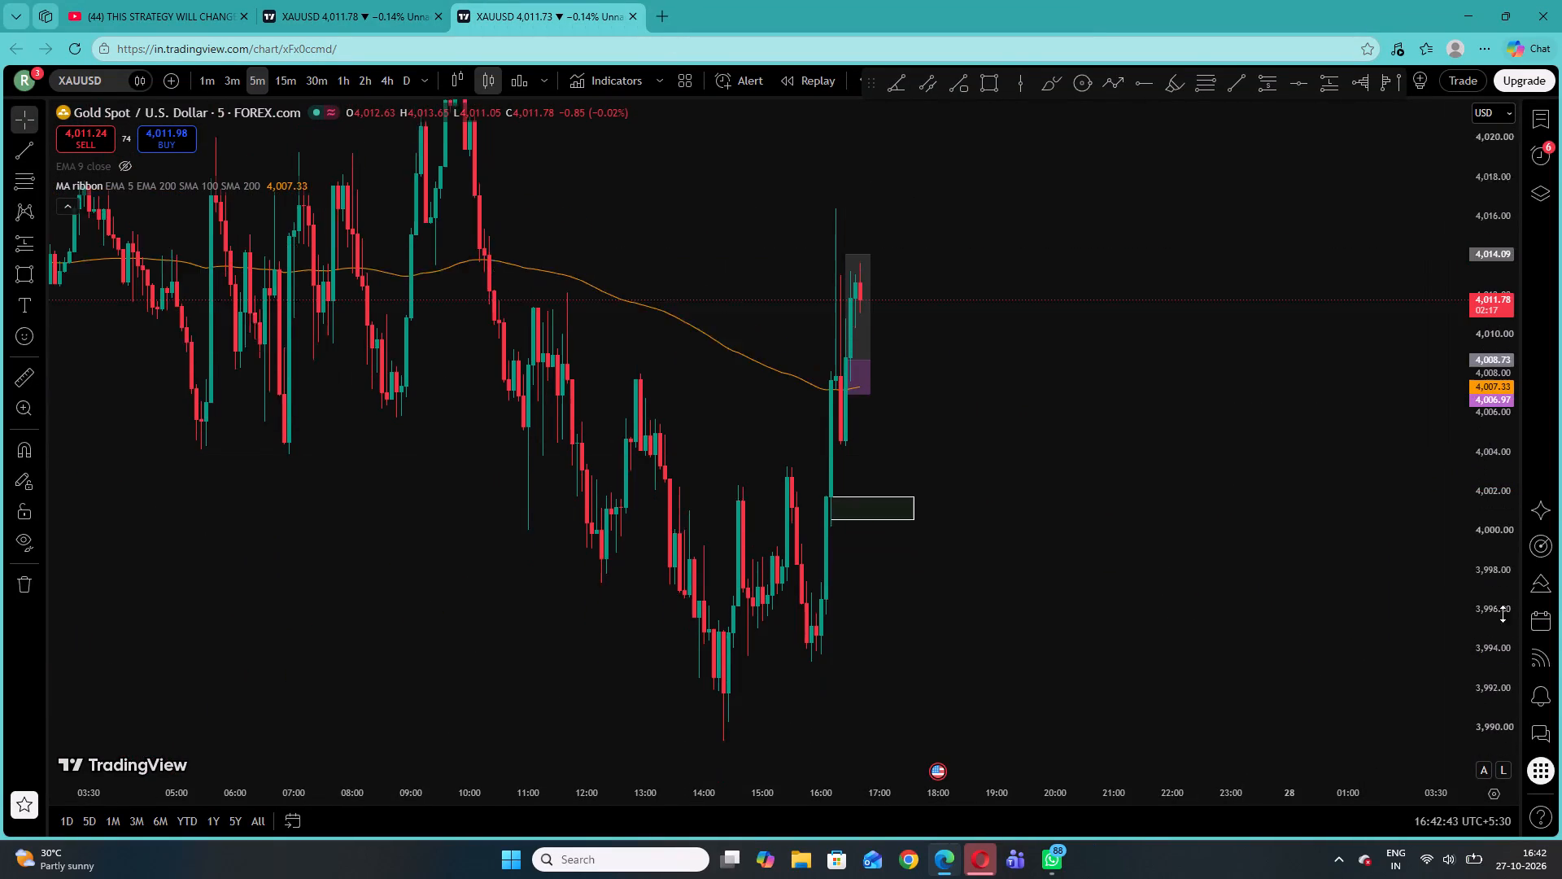
pyautogui.moveTo(1503, 614); pyautogui.dragTo(1483, 661)
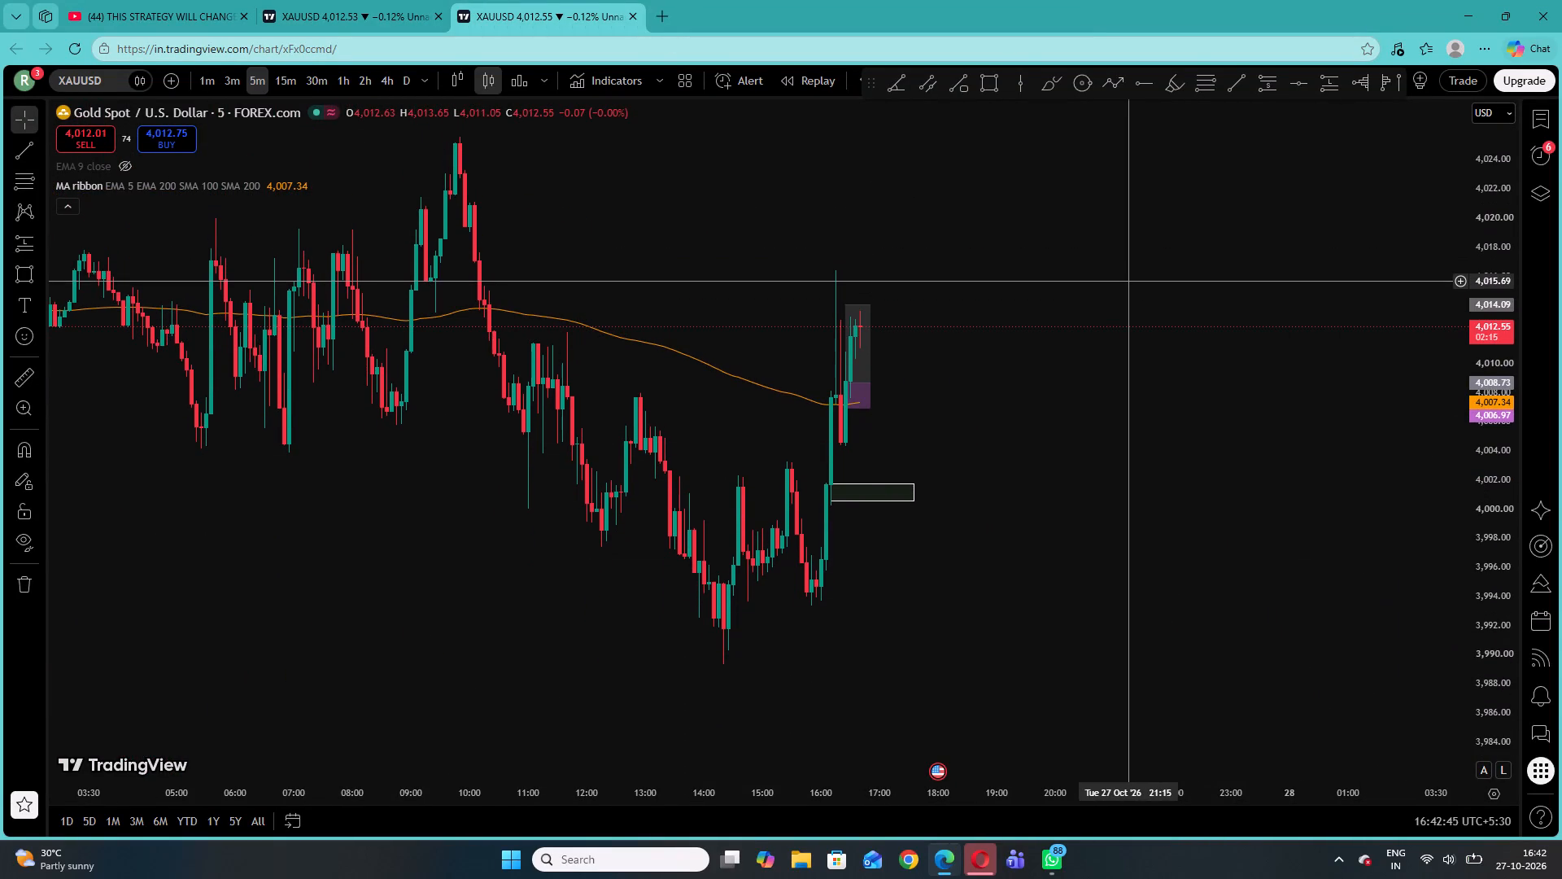
pyautogui.click(119, 157)
pyautogui.click(630, 250)
pyautogui.moveTo(631, 247); pyautogui.dragTo(805, 345)
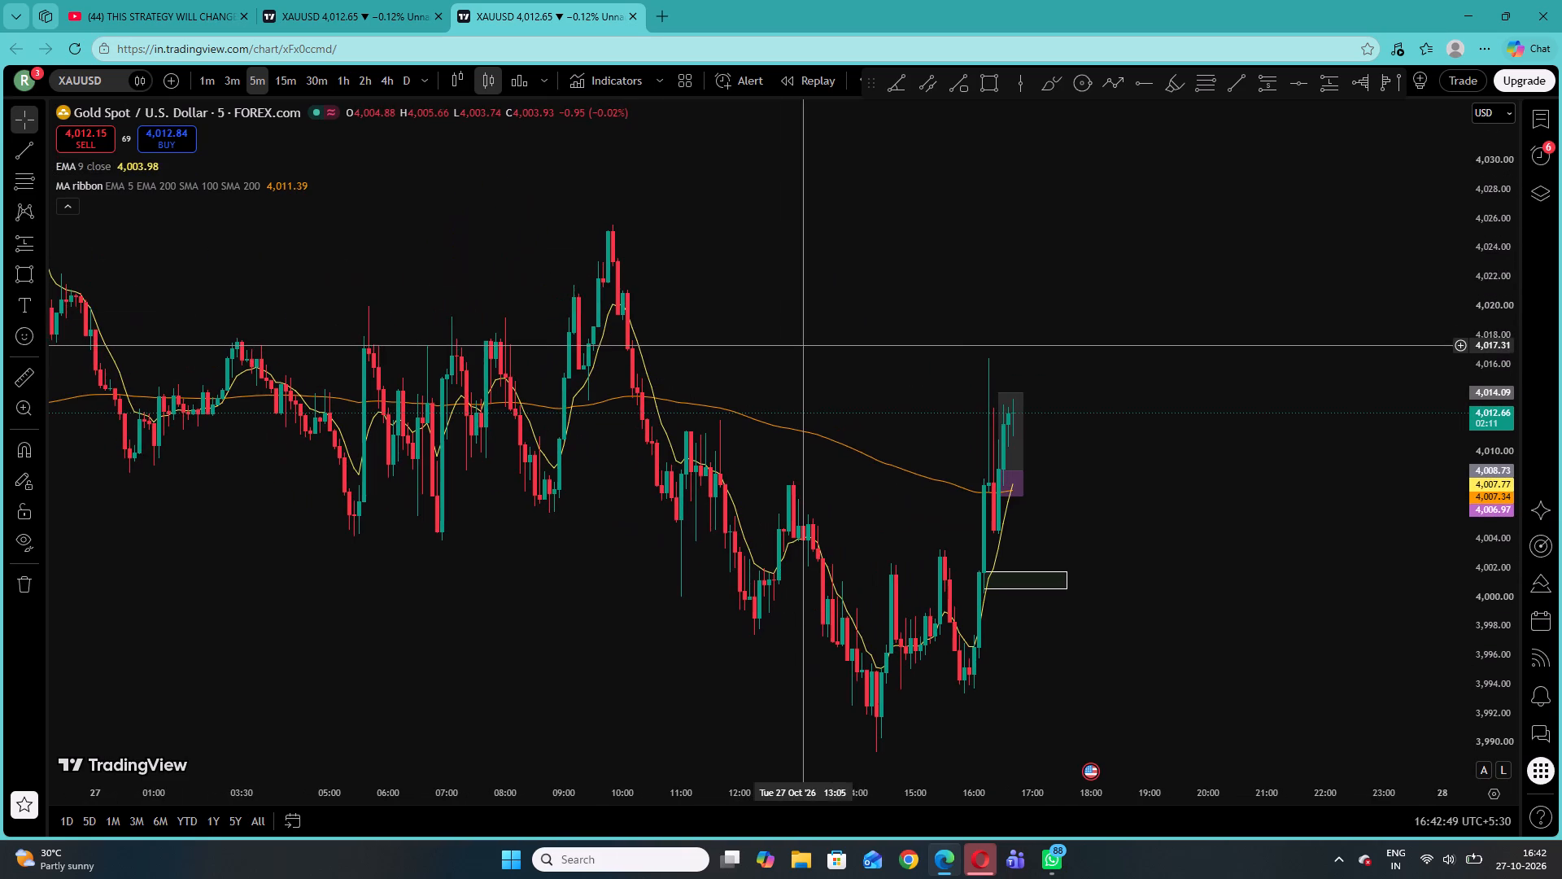